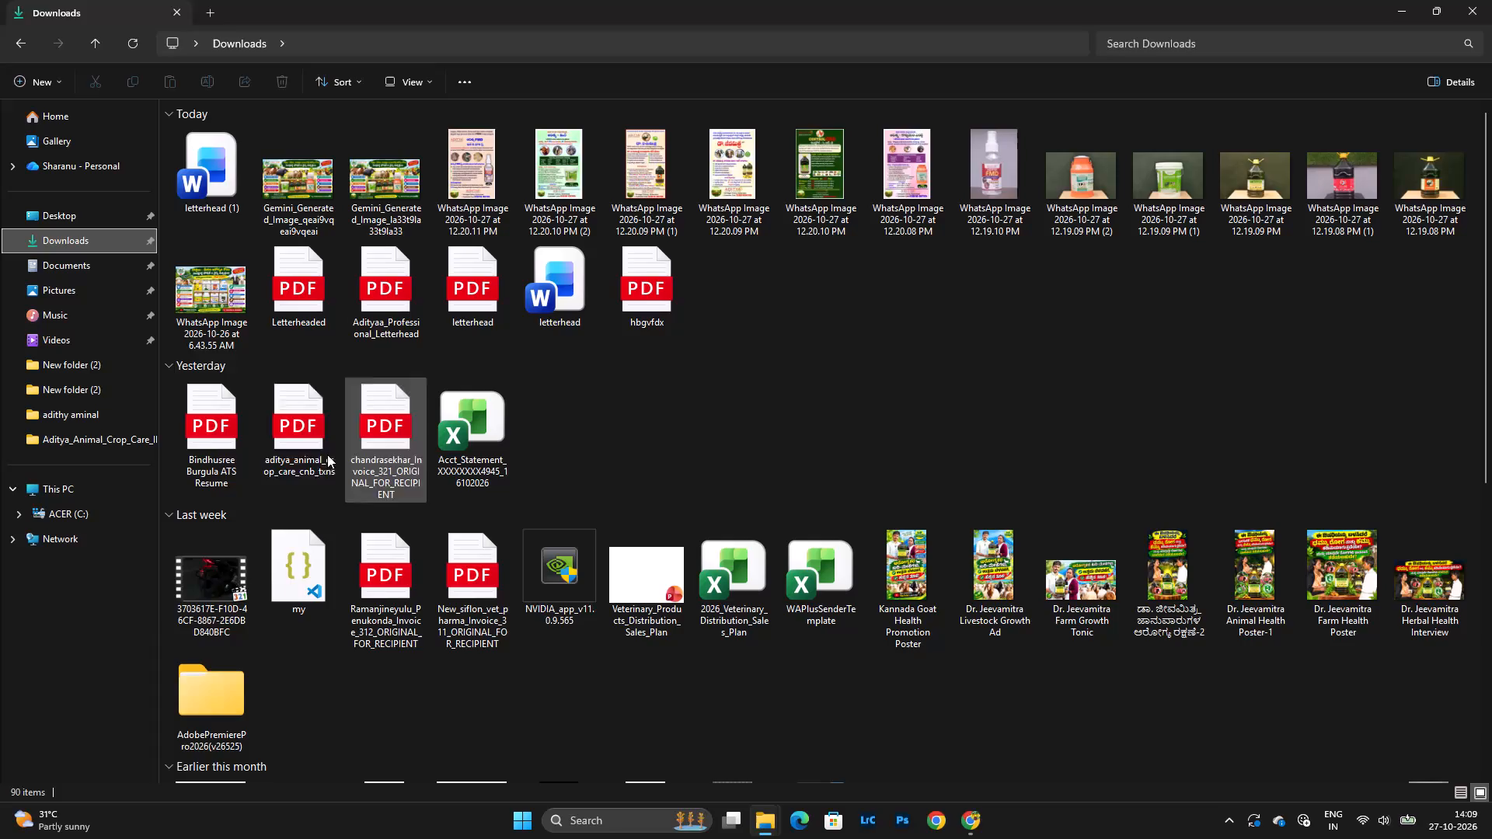
Open the ATS Resume PDF from the Downloads folder and go to its beginning.
double_click(215, 462)
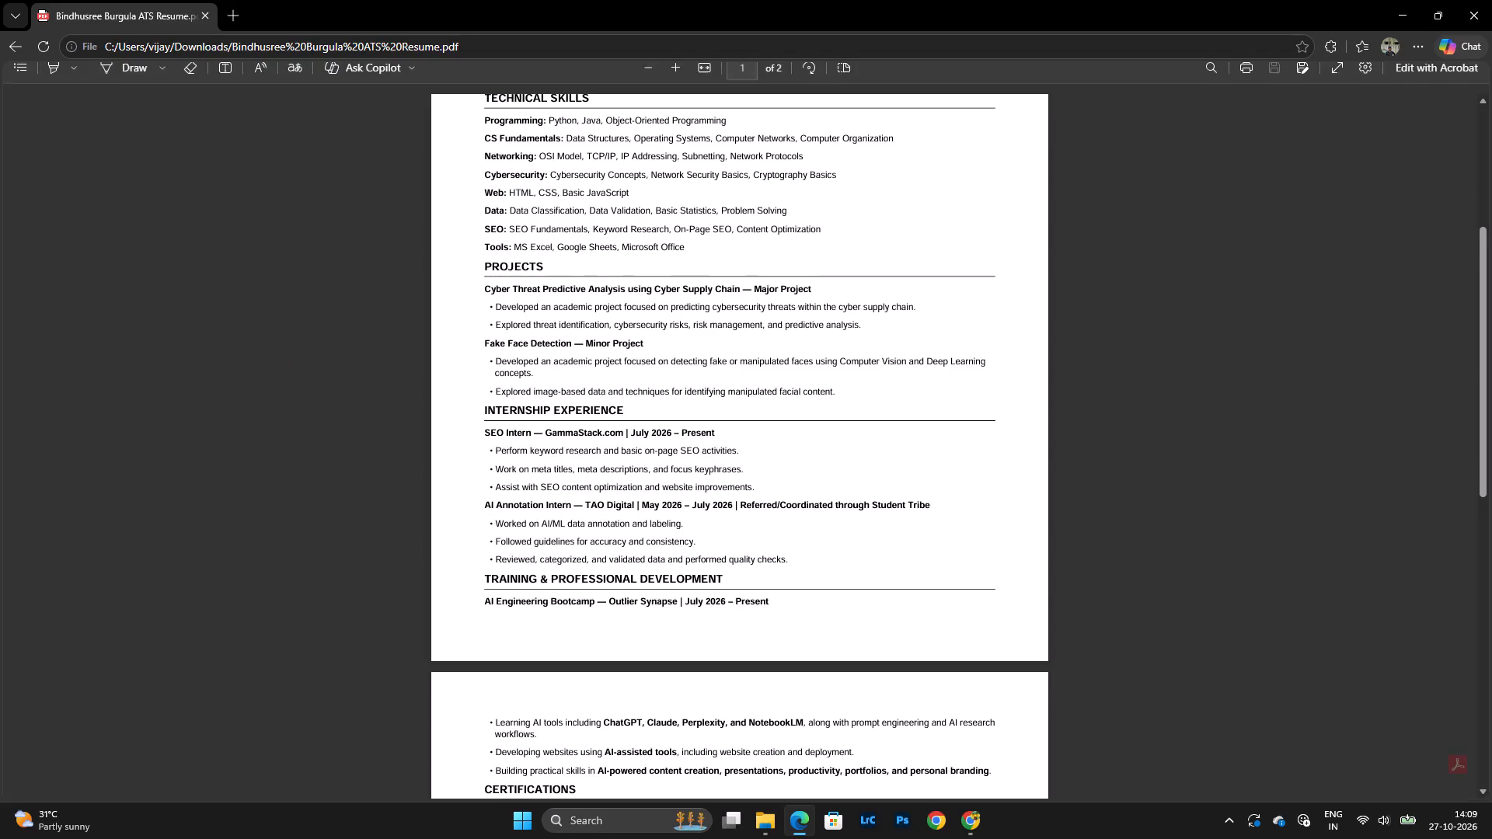
scroll(617, 235, "up", 6)
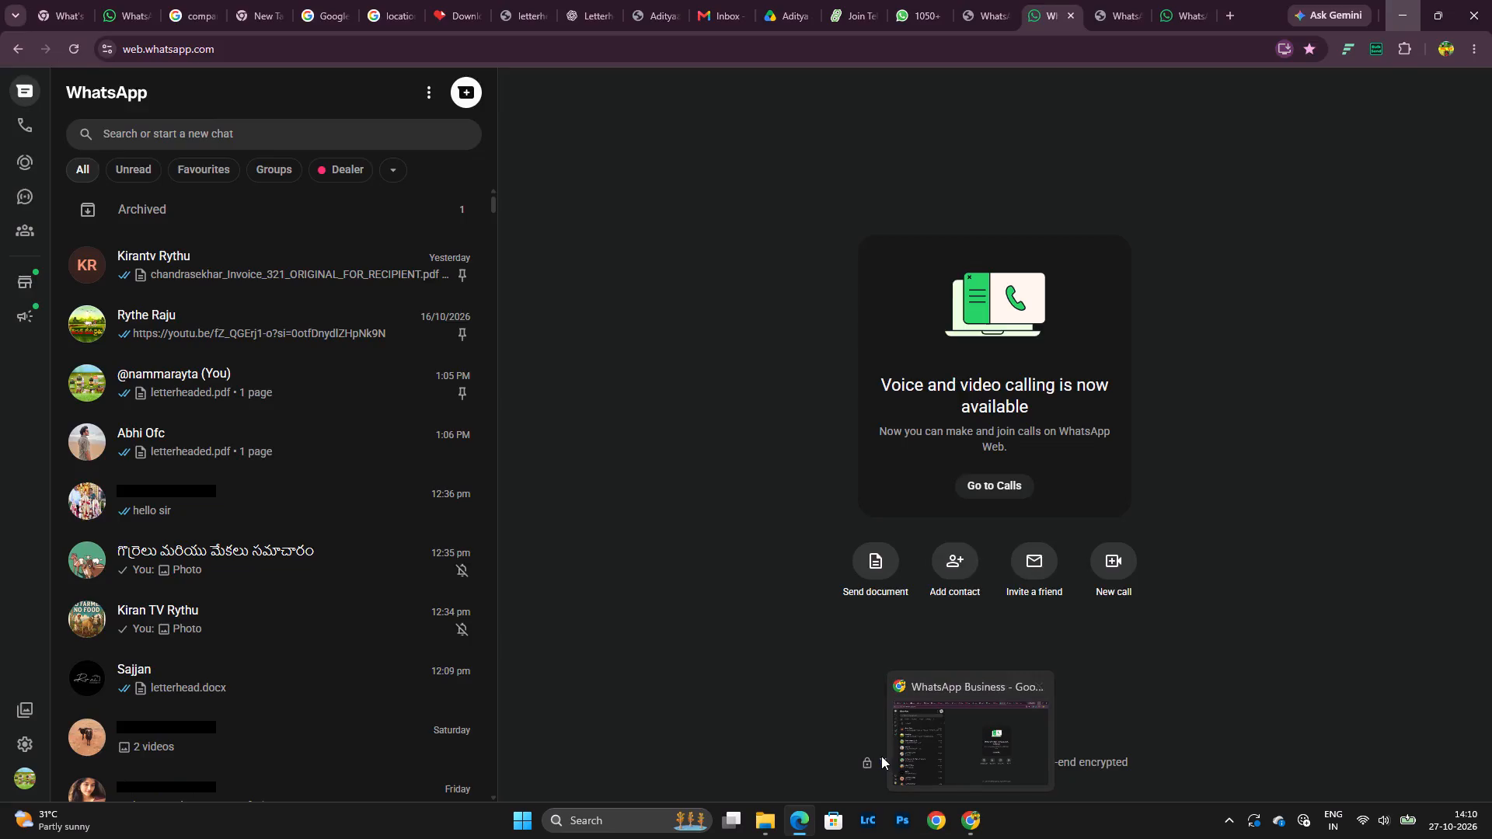
Launch Word and create a blank document.
left_click(530, 824)
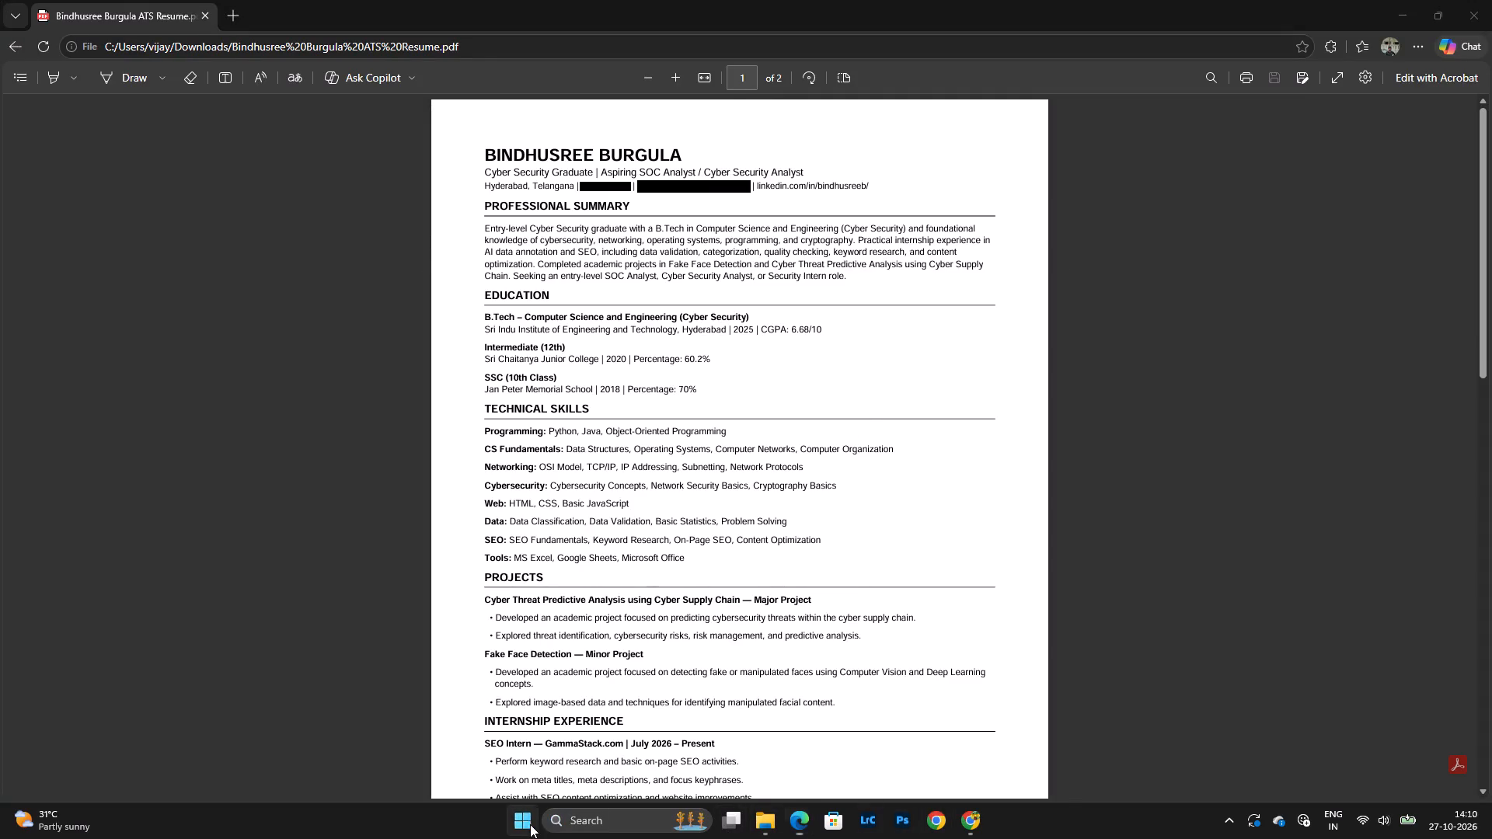
left_click(558, 255)
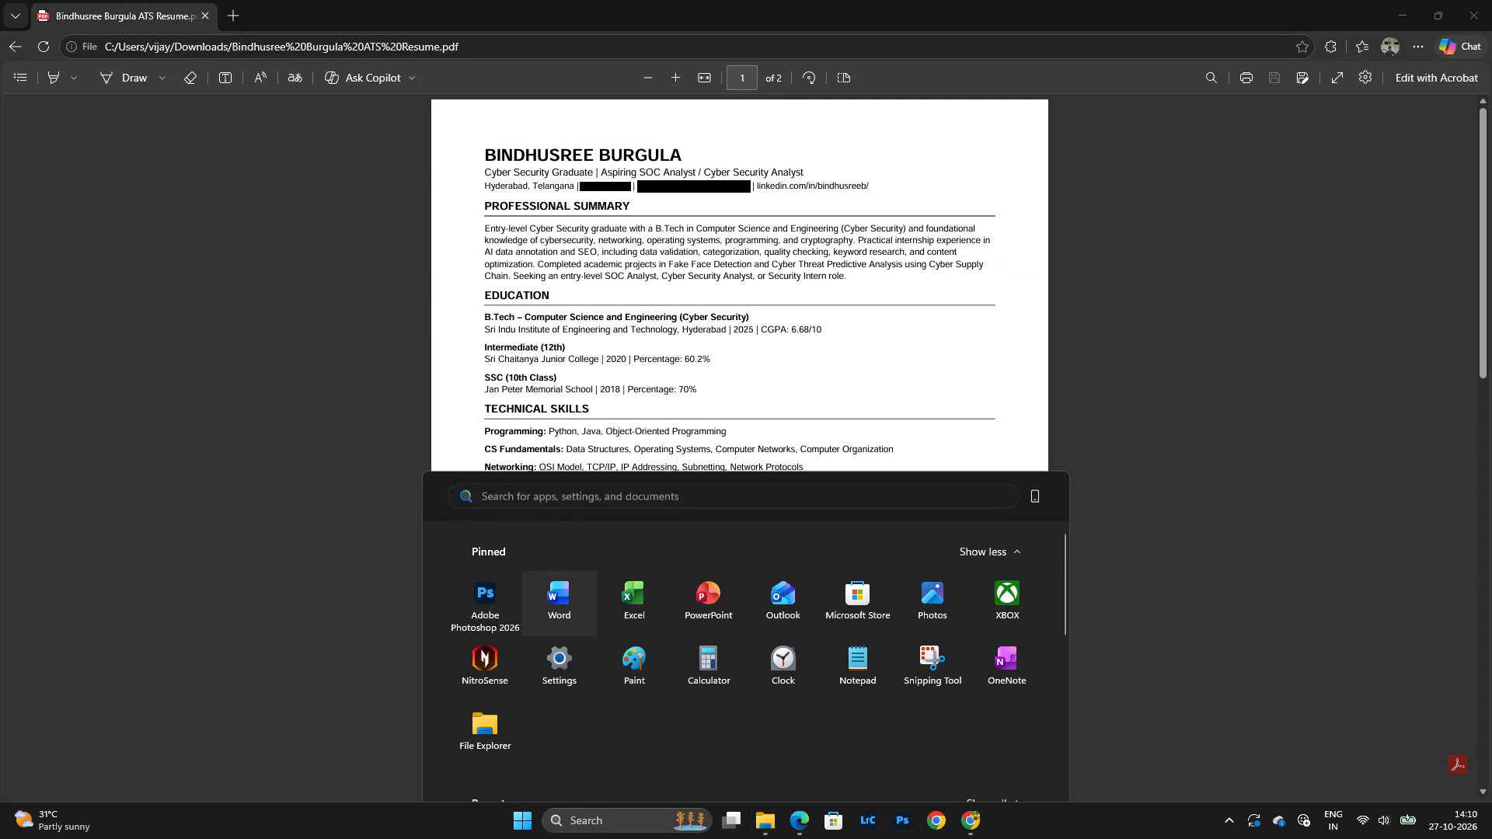
left_click(213, 161)
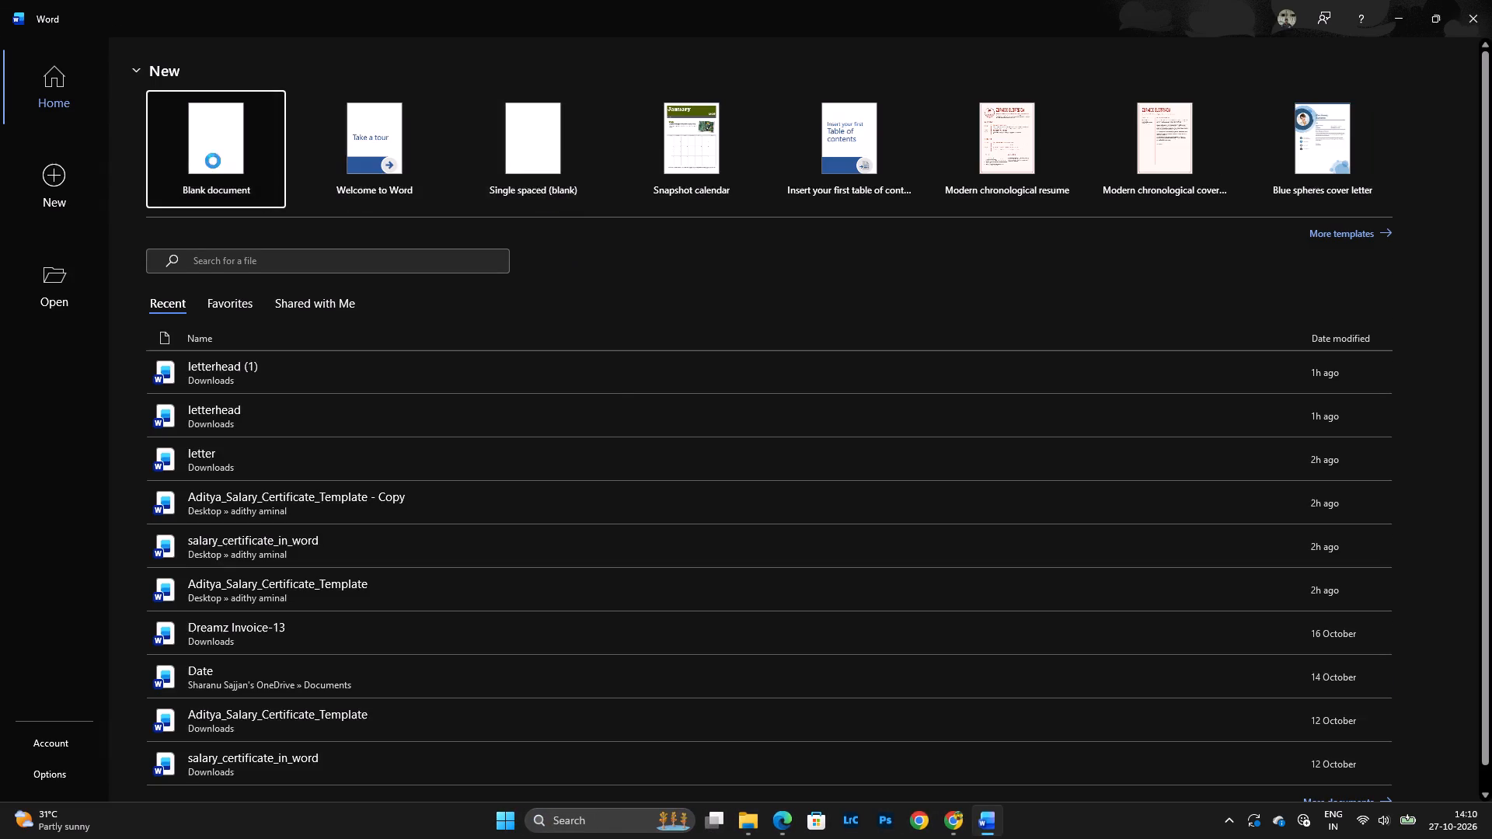
Copy the candidate's name heading from the resume PDF in Edge and paste it into the blank Word document.
key("alt+Tab")
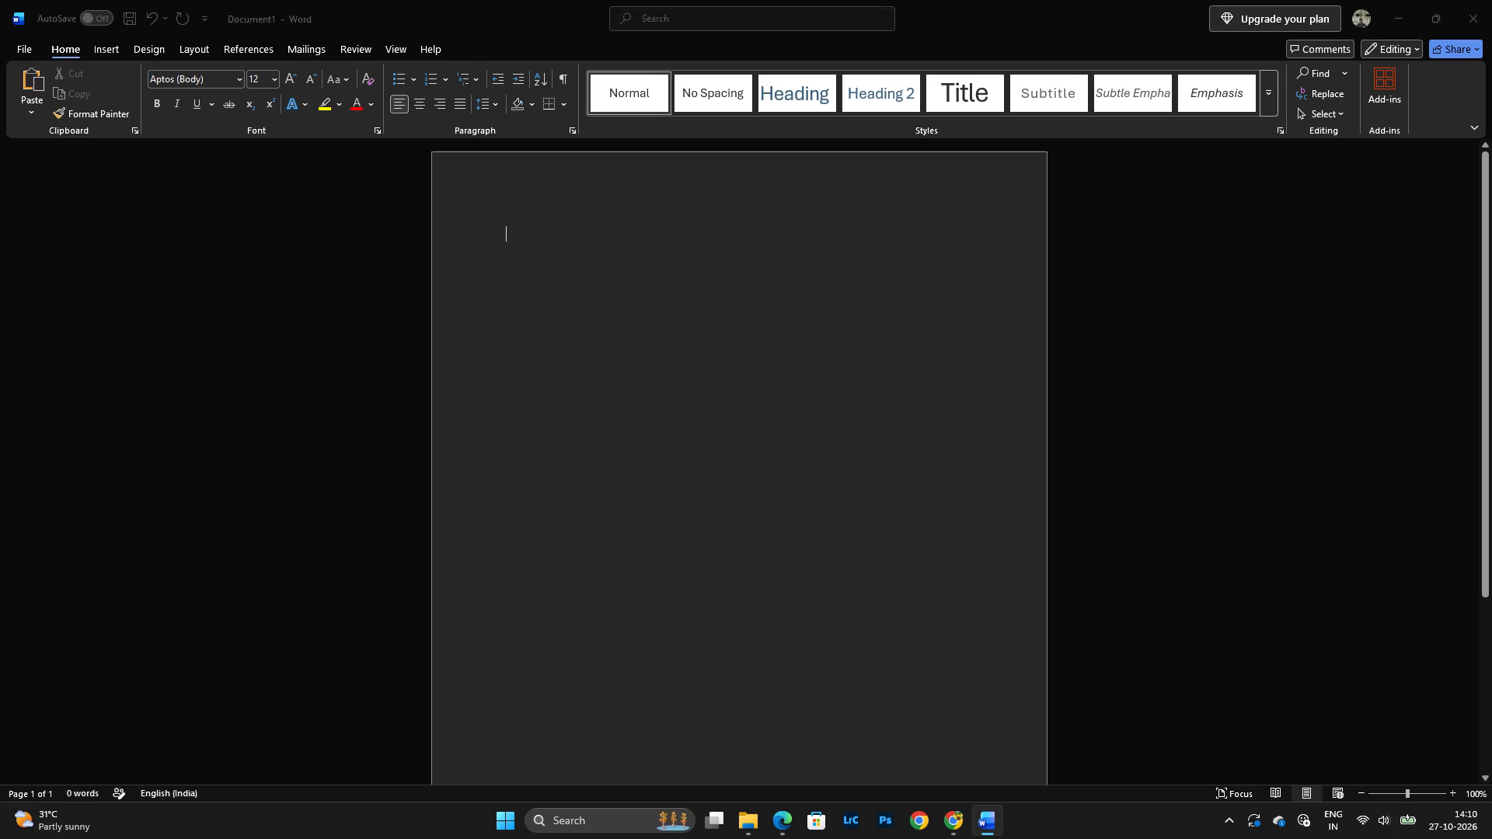
left_click_drag(483, 155, 672, 151)
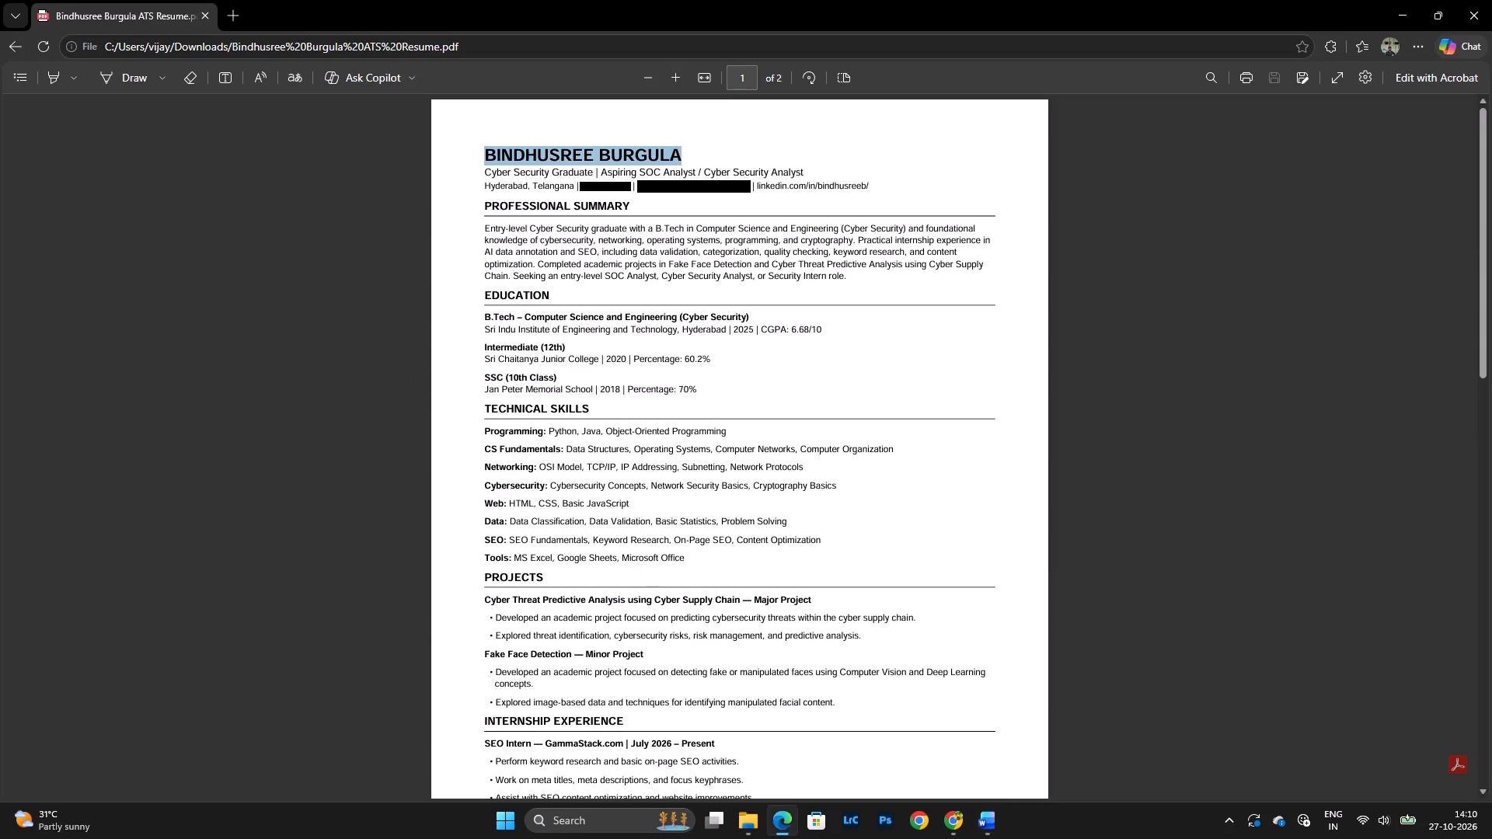
left_click_drag(672, 151, 673, 155)
right_click(673, 155)
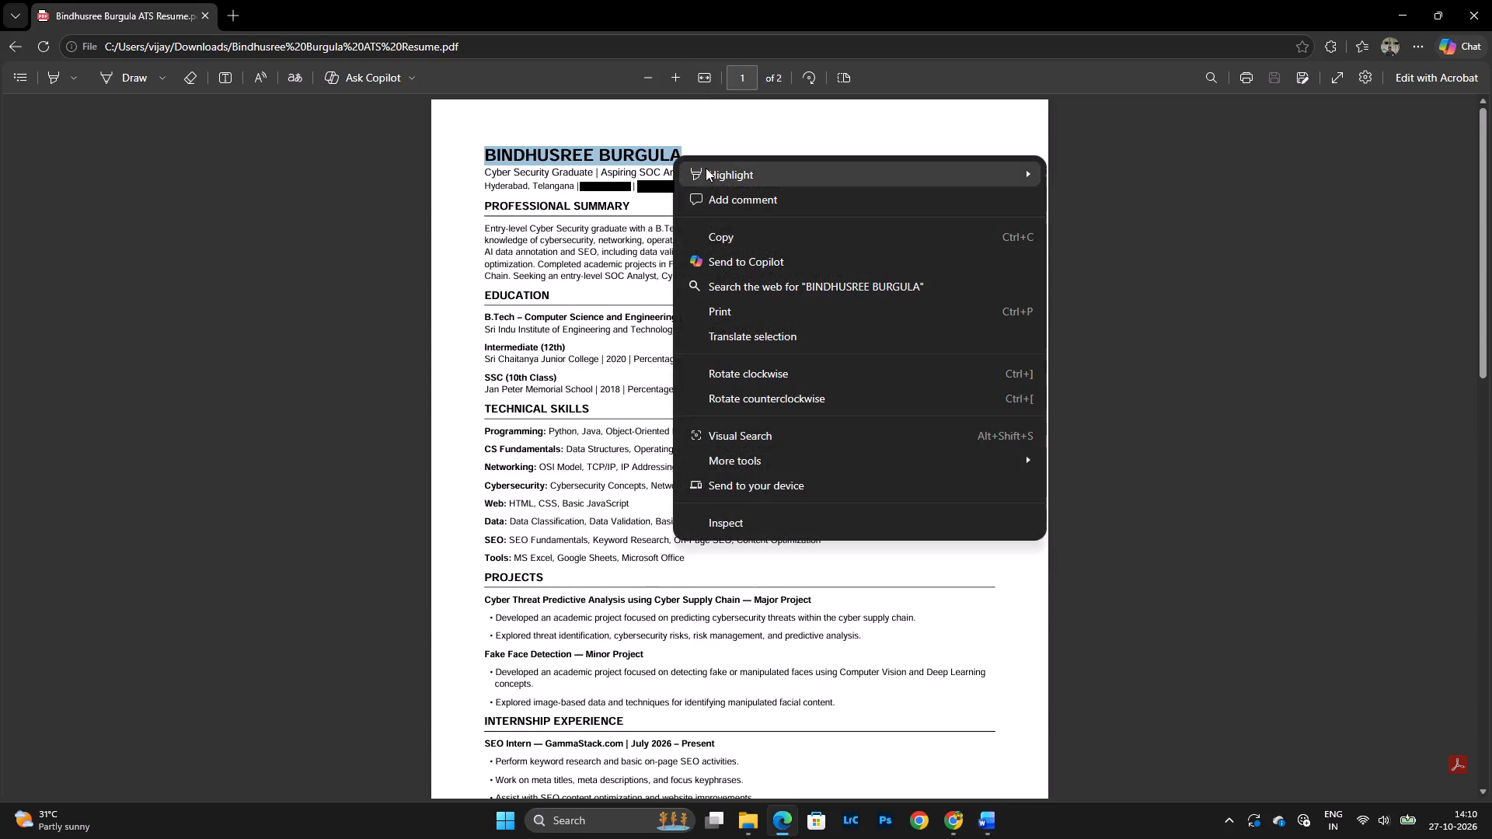
left_click(733, 242)
key("alt+Tab")
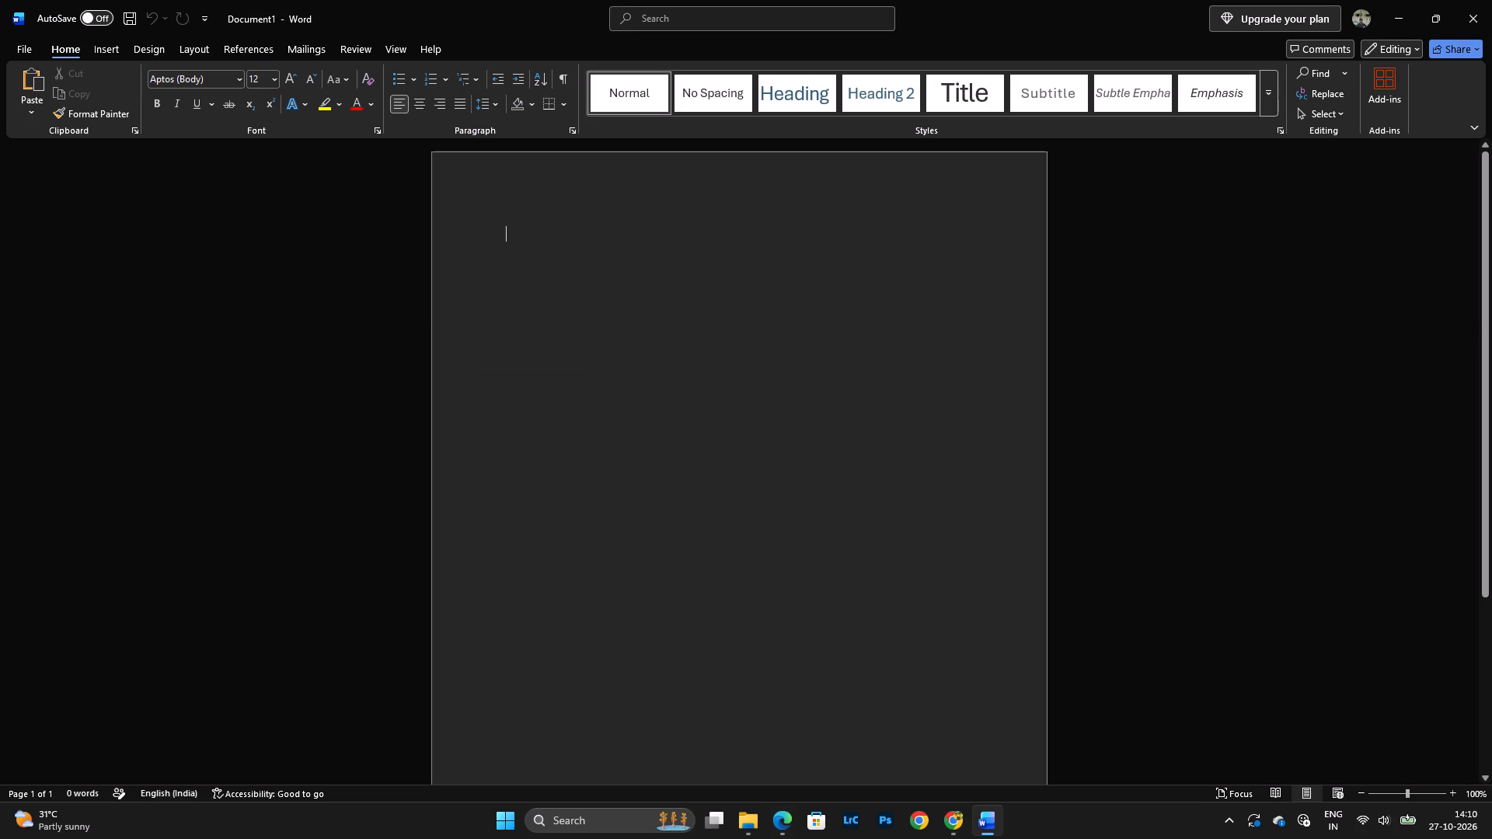
key("ctrl+v")
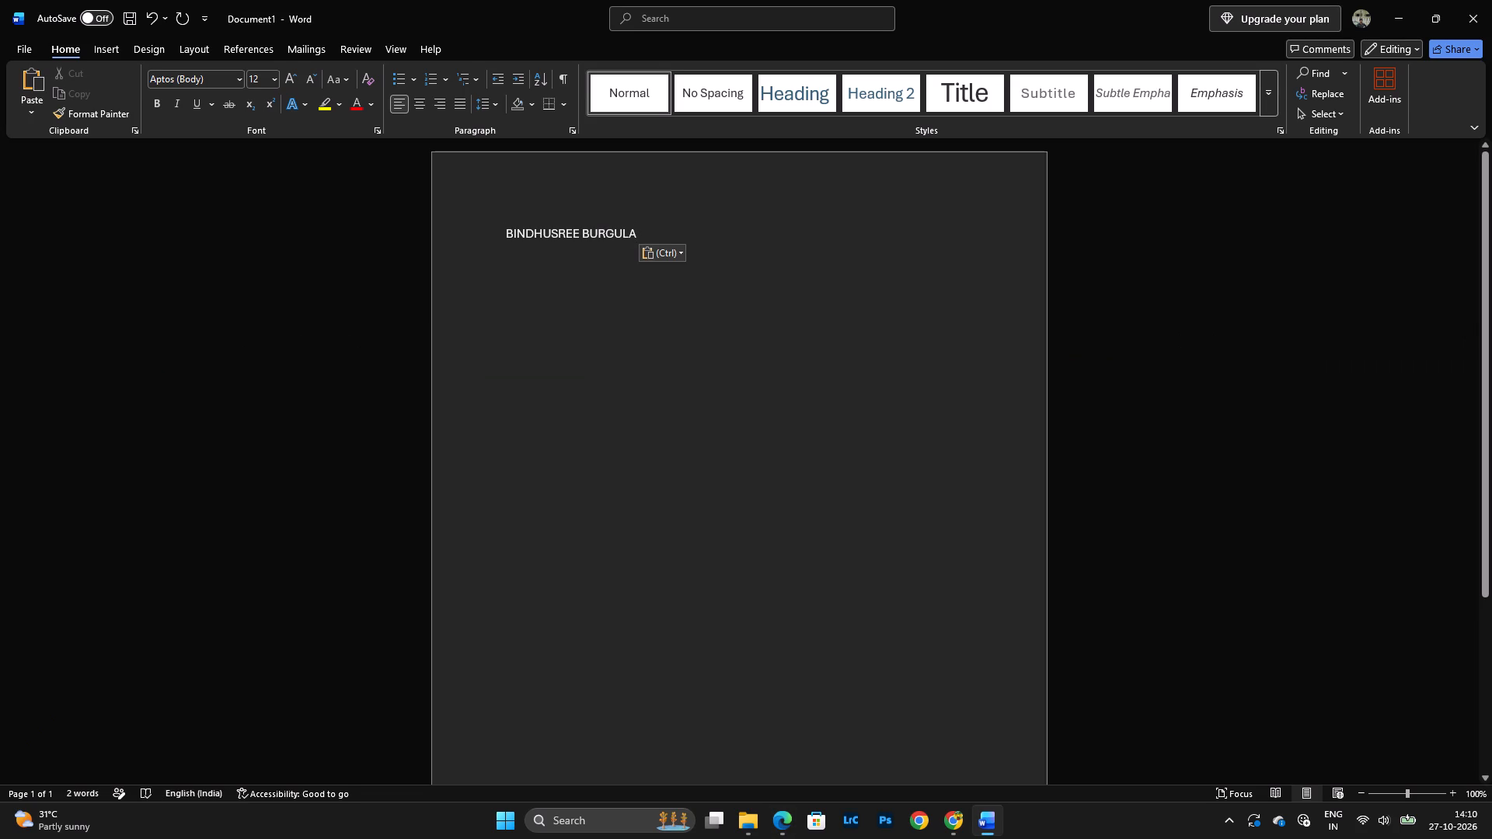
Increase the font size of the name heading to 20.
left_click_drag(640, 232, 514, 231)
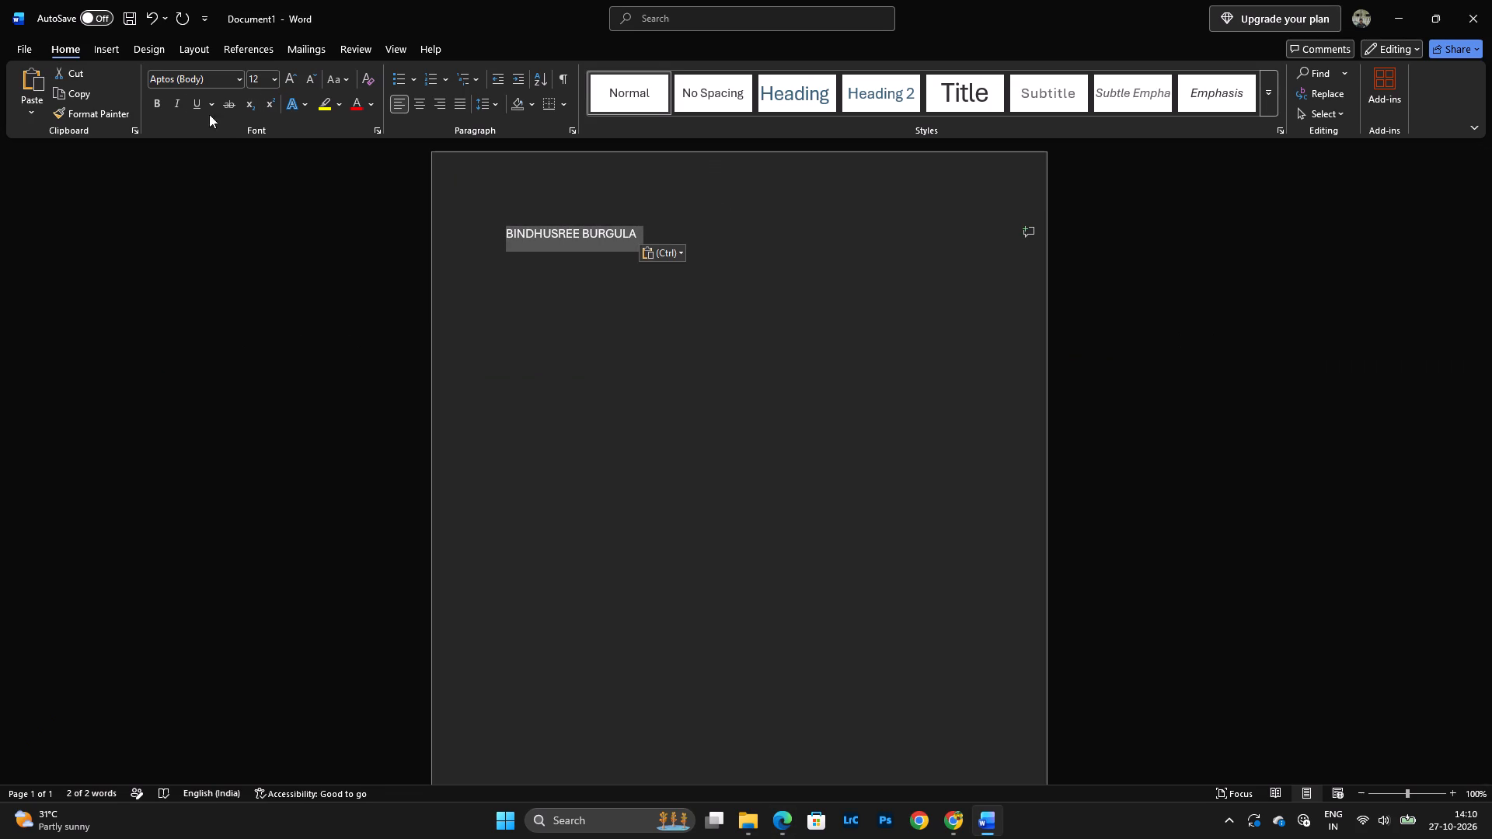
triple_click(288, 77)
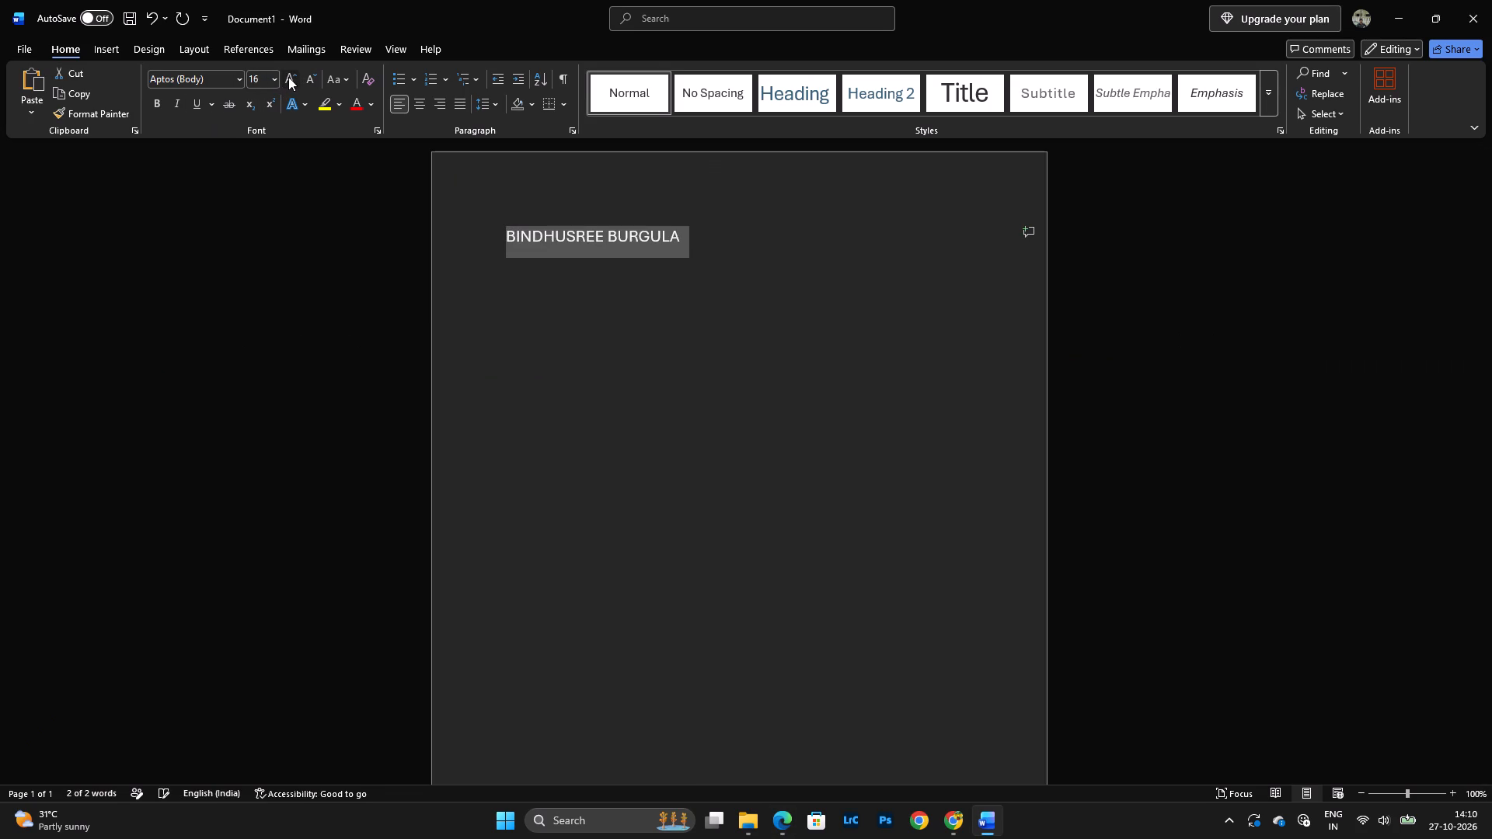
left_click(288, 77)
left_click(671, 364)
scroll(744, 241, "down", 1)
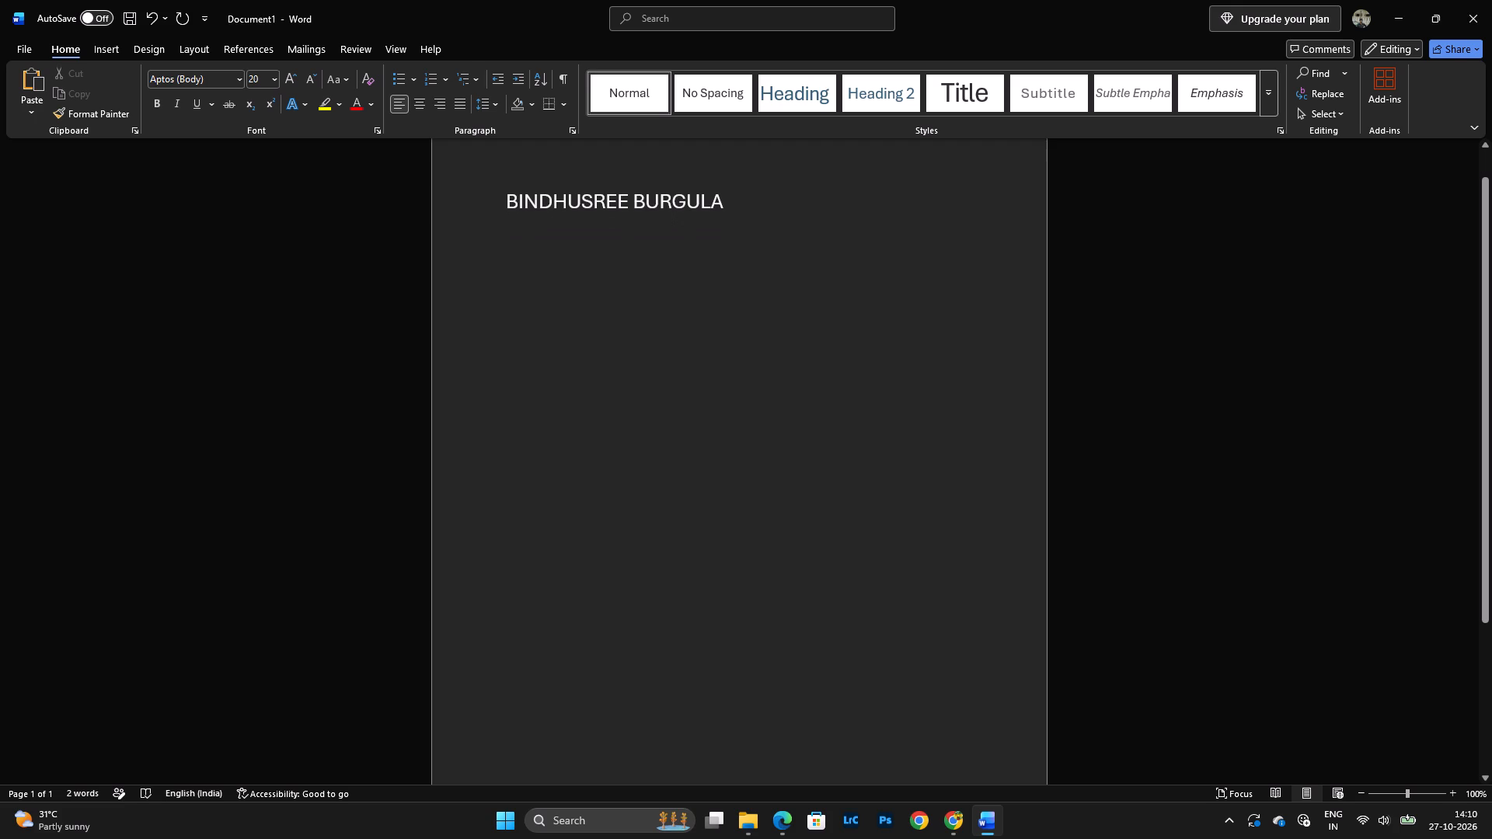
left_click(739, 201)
Compare the name heading with the resume PDF, reduce its font size to 16 in Word, and make it bold.
key("alt+Tab")
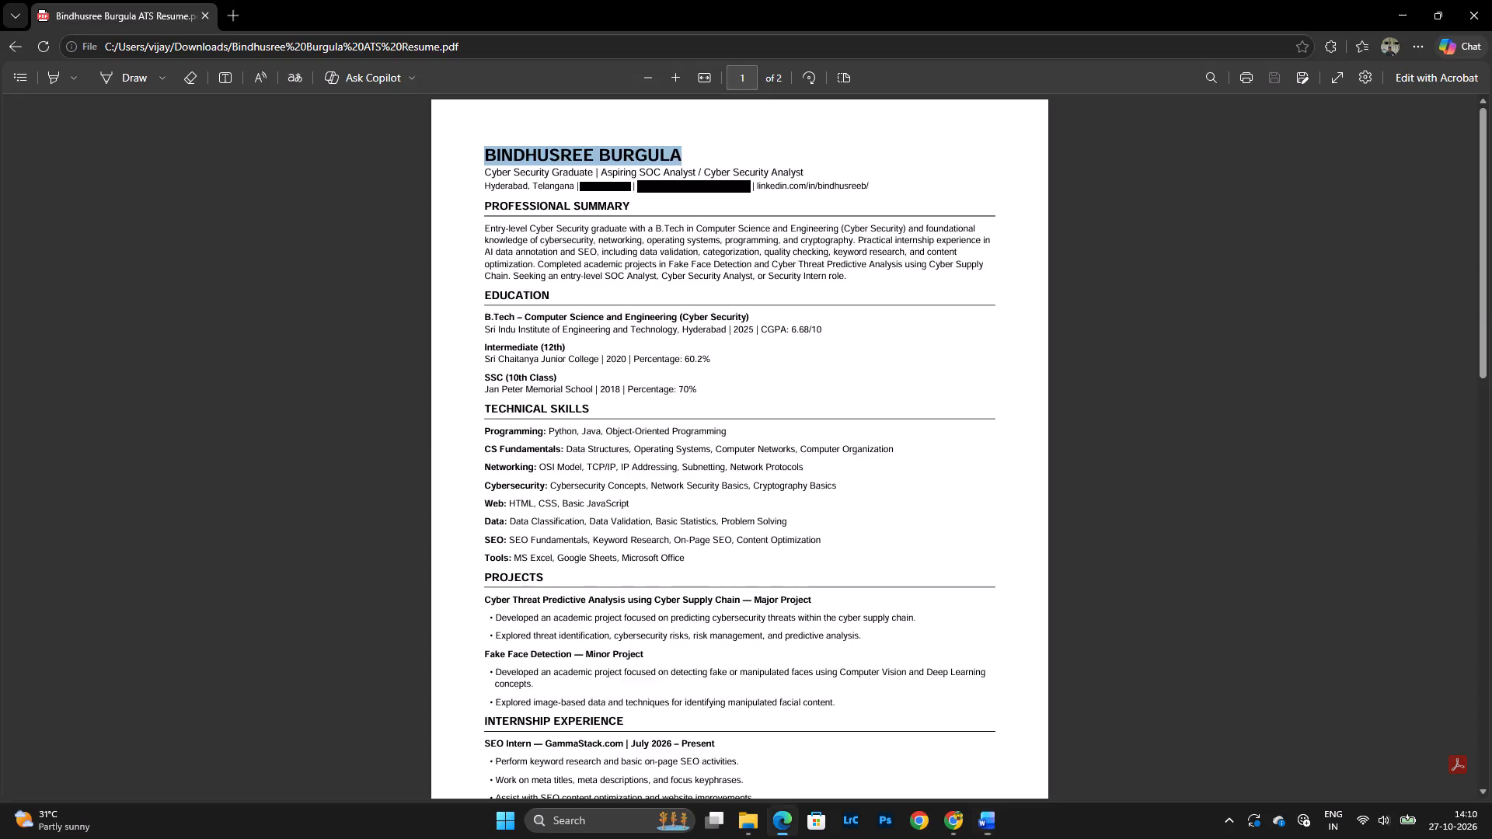
scroll(718, 382, "down", 10)
scroll(719, 394, "up", 14)
key("alt+Tab")
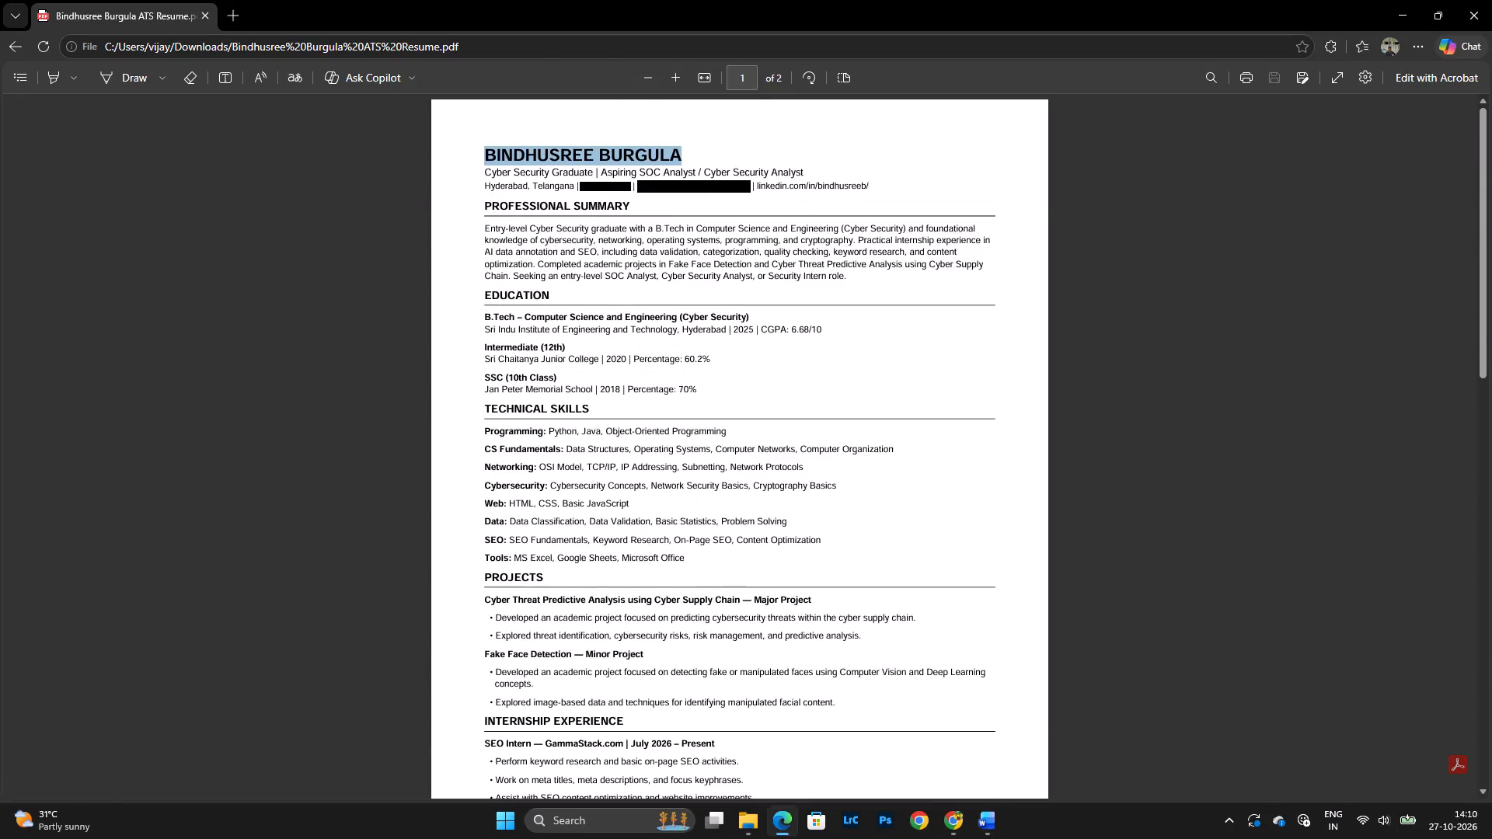
left_click(332, 74)
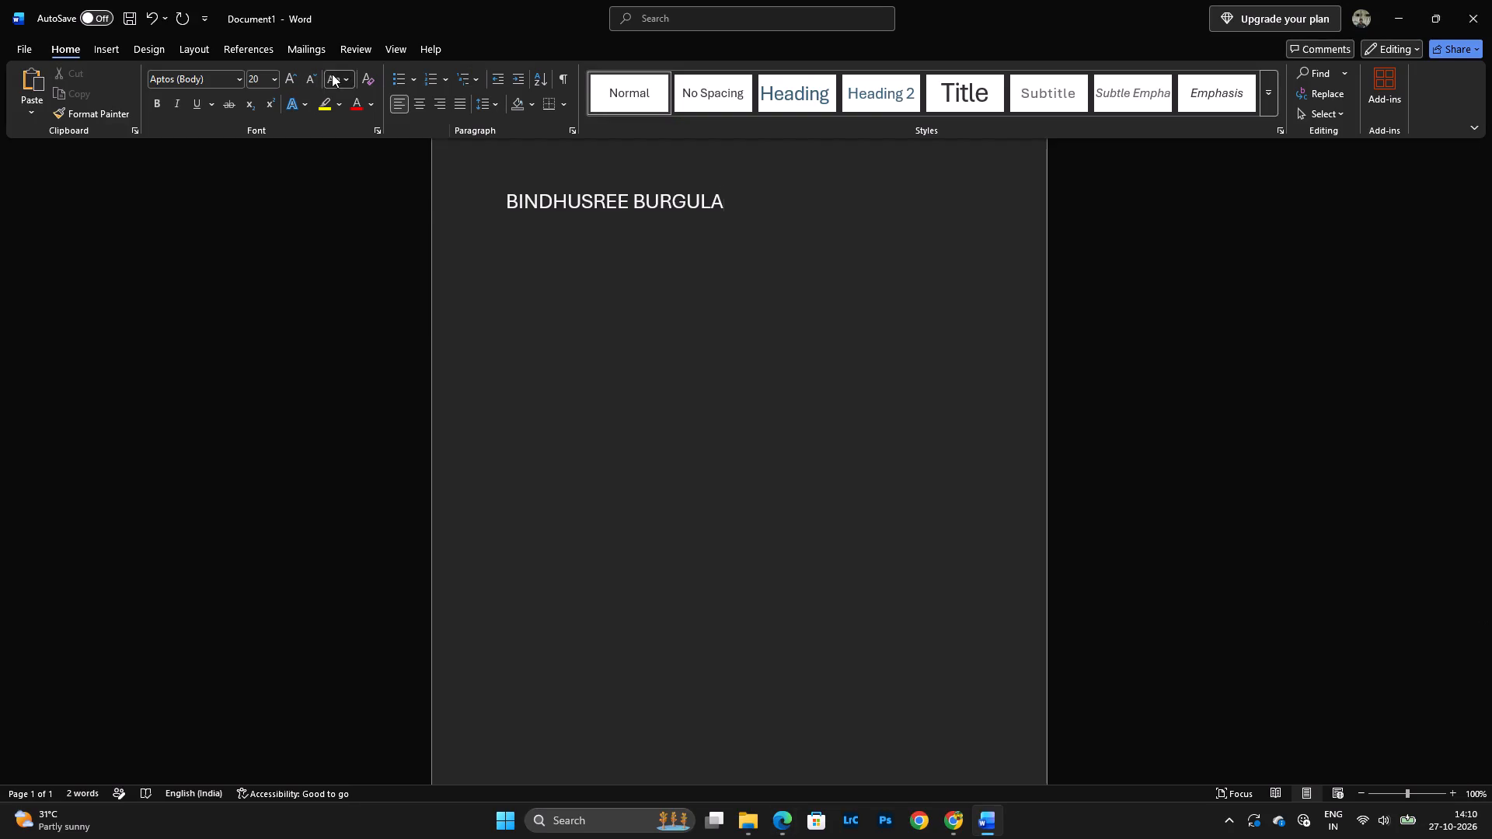
left_click(644, 284)
left_click_drag(733, 200, 474, 200)
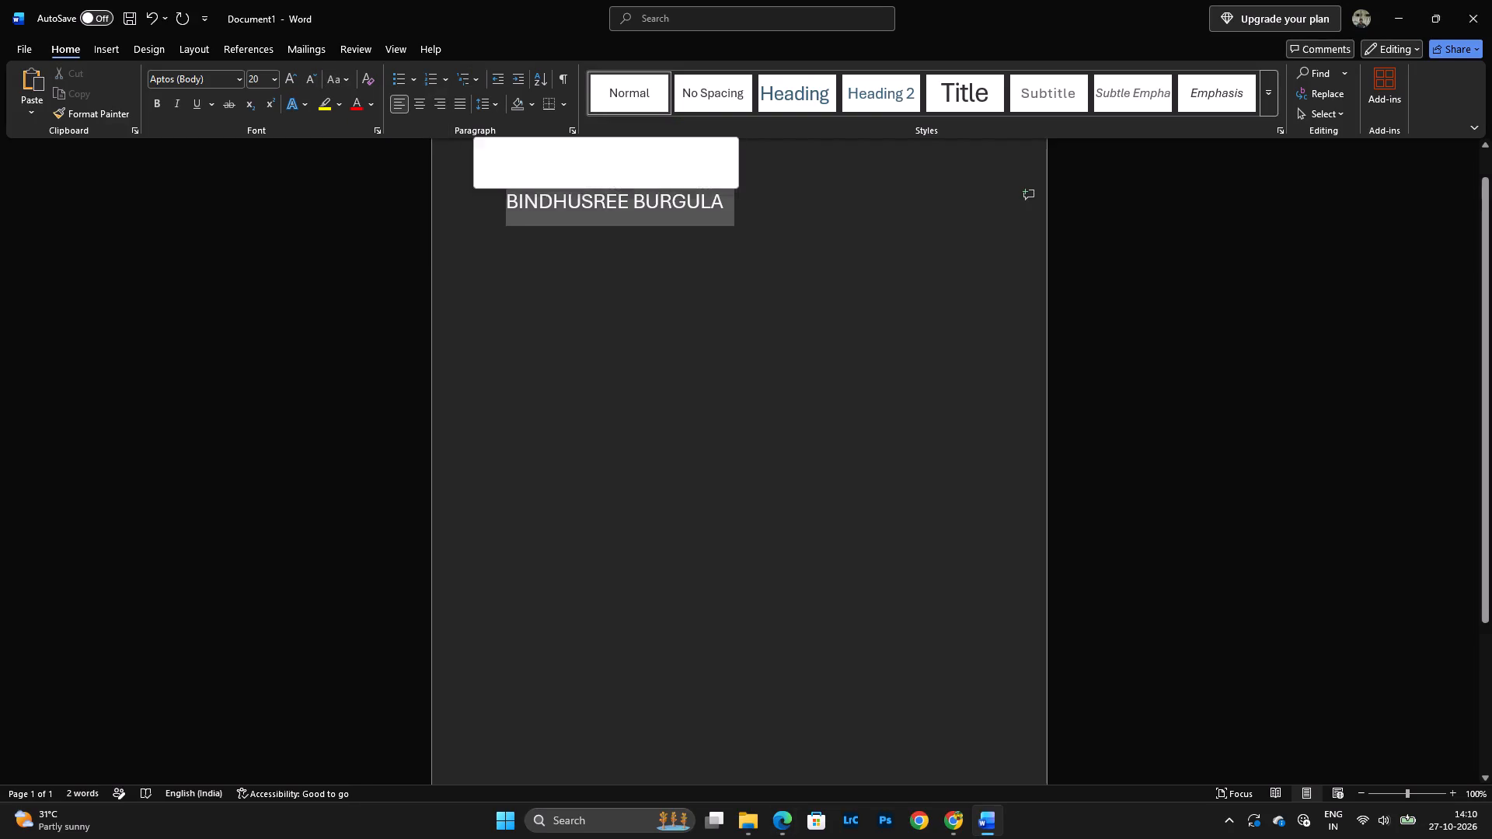
left_click(305, 81)
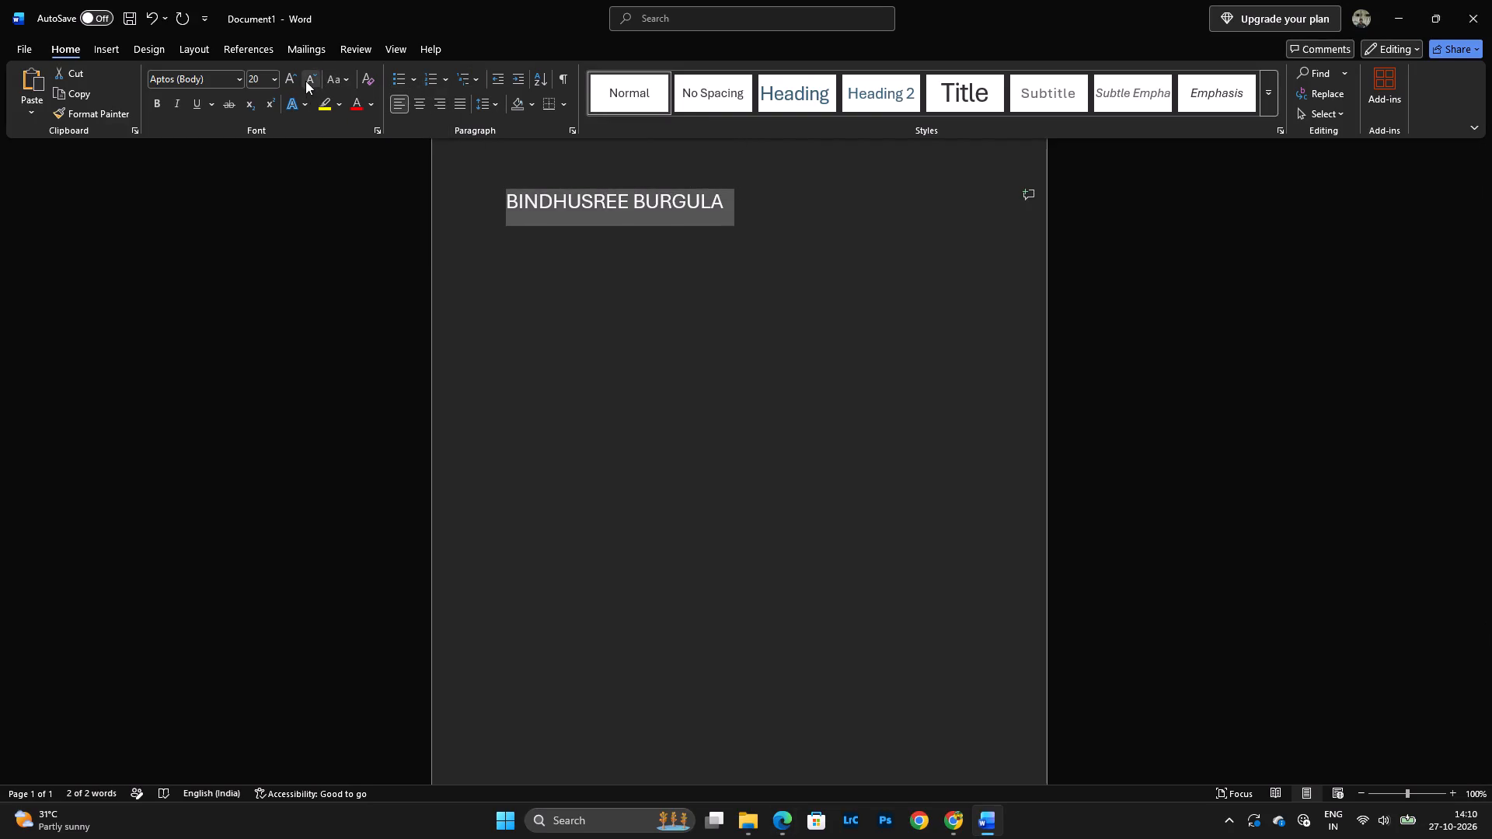
left_click(305, 81)
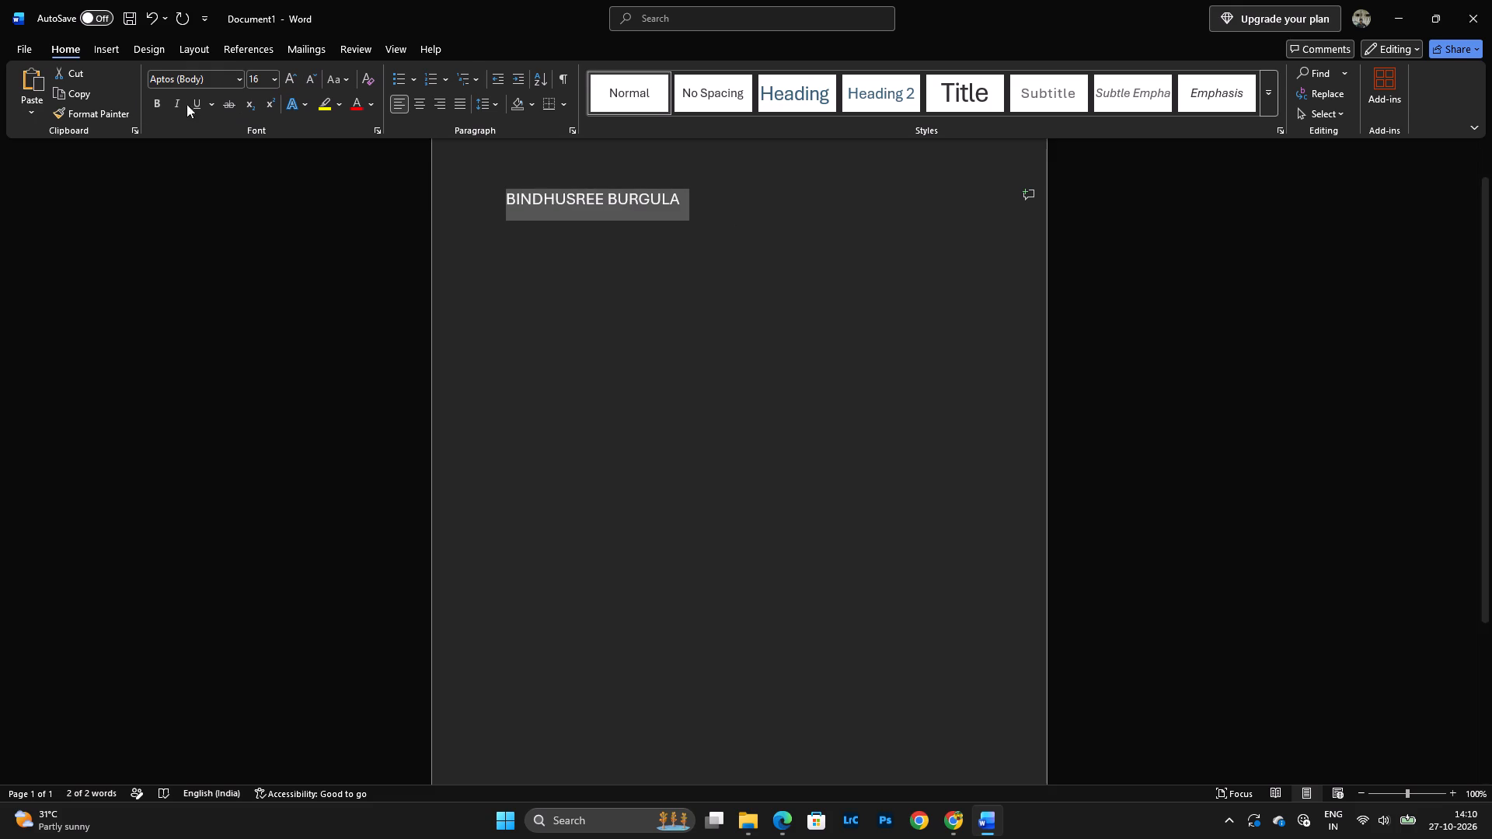
left_click(151, 100)
left_click(549, 297)
Add a line break after the name, and select the "Cyber Security Graduate | Aspiring SOC Analyst / Cyber Security Analyst" line in the resume PDF.
left_click(685, 207)
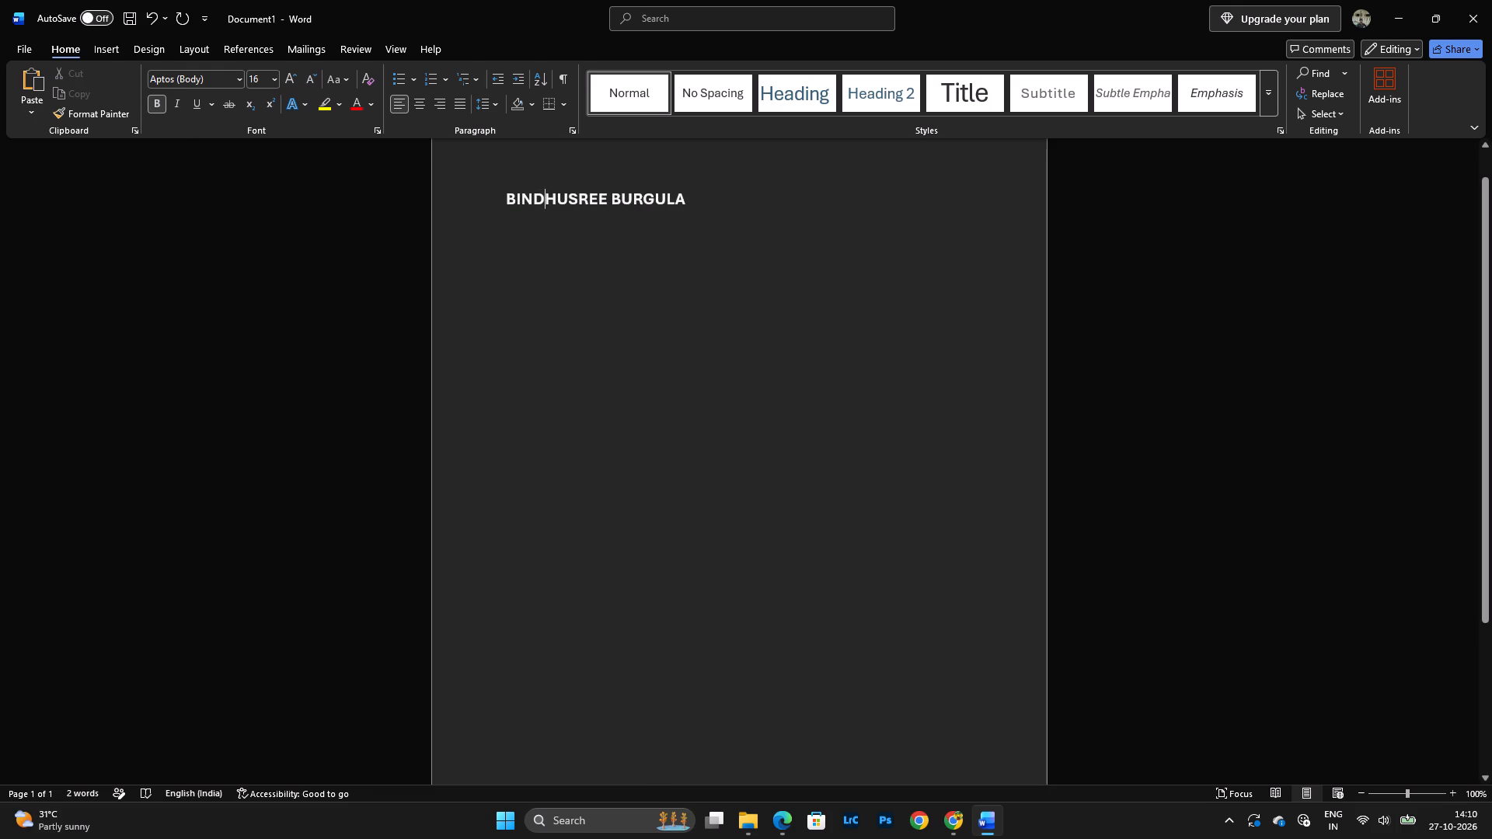
key("shift+Return")
key("alt+Tab")
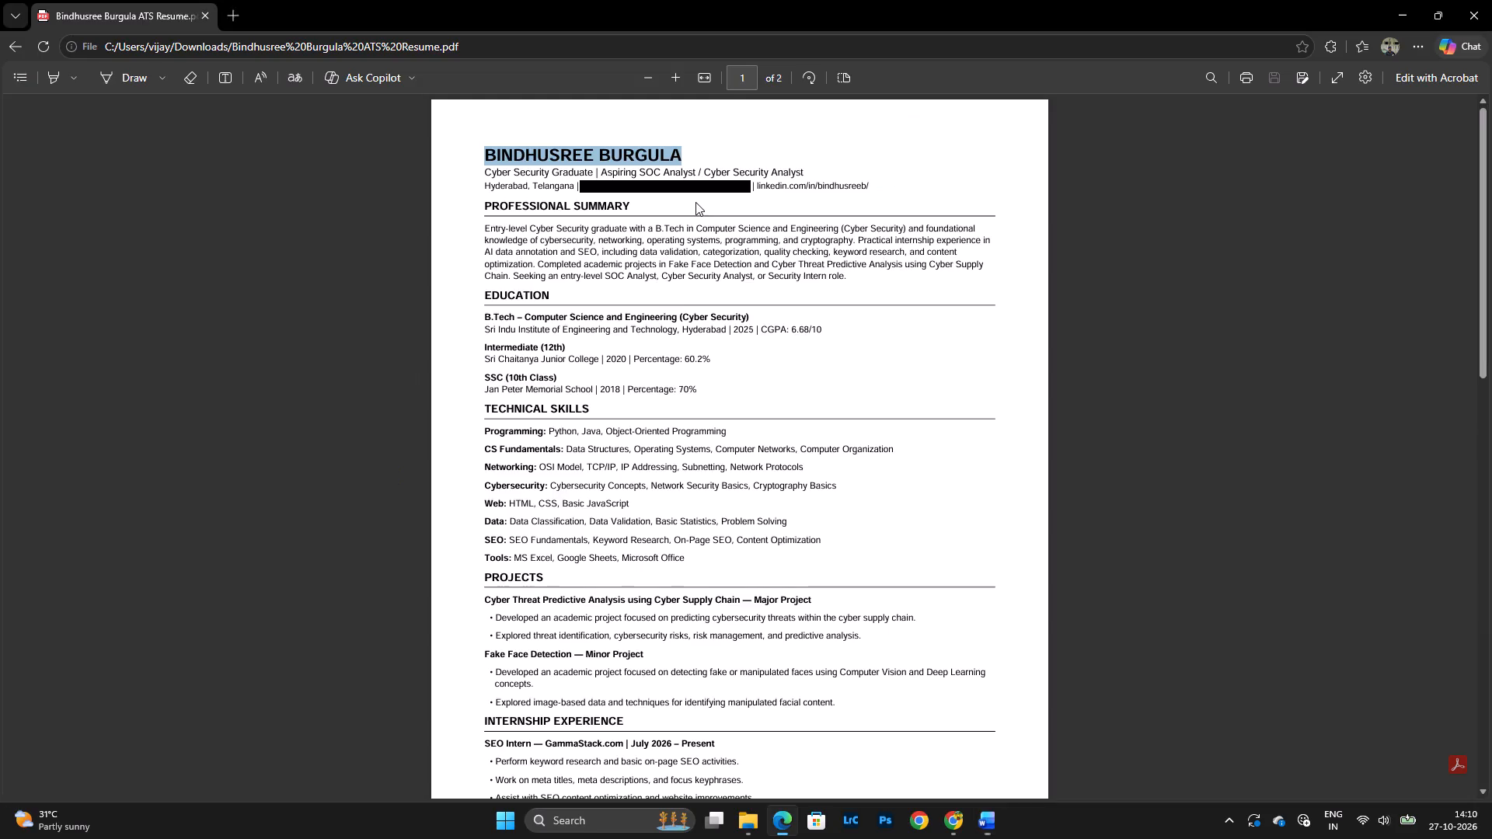
left_click(518, 186)
left_click_drag(490, 172, 493, 173)
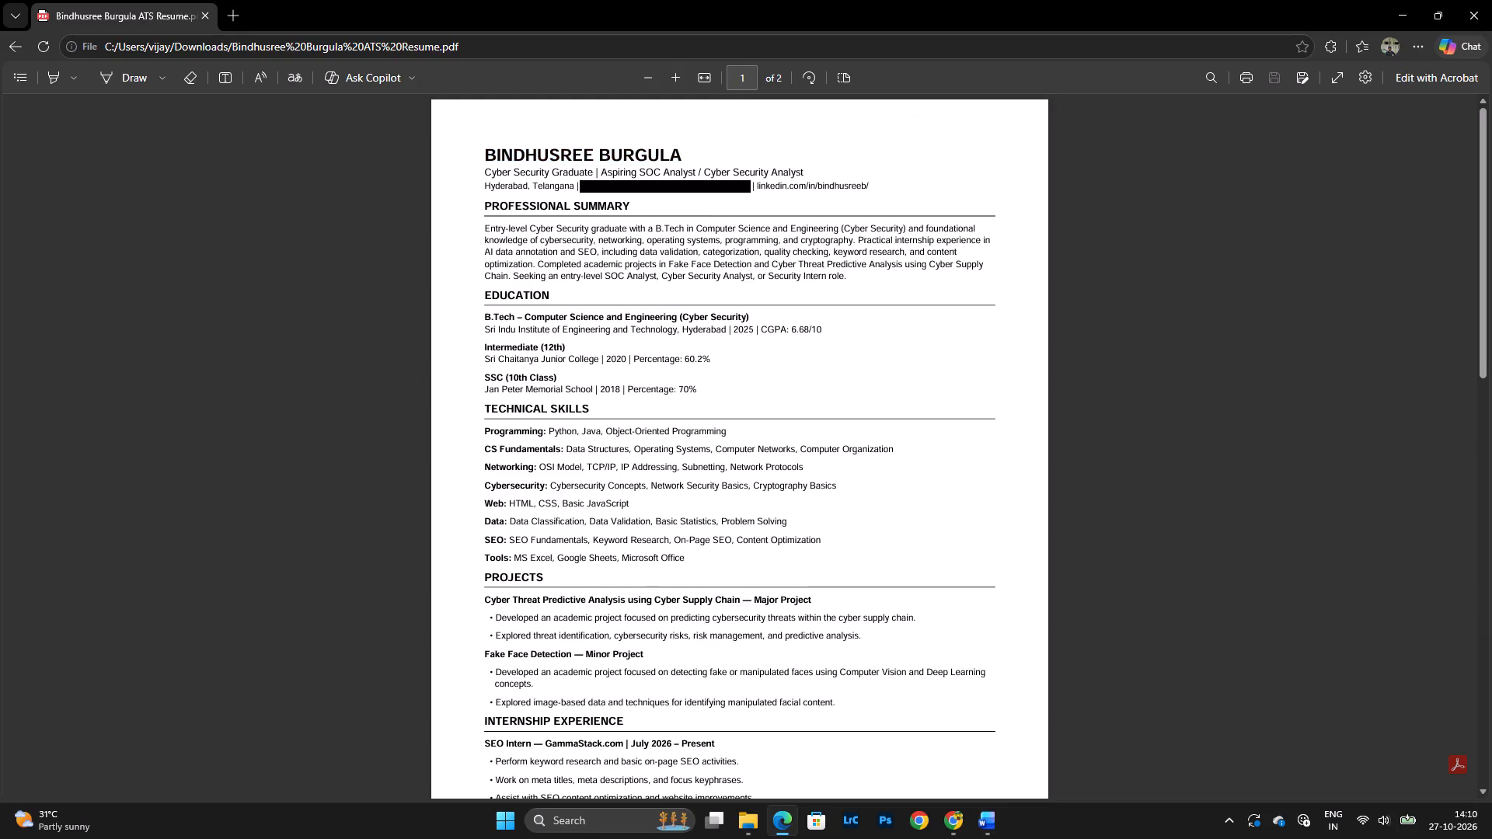
left_click_drag(493, 173, 743, 176)
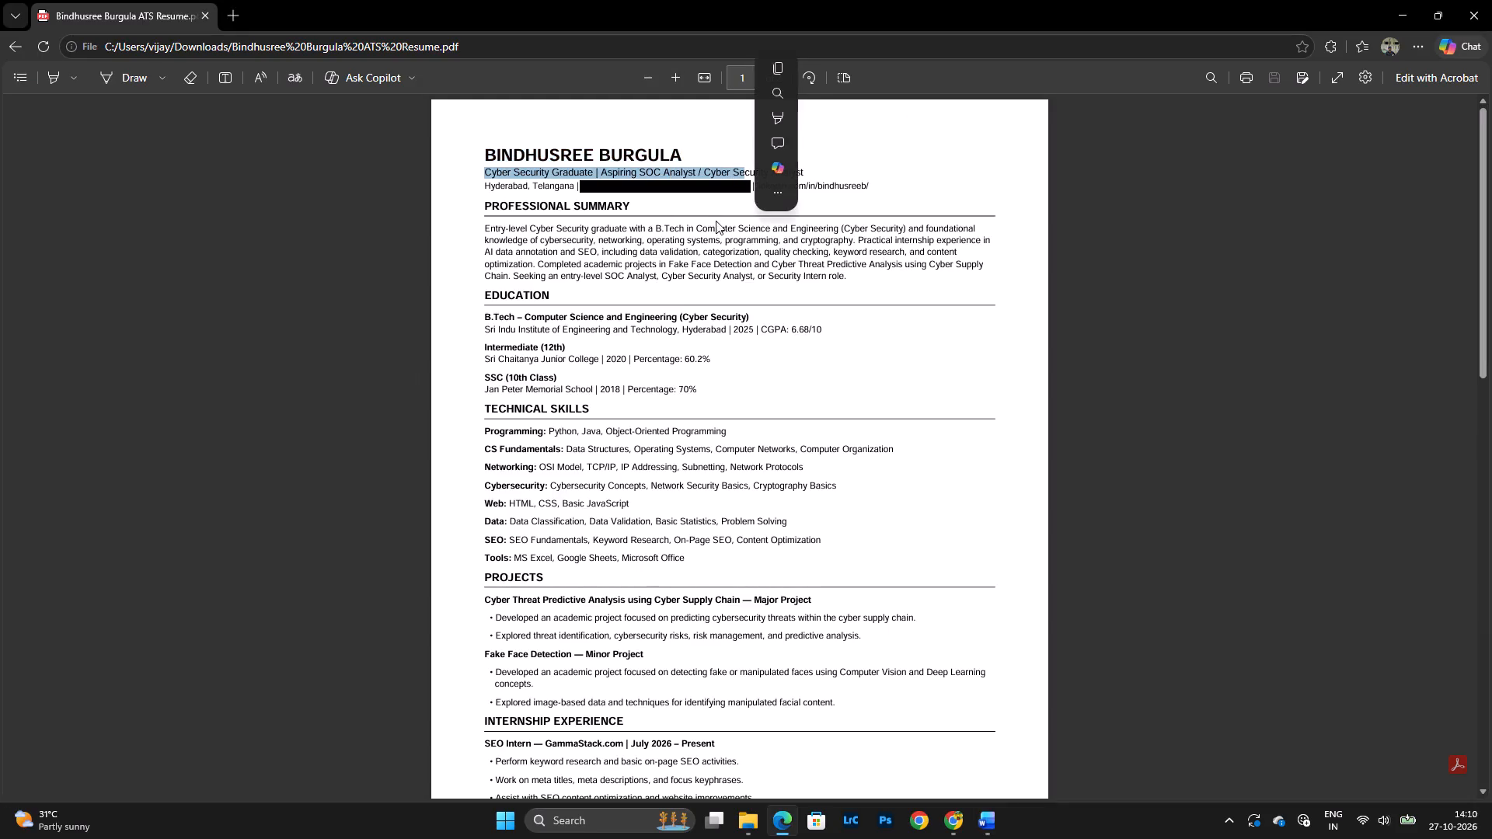
Clear the current selection and copy only "SOC Analyst" from the title line beneath the candidate's name in the resume PDF.
left_click(695, 221)
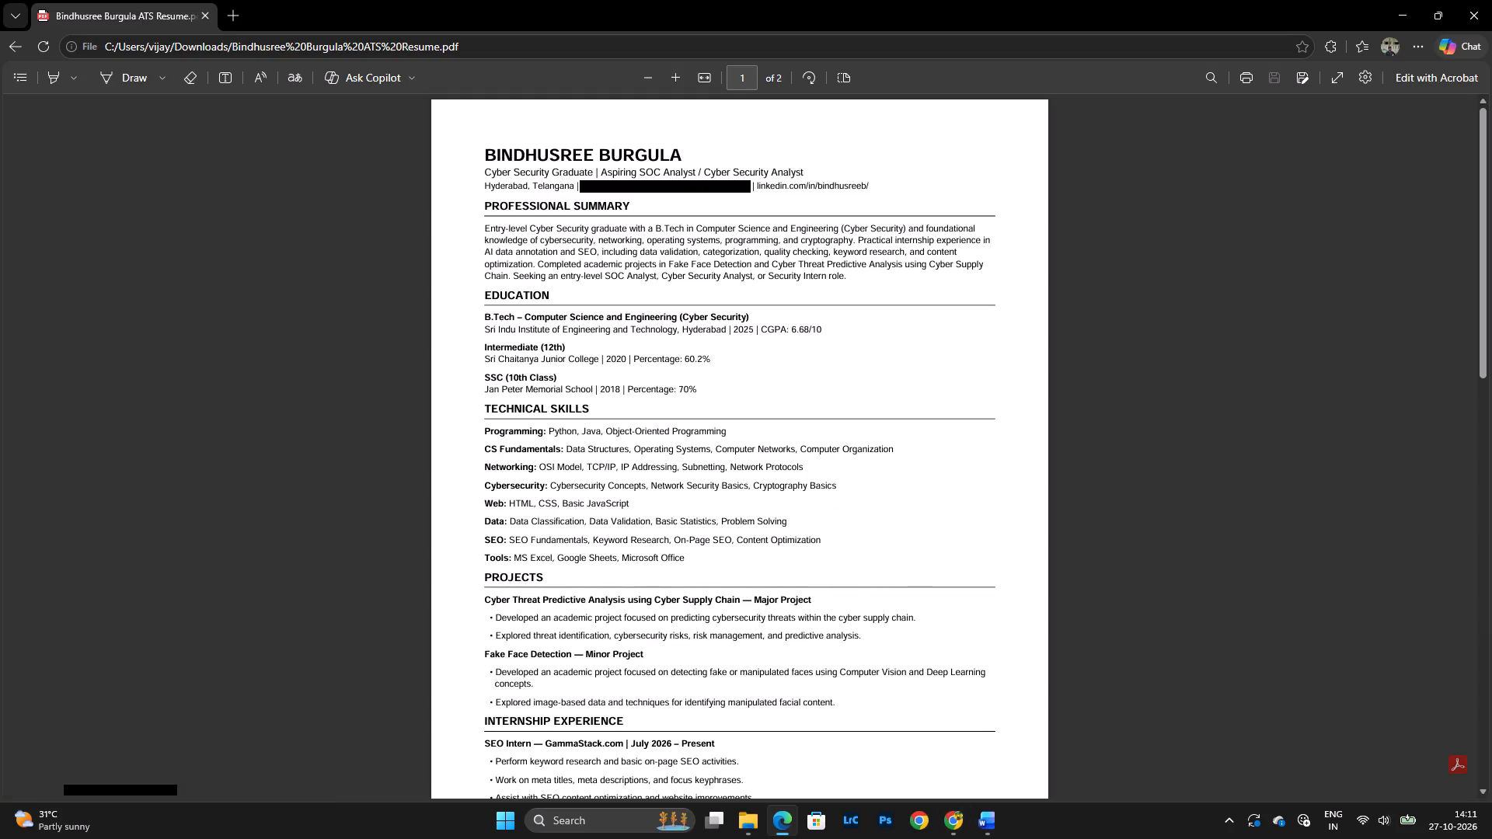
left_click_drag(639, 171, 693, 172)
left_click_drag(693, 172, 694, 172)
right_click(671, 175)
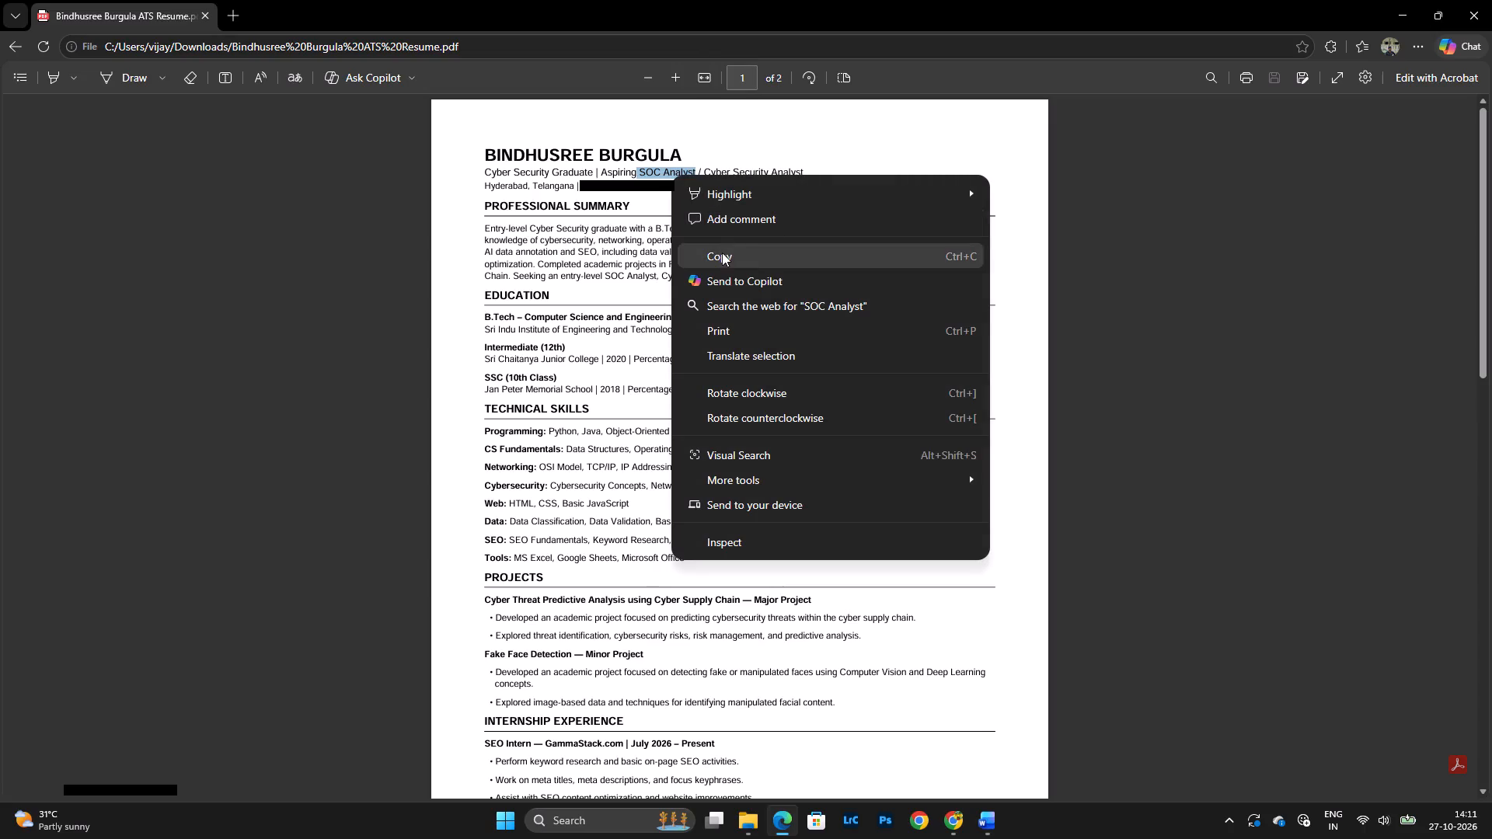
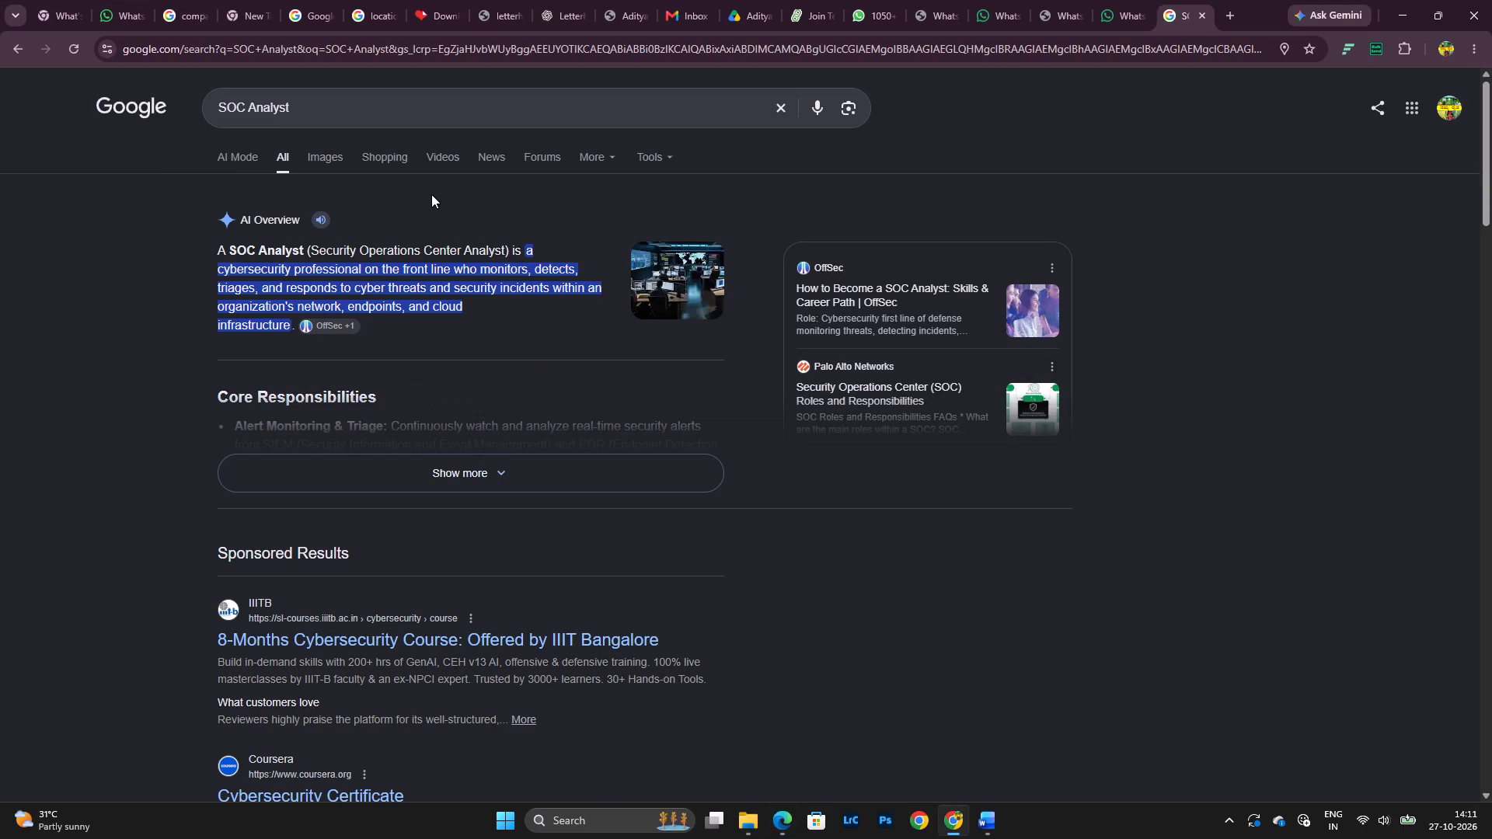
Switch to Edge, search the web for "overleaf" in a new tab, and open the Overleaf online LaTeX editor website.
left_click(785, 823)
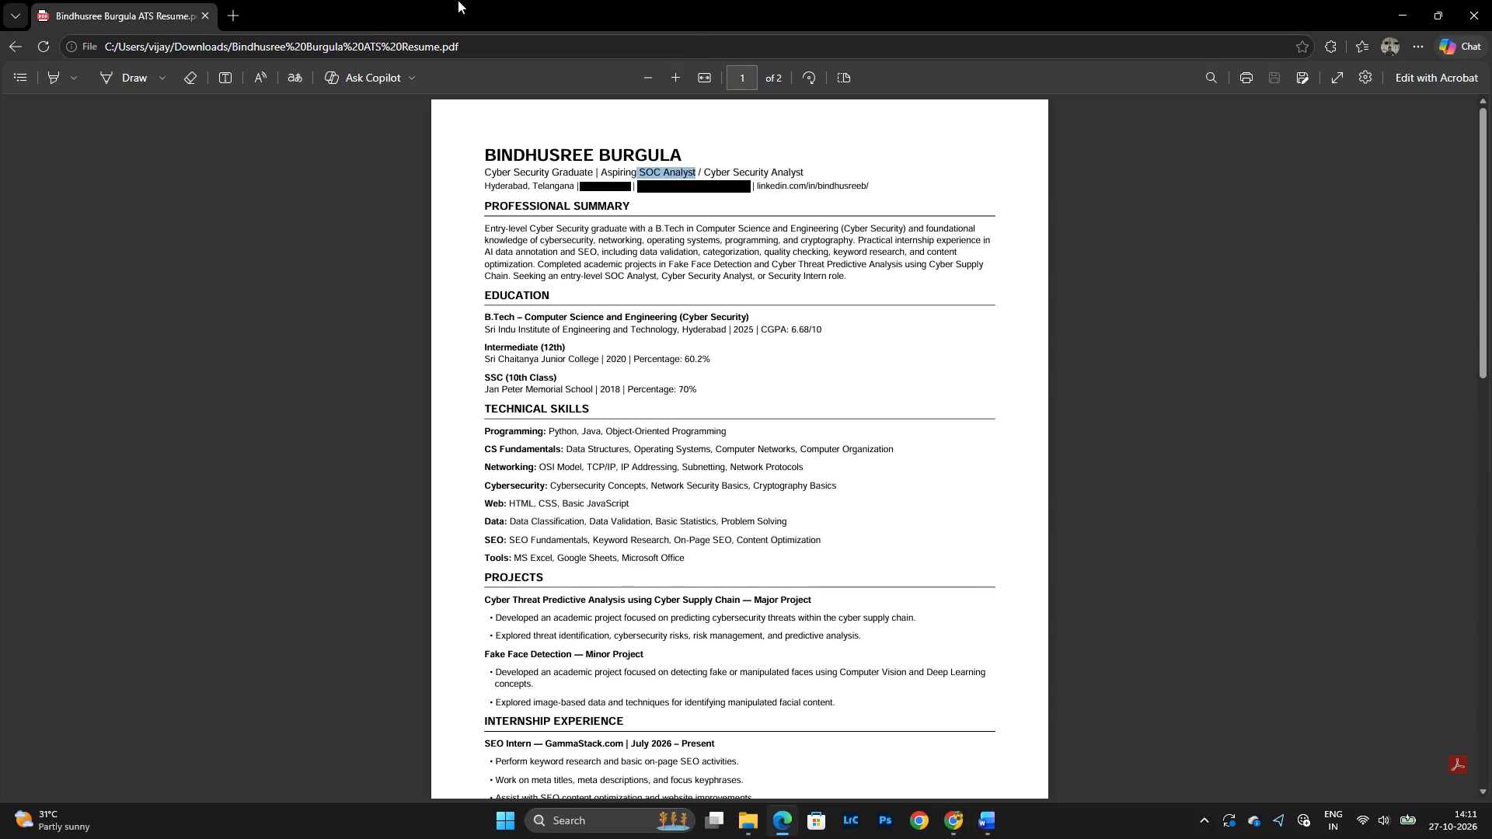
left_click(228, 19)
left_click(587, 127)
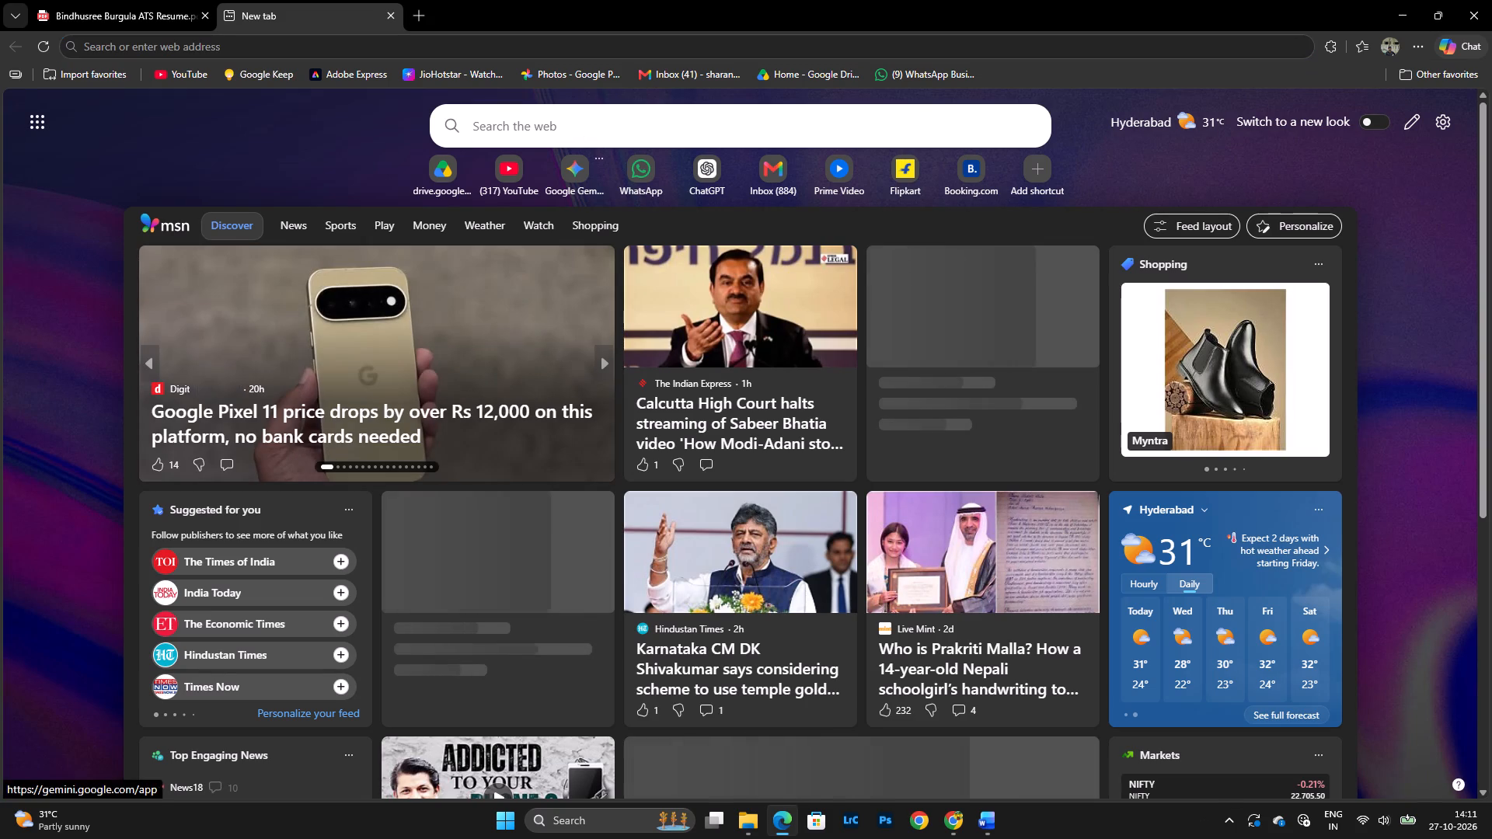
type("over")
key("Down")
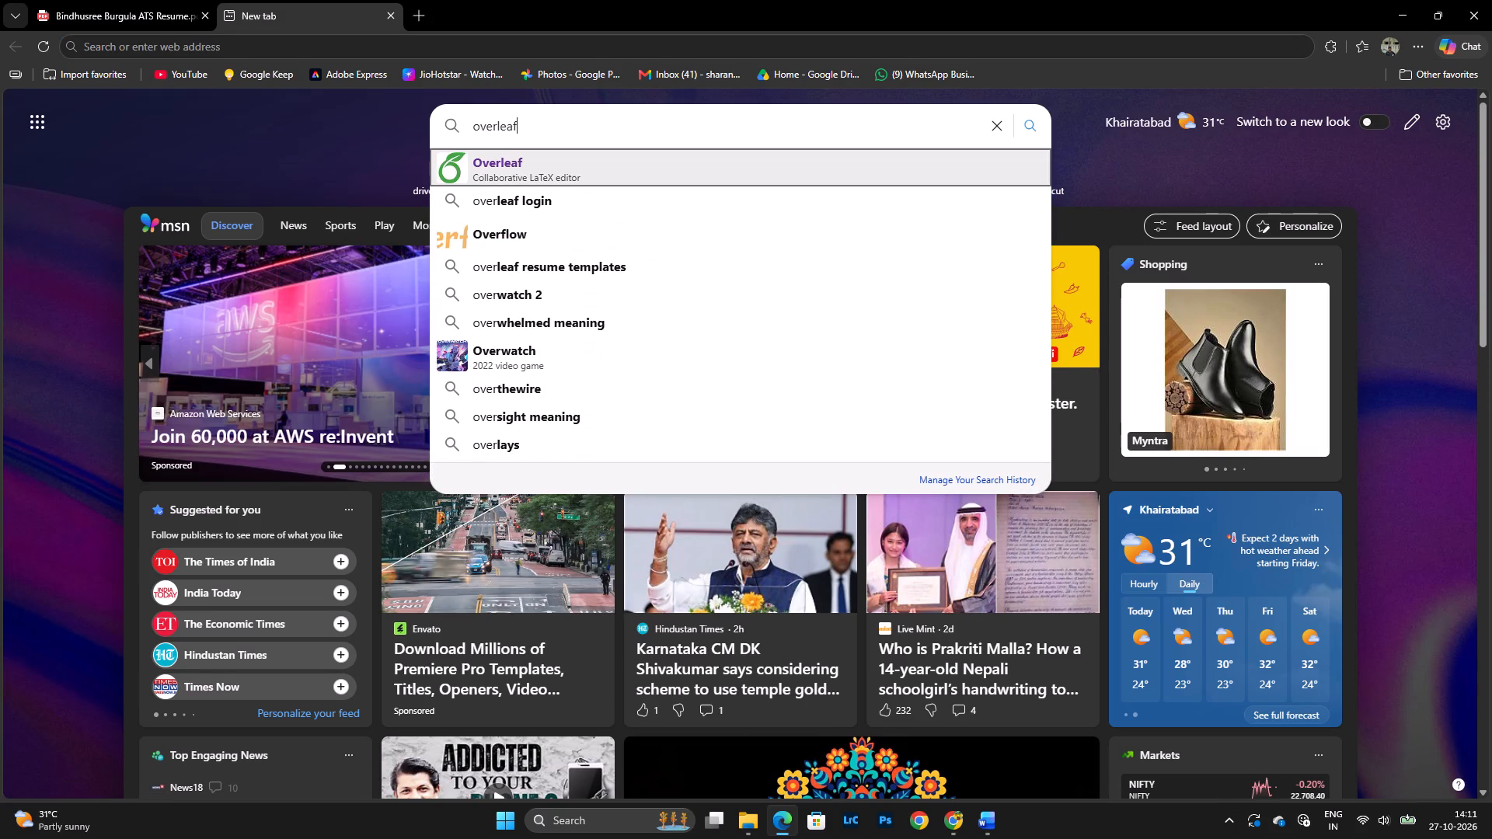
key("Return")
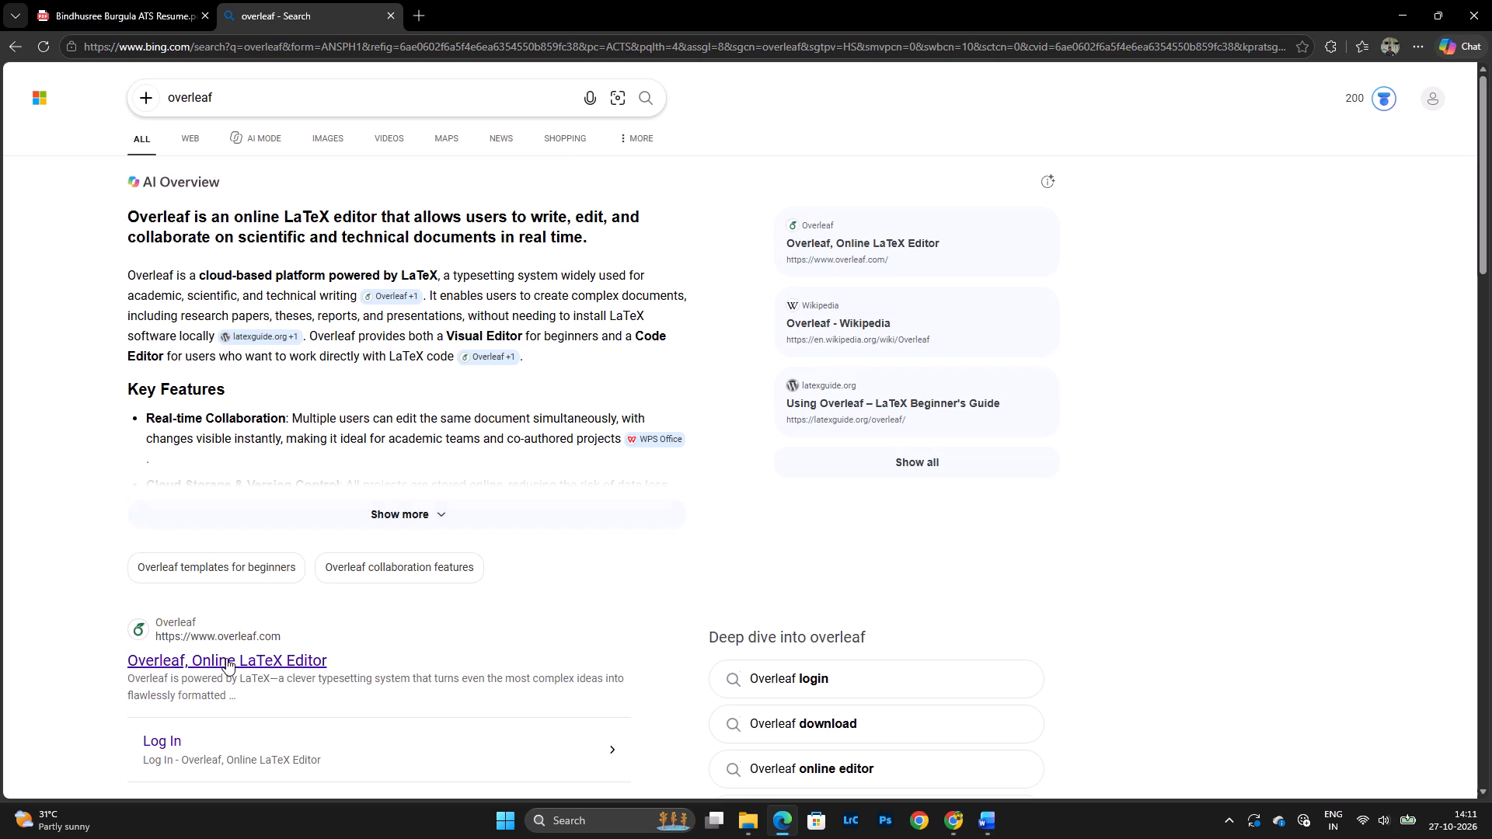
left_click(226, 658)
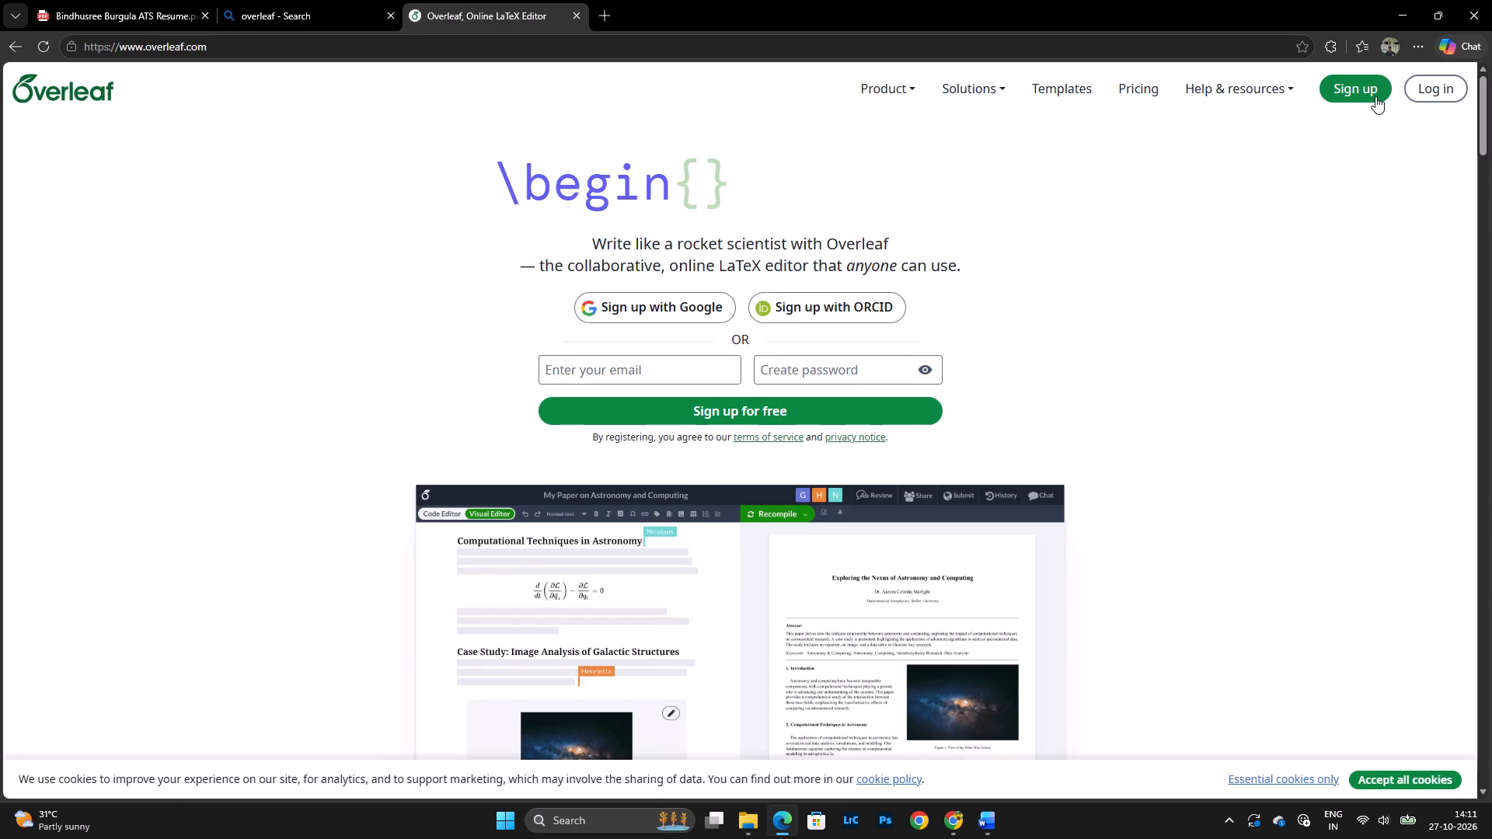
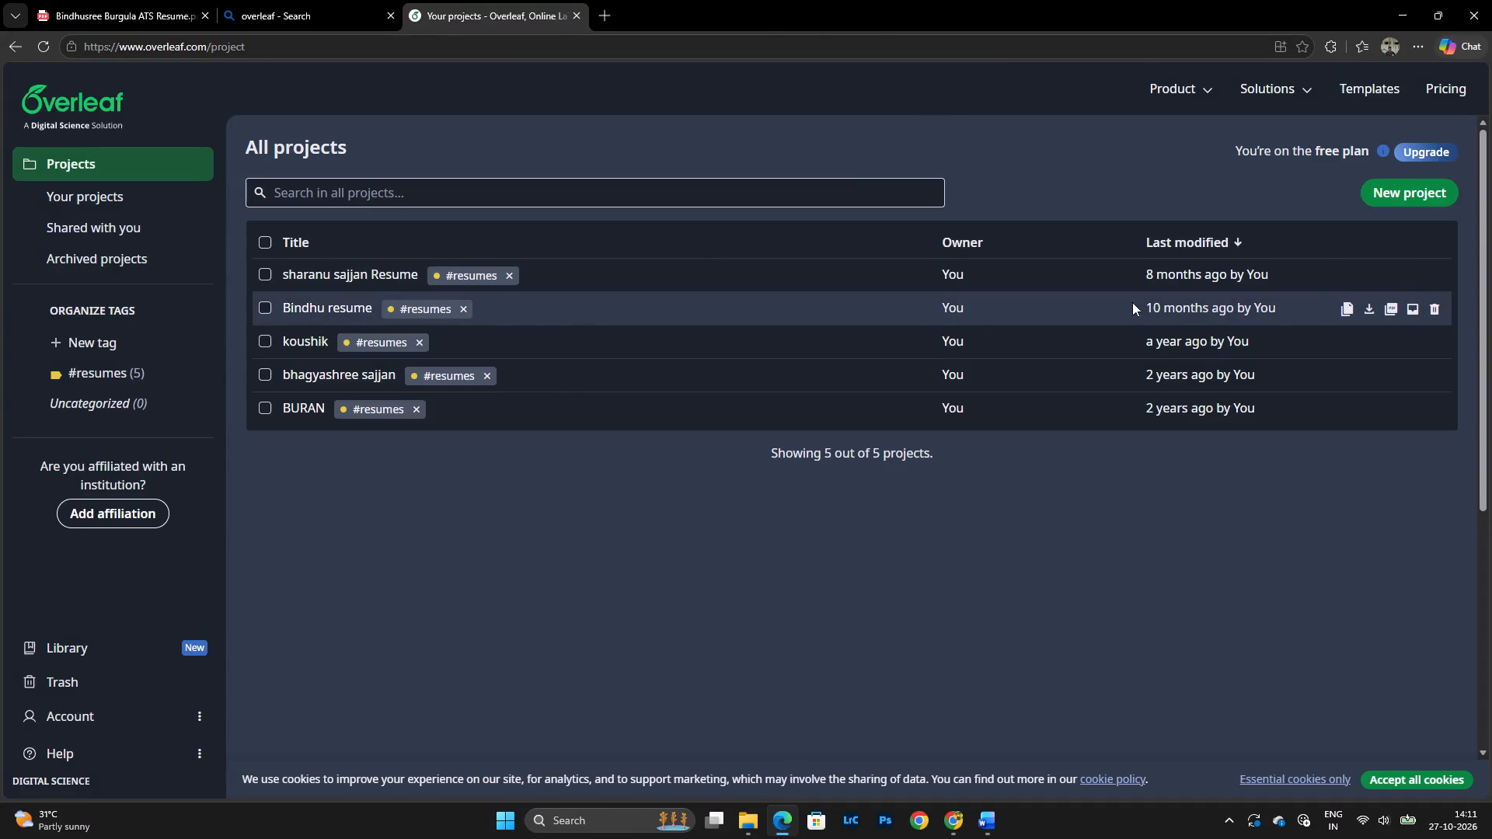
Dismiss the reference library notice and open the "Bindhu resume" project from the Overleaf project list.
double_click(562, 304)
left_click(504, 583)
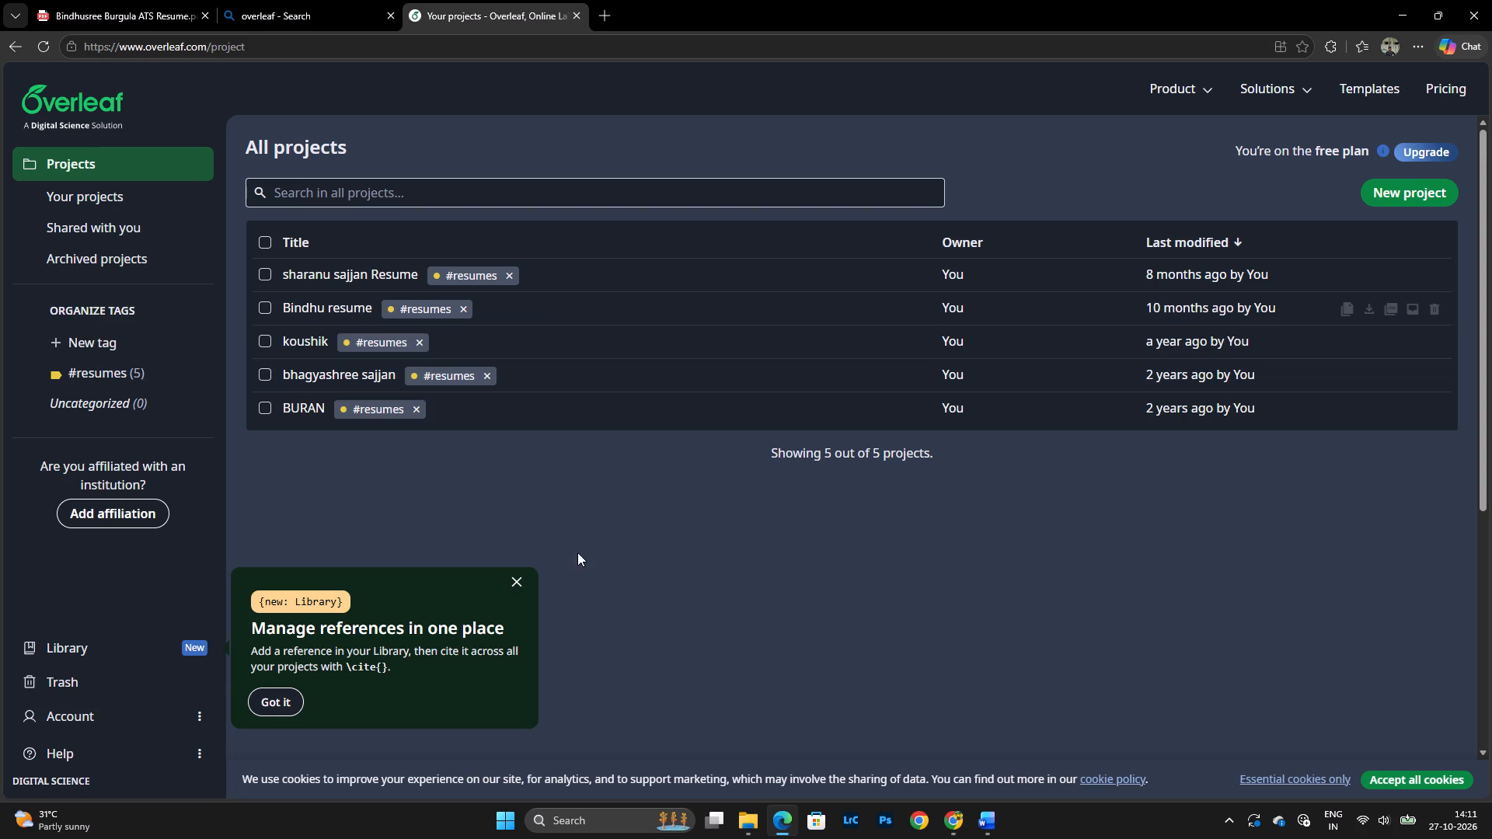
left_click(516, 577)
left_click(281, 707)
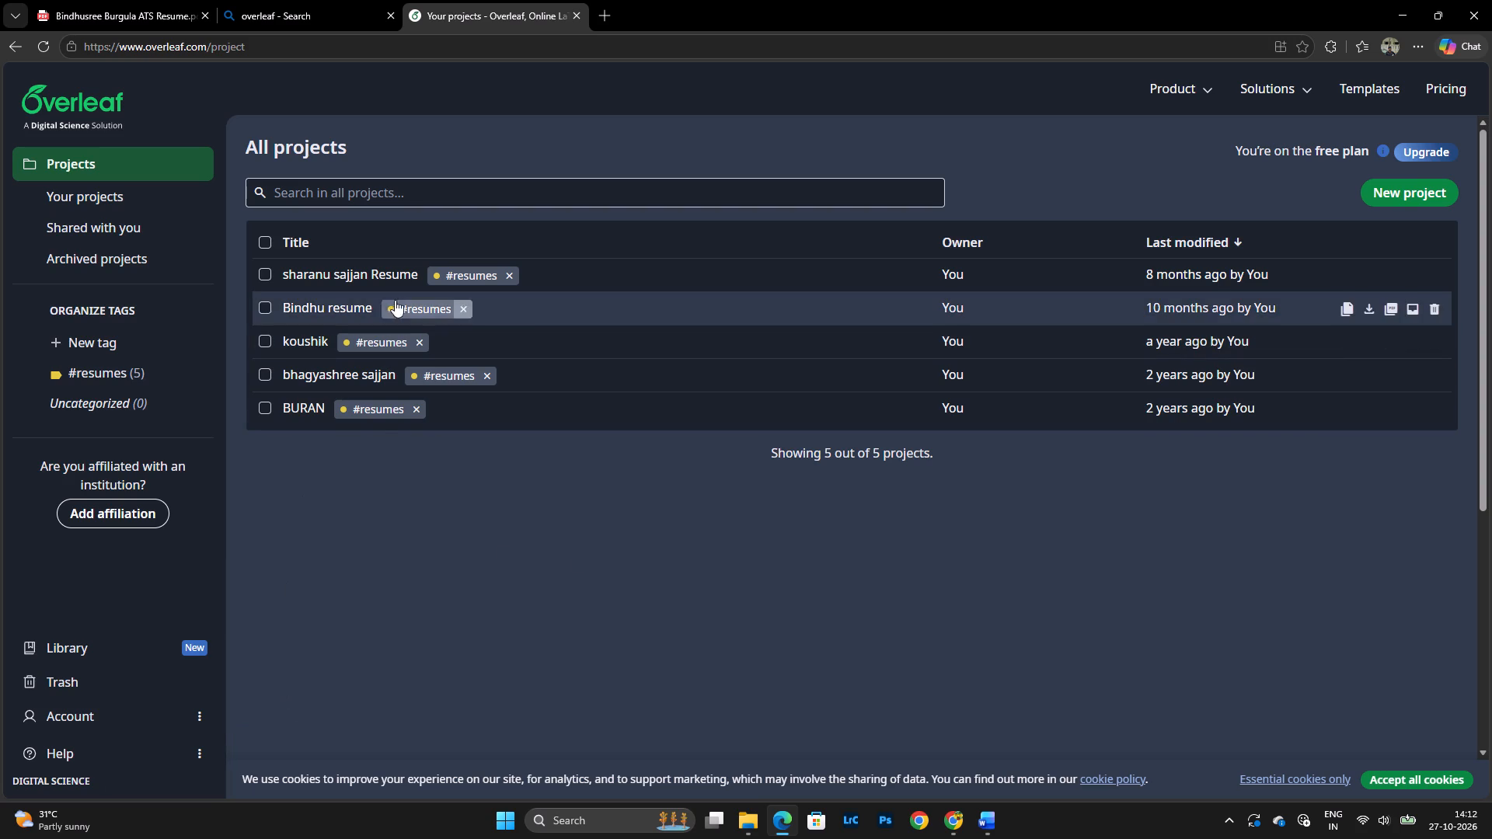
left_click(536, 312)
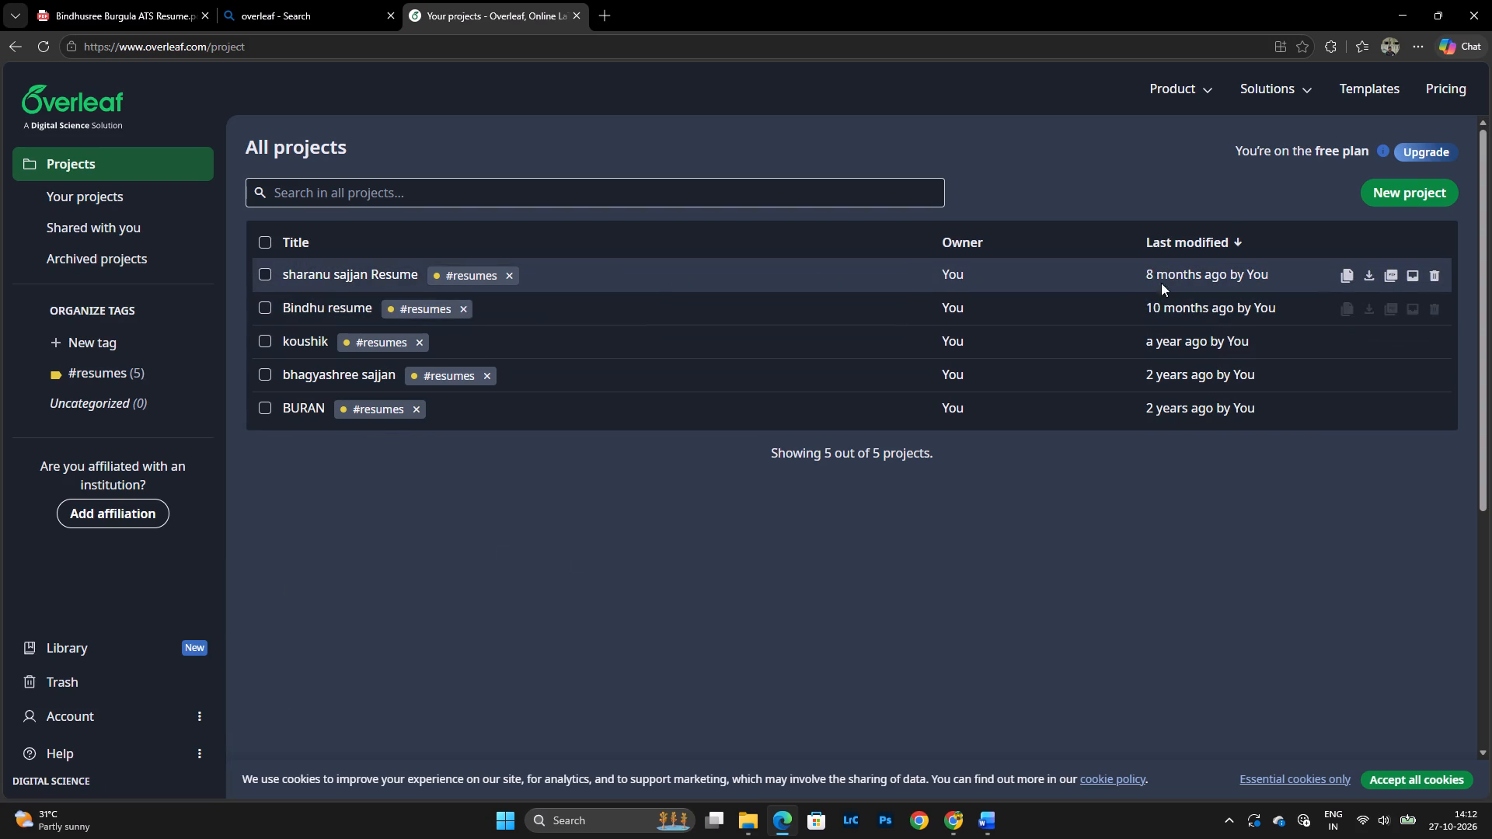
left_click(1343, 305)
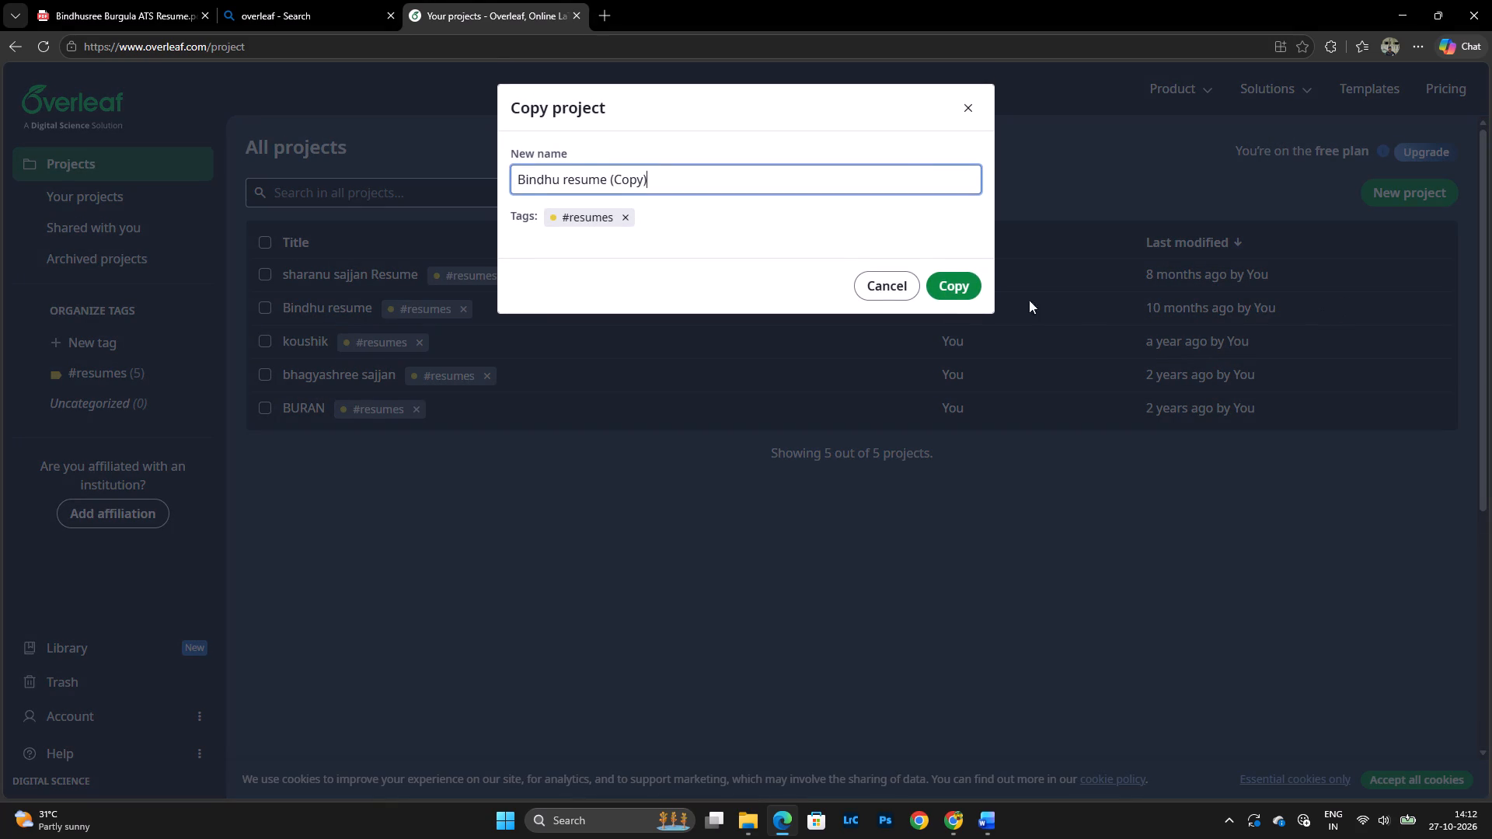
left_click(974, 112)
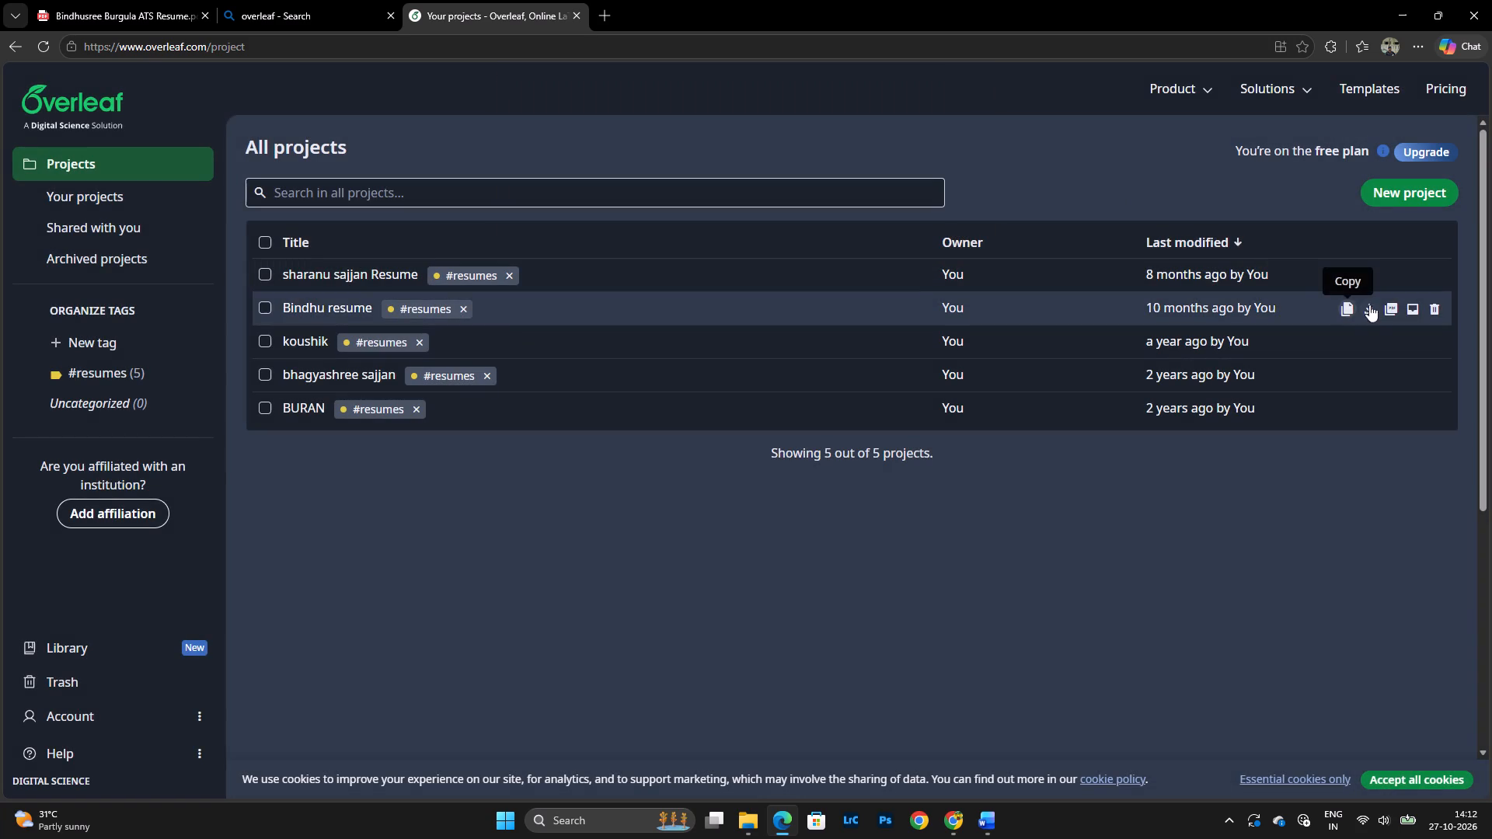
double_click(520, 312)
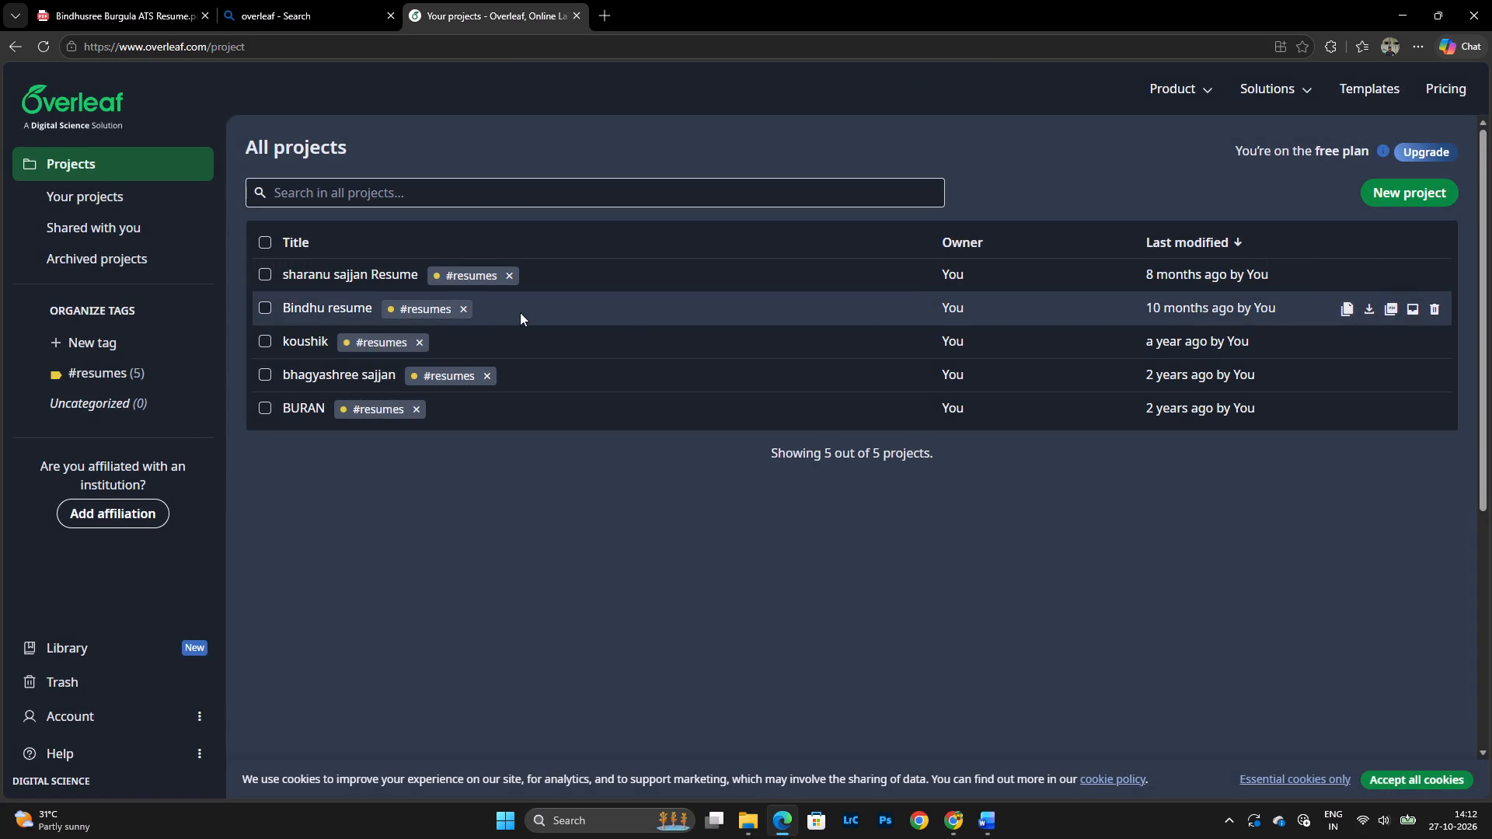
left_click(299, 298)
left_click(285, 305)
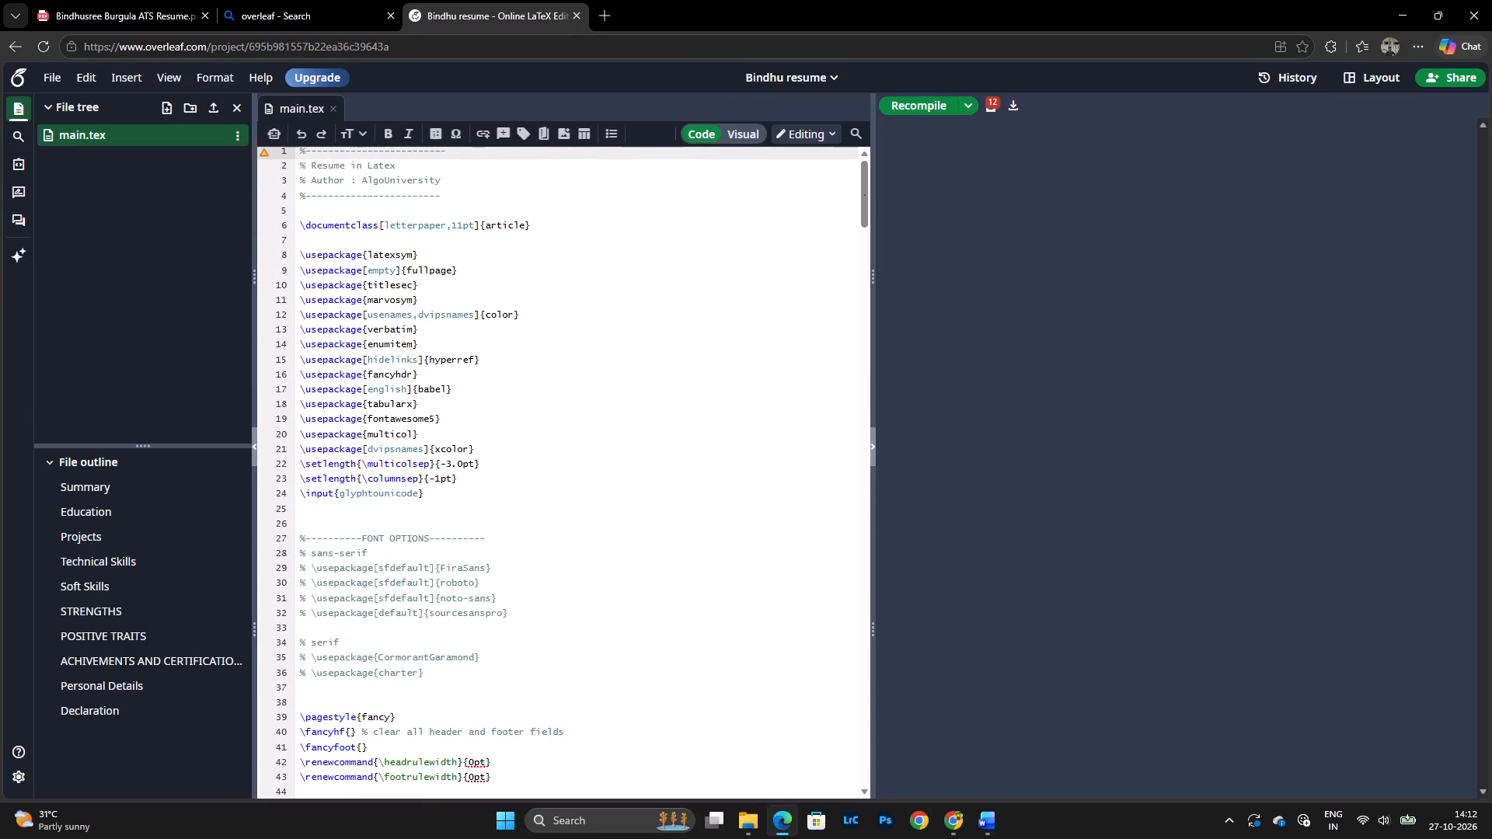
scroll(512, 334, "up", 4)
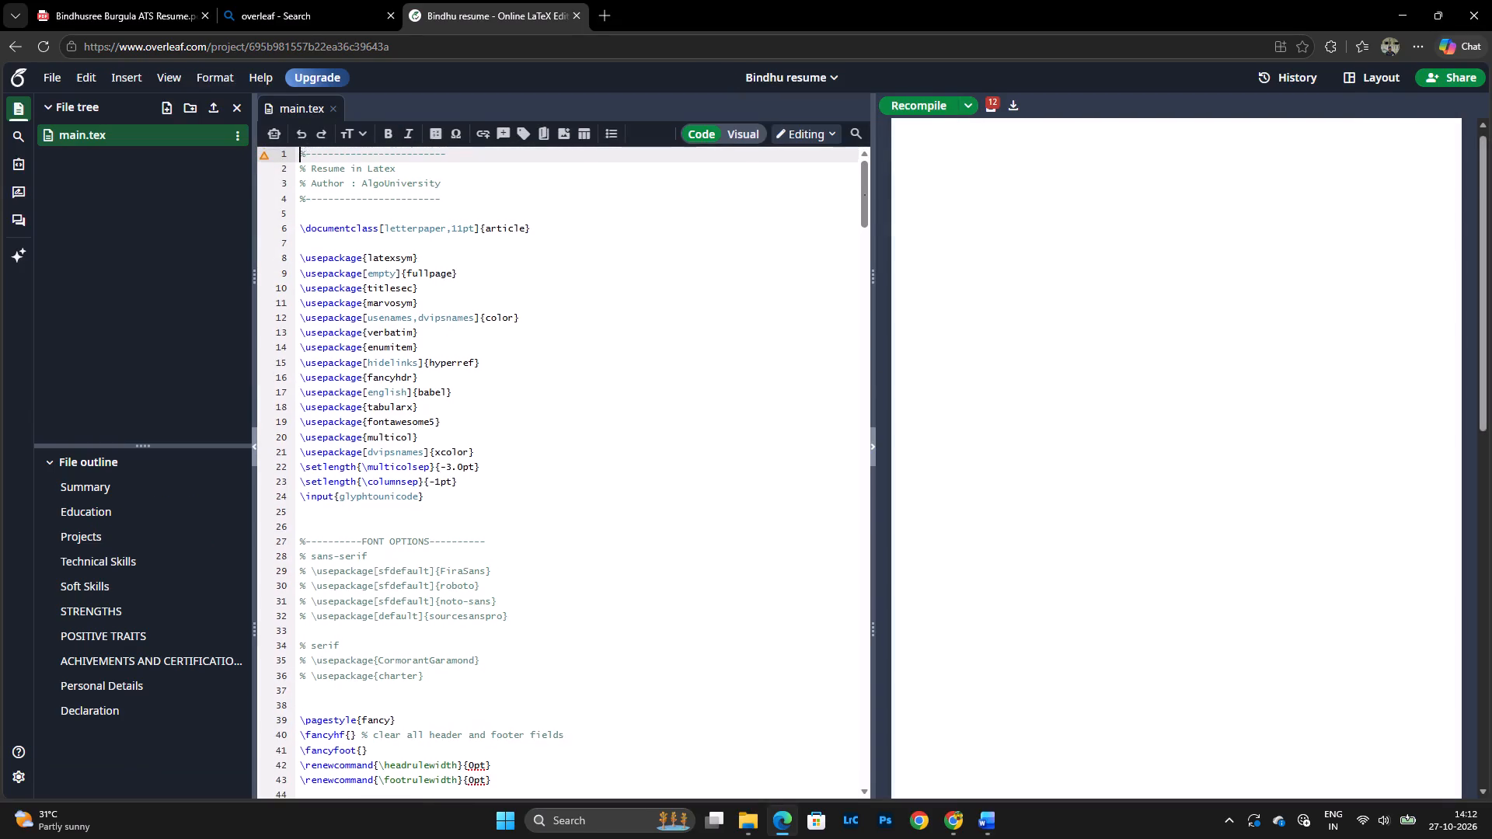
scroll(527, 310, "up", 11)
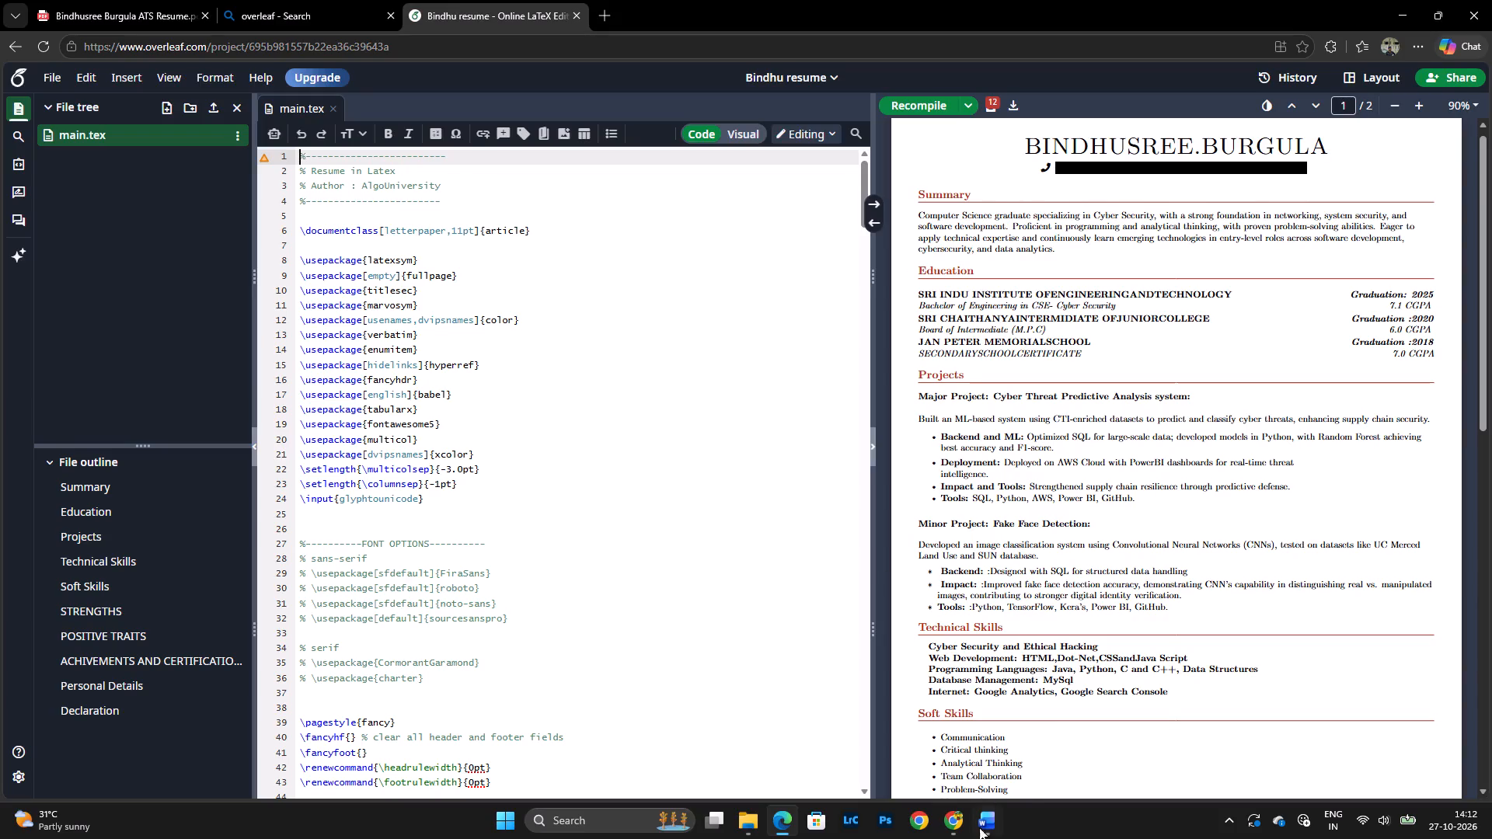
Switch to File Explorer and open the "hbgvfdx" PDF from the Downloads folder at its first page.
left_click(744, 820)
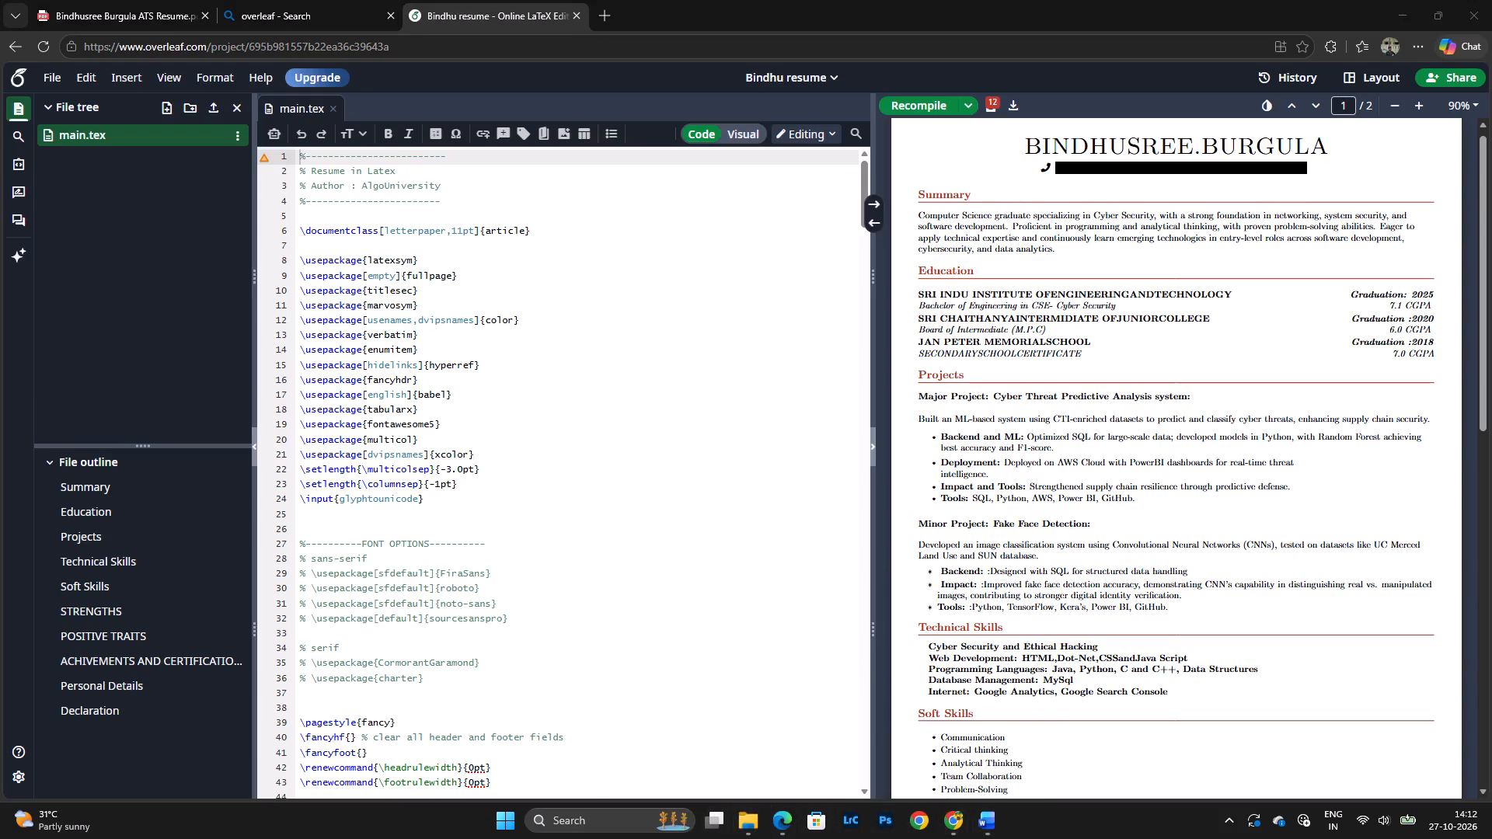
left_click(661, 770)
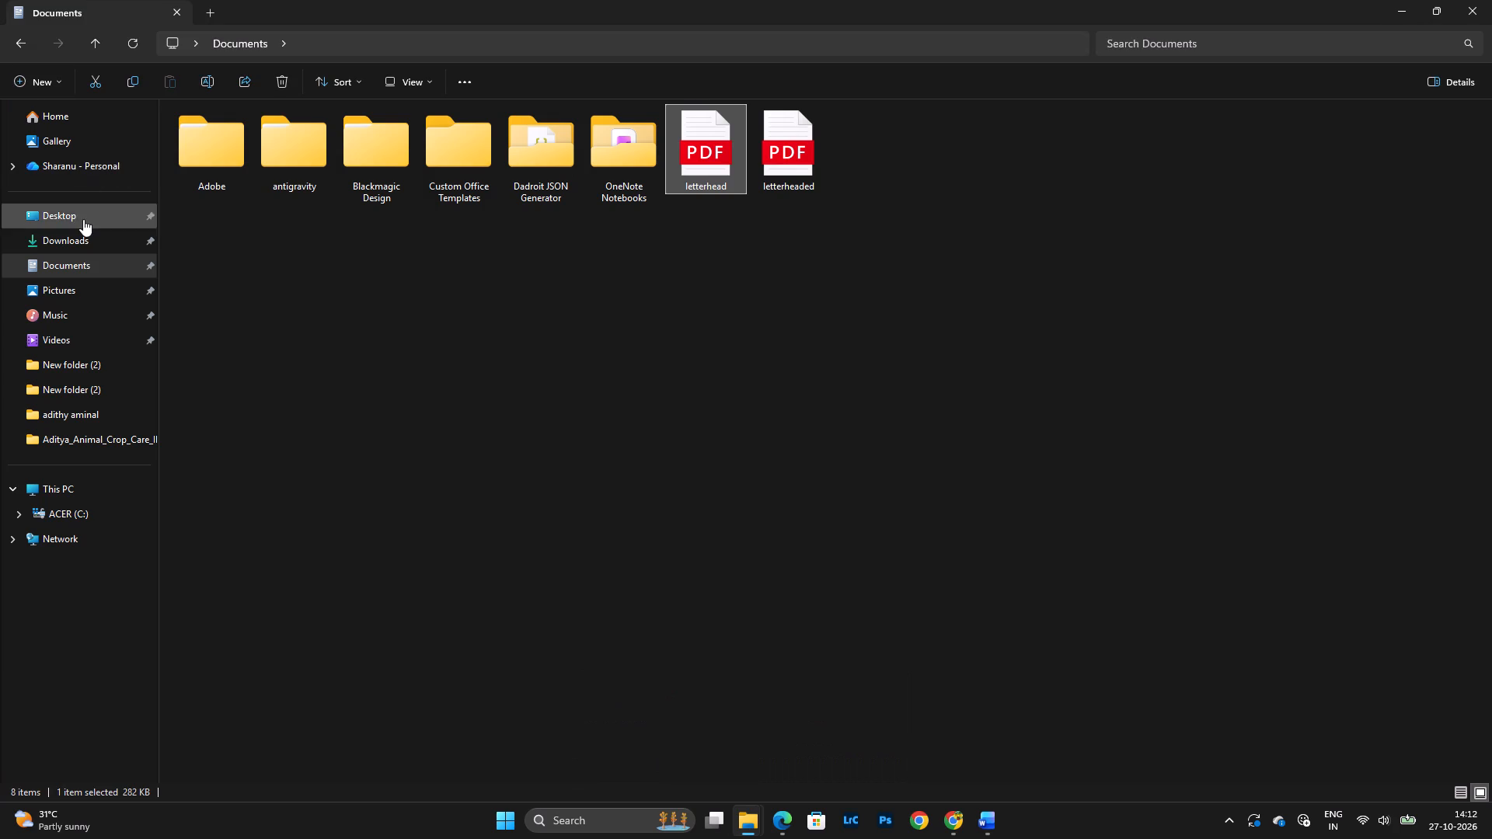
left_click(89, 266)
left_click(87, 245)
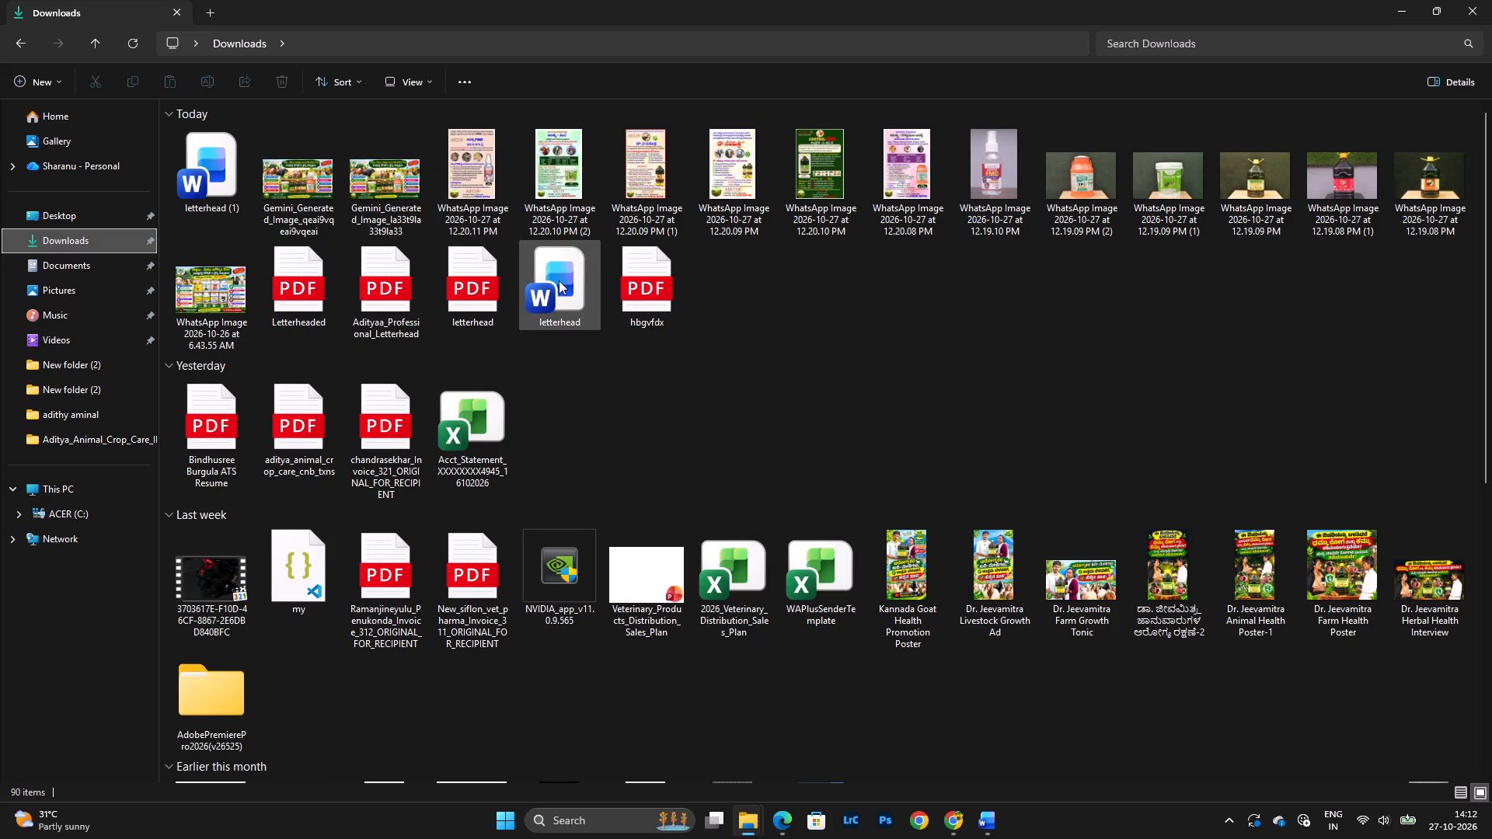
double_click(636, 280)
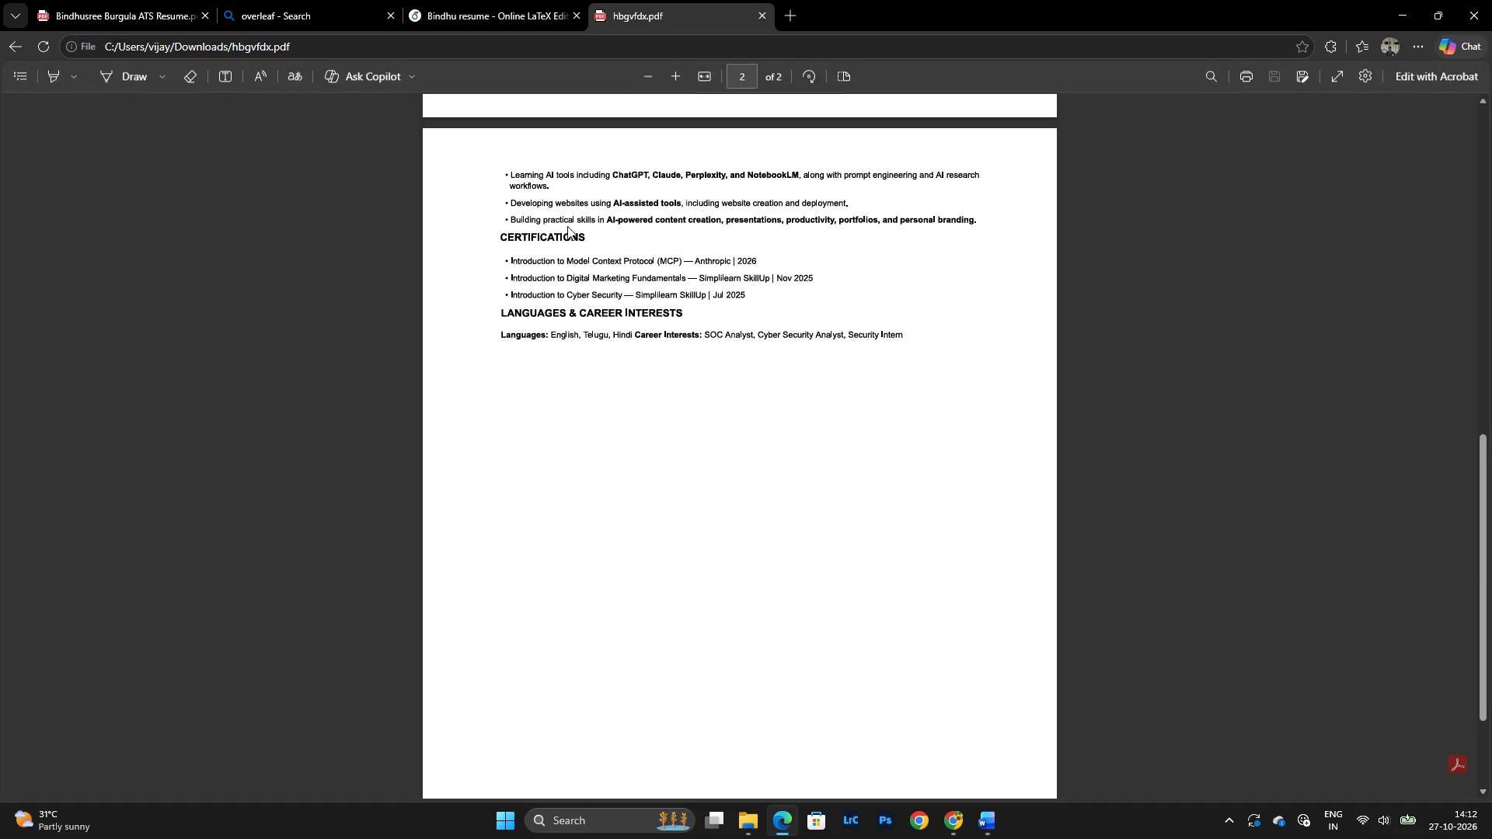
scroll(577, 221, "up", 14)
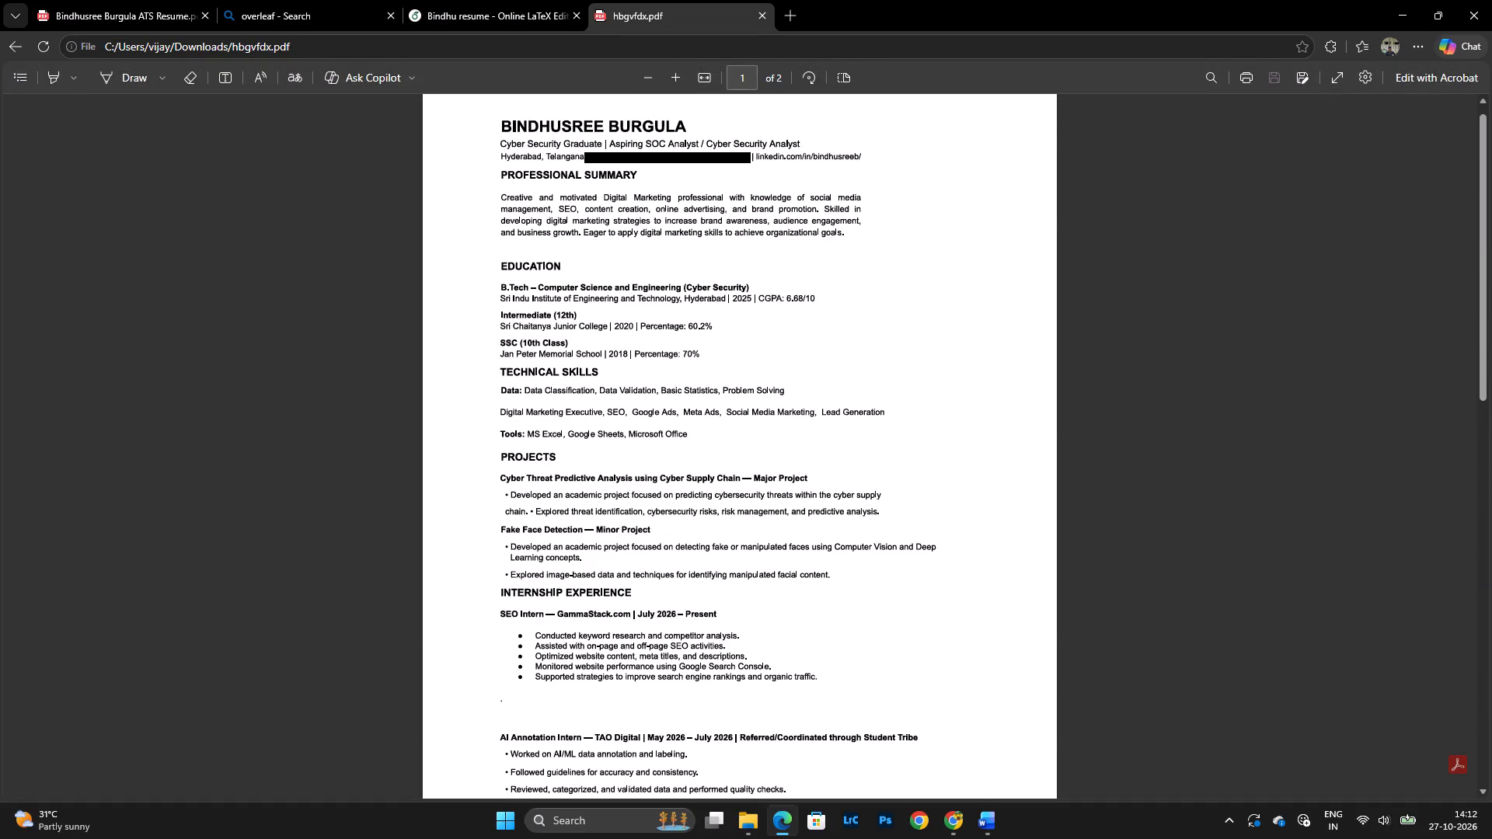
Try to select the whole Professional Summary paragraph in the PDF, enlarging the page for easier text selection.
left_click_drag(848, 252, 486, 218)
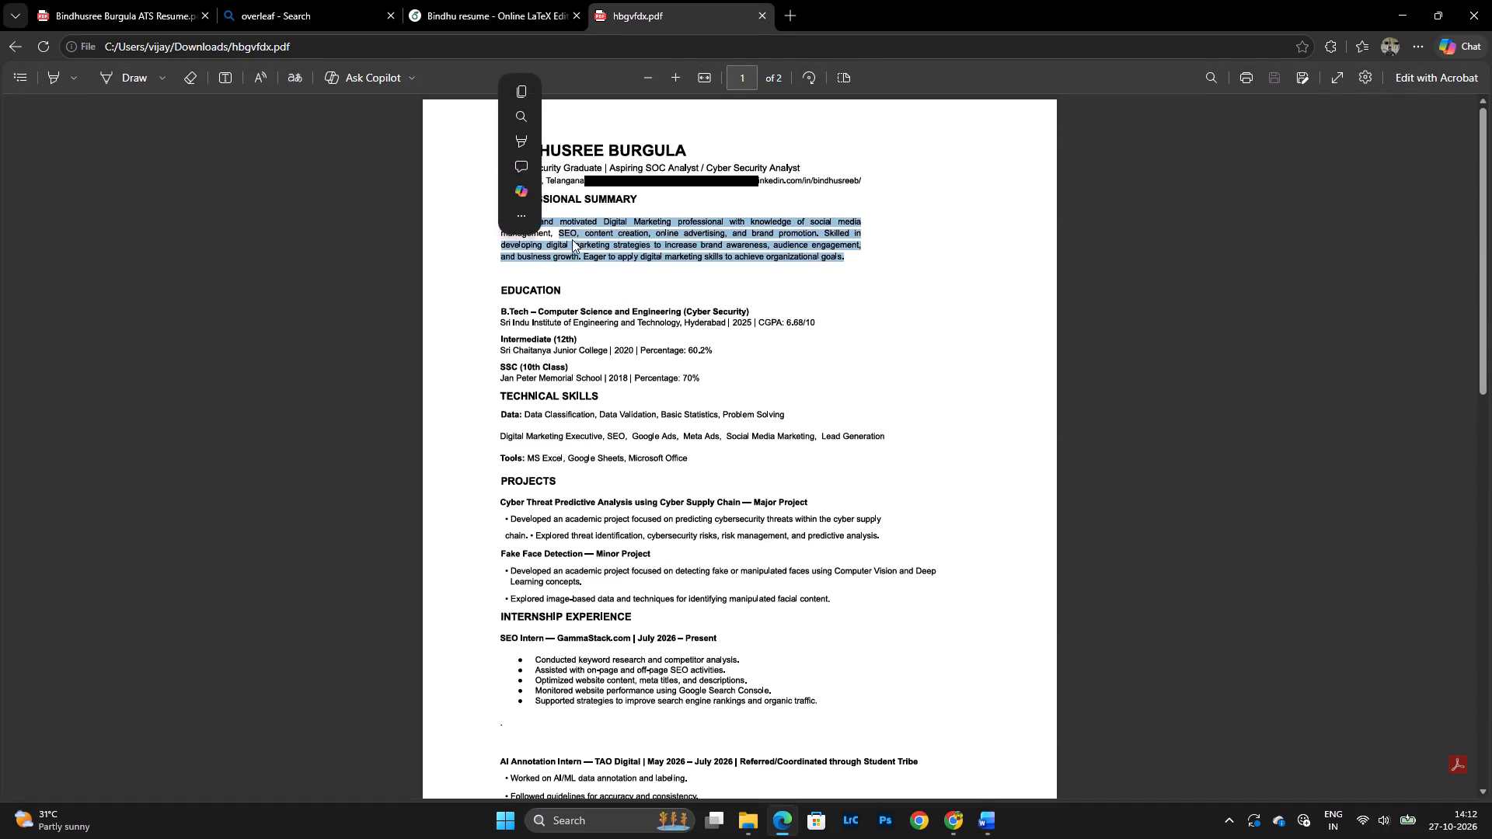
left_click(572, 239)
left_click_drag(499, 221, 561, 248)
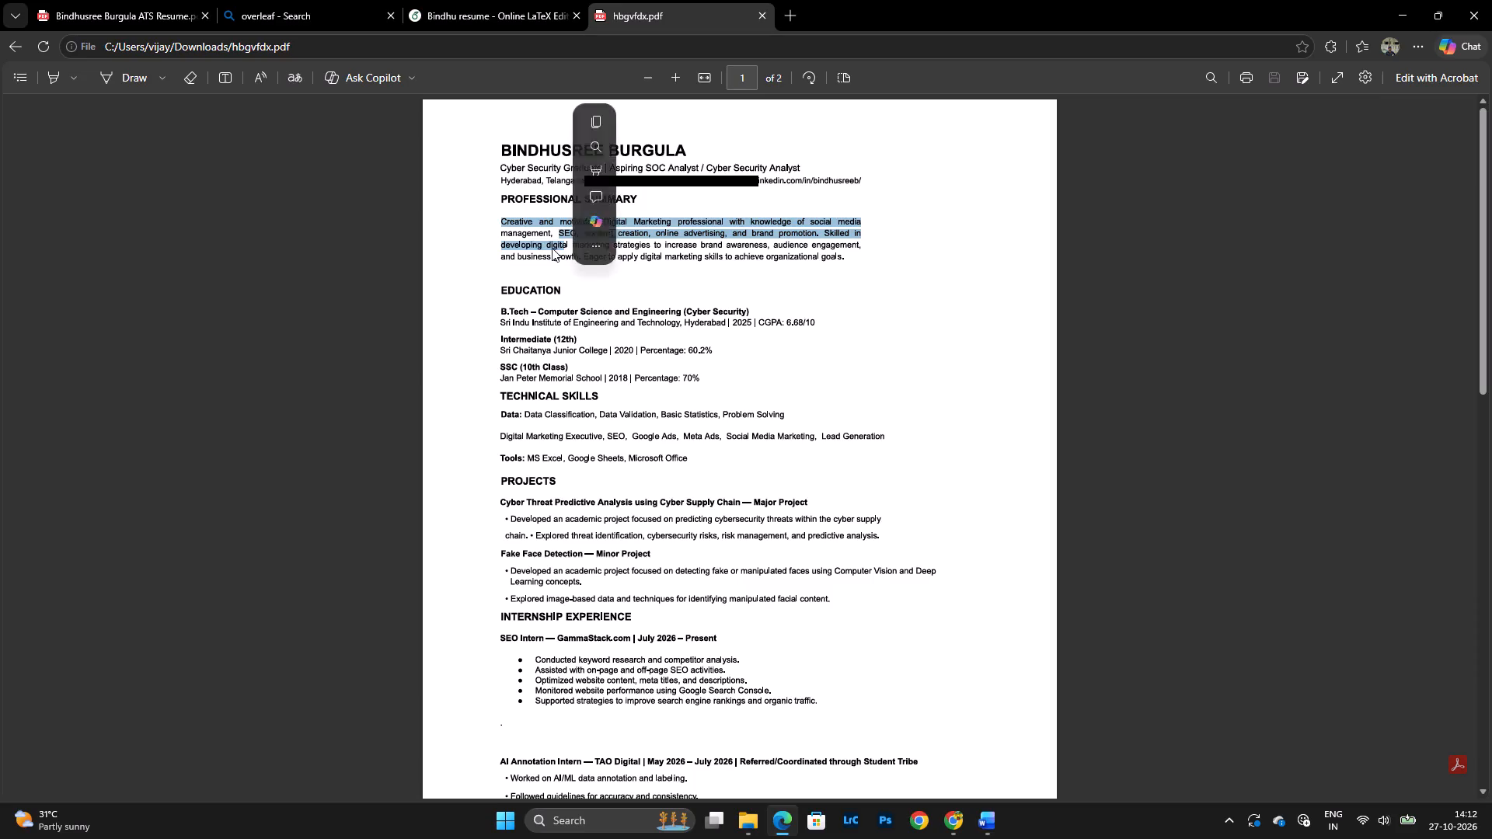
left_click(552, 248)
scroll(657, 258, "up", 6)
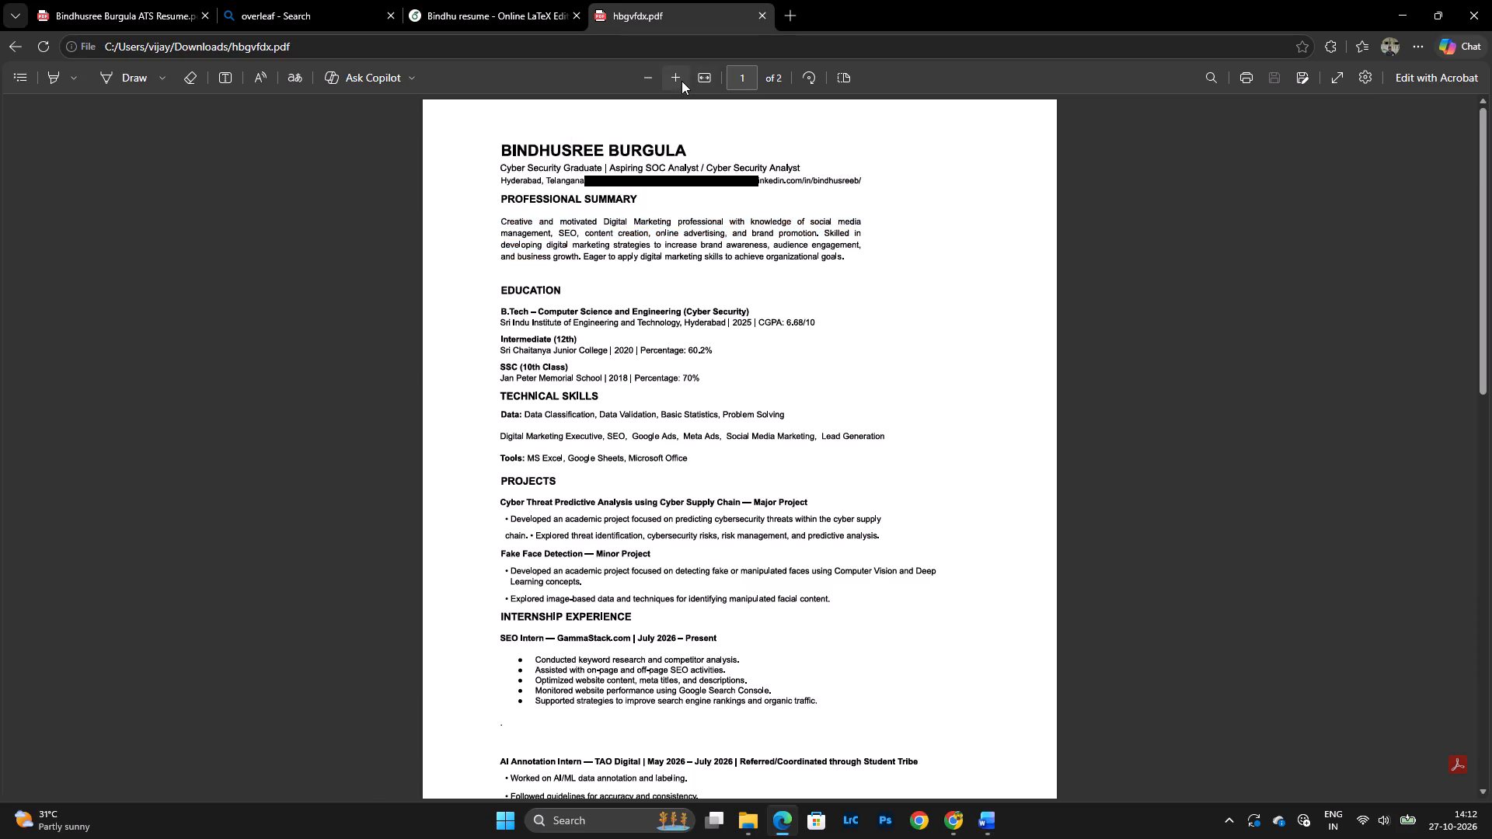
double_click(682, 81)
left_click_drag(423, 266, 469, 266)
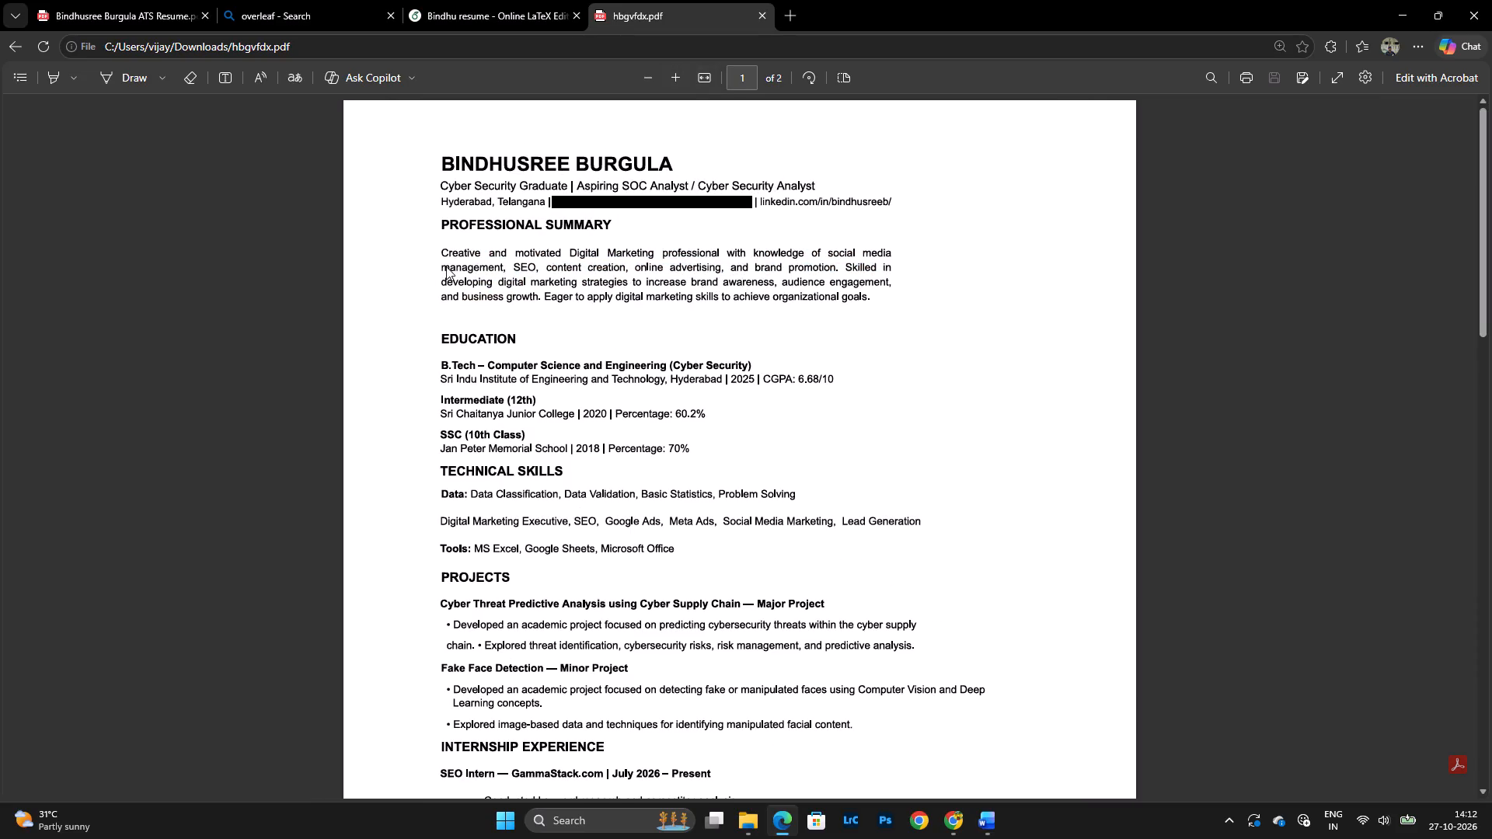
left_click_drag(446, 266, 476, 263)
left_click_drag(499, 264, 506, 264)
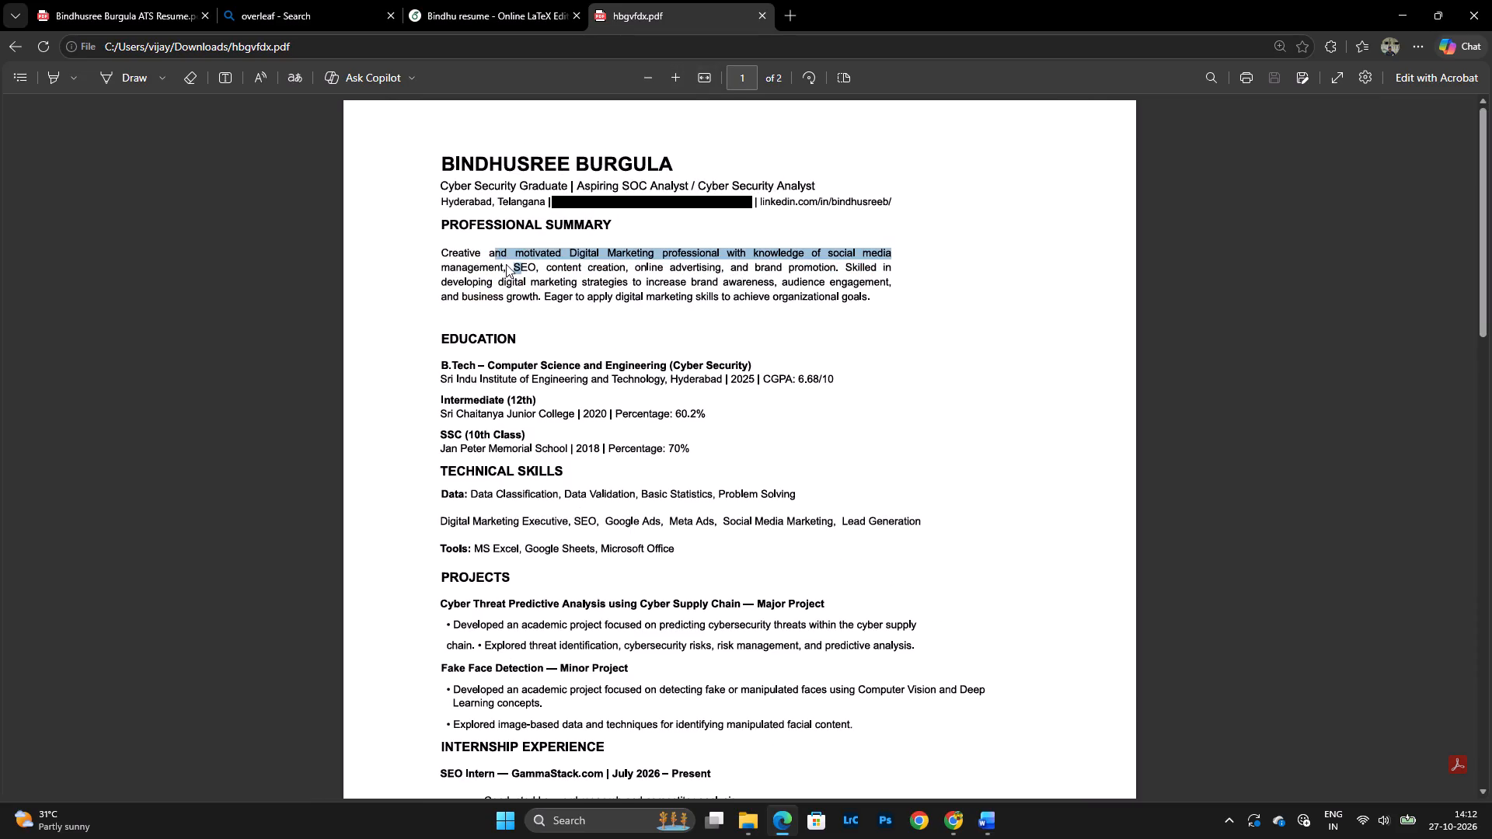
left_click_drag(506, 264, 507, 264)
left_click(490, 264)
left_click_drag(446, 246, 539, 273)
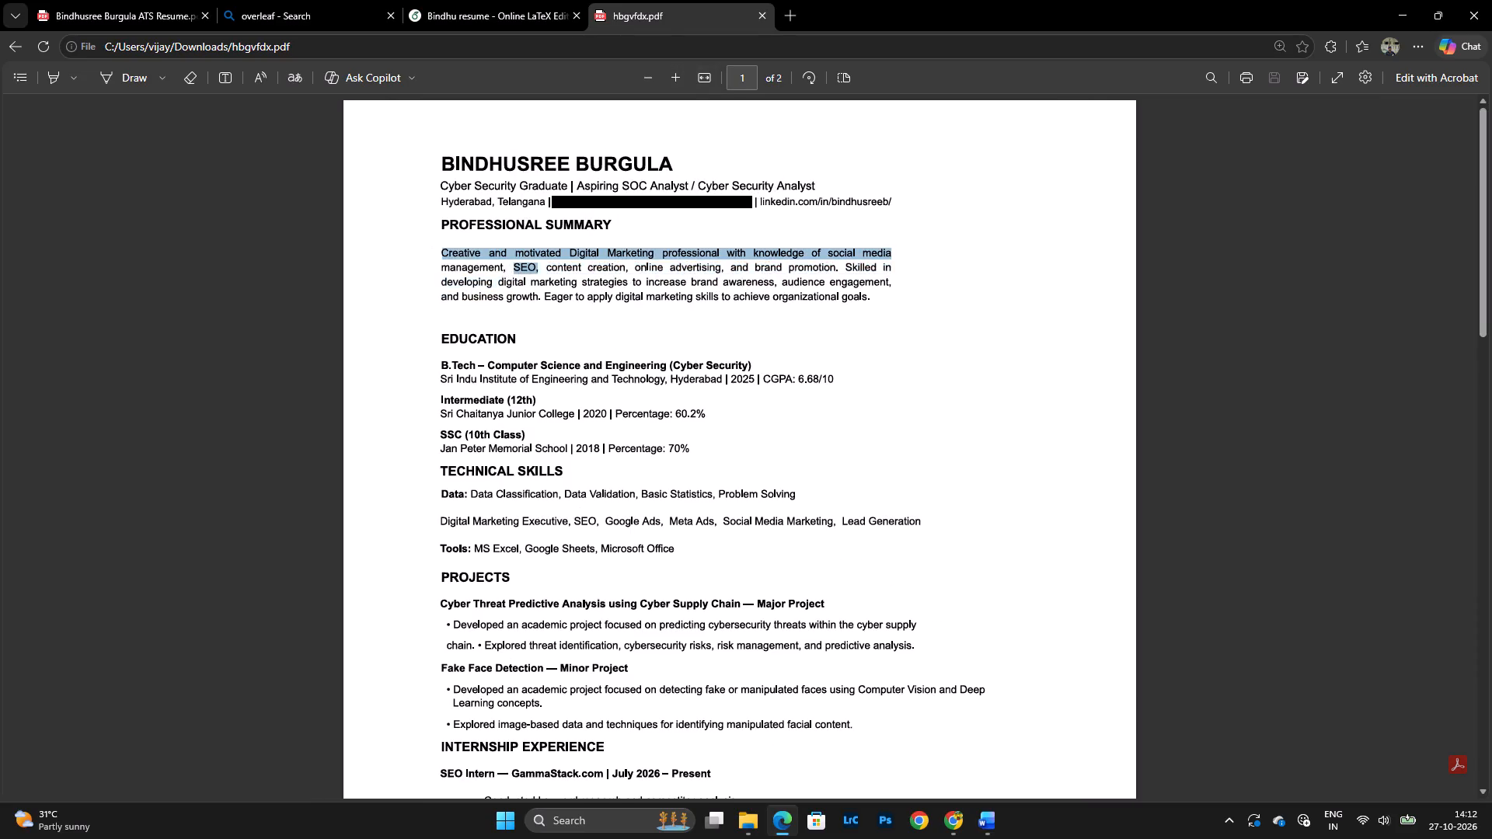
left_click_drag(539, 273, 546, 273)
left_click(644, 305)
Capture a rectangular screen snip of the Professional Summary paragraph in the hbgvfdx PDF.
key("alt+Tab")
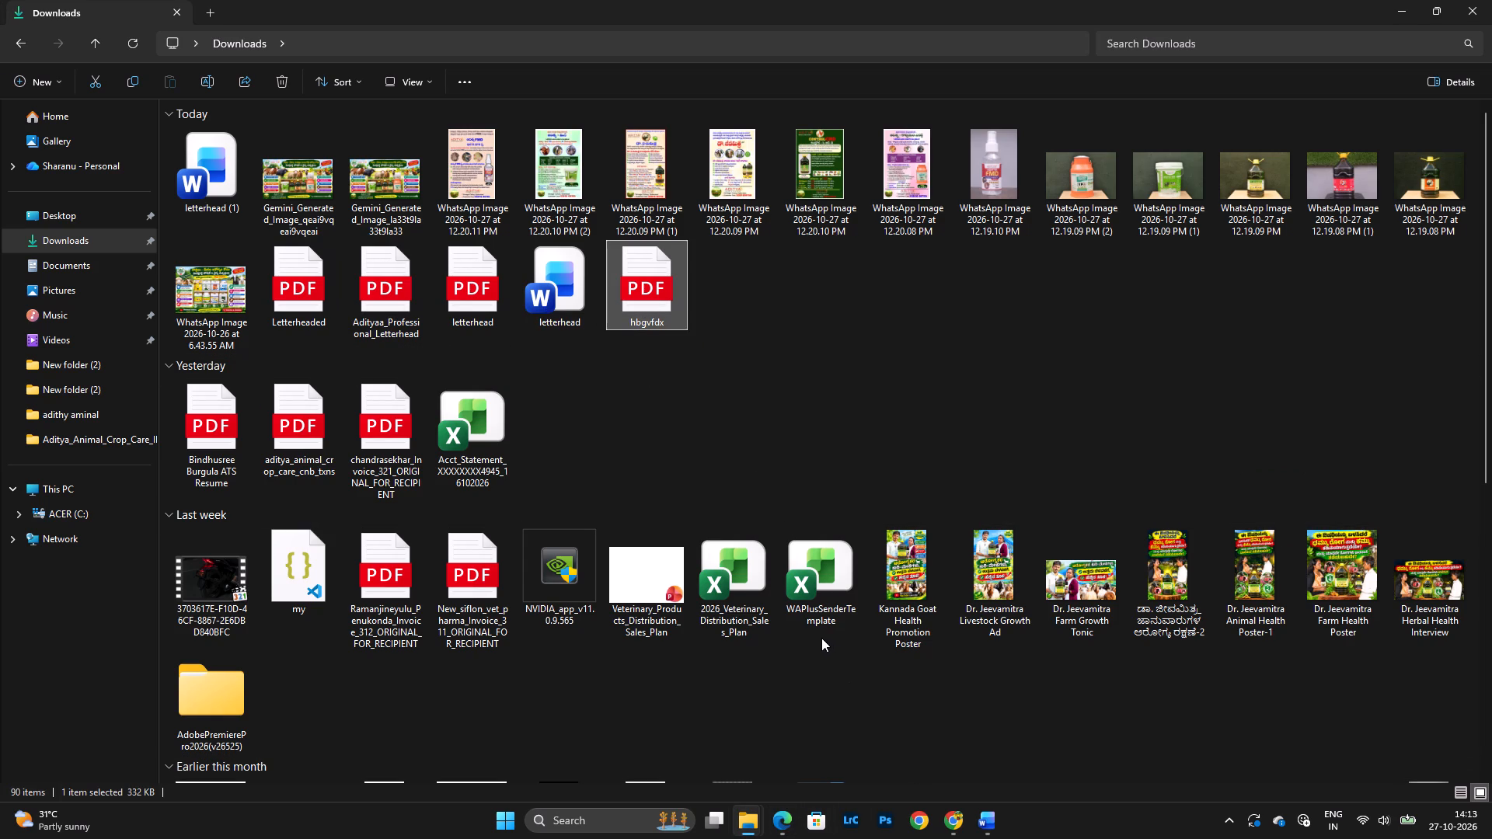
key("Tab")
key("alt+Tab")
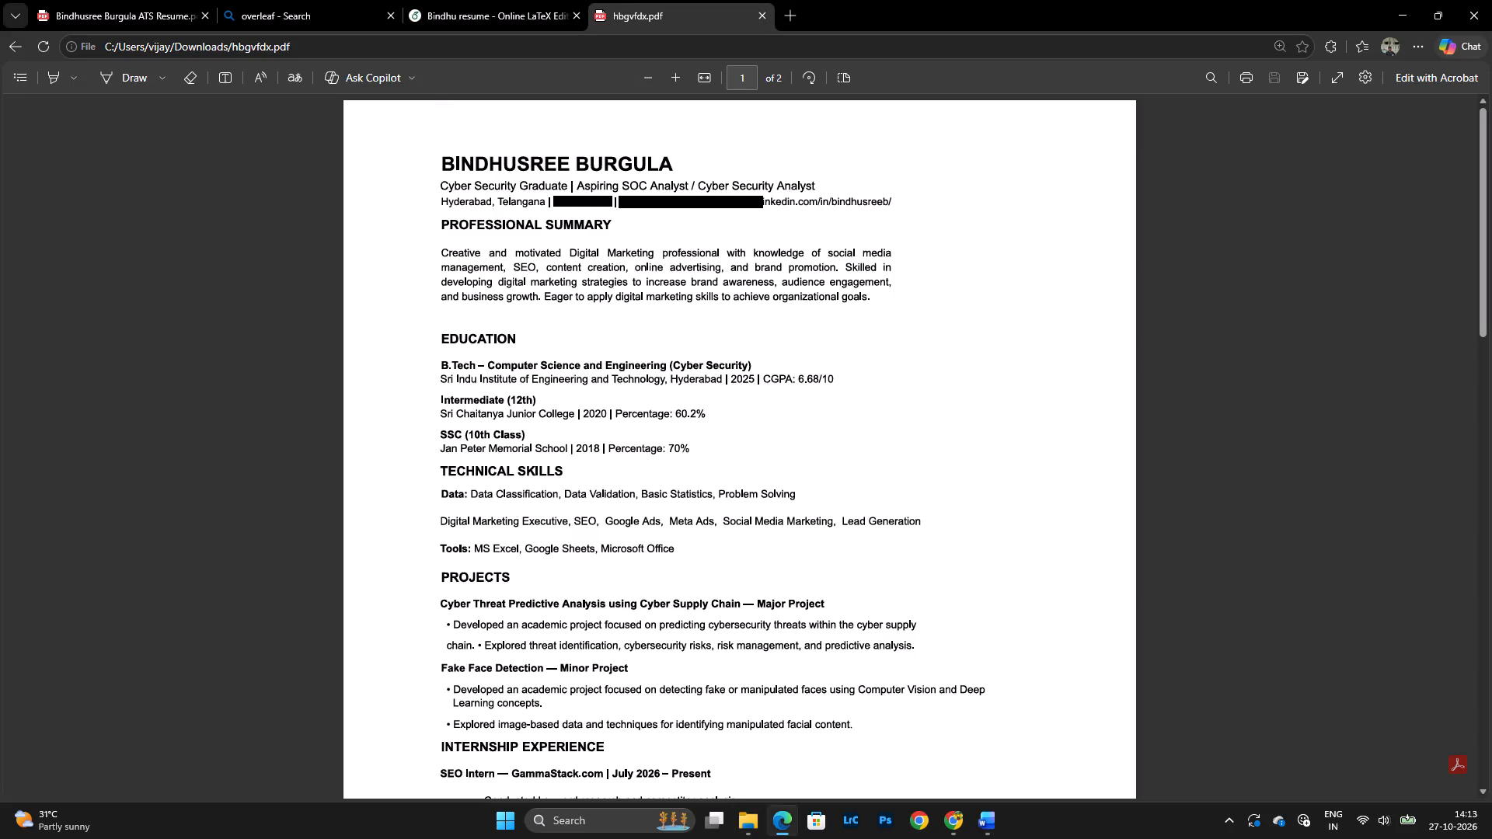
key("shift+super+s")
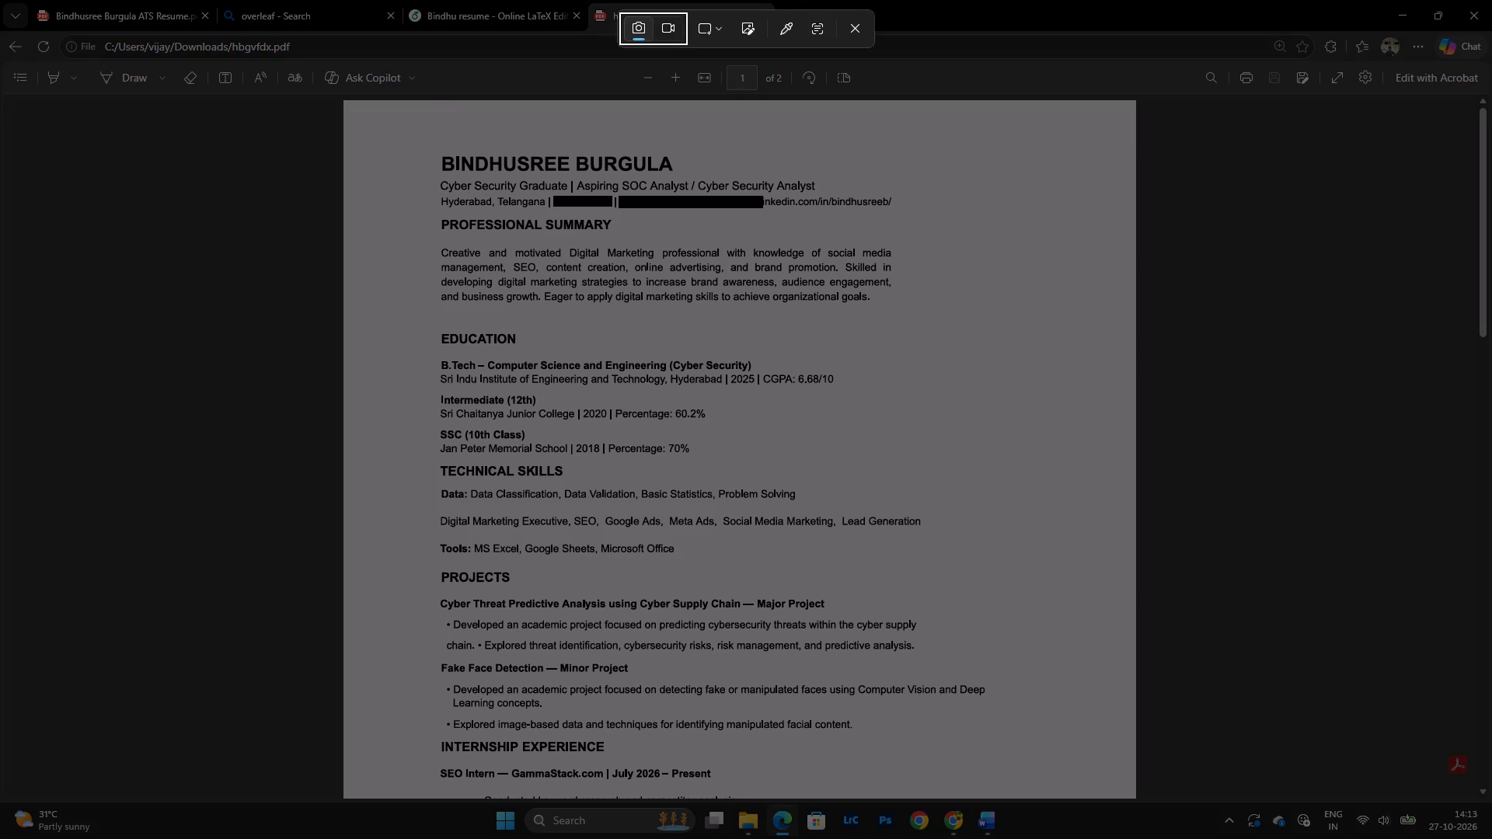
left_click_drag(417, 239, 912, 309)
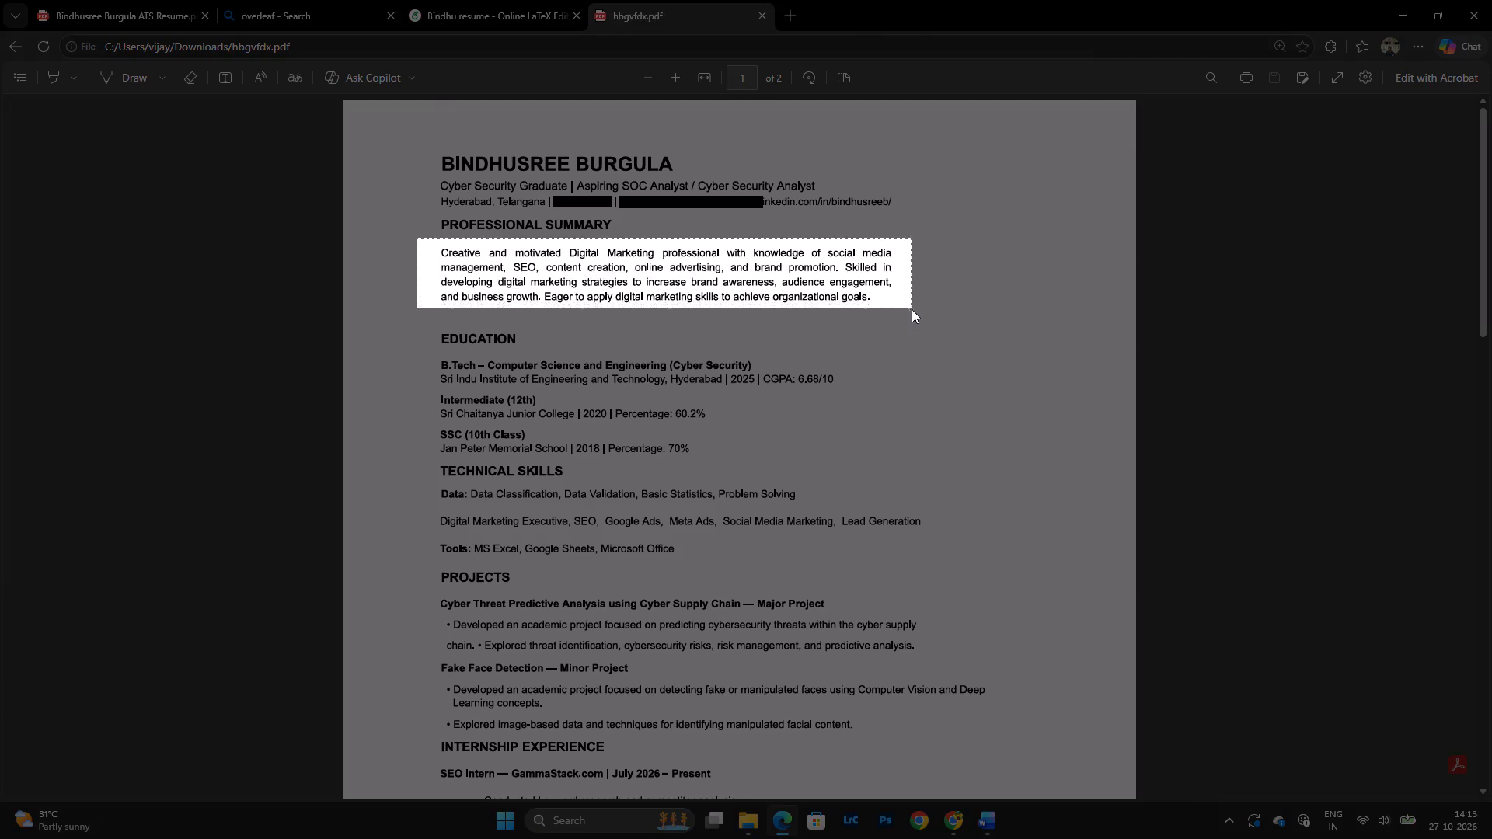
left_click_drag(912, 309, 914, 312)
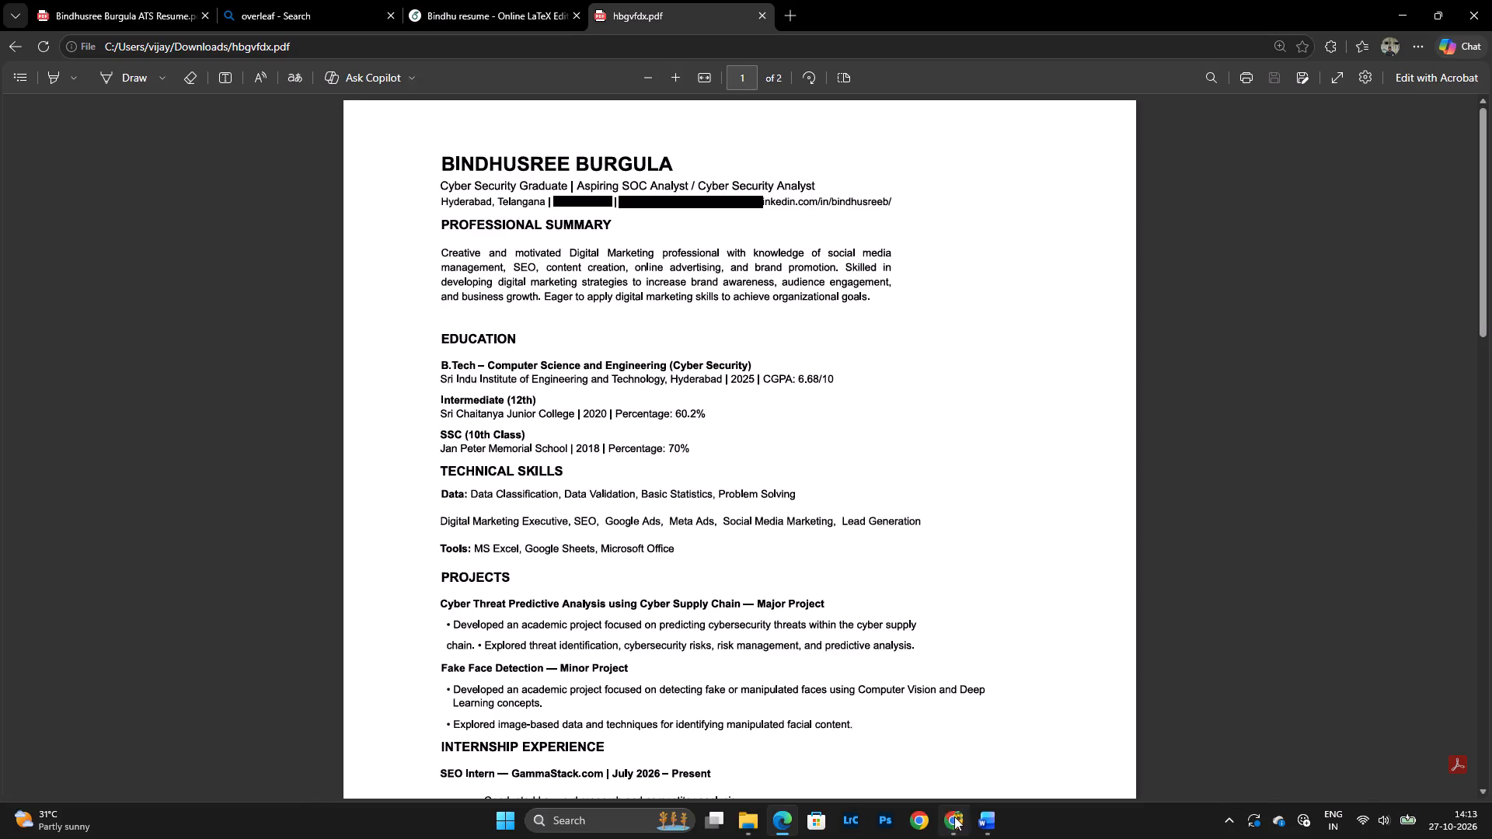
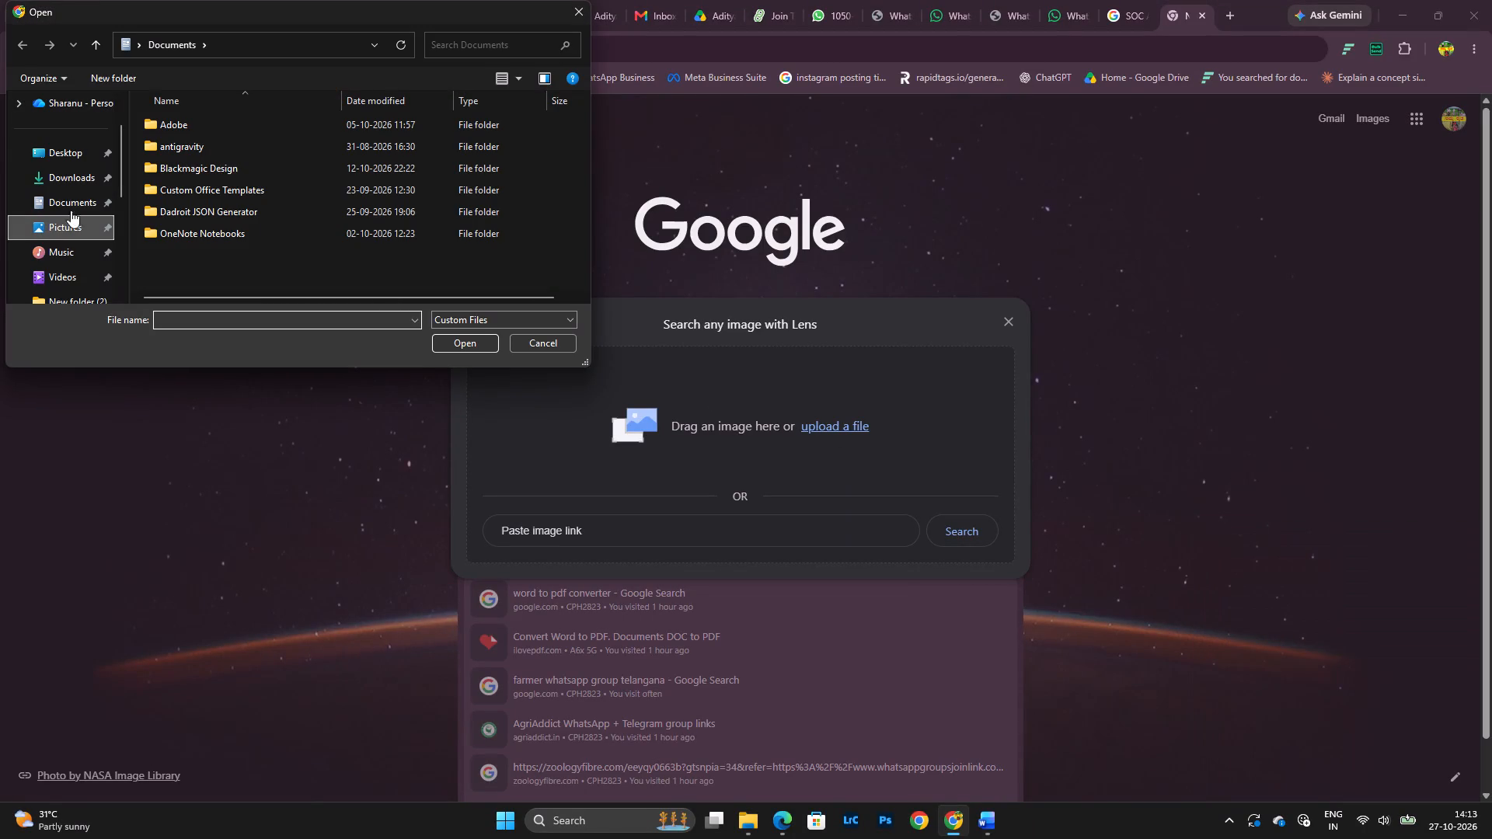
Upload the Professional Summary screenshot from the Pictures Screenshots folder to the Google Lens image search.
double_click(453, 159)
scroll(500, 291, "down", 2)
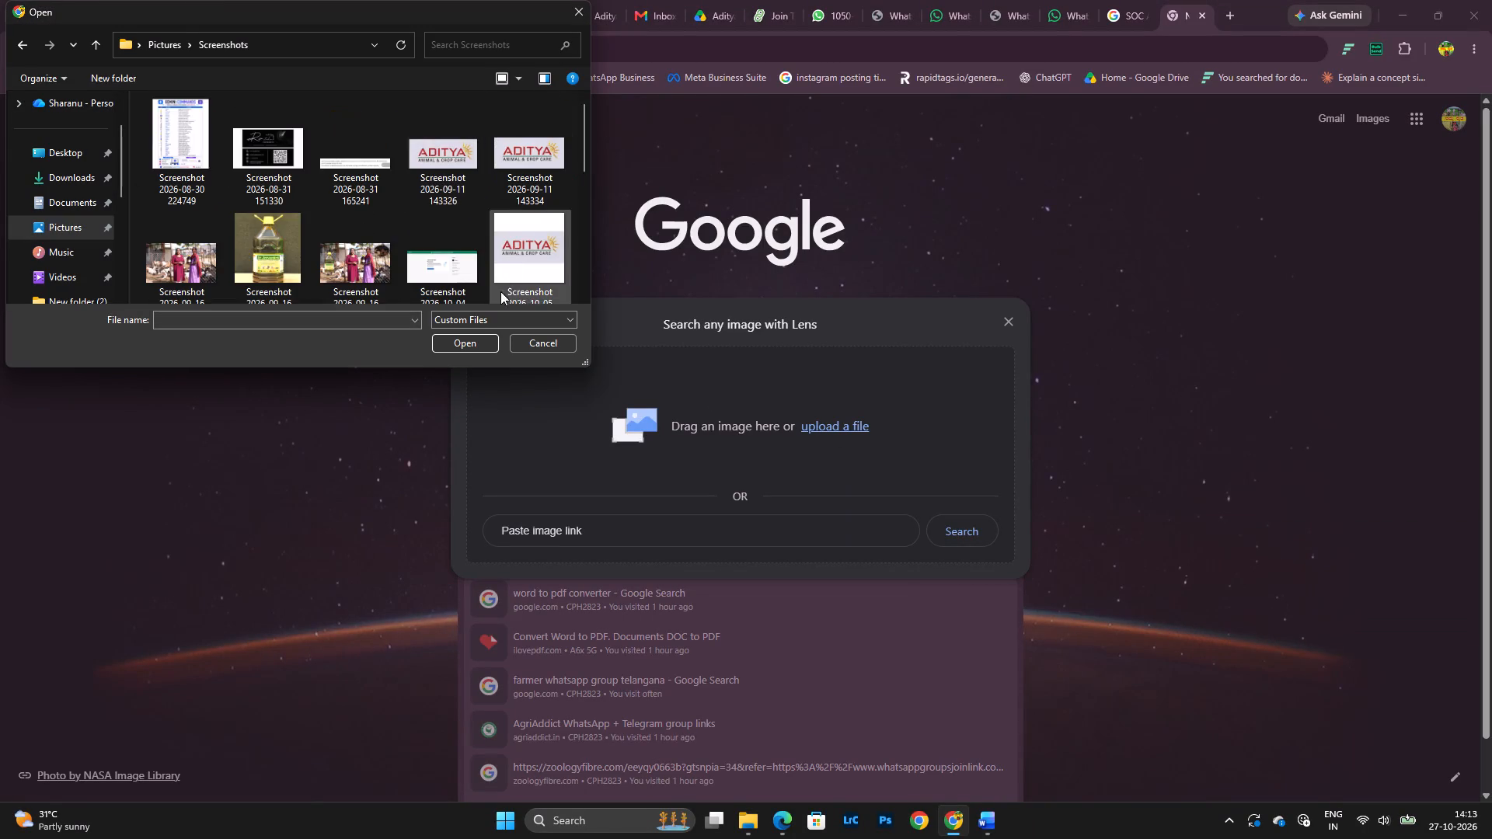
scroll(500, 291, "down", 10)
left_click(507, 273)
left_click(467, 339)
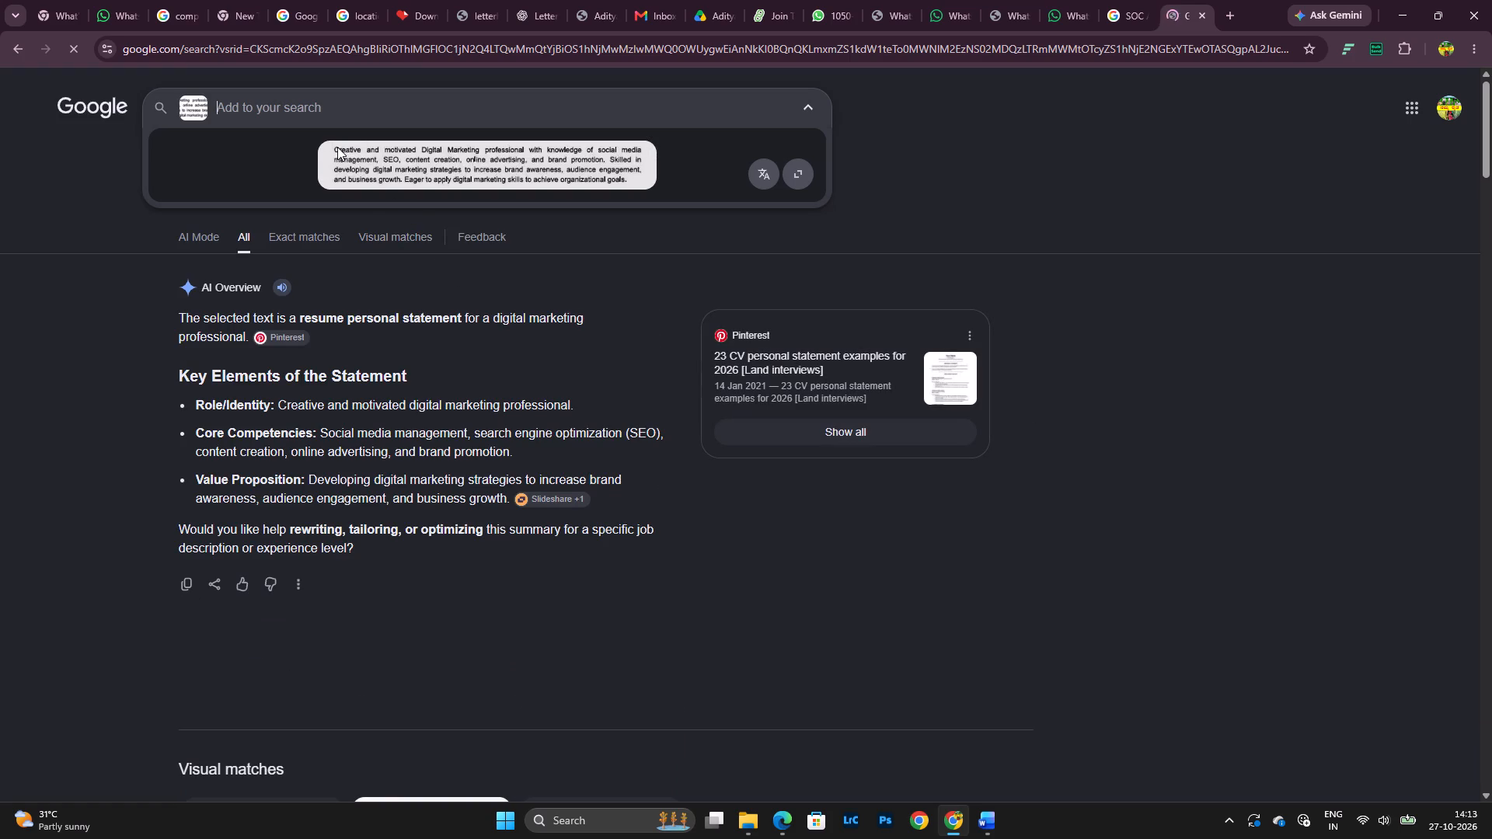
Select the whole recognized paragraph in the Lens image, from "Creative and motivated" through "organizational goals", and copy it.
left_click(335, 147)
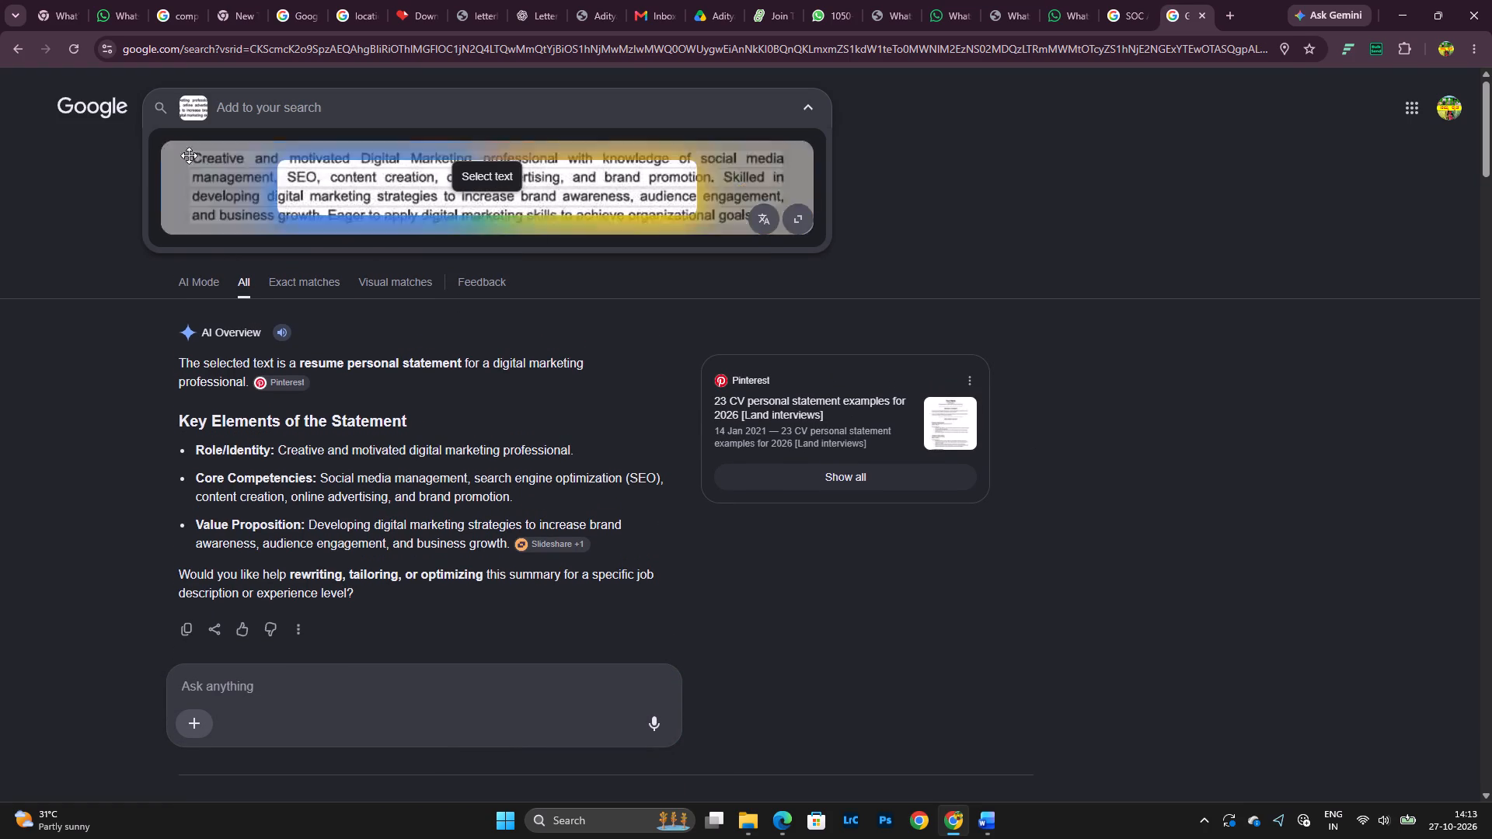
left_click_drag(189, 155, 218, 171)
left_click_drag(193, 156, 249, 174)
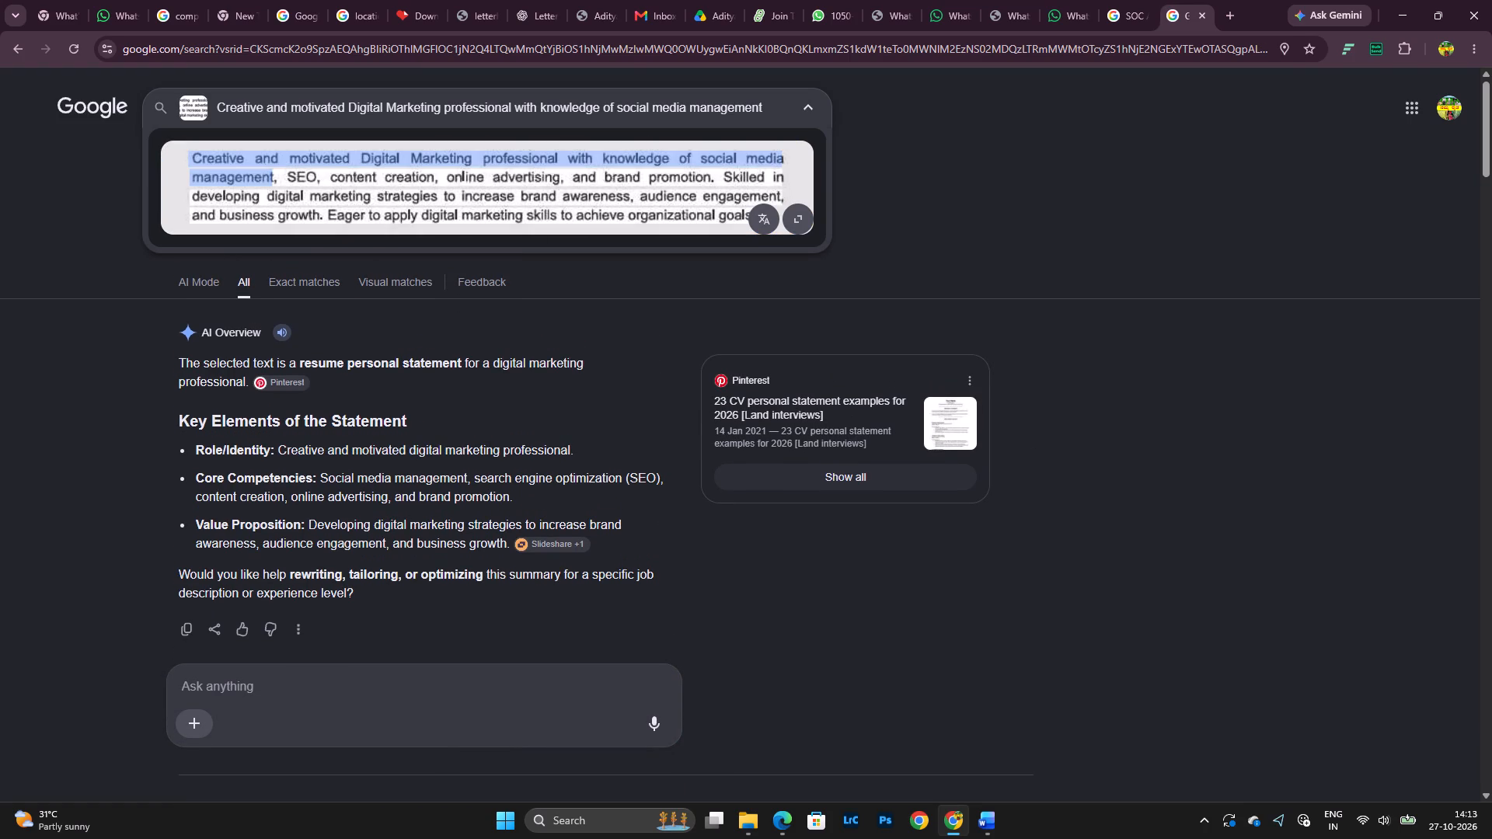
left_click_drag(249, 174, 744, 209)
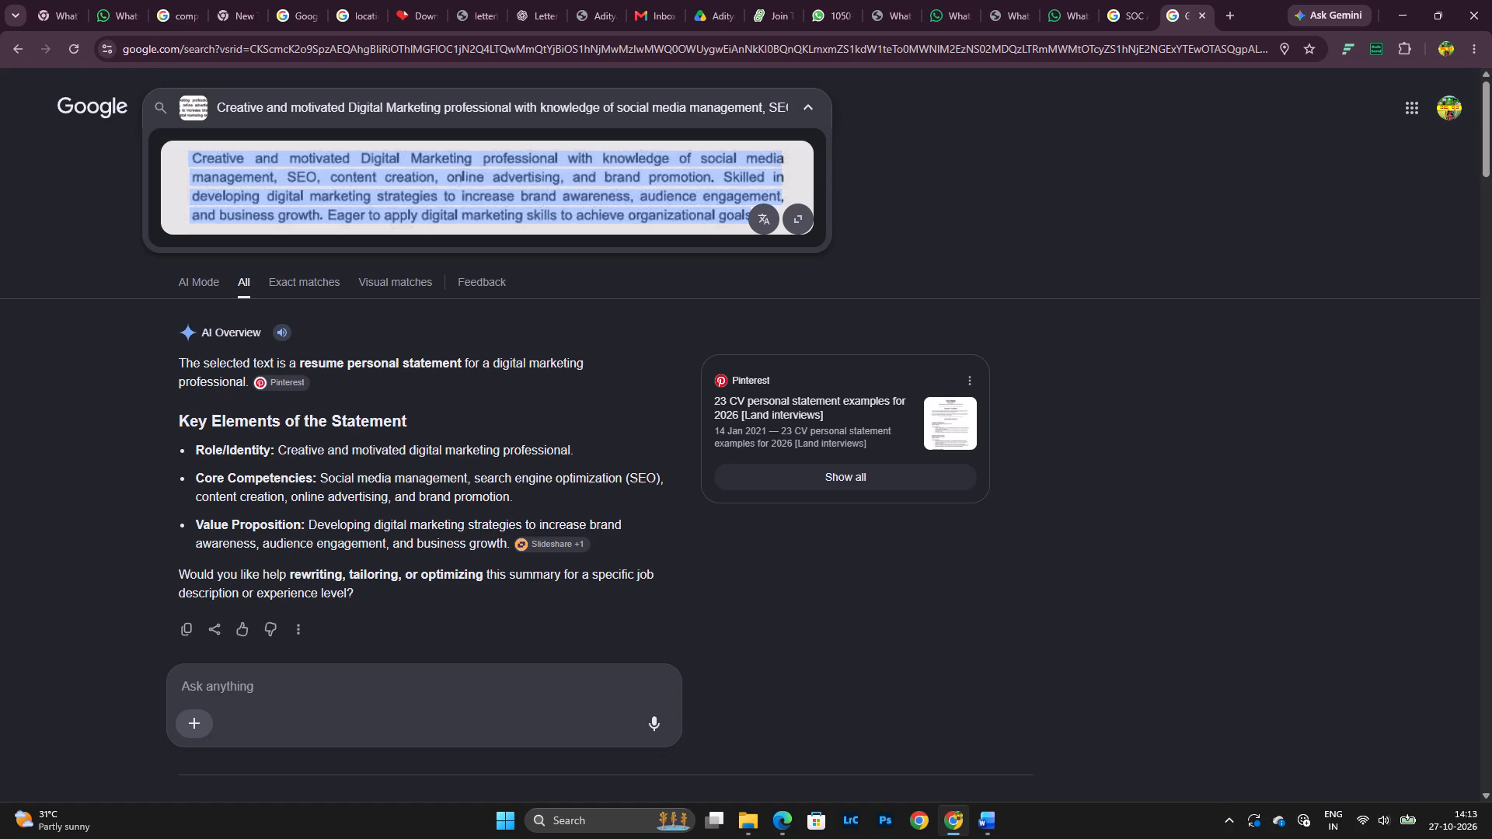
left_click_drag(744, 209, 751, 209)
left_click(426, 176)
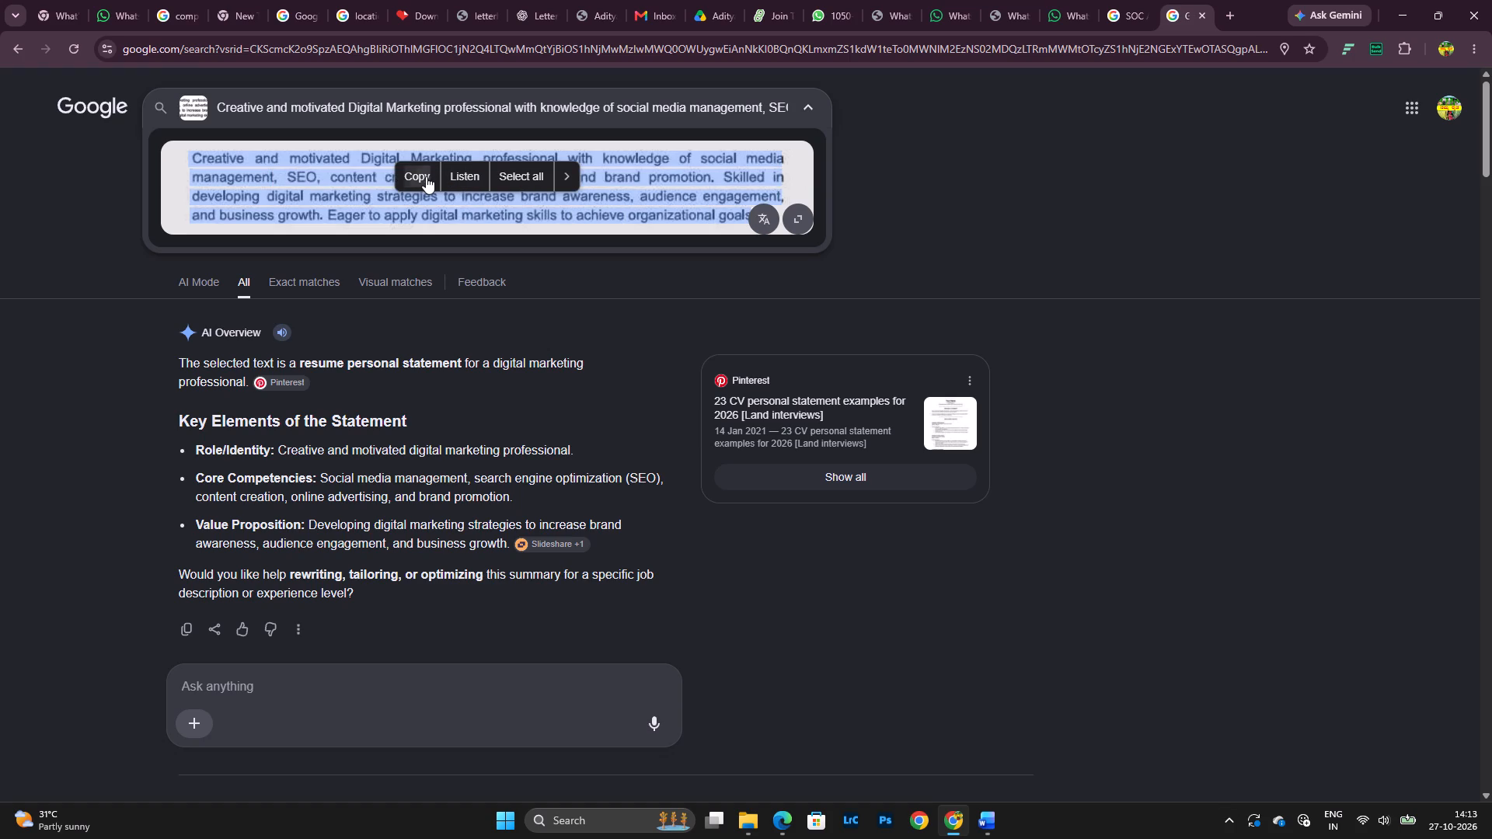
Switch to the Bindhu resume project in Edge and replace the Summary paragraph in main.tex with the copied text, removing the extra leading "C".
key("alt+Tab")
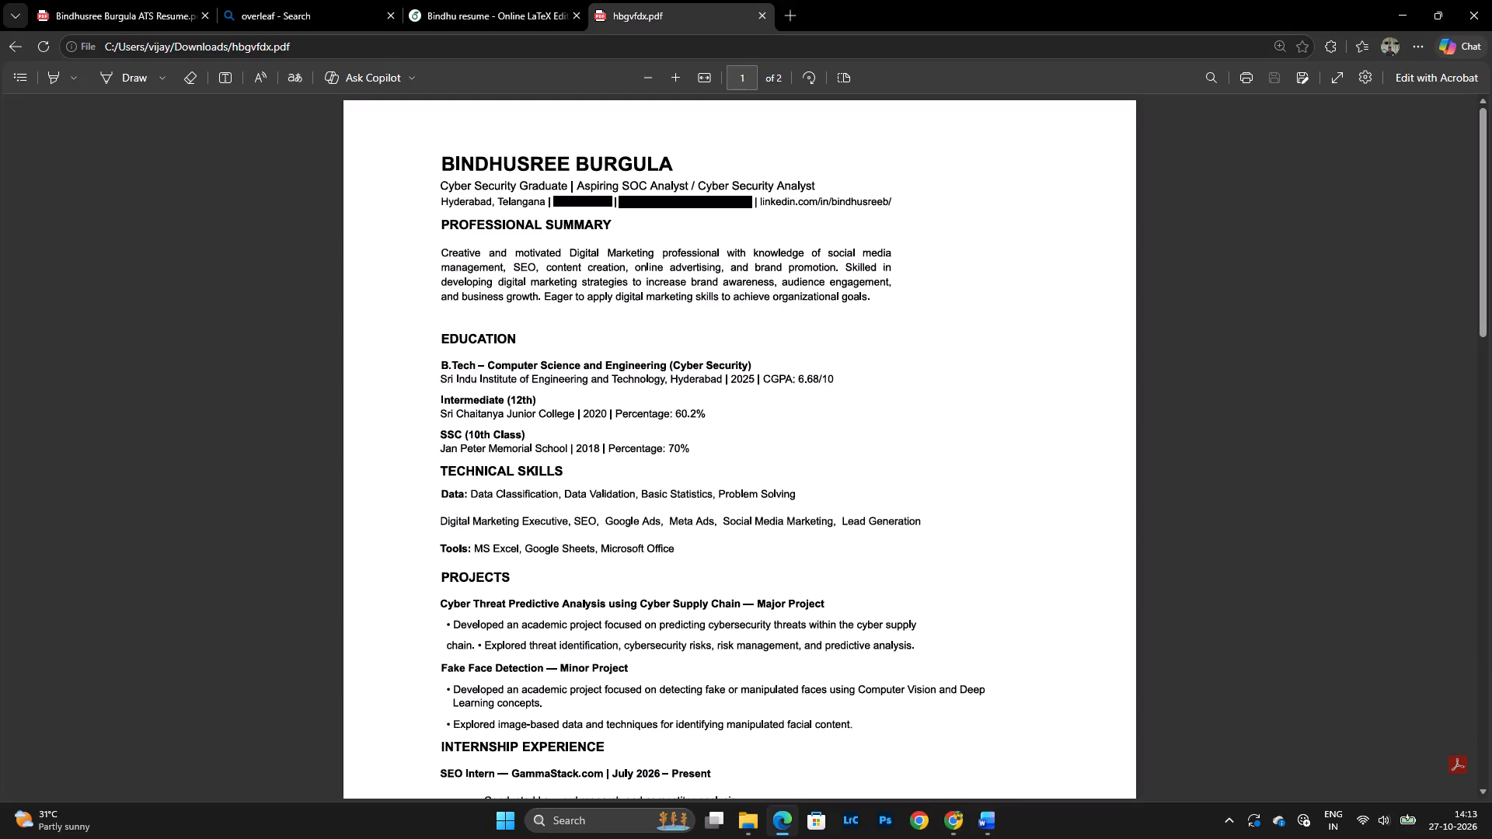
left_click(419, 5)
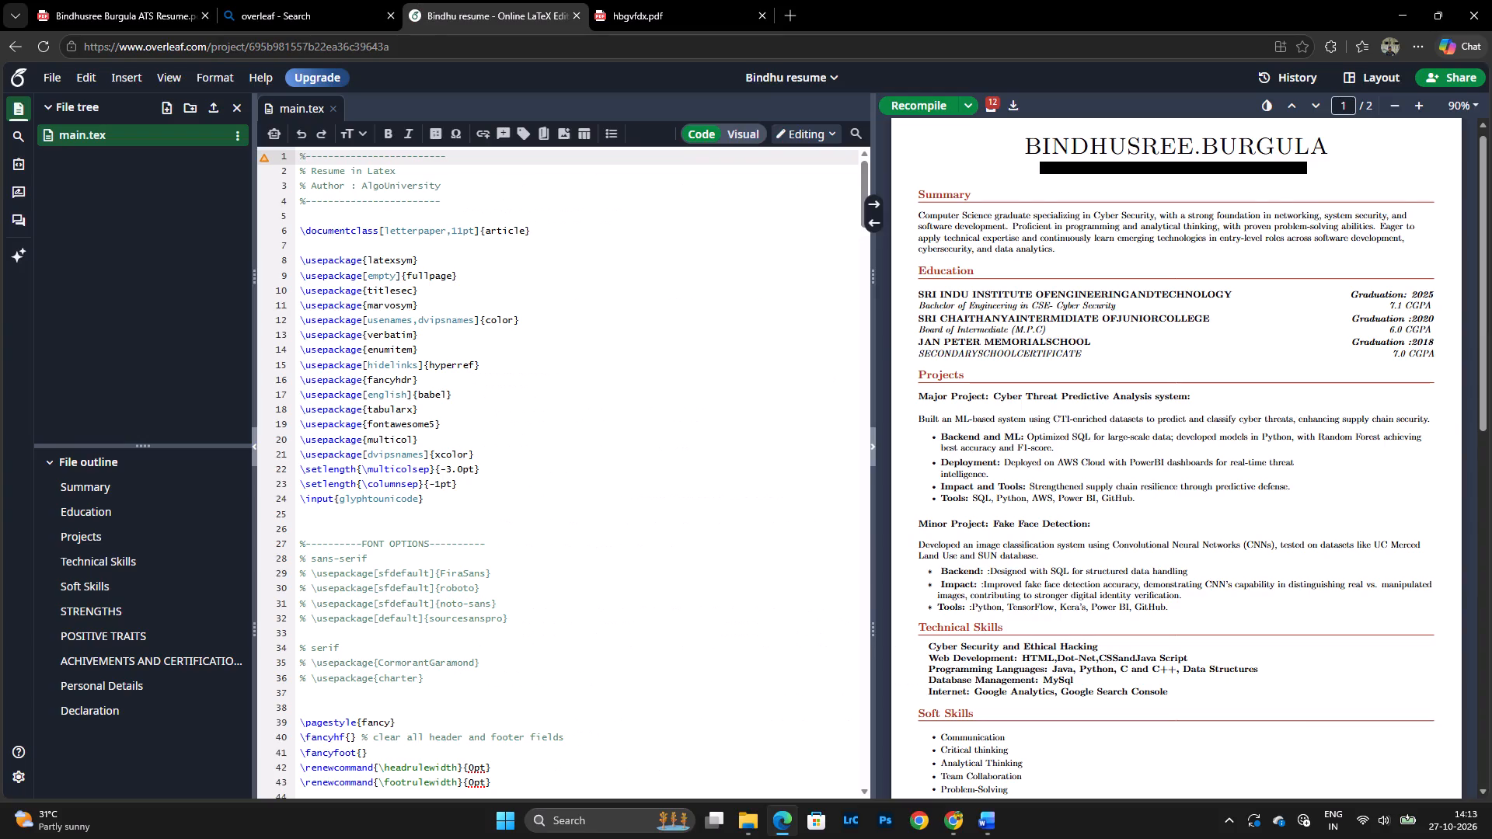
scroll(461, 348, "down", 5)
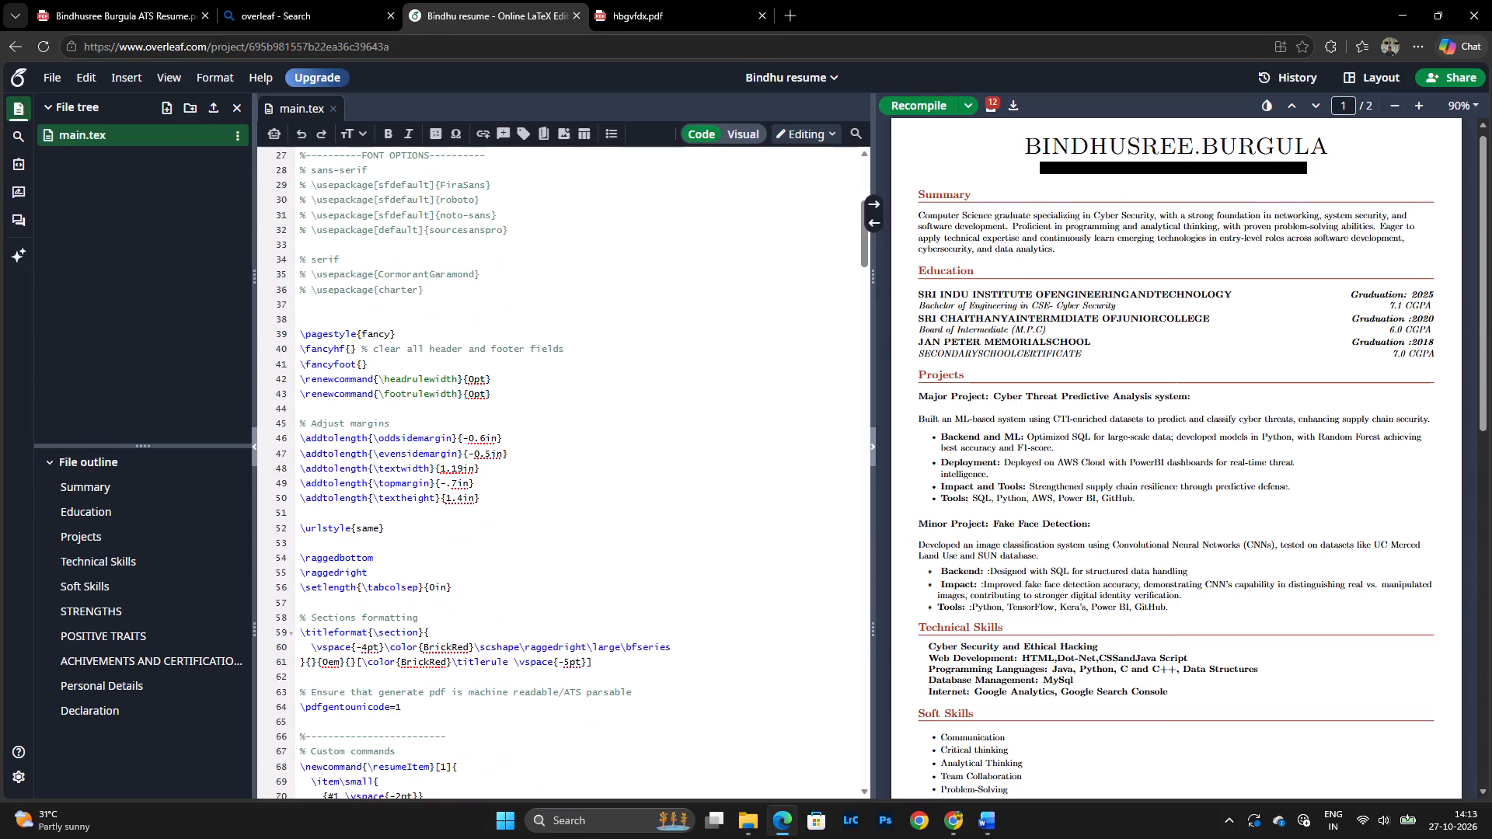
scroll(459, 350, "down", 18)
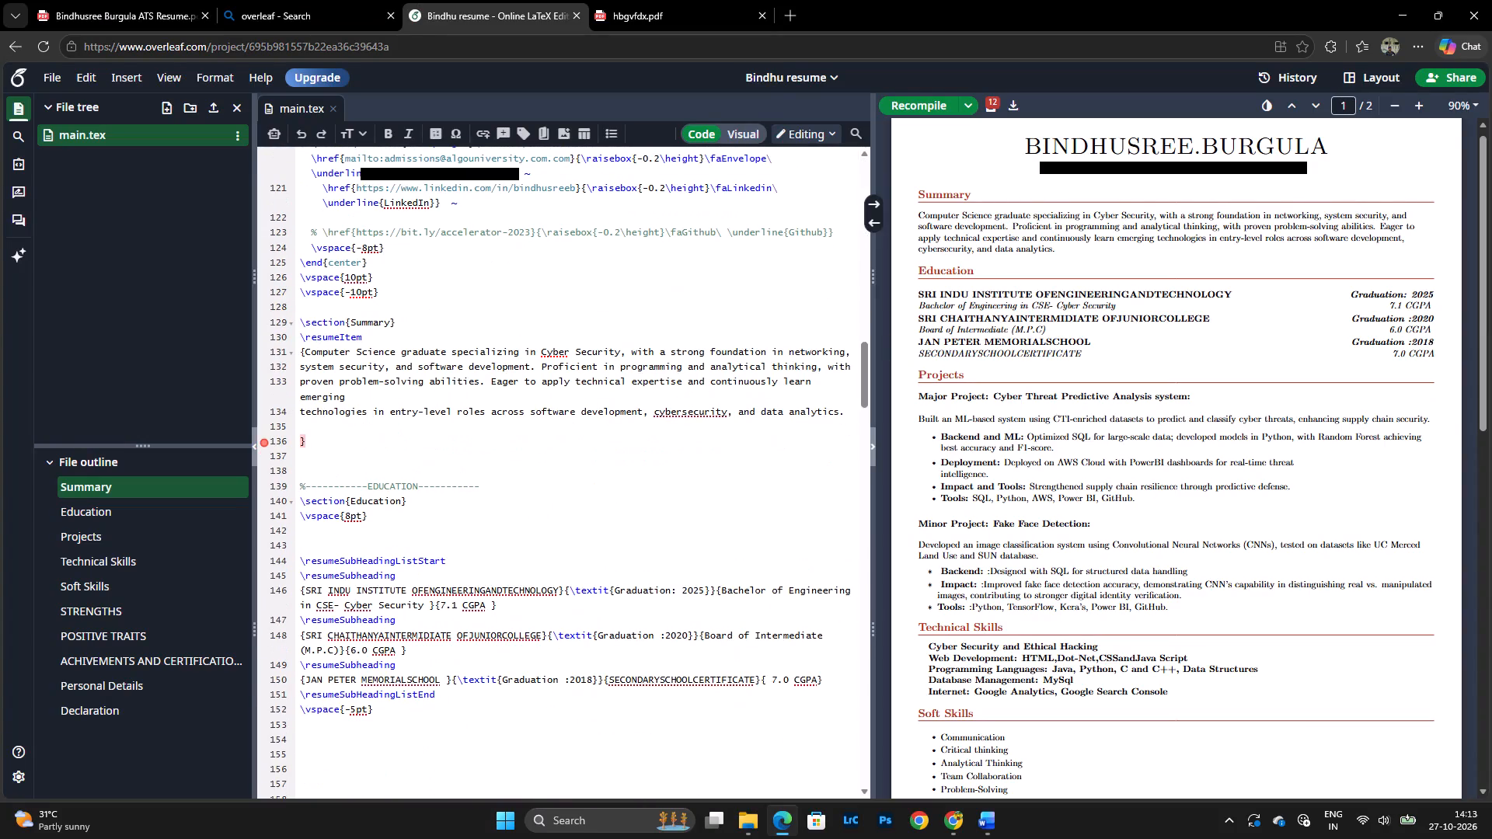
left_click_drag(309, 353, 310, 358)
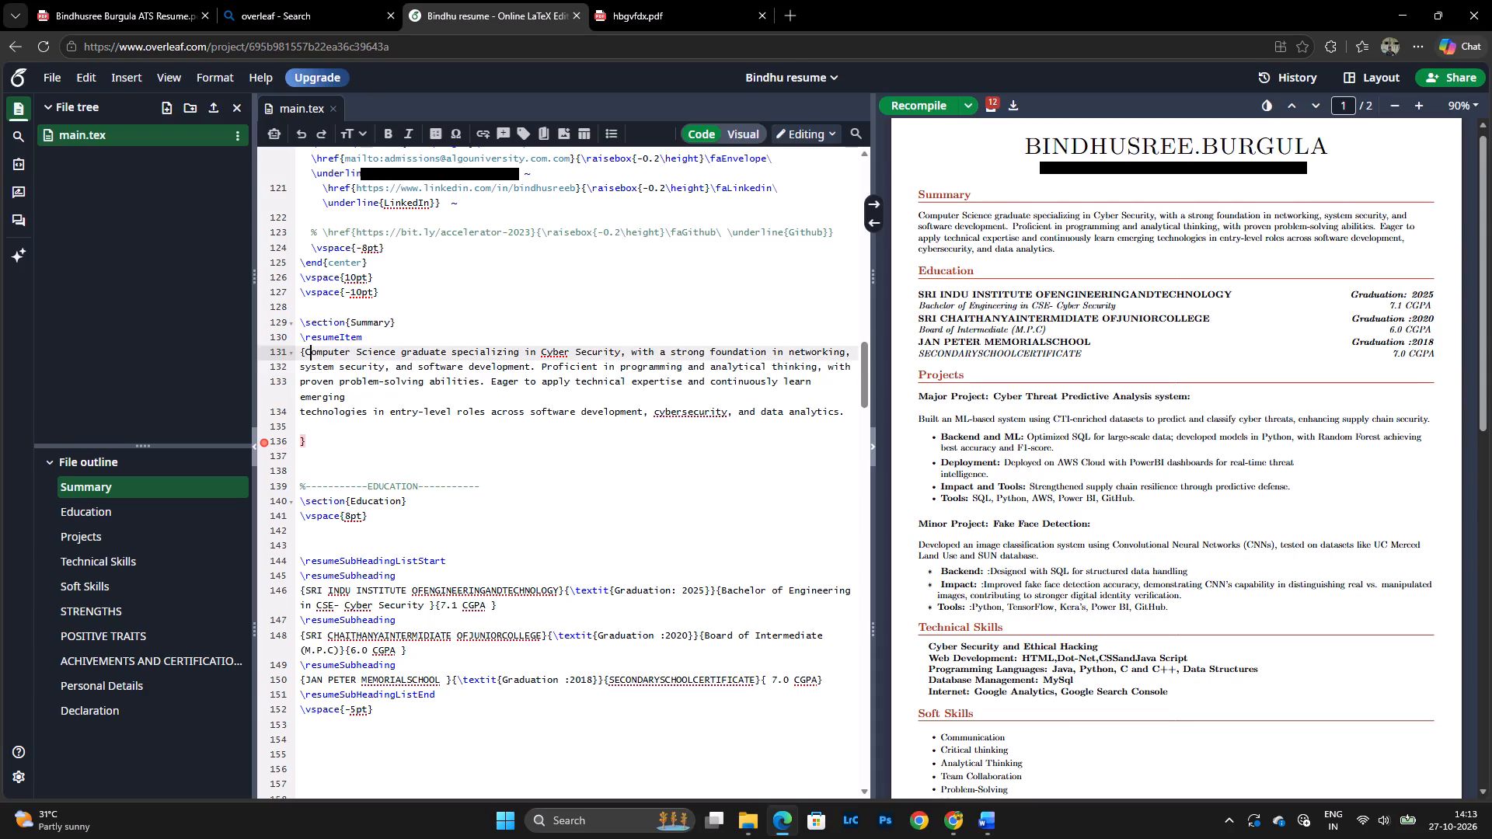
left_click_drag(310, 358, 846, 409)
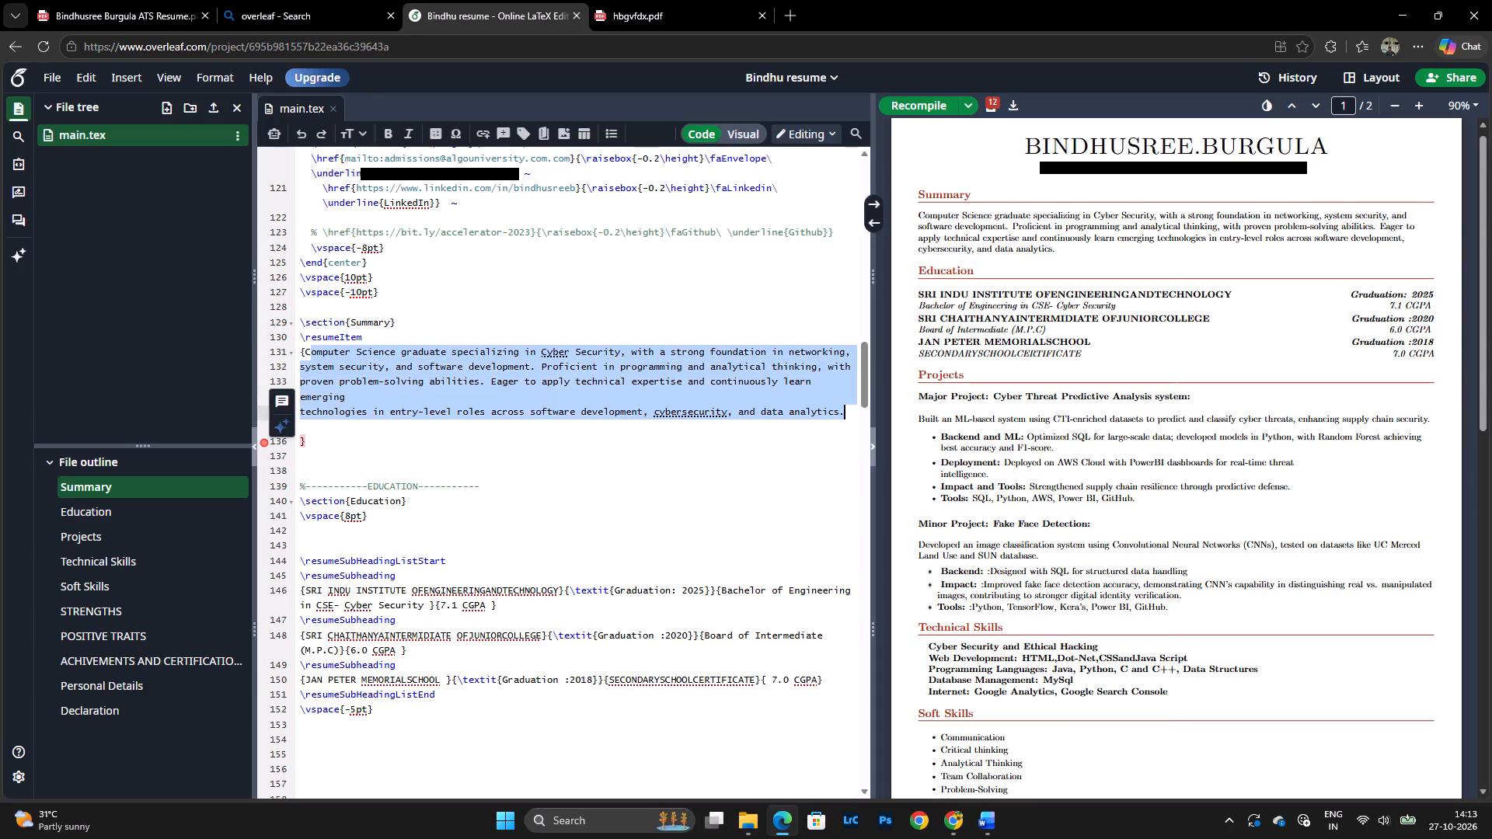
key("ctrl+v")
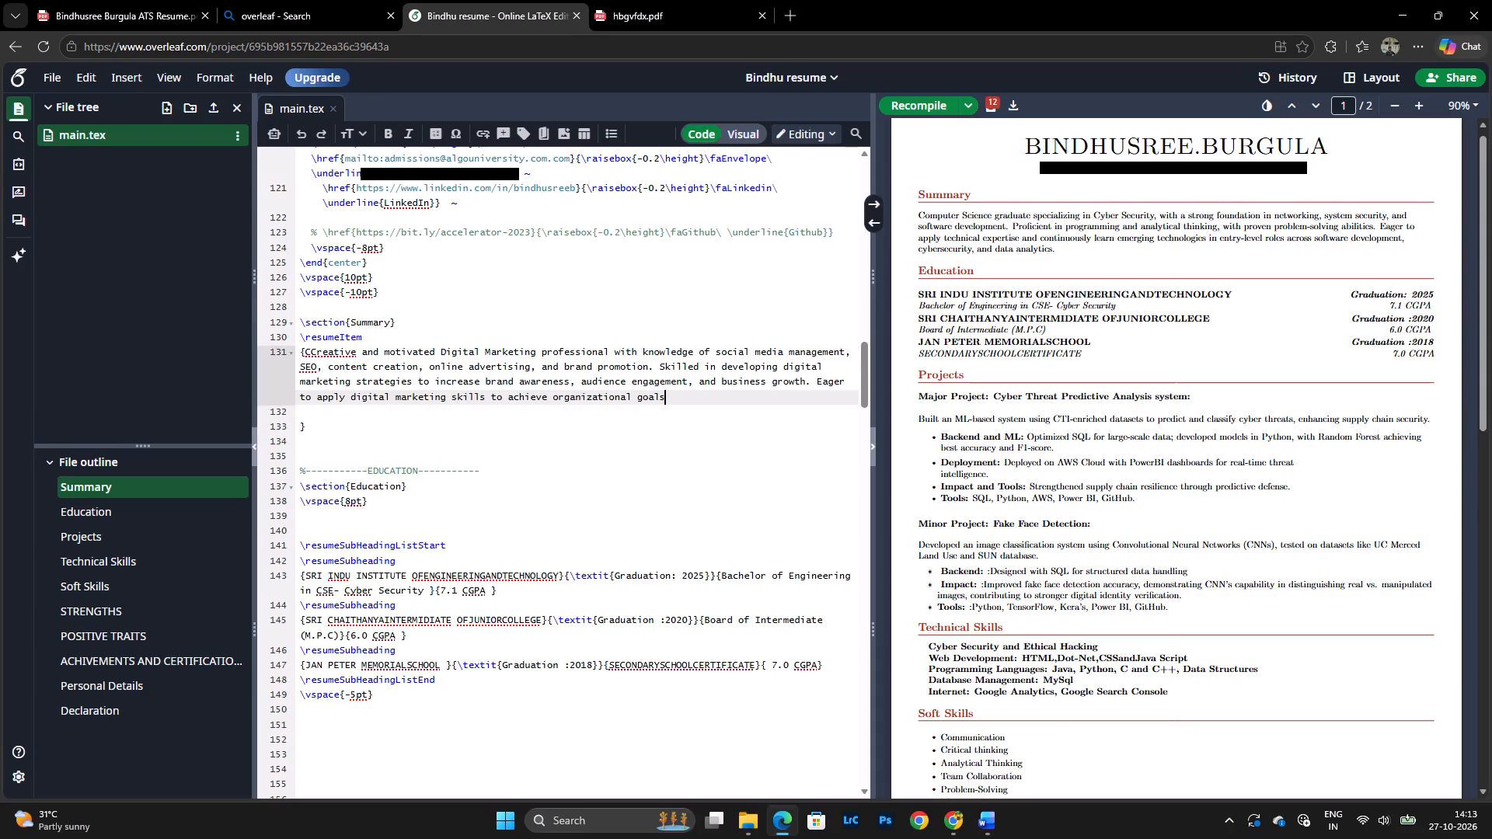
left_click(590, 291)
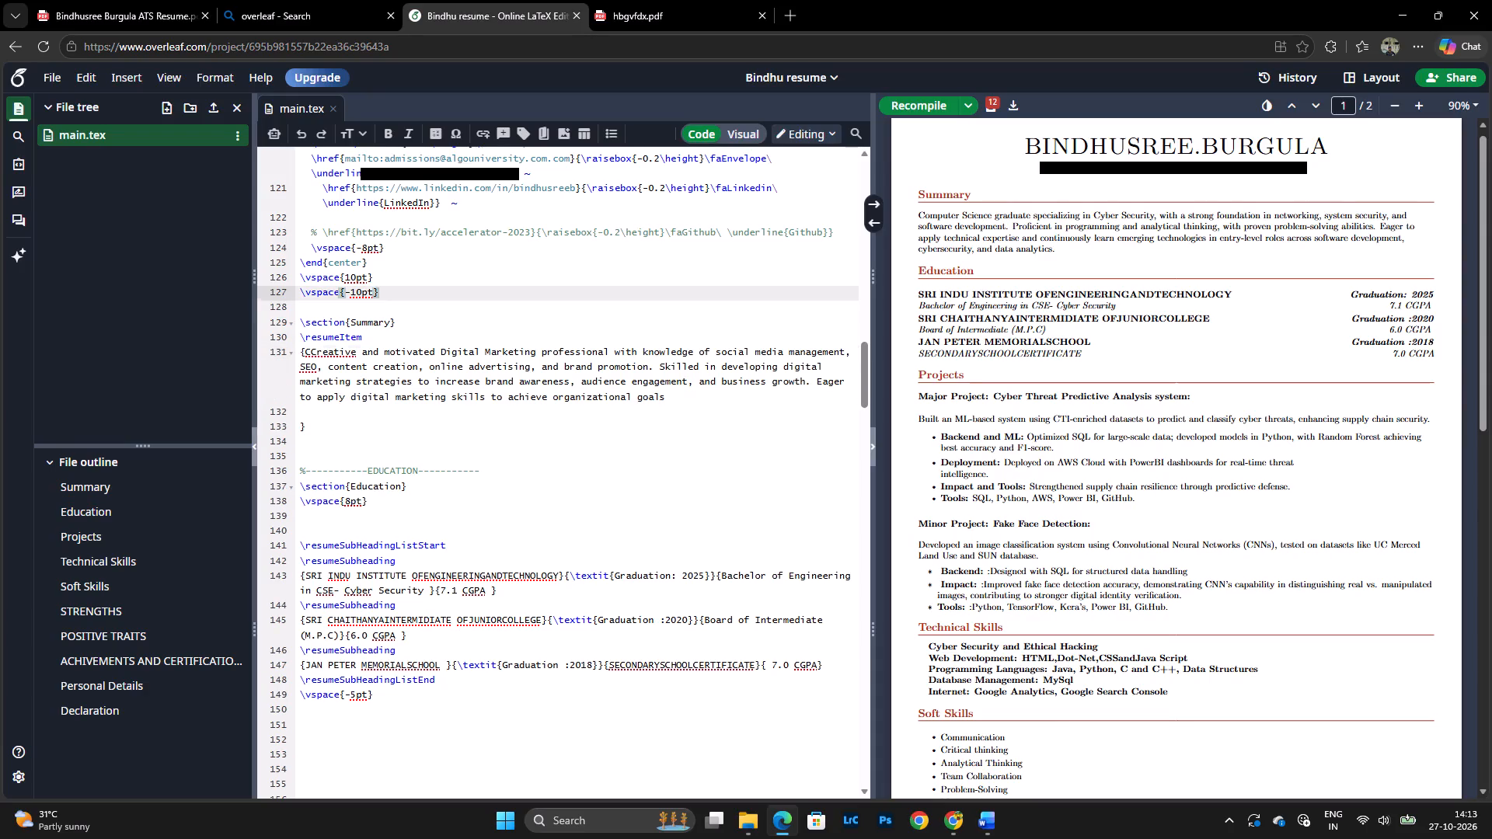
left_click(310, 352)
key("BackSpace")
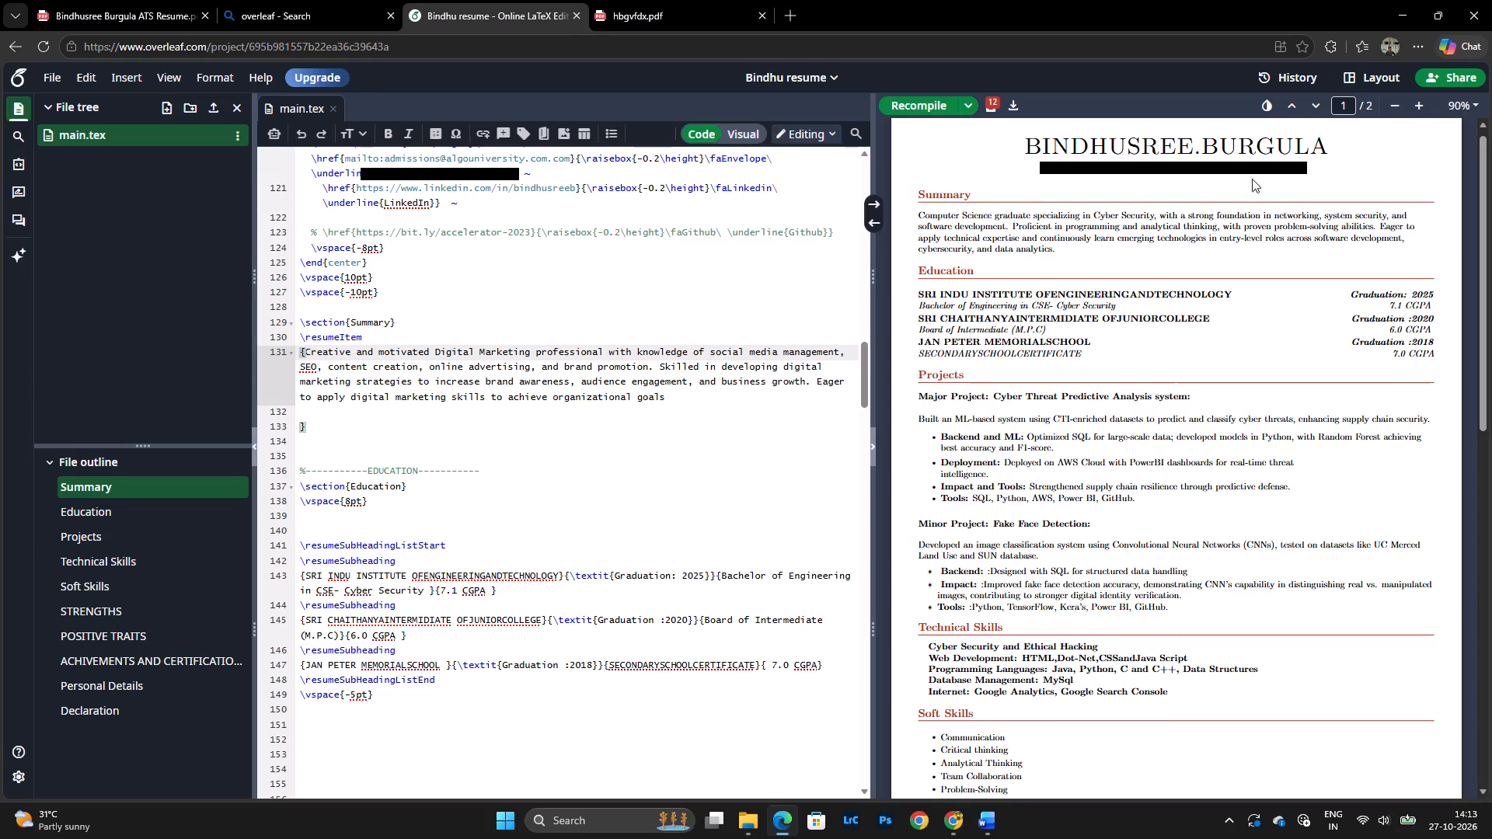
Recompile the resume with the new Summary paragraph.
left_click(936, 109)
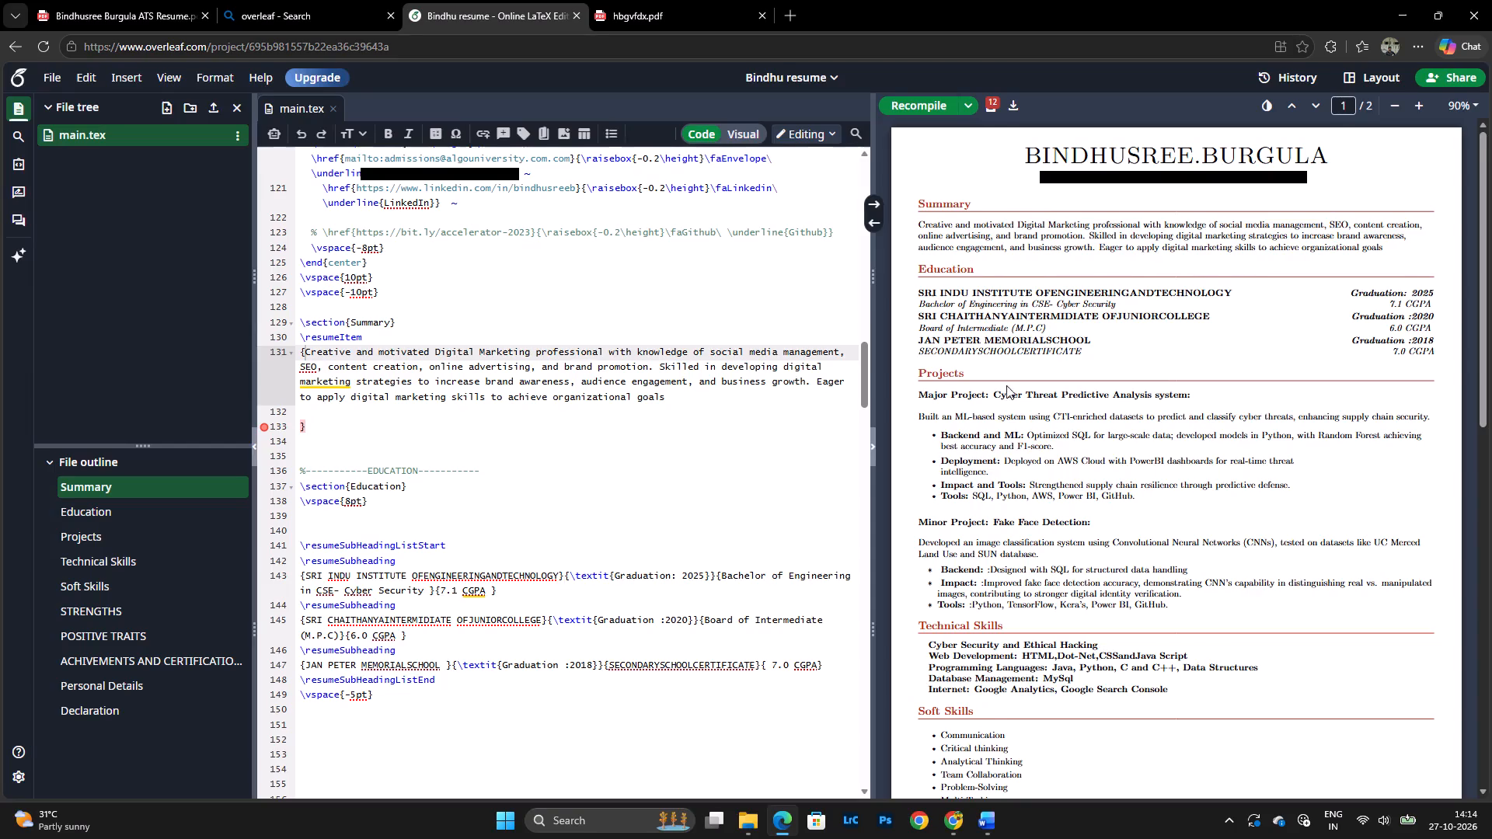
Examine the remaining sections of the compiled resume, from Education through Declaration, for content that needs updating.
scroll(1013, 402, "down", 3)
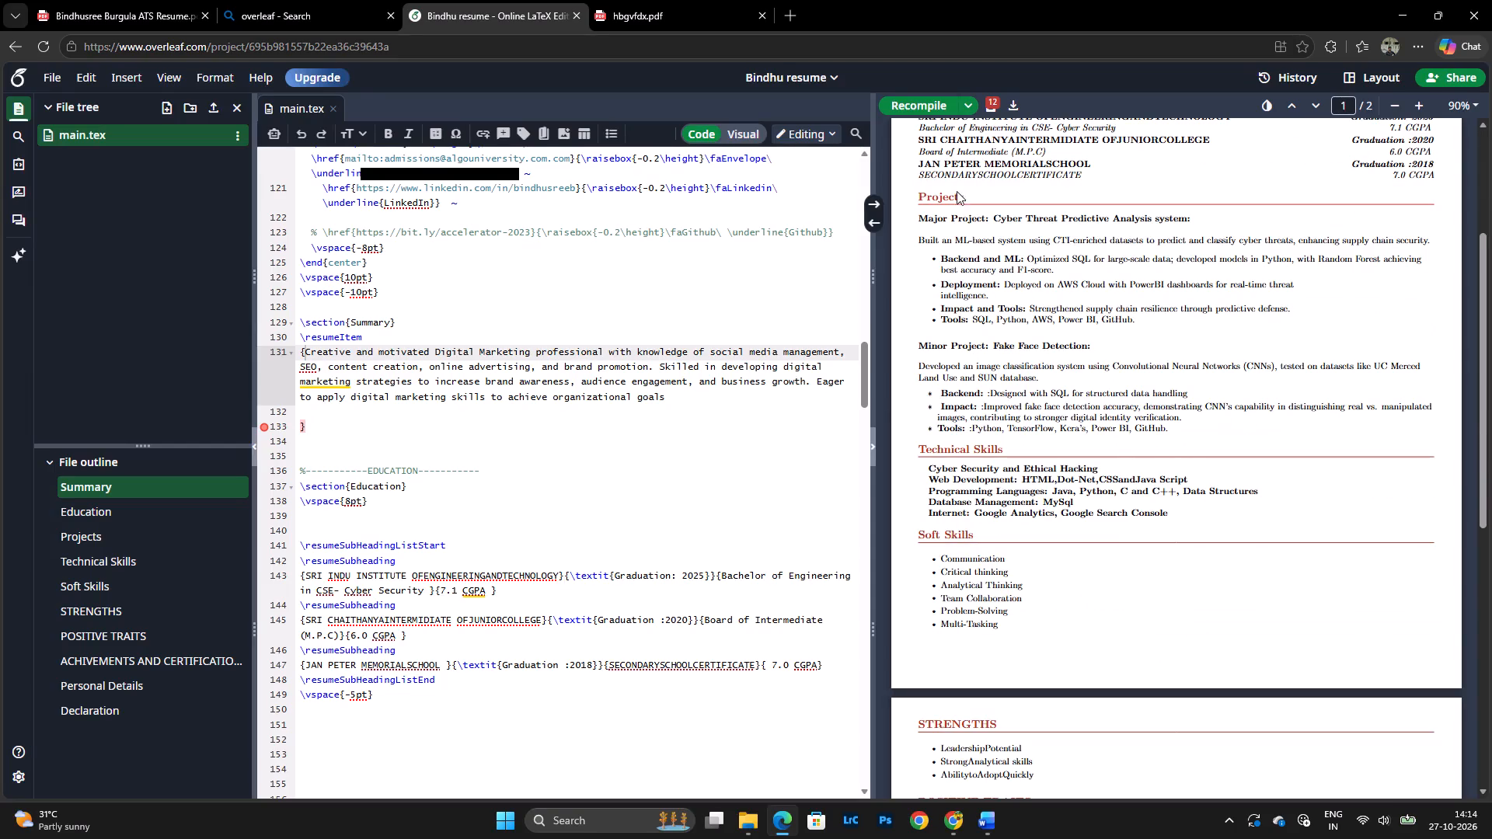
scroll(943, 357, "down", 2)
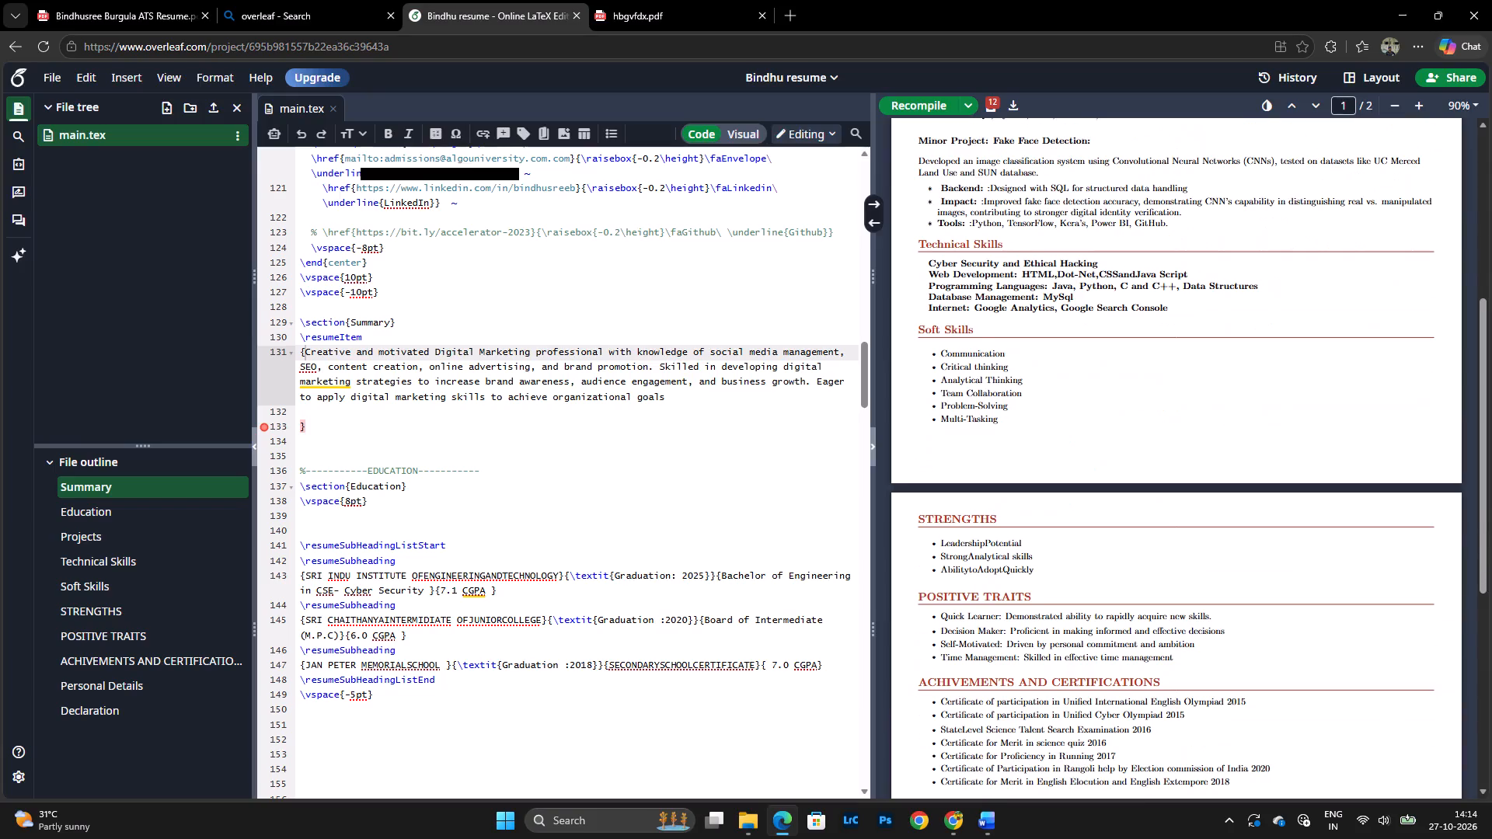
scroll(1015, 354, "down", 2)
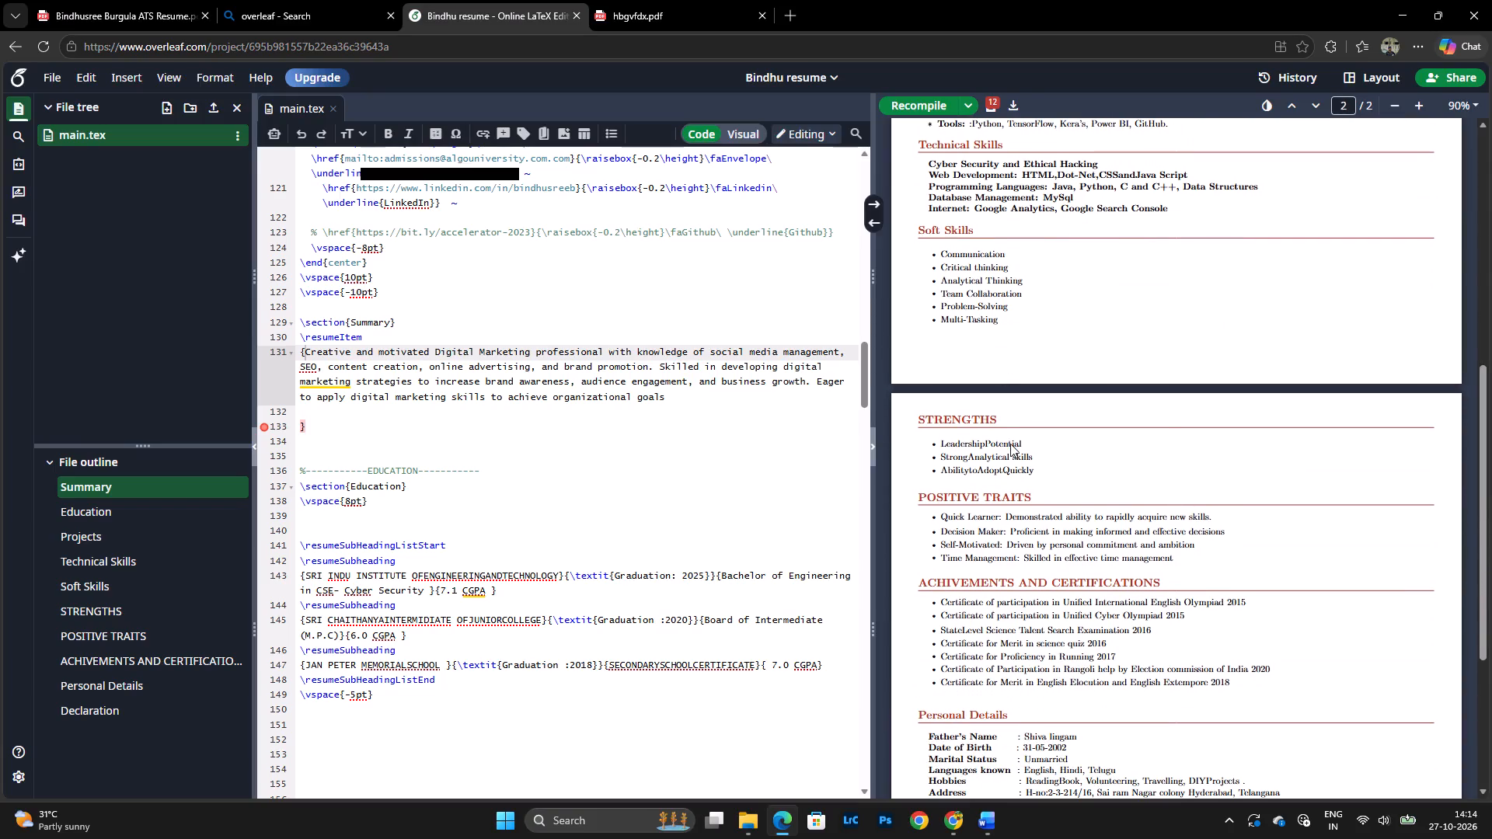
scroll(952, 510, "down", 2)
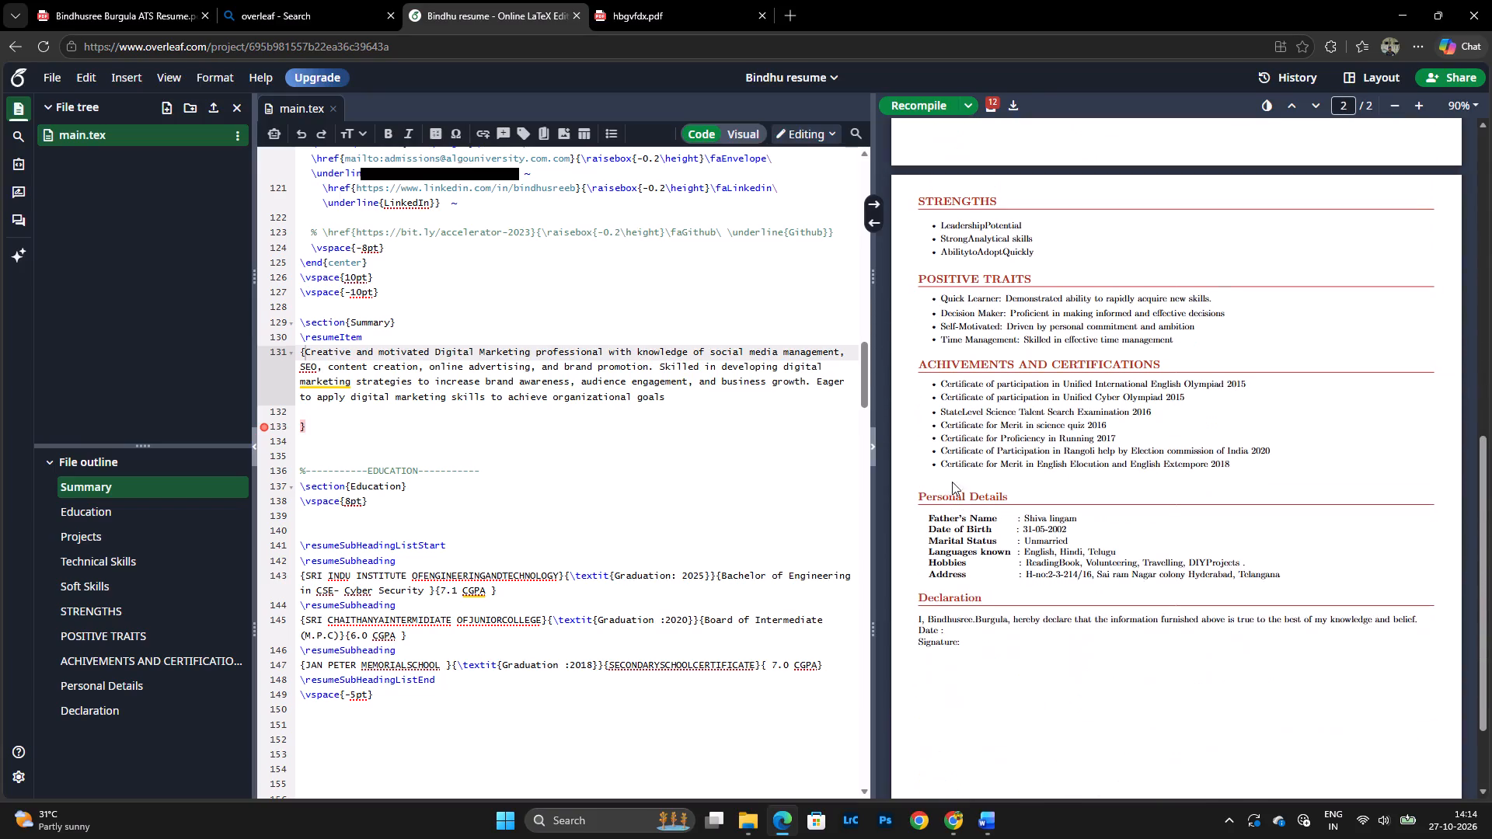
scroll(1010, 335, "up", 1)
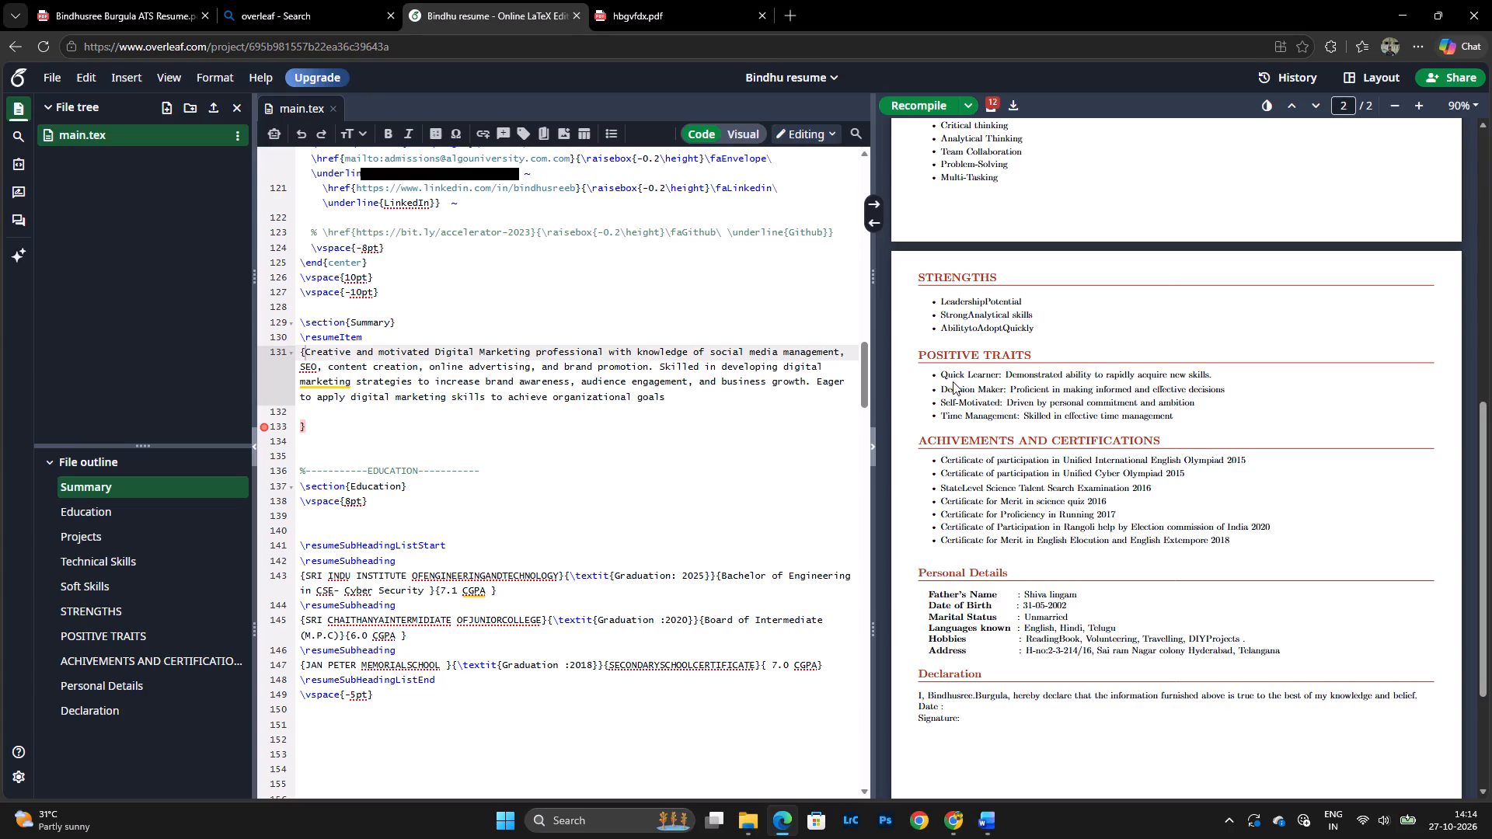
scroll(987, 282, "up", 5)
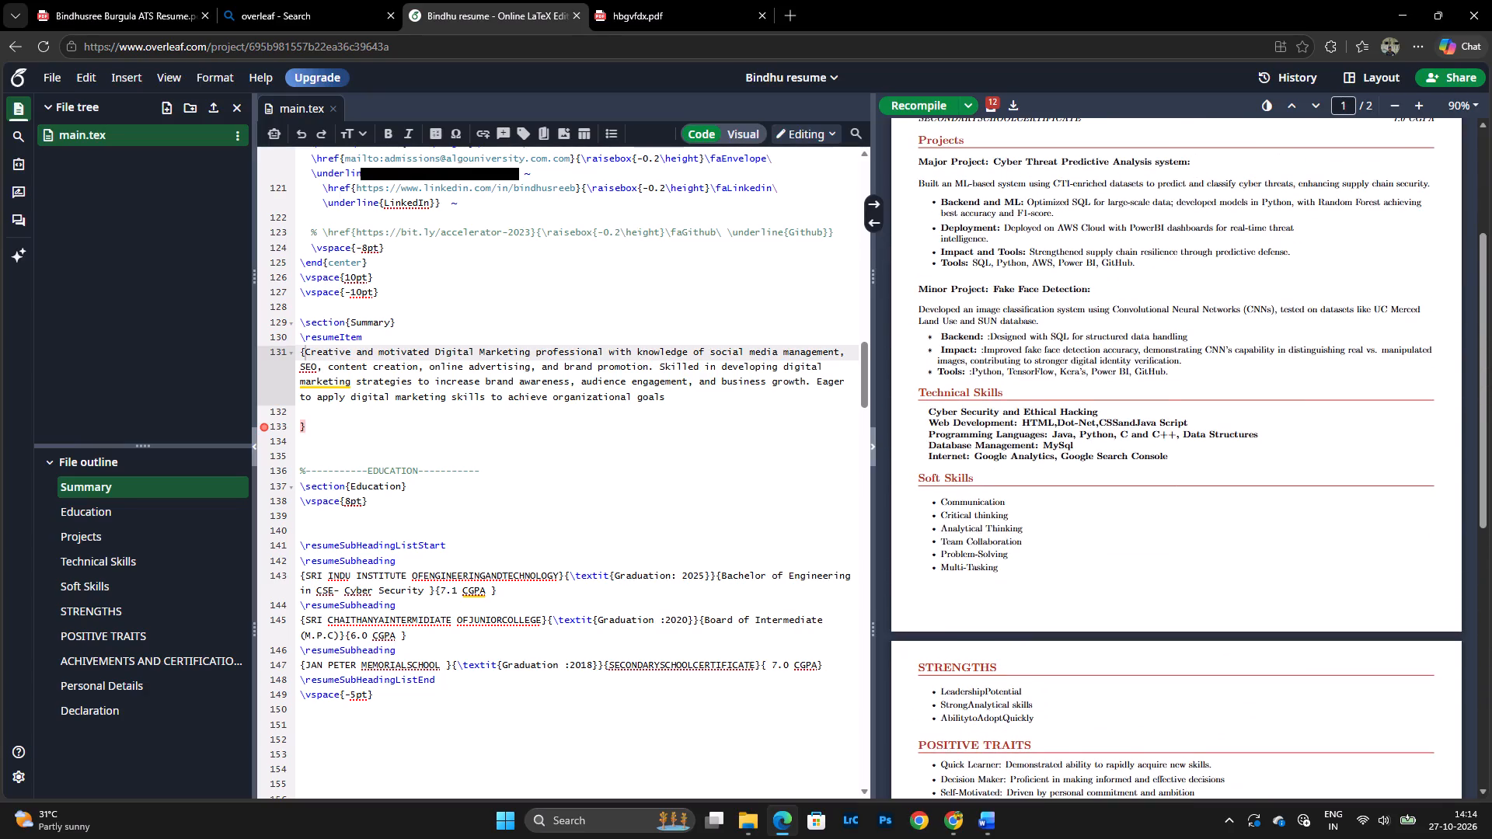
scroll(928, 430, "down", 1)
Find the Technical Skills section in main.tex and examine its skill lines, from Cyber Security and Ethical Hacking through Internet.
scroll(740, 440, "down", 4)
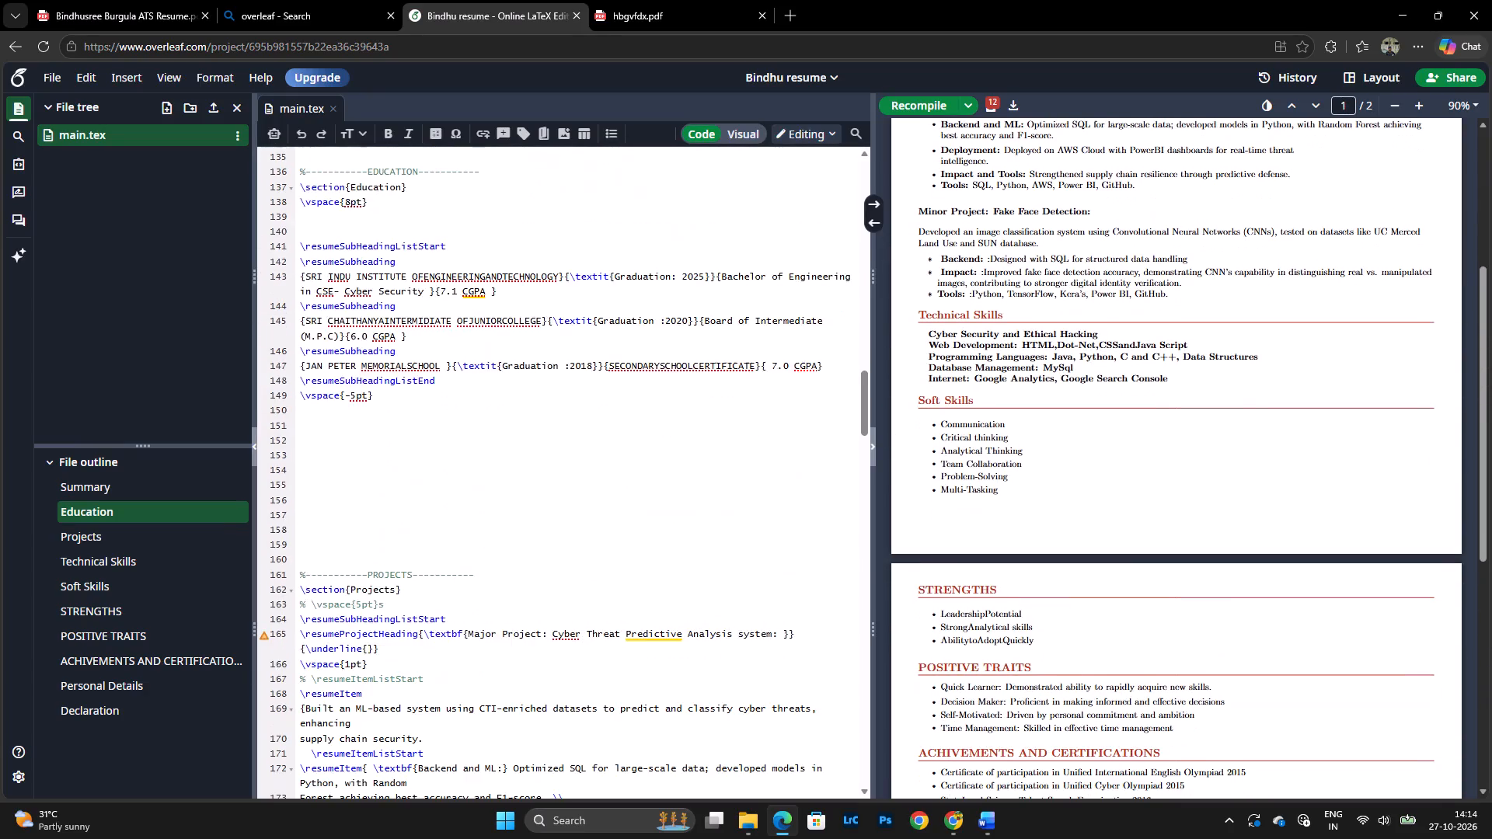
scroll(640, 413, "down", 9)
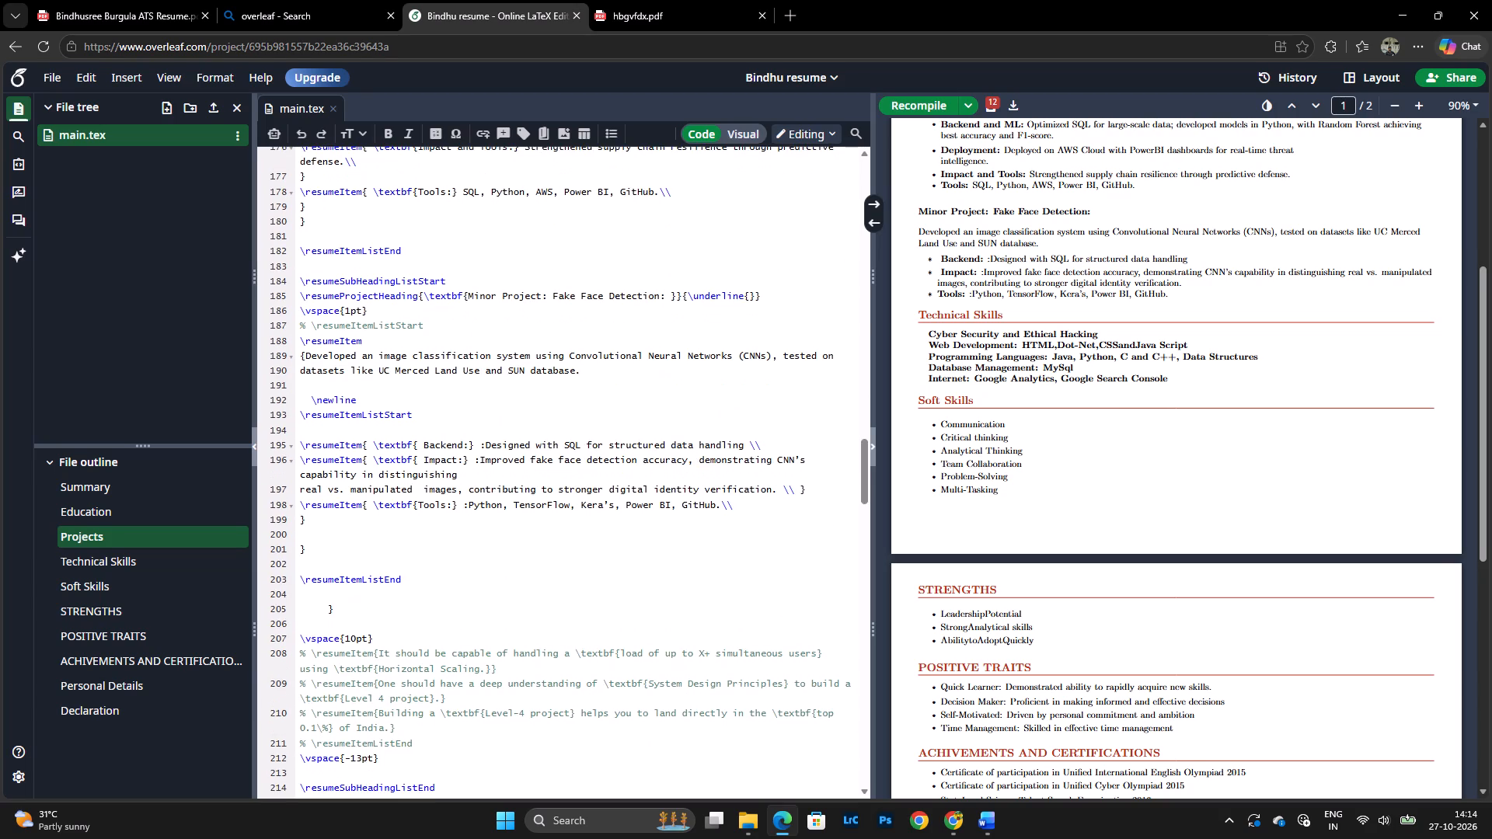
scroll(604, 402, "down", 4)
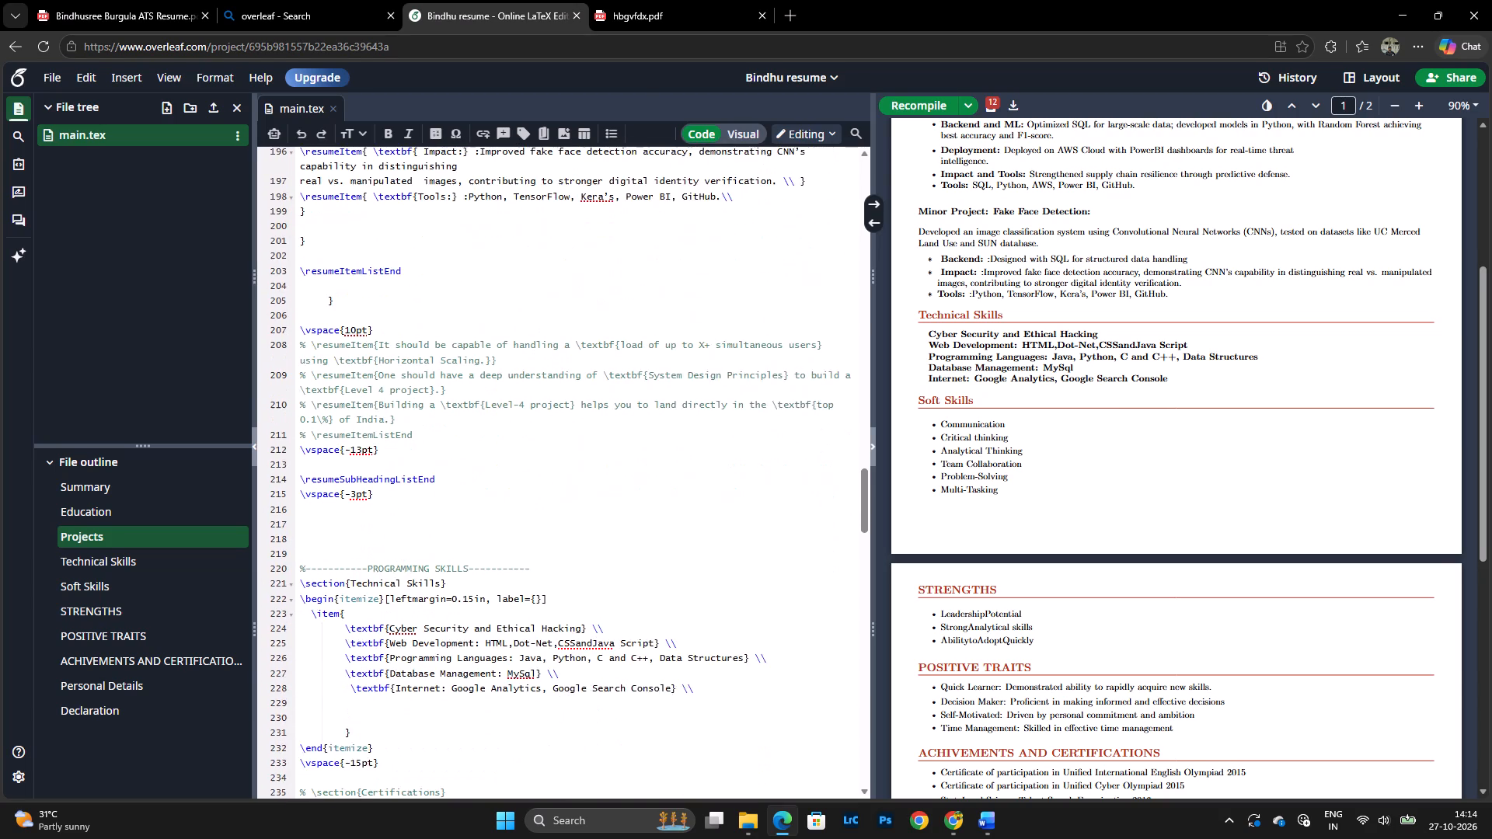
scroll(604, 402, "down", 3)
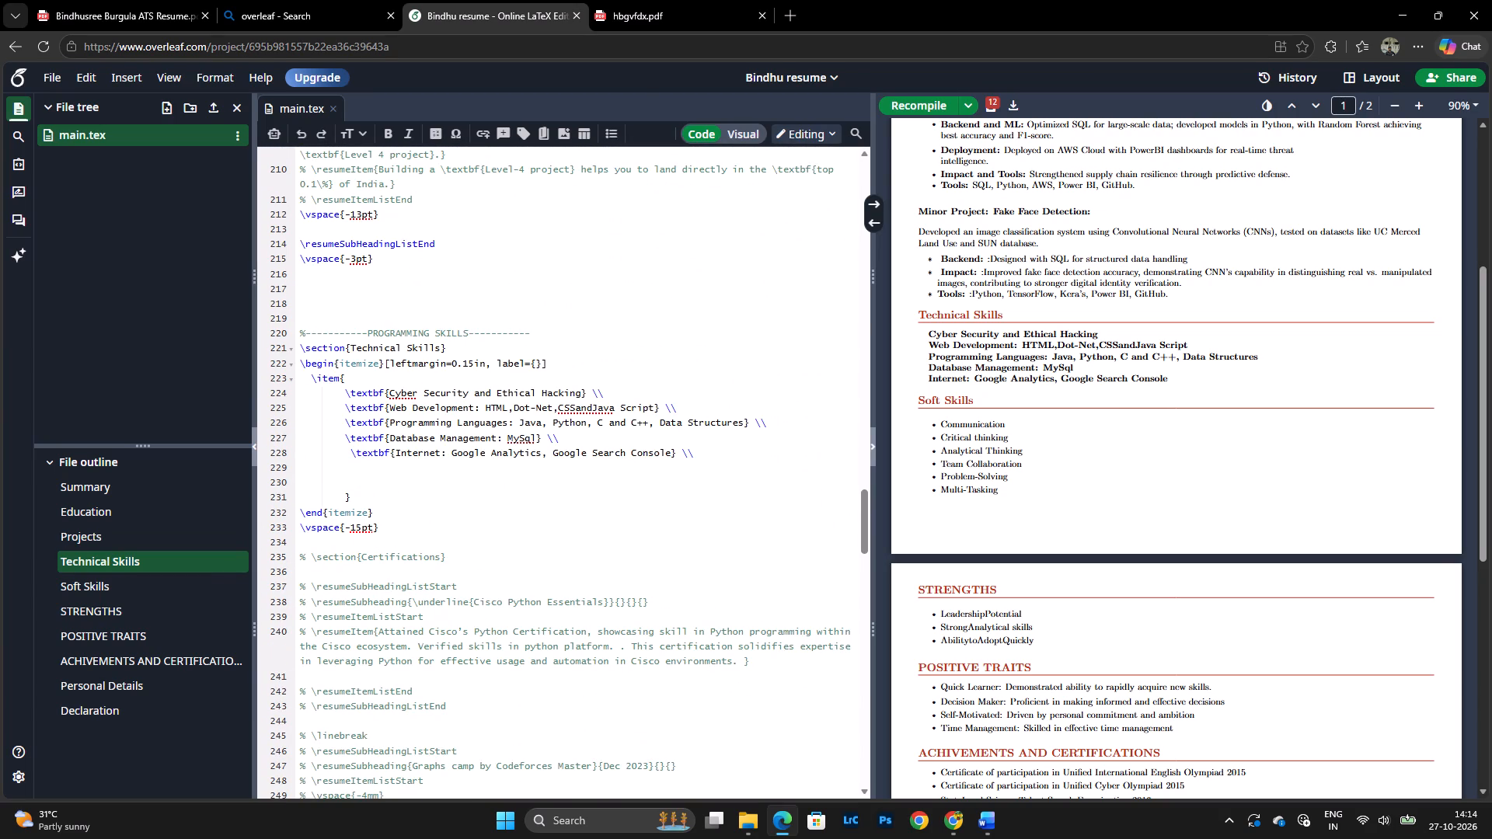
left_click(479, 399)
left_click(535, 391)
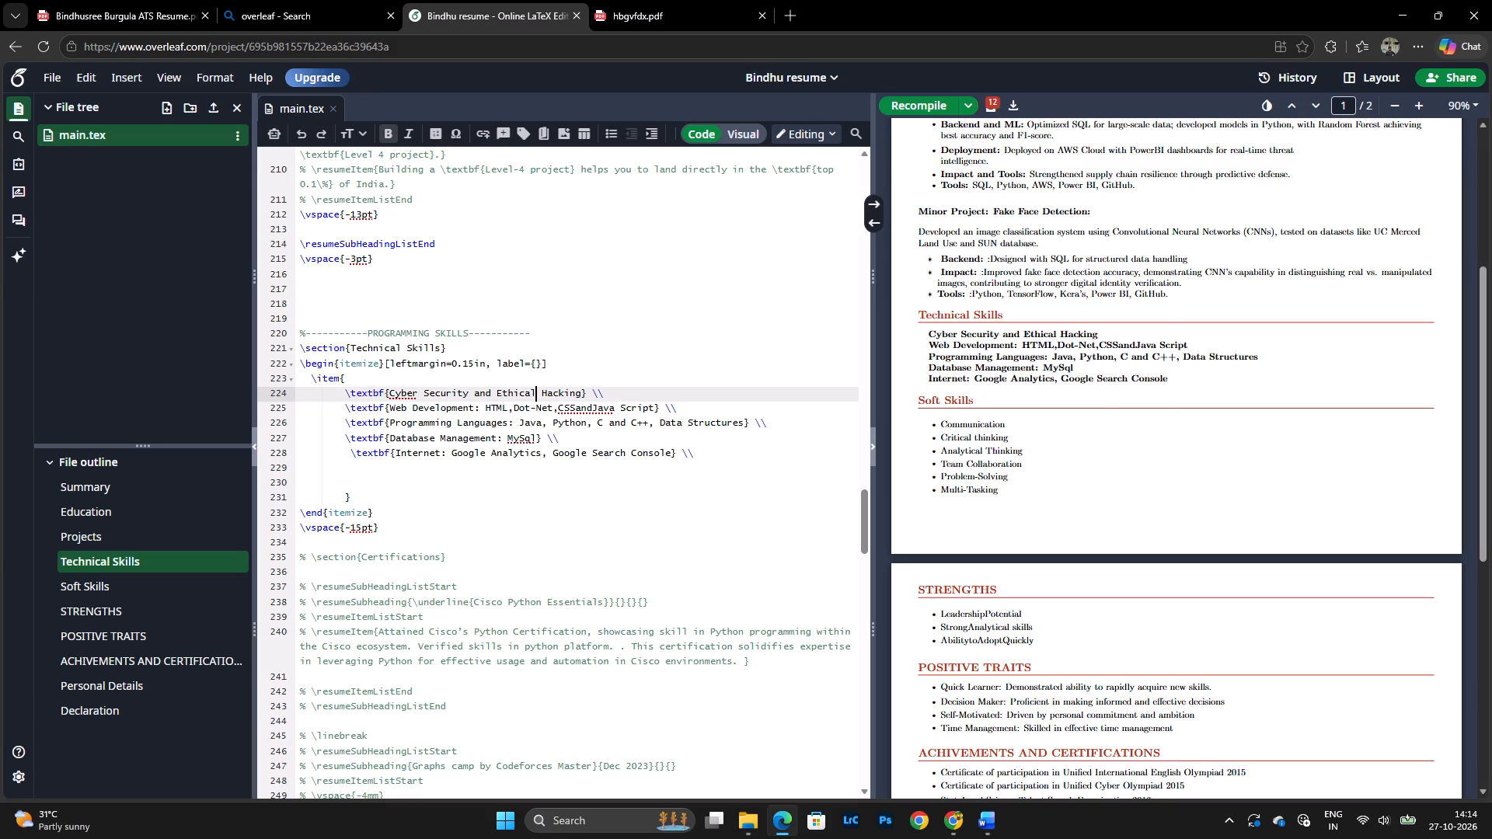
left_click(630, 475)
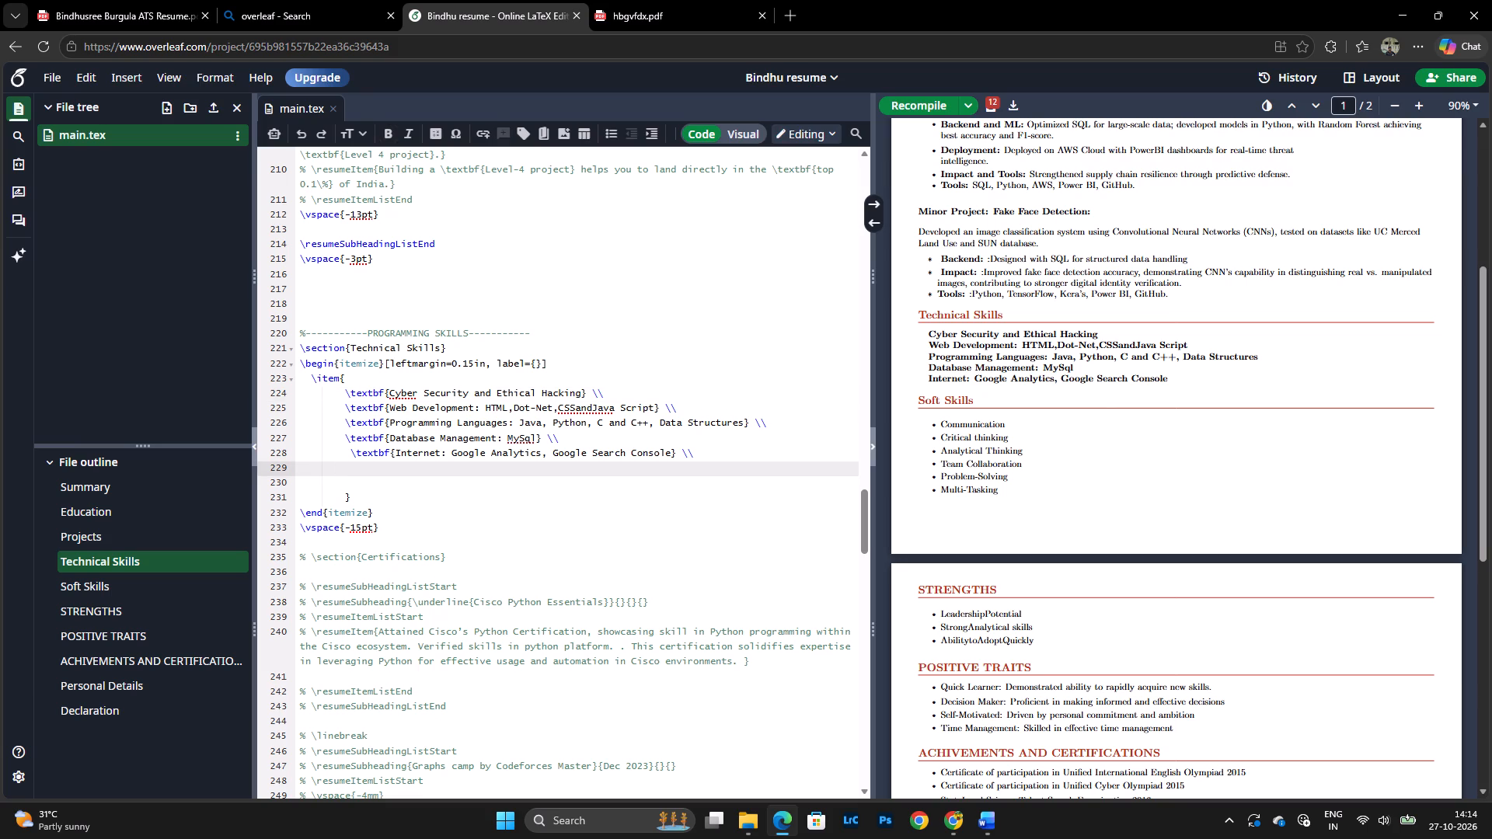
left_click(472, 466)
left_click(672, 448)
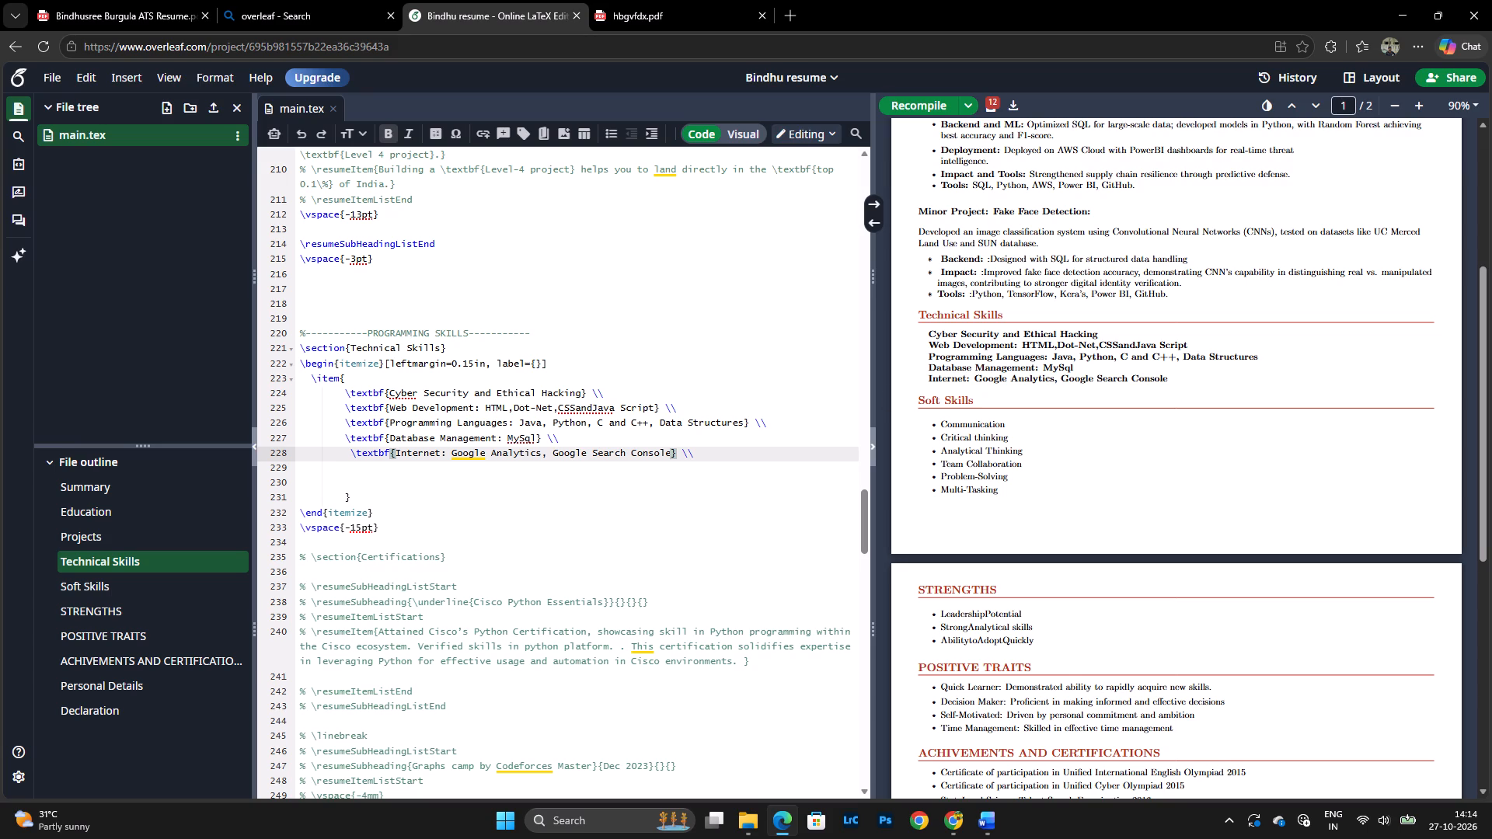
left_click_drag(560, 438, 558, 438)
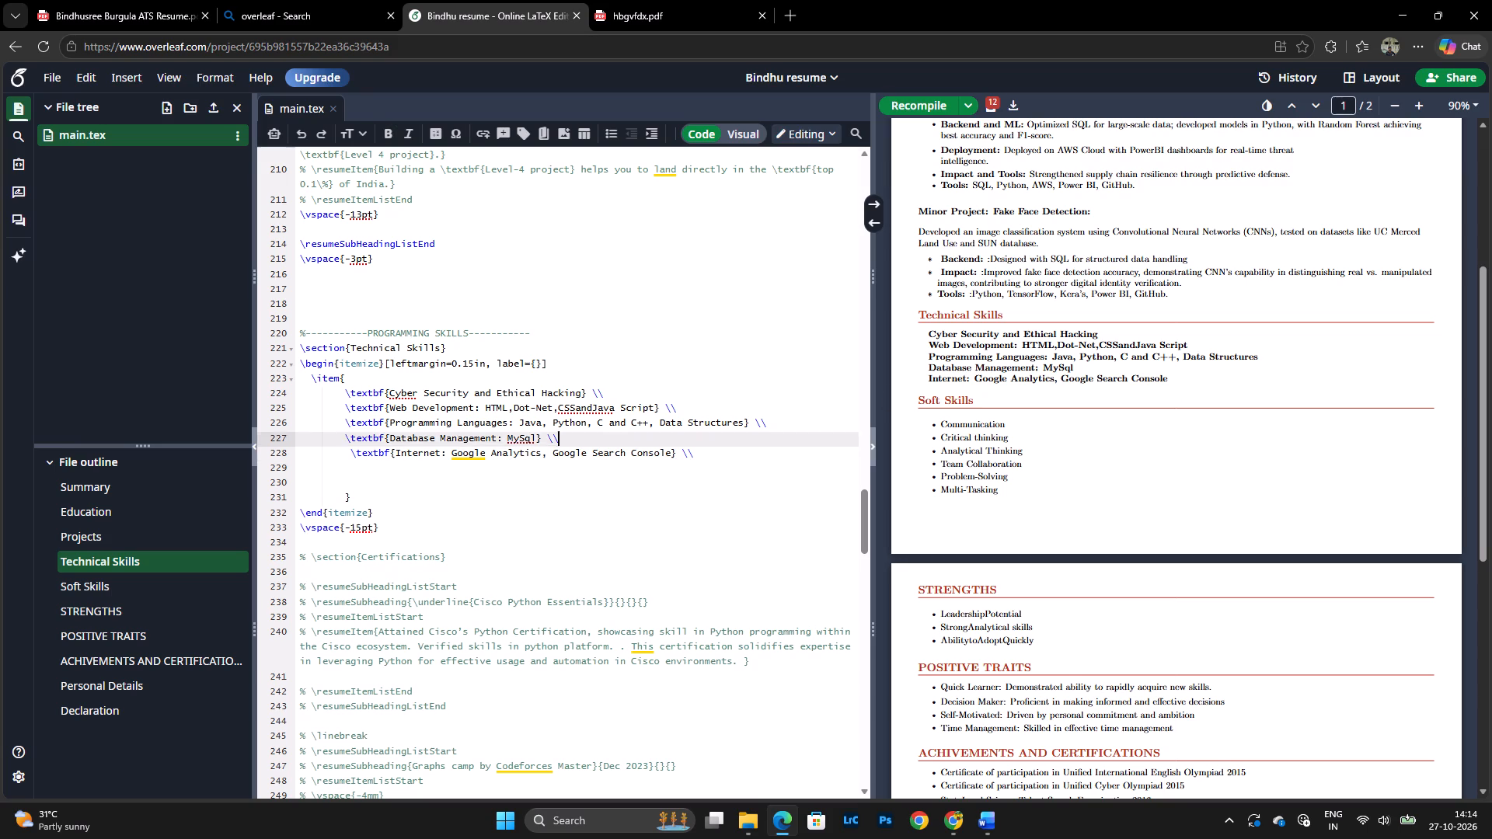
left_click_drag(558, 438, 349, 395)
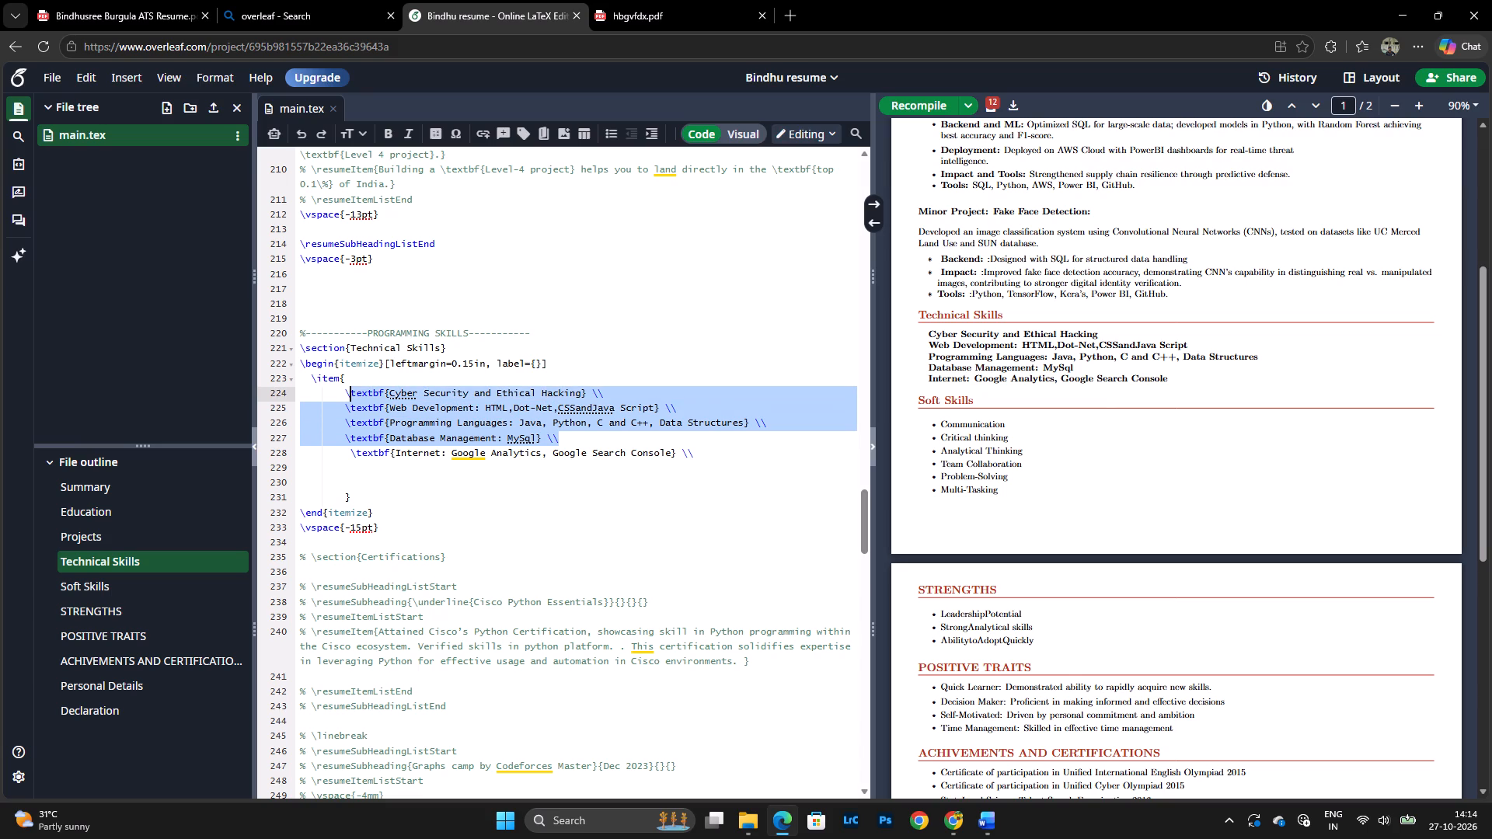
left_click_drag(349, 395, 347, 395)
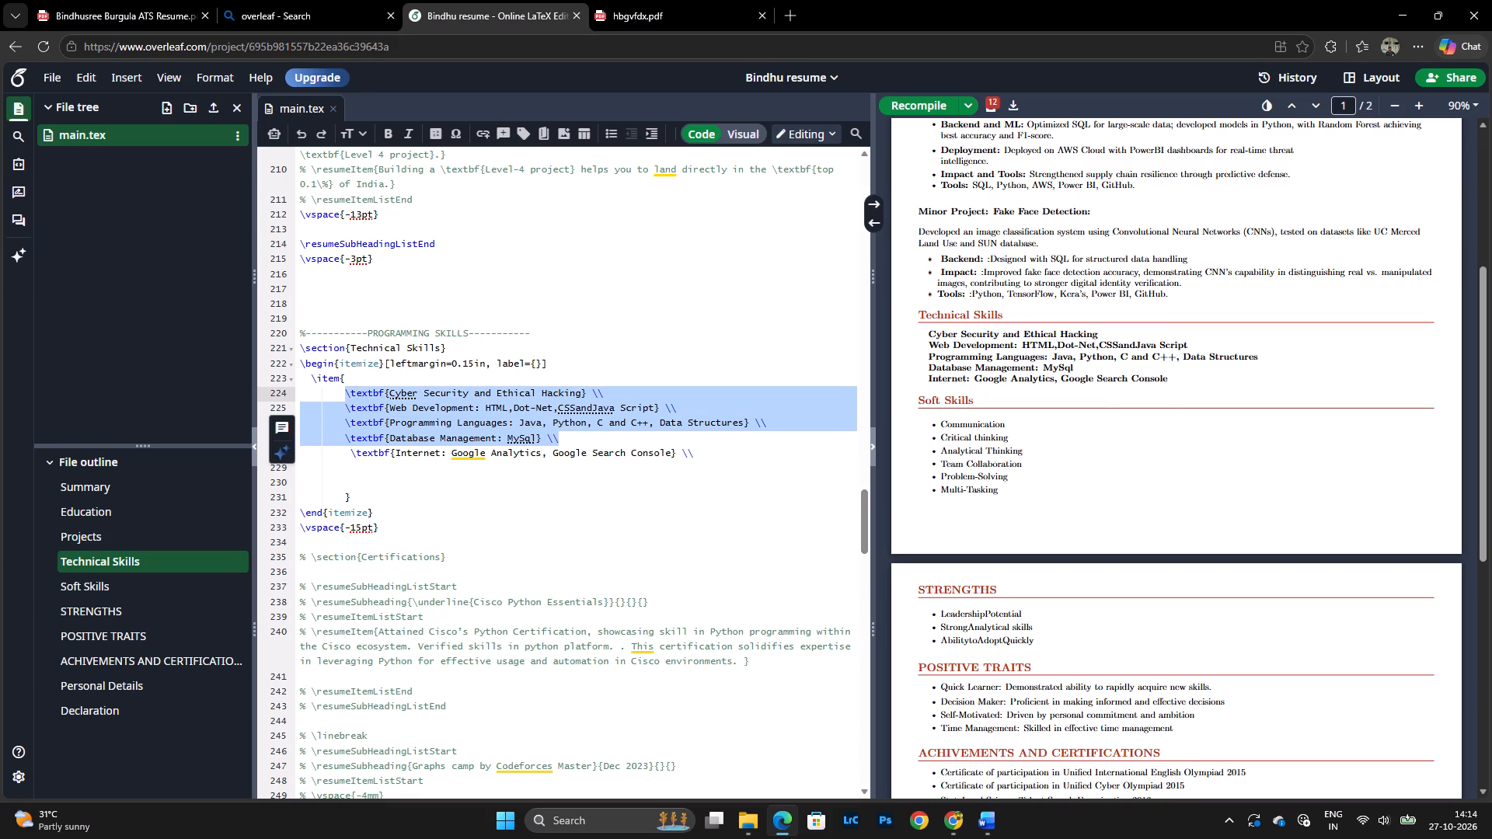
left_click(627, 481)
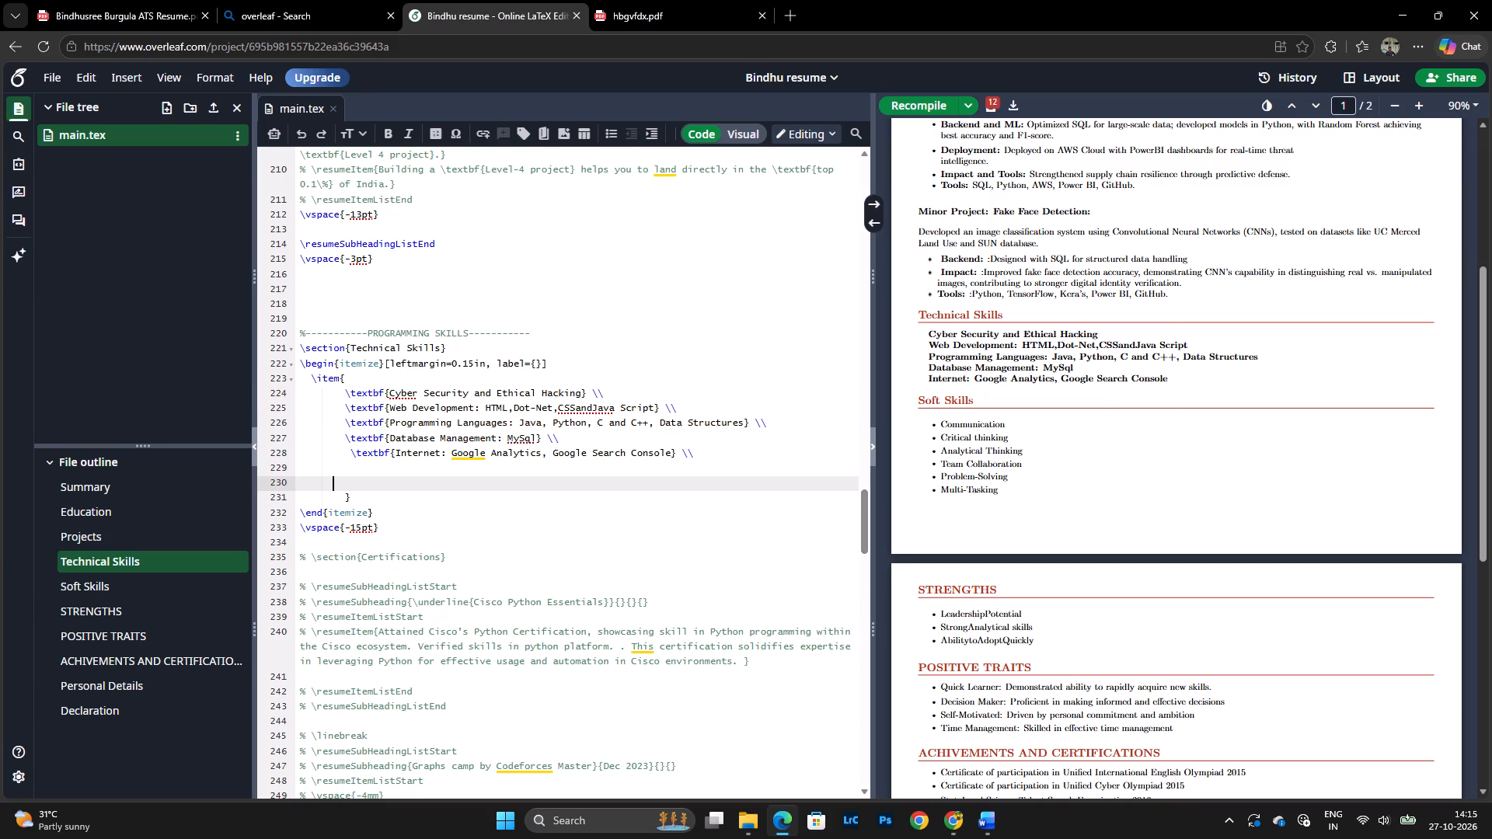
left_click_drag(563, 440, 347, 396)
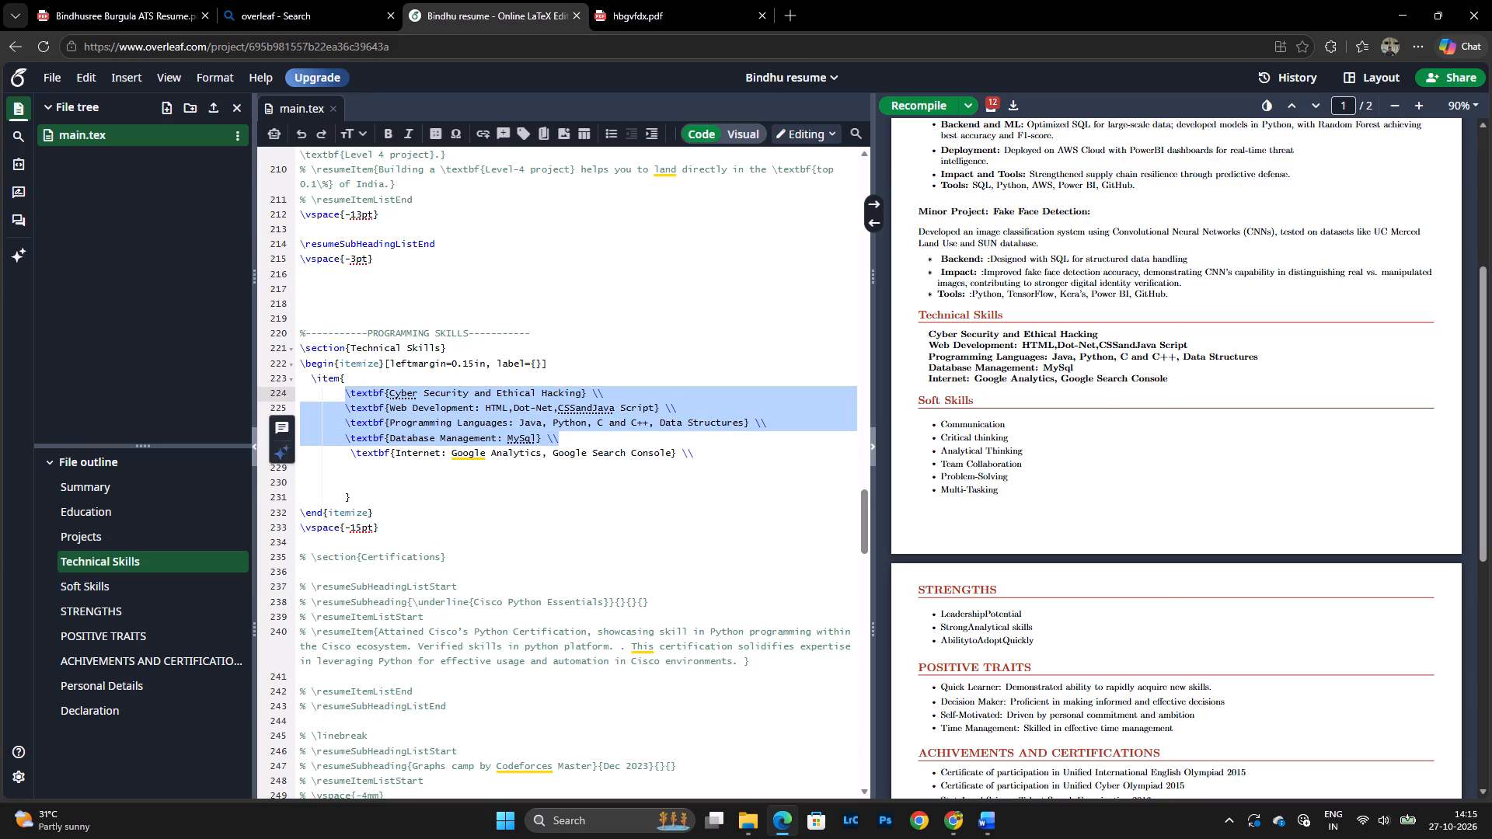
left_click(444, 475)
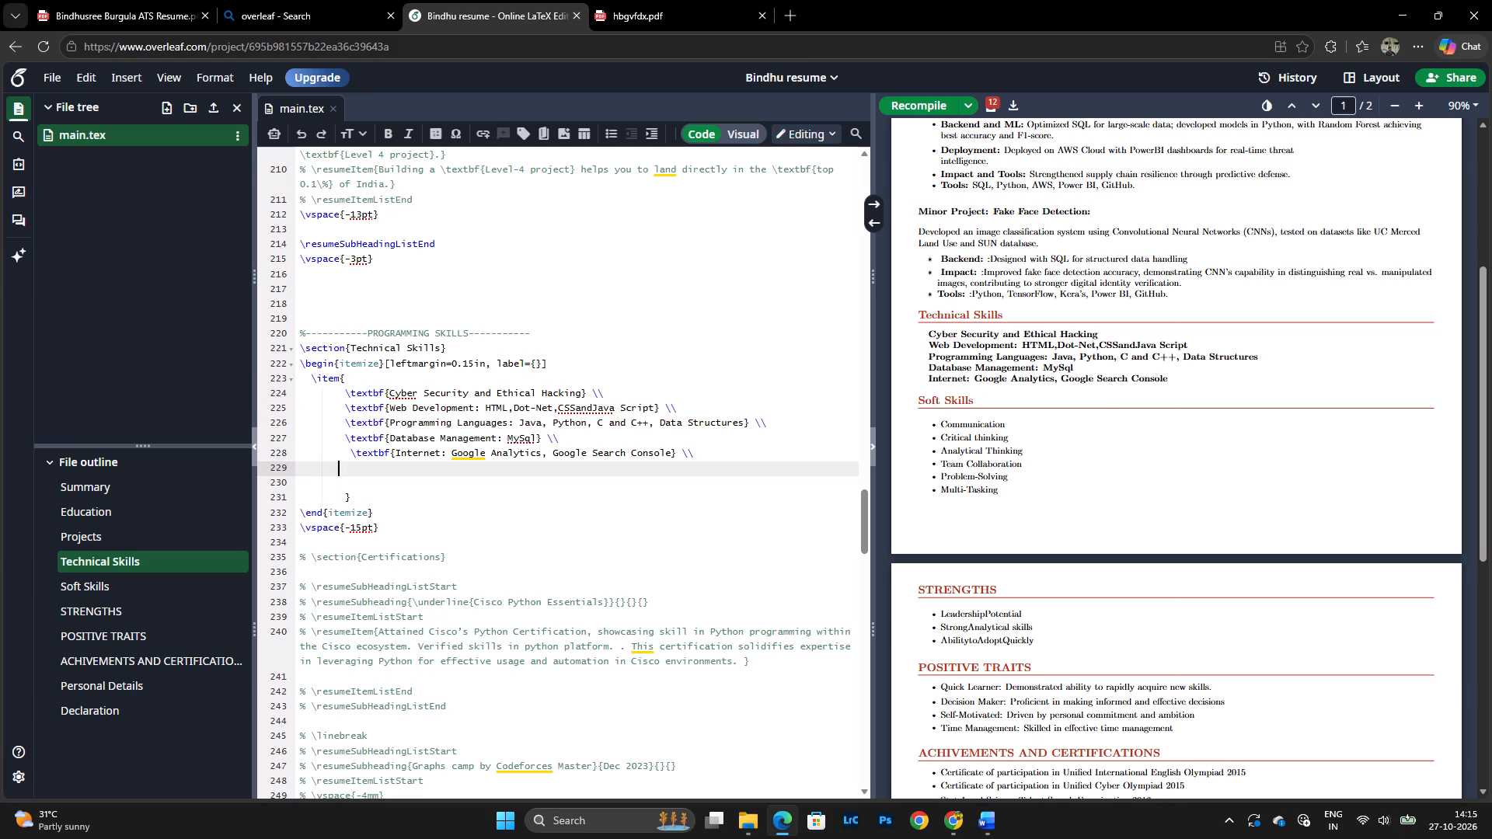
Switch to the hbgvfdx.pdf resume and find its Technical Skills section.
left_click(641, 0)
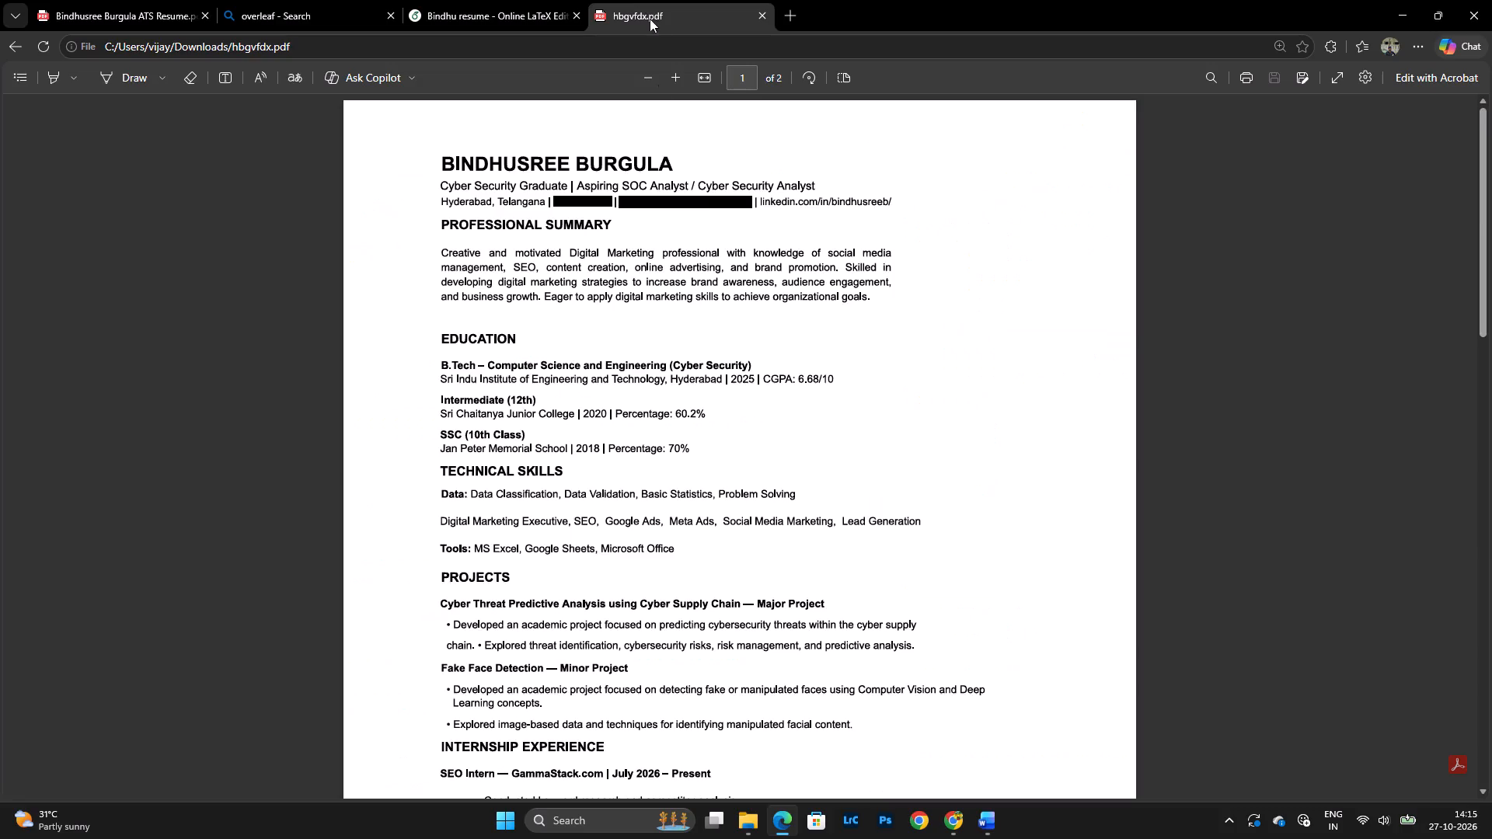
scroll(549, 482, "down", 4)
scroll(481, 246, "up", 1)
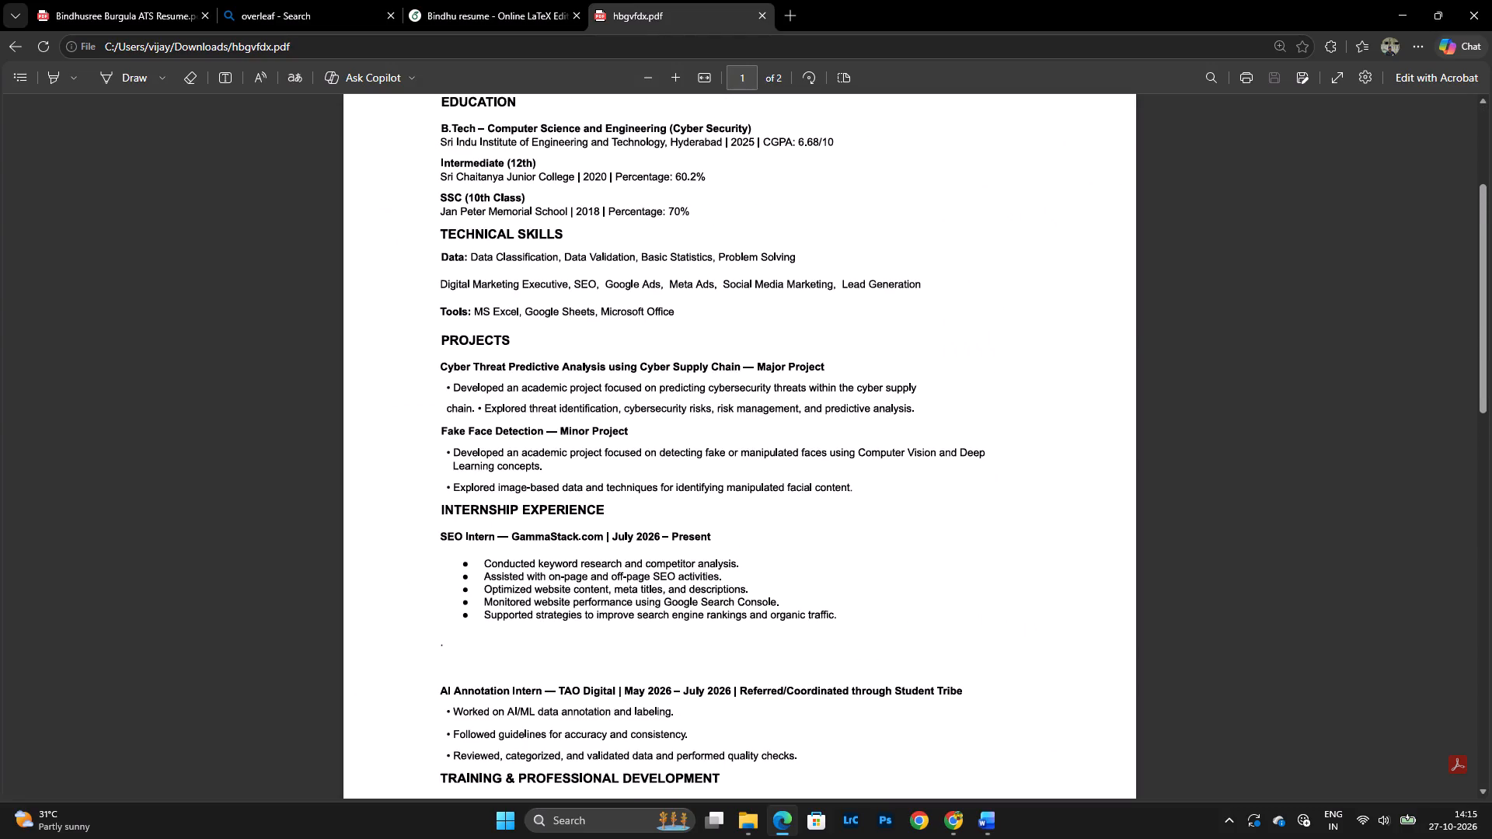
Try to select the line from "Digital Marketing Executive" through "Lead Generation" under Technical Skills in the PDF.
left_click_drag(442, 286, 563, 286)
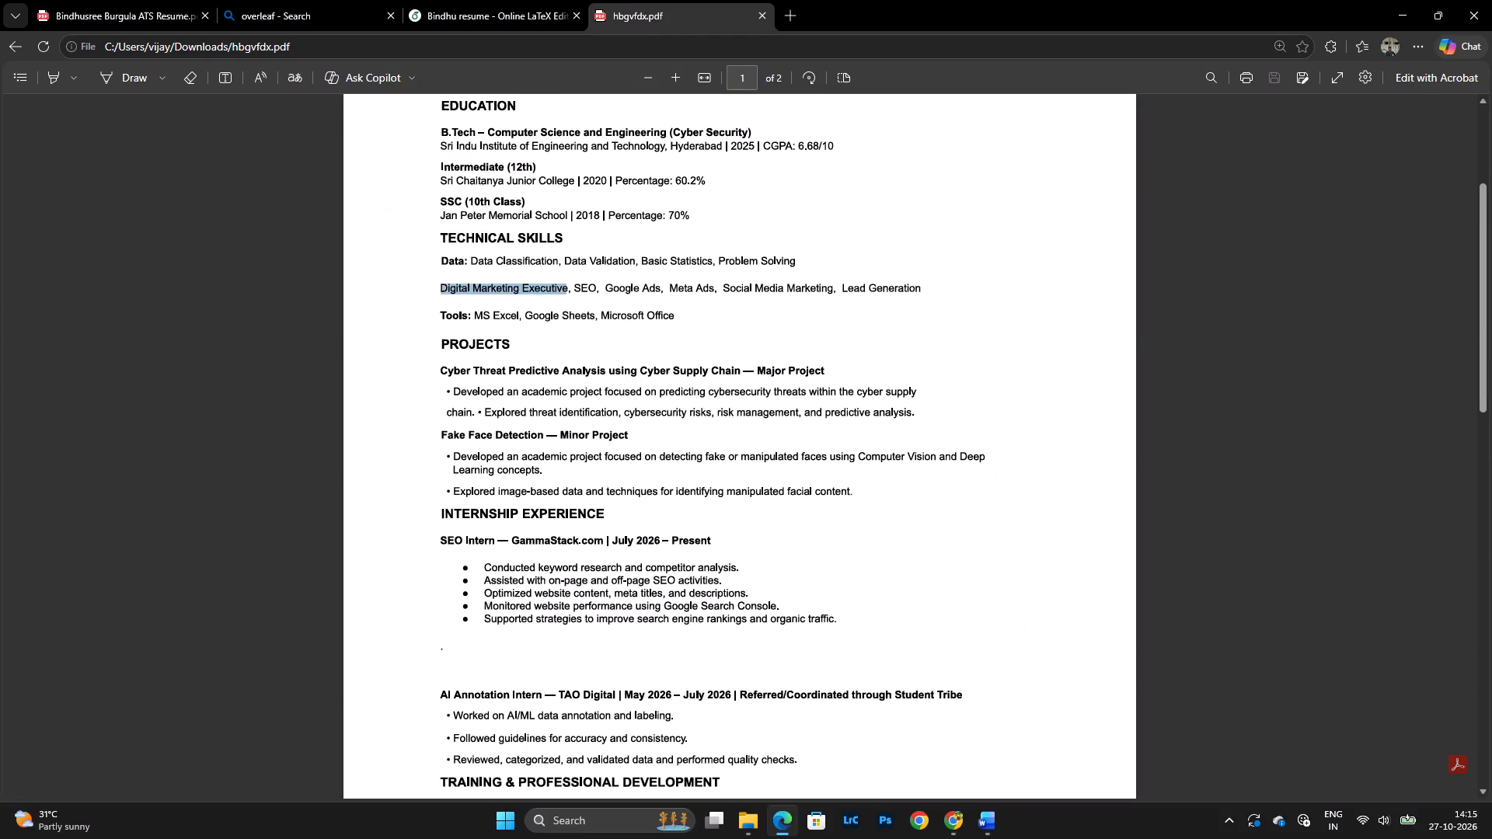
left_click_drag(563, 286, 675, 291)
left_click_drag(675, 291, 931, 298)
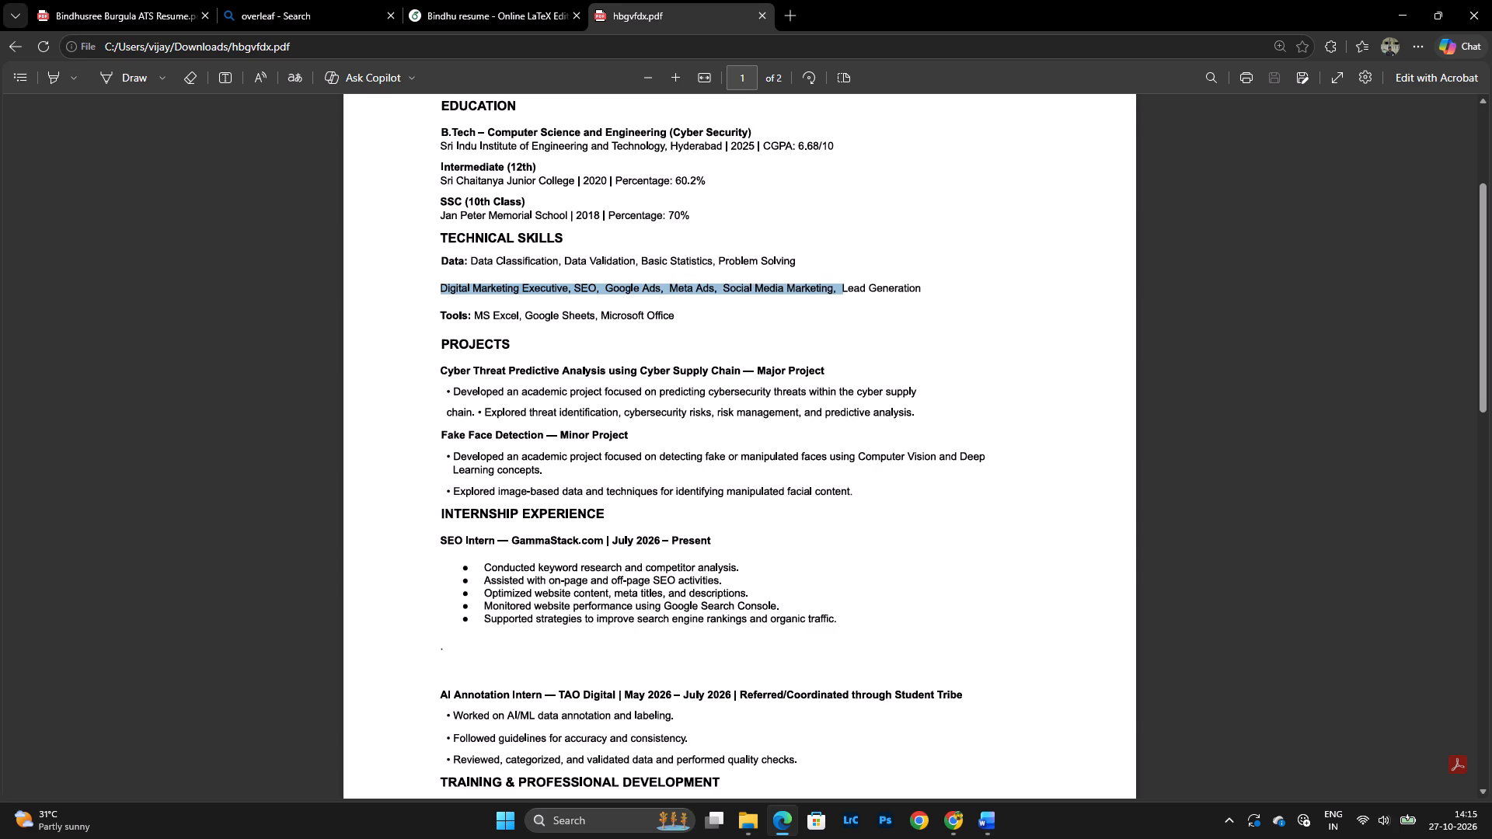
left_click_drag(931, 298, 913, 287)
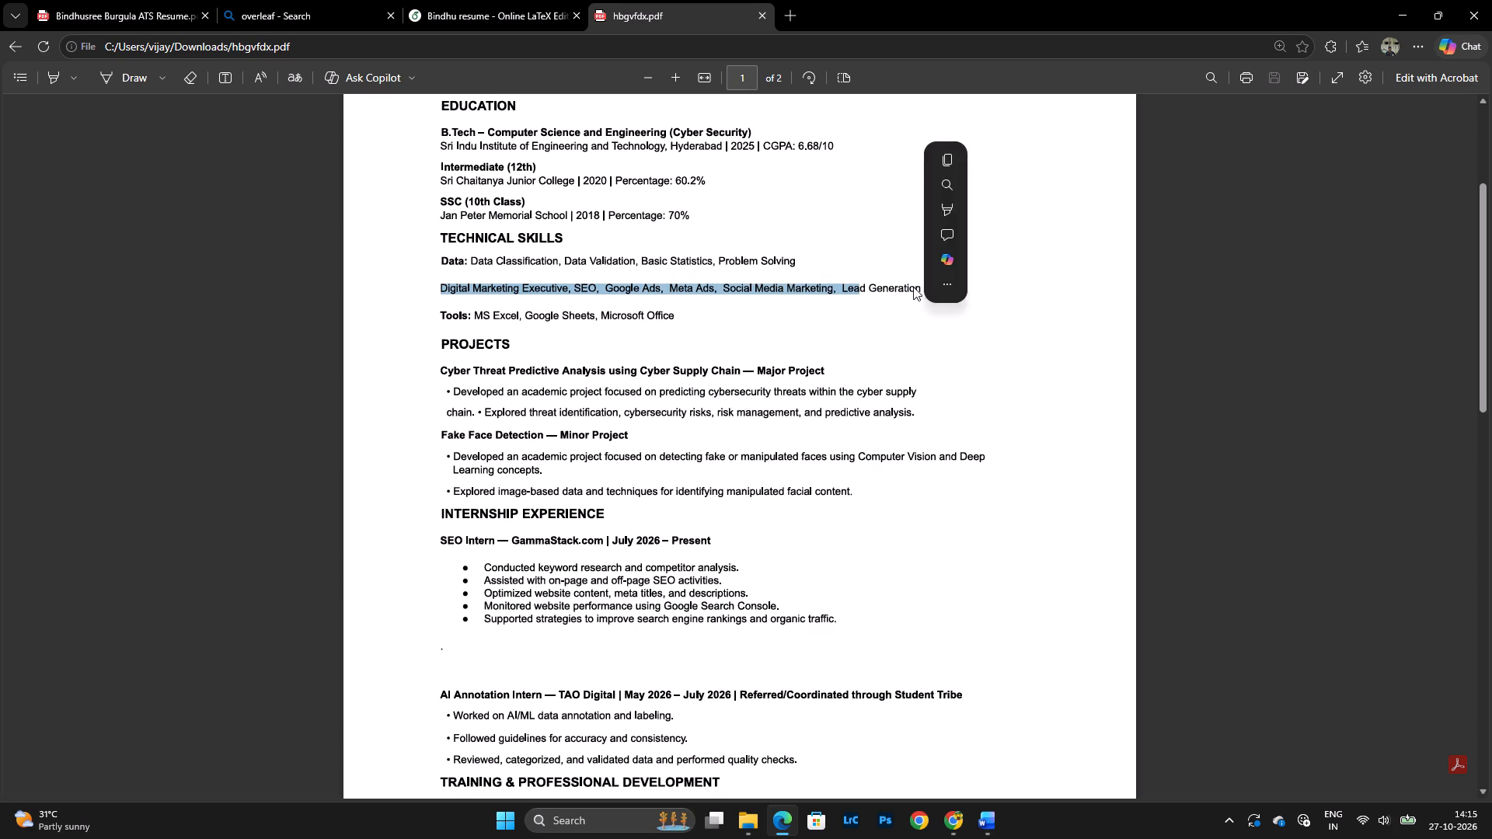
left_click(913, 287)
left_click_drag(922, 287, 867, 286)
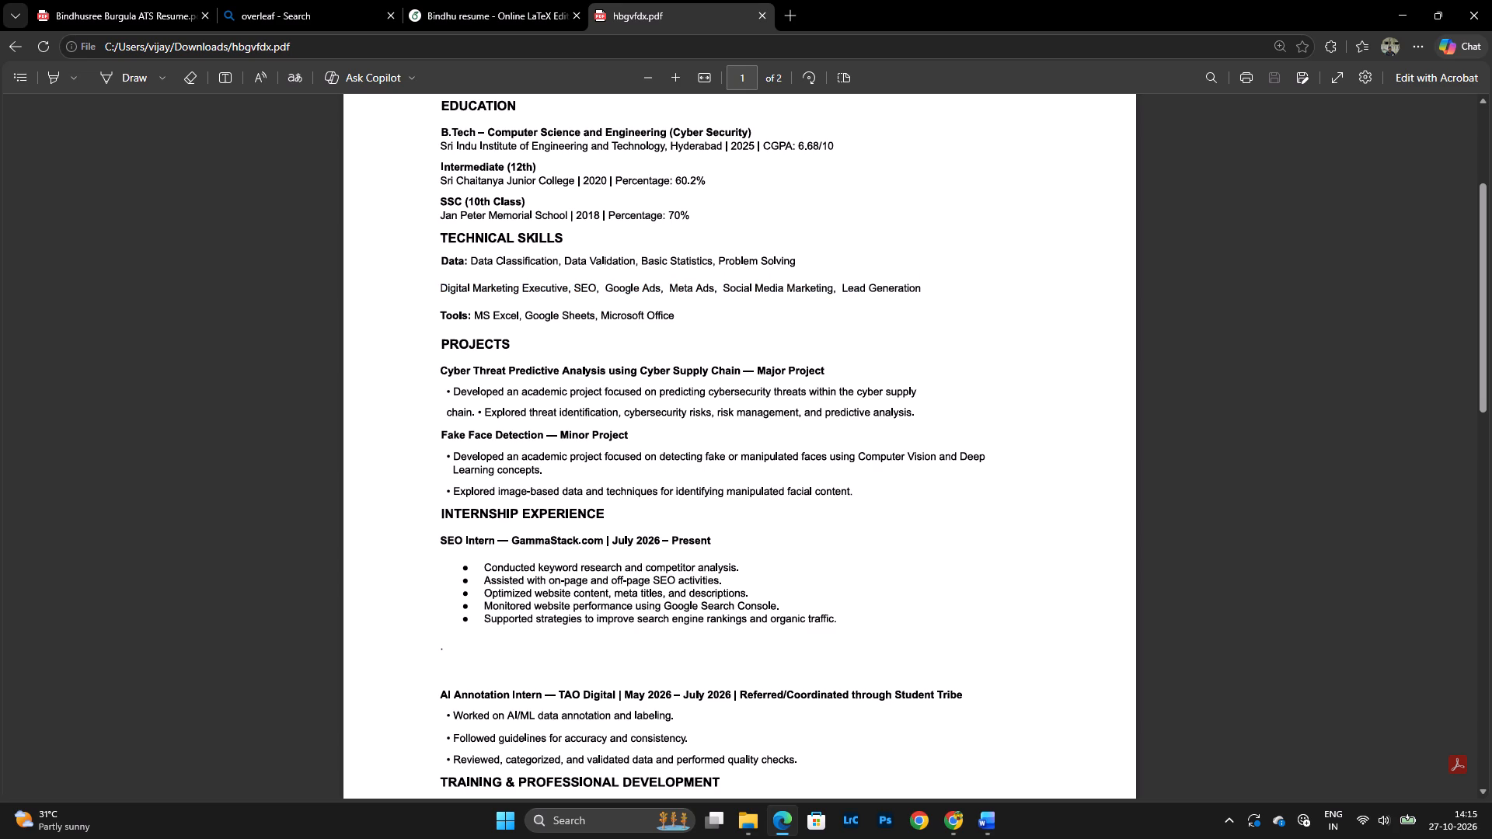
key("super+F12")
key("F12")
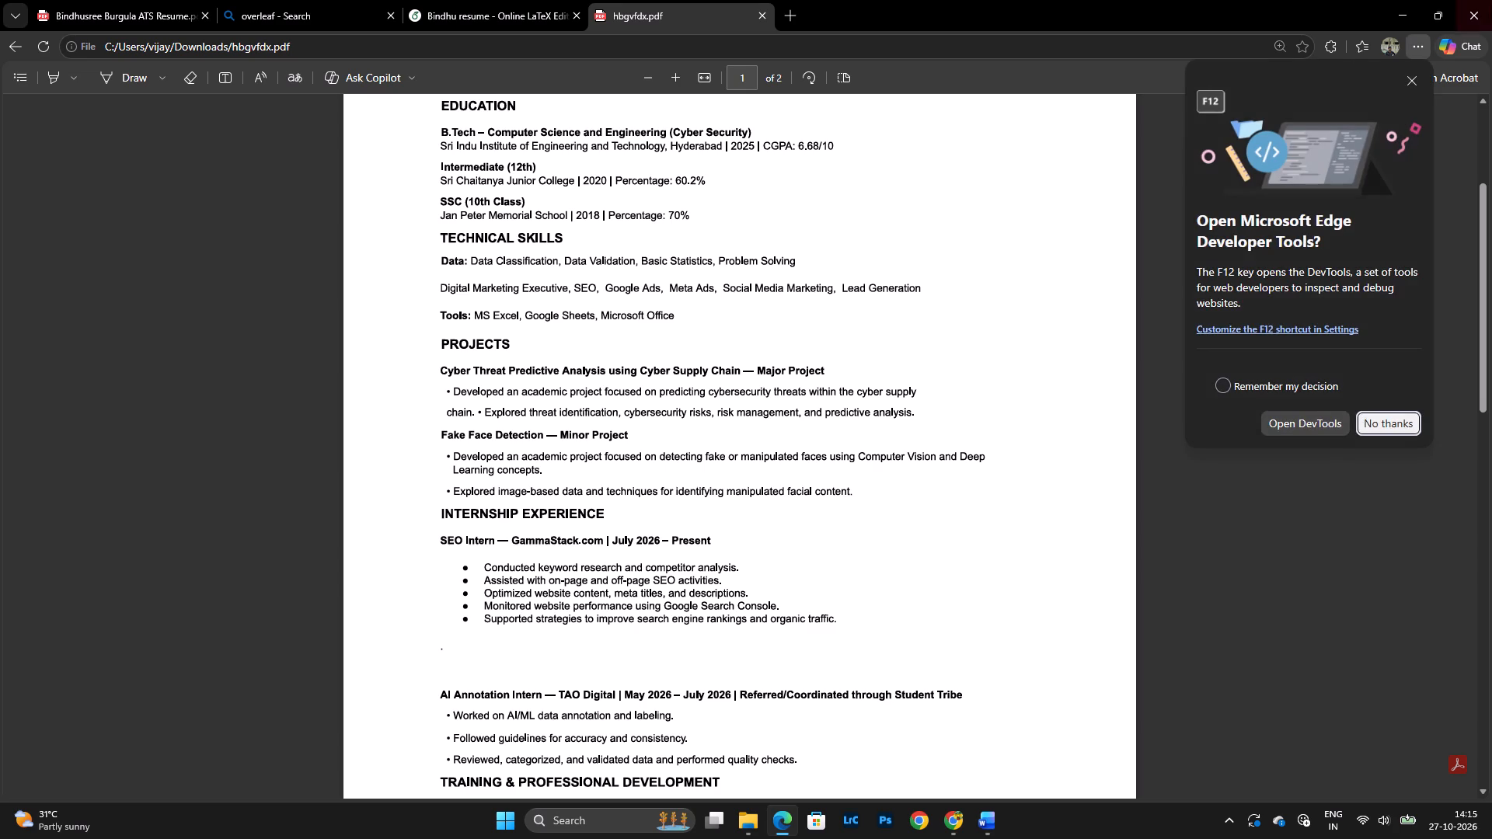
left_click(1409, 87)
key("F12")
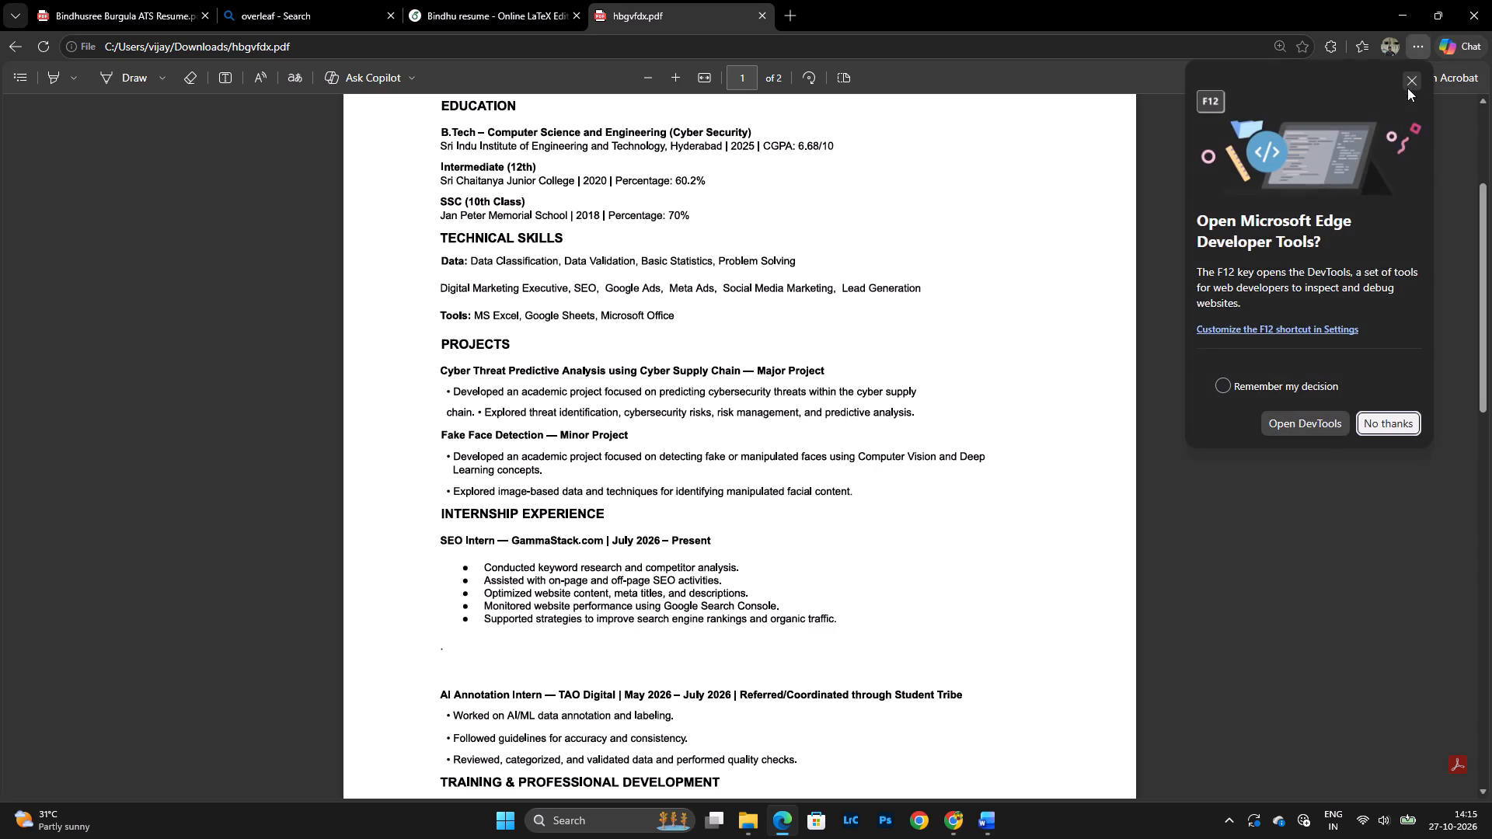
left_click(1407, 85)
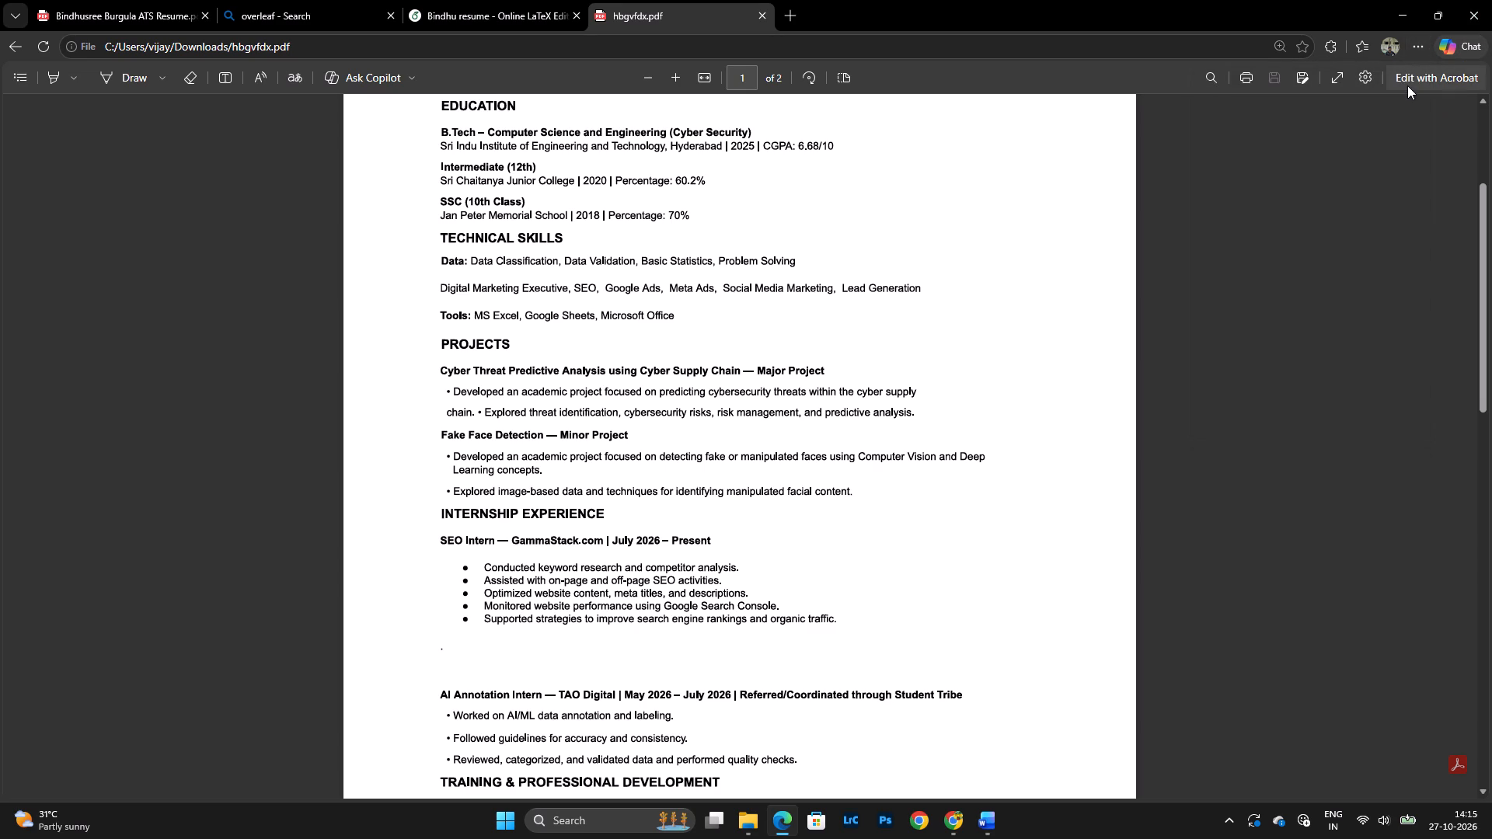
Capture a rectangular screenshot of the three skill lines under Technical Skills in the PDF, from Data through Tools.
key("shift+super+s")
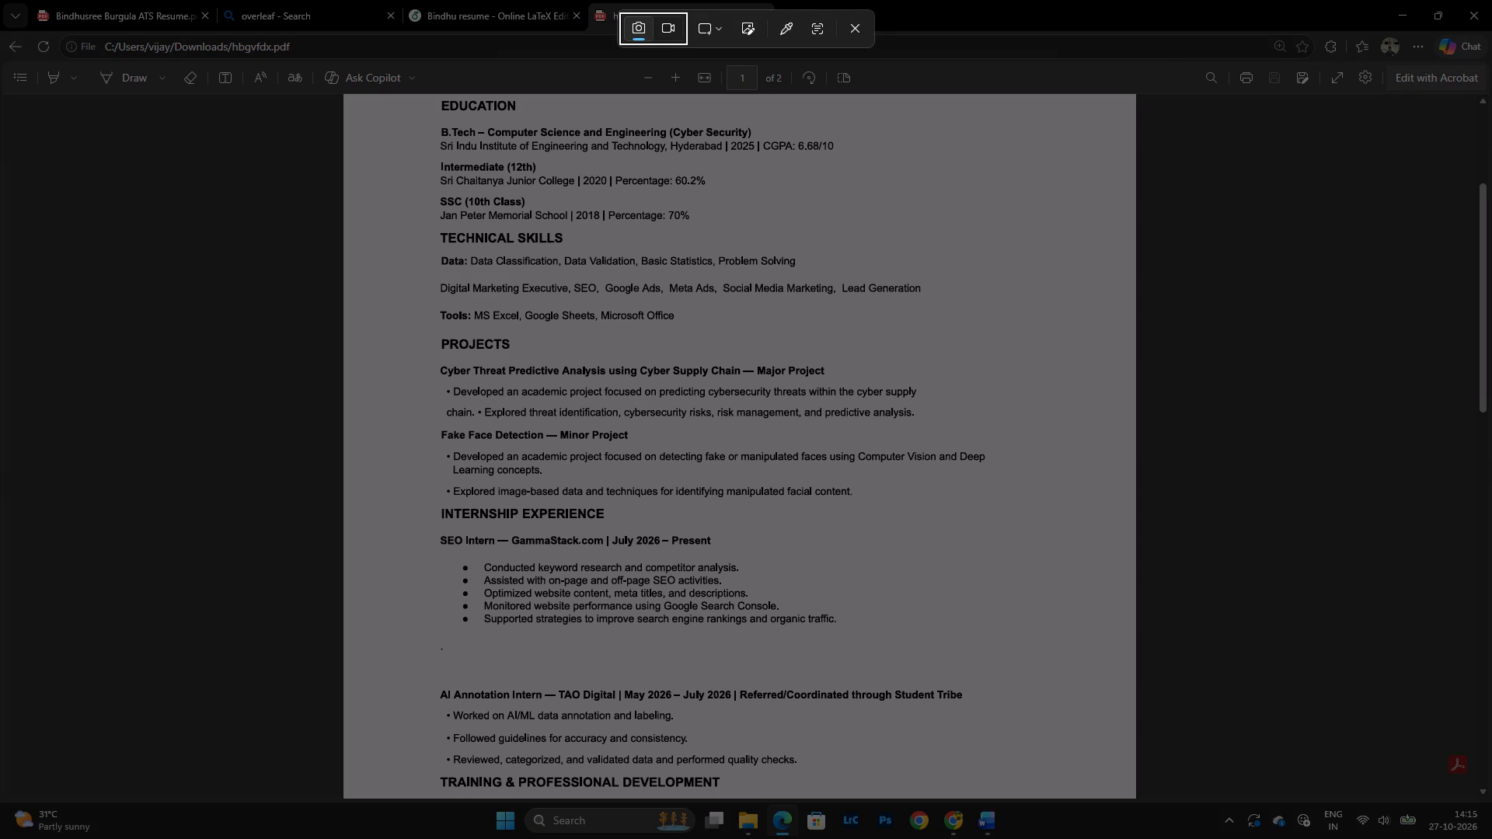
left_click_drag(437, 246, 922, 332)
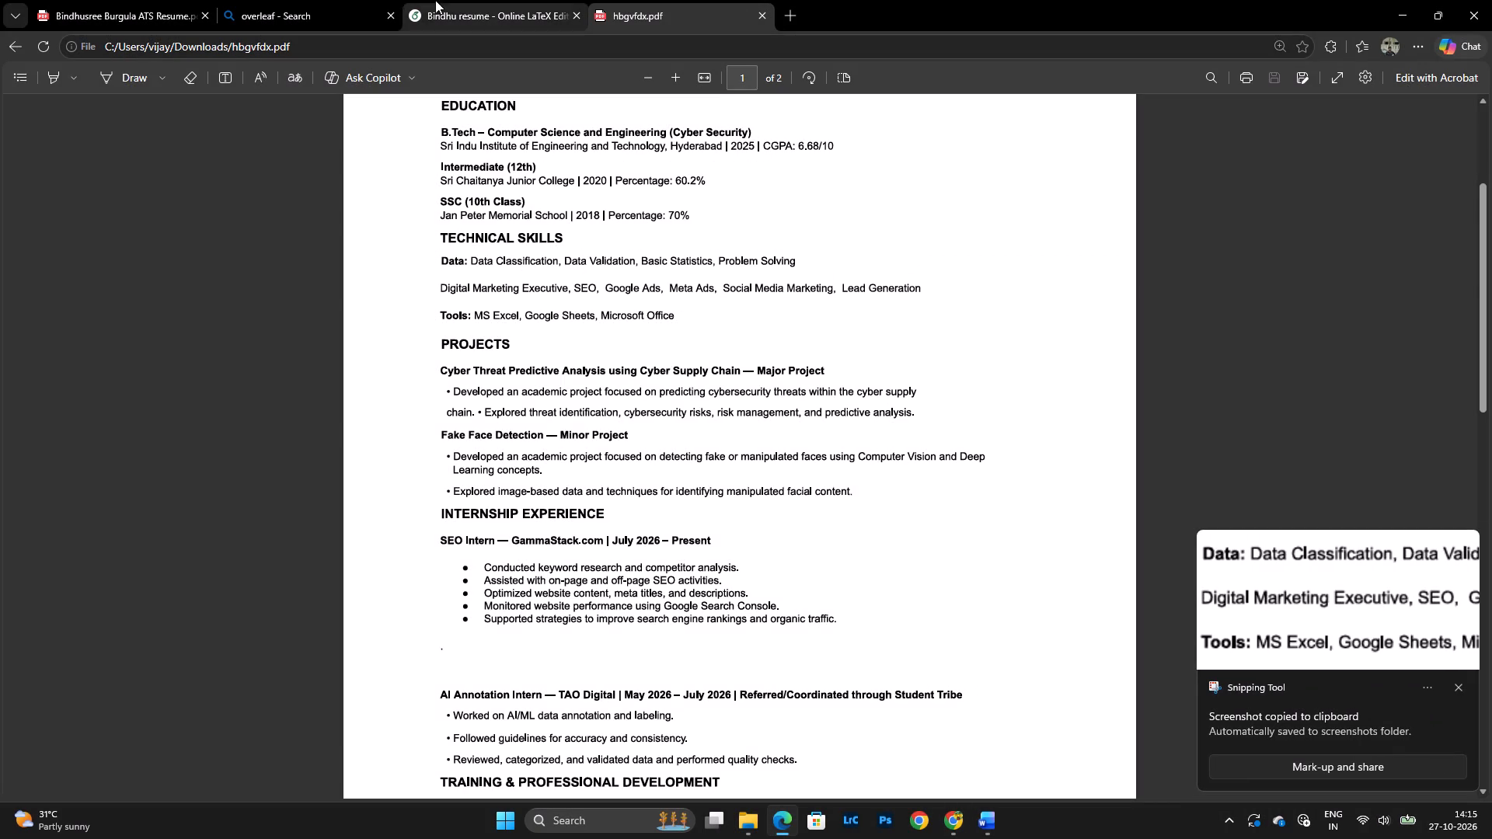
left_click(956, 820)
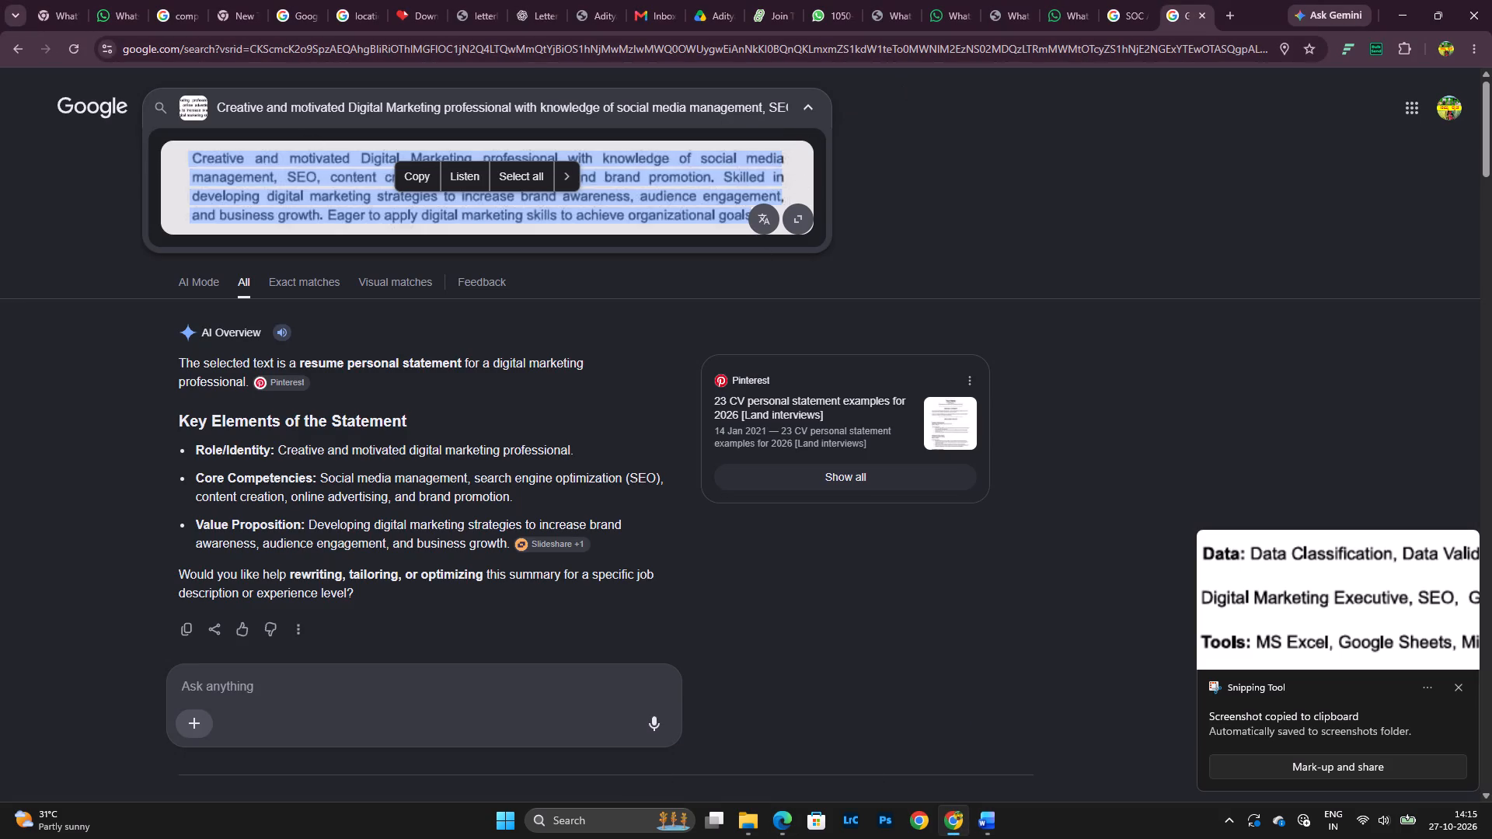
left_click(183, 108)
left_click(26, 40)
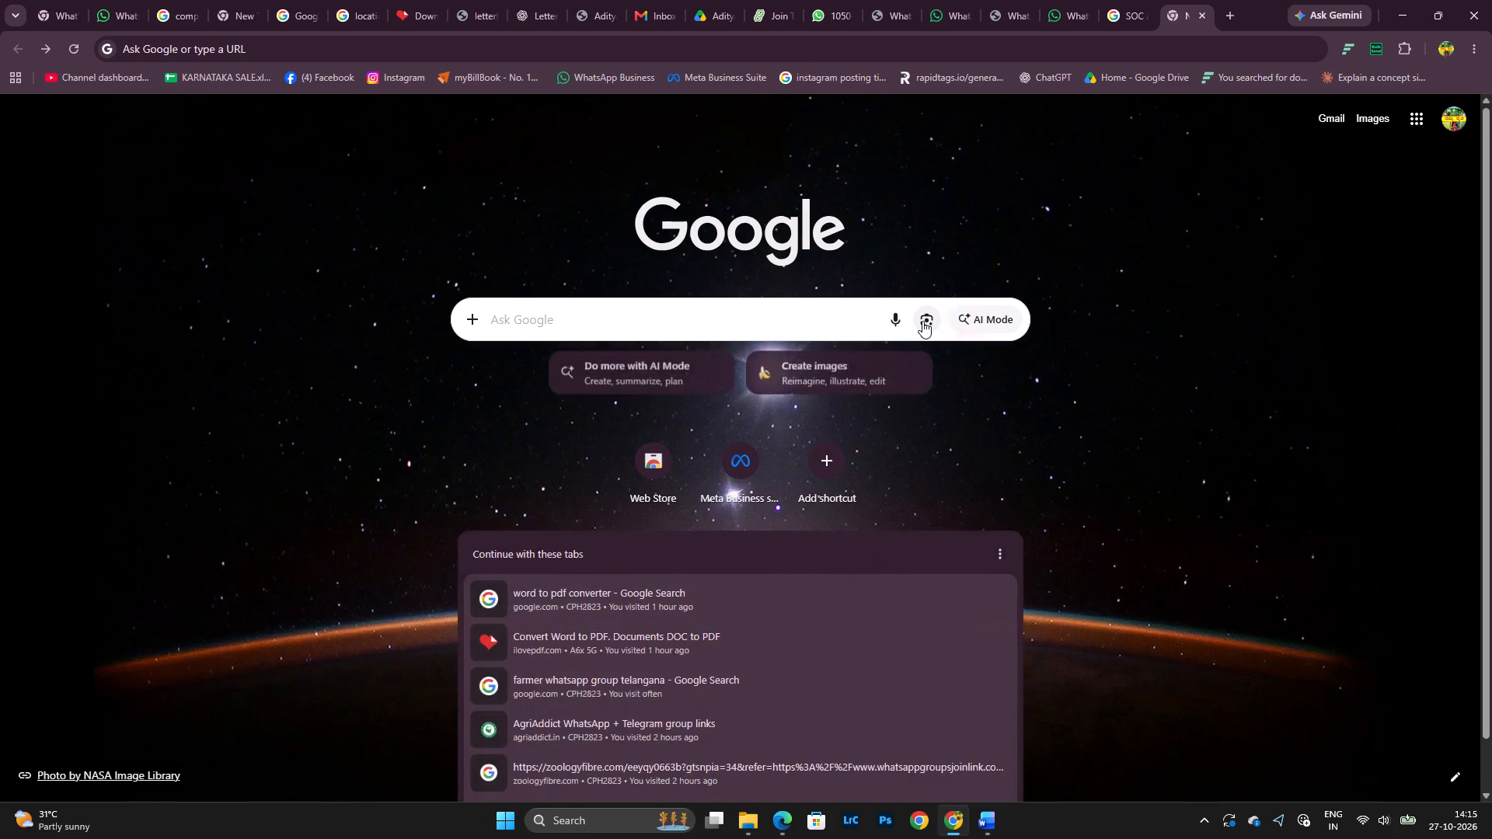
left_click(922, 321)
left_click(851, 436)
left_click(847, 430)
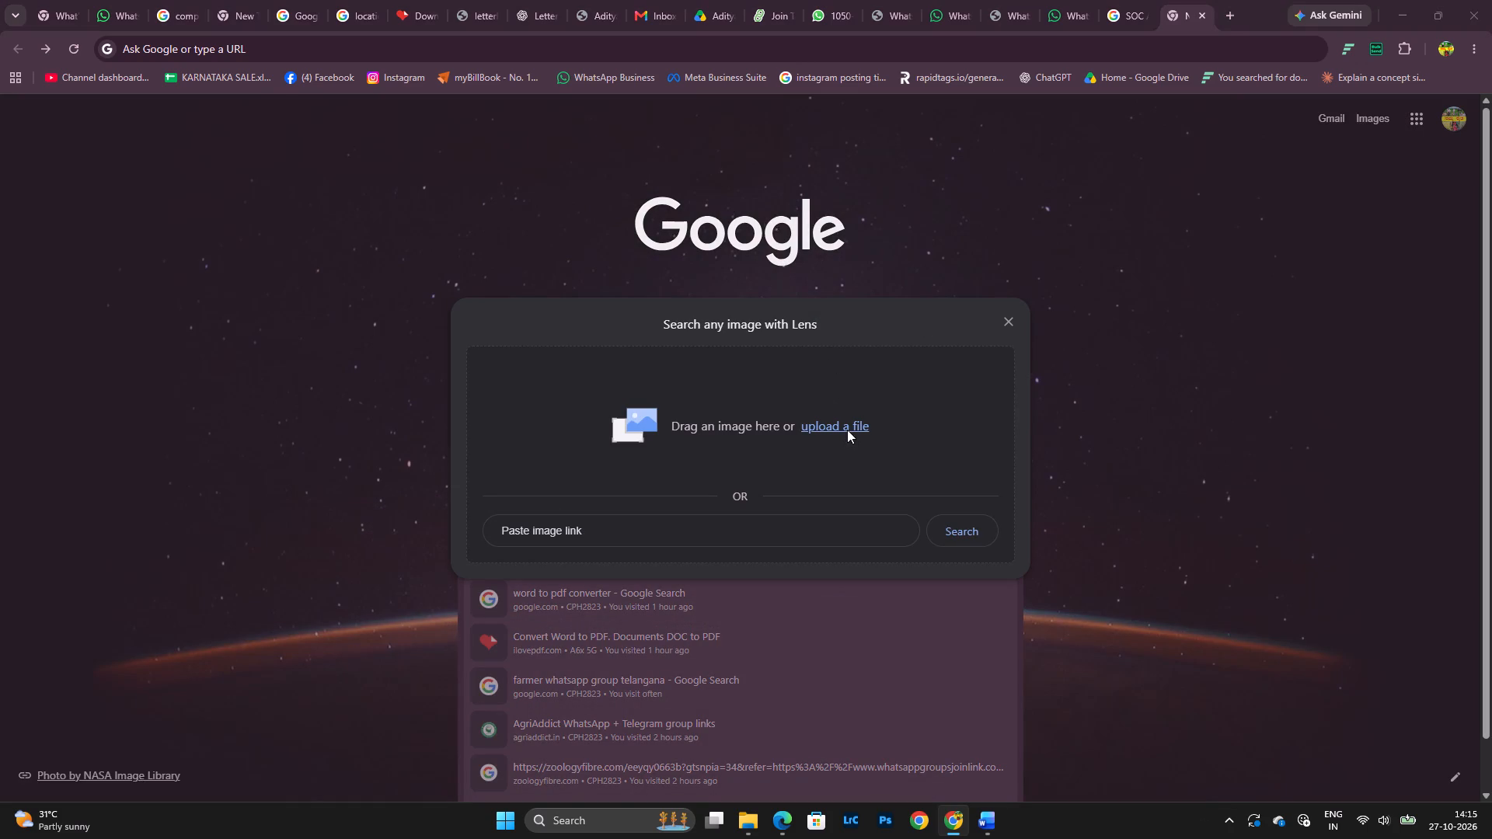
scroll(337, 220, "down", 13)
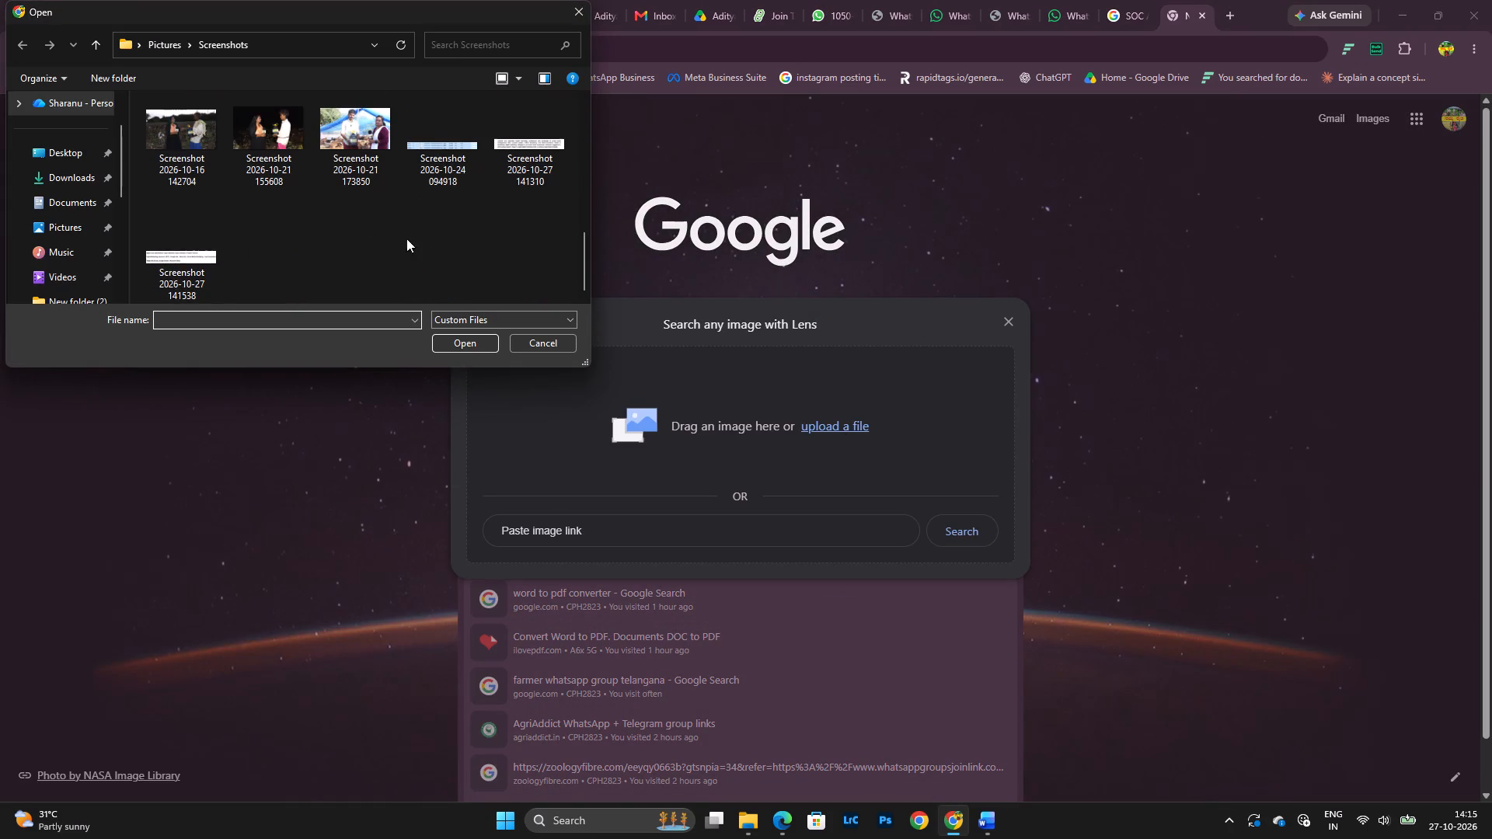
scroll(462, 249, "down", 5)
left_click(174, 256)
left_click(455, 331)
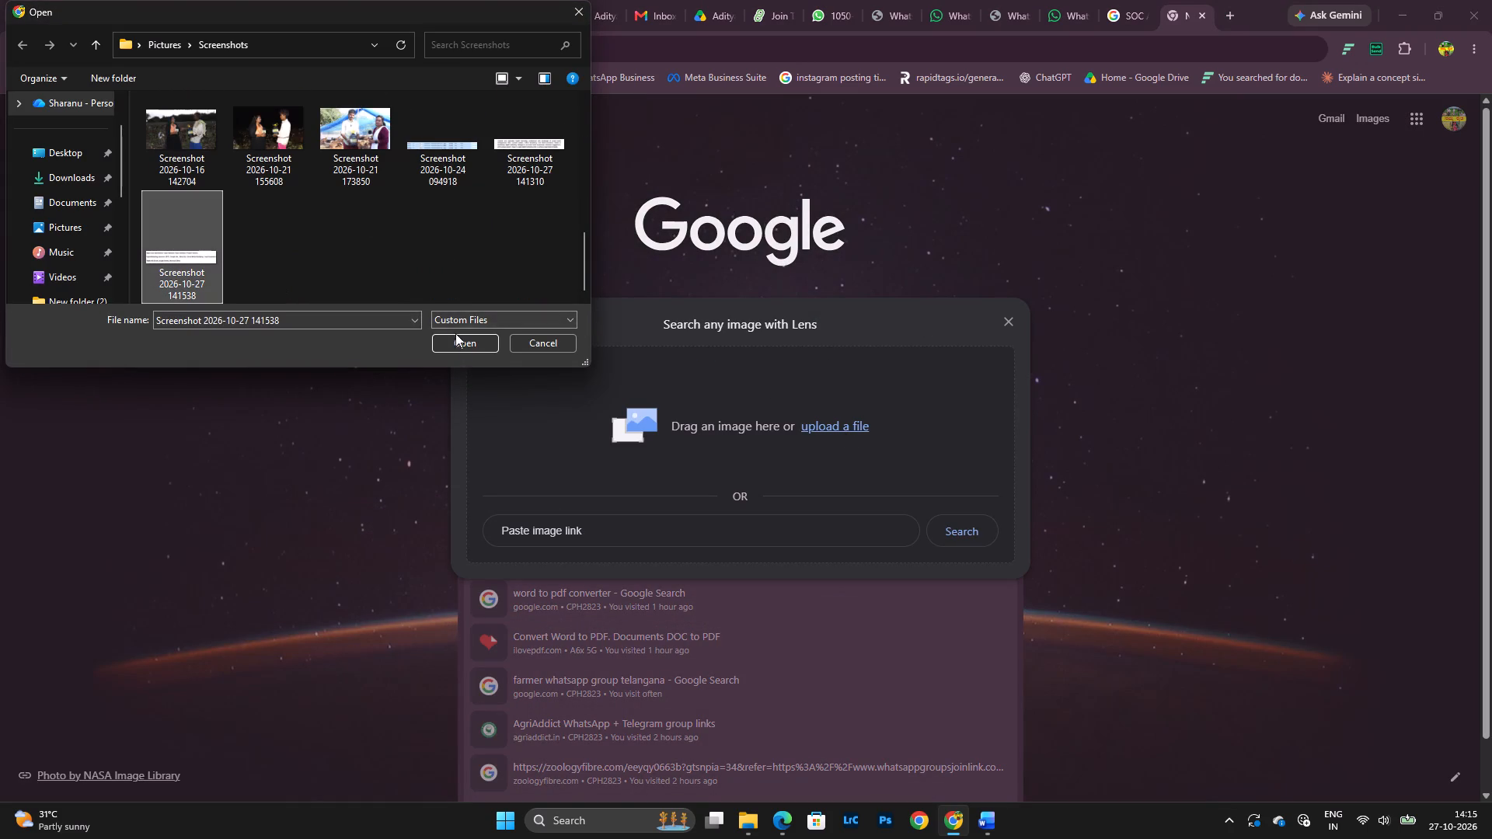
left_click(461, 350)
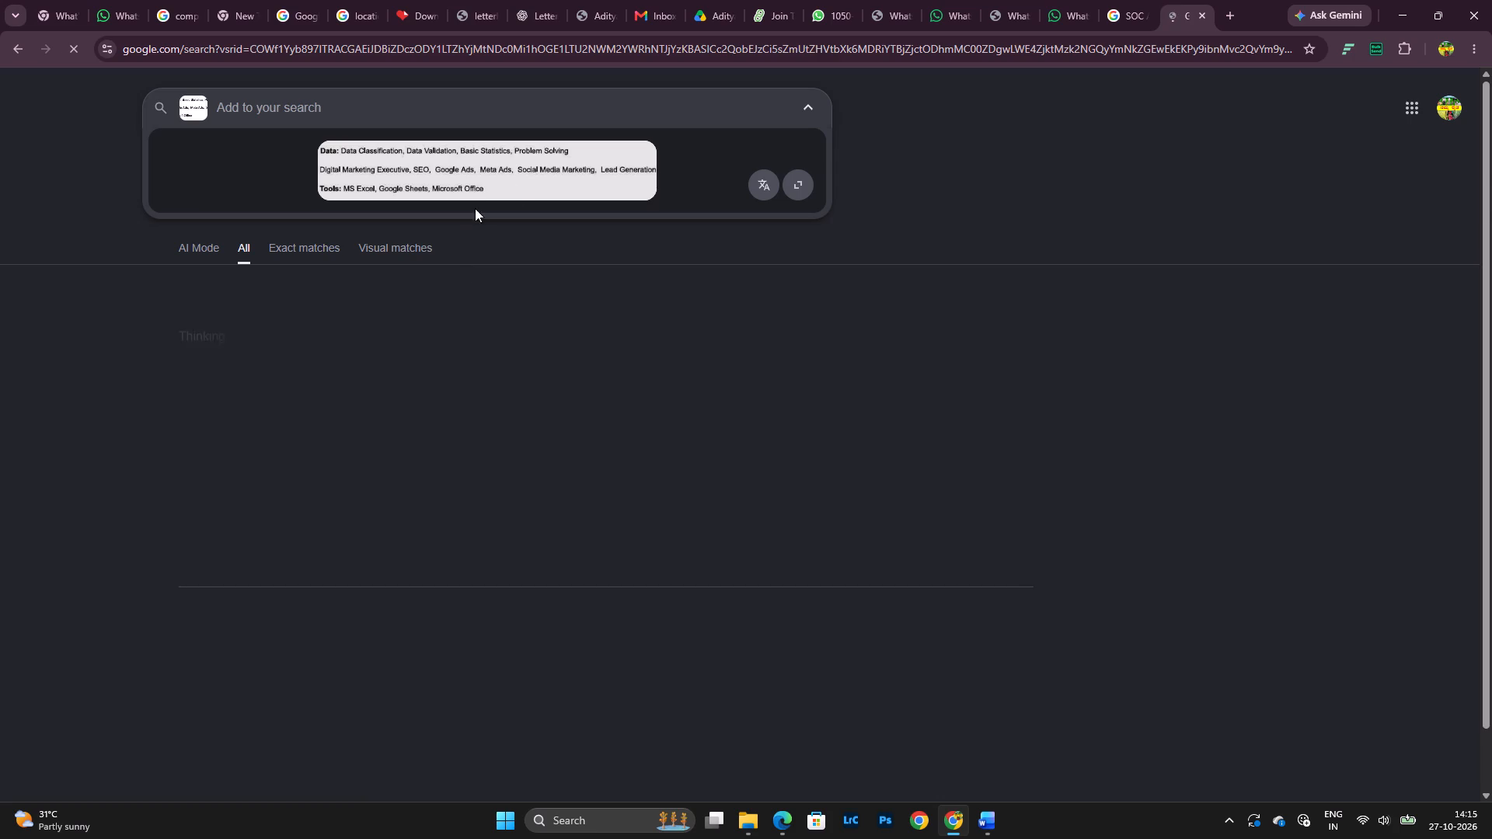
Expand the uploaded Technical Skills image in the Lens results to its enlarged view.
left_click(690, 179)
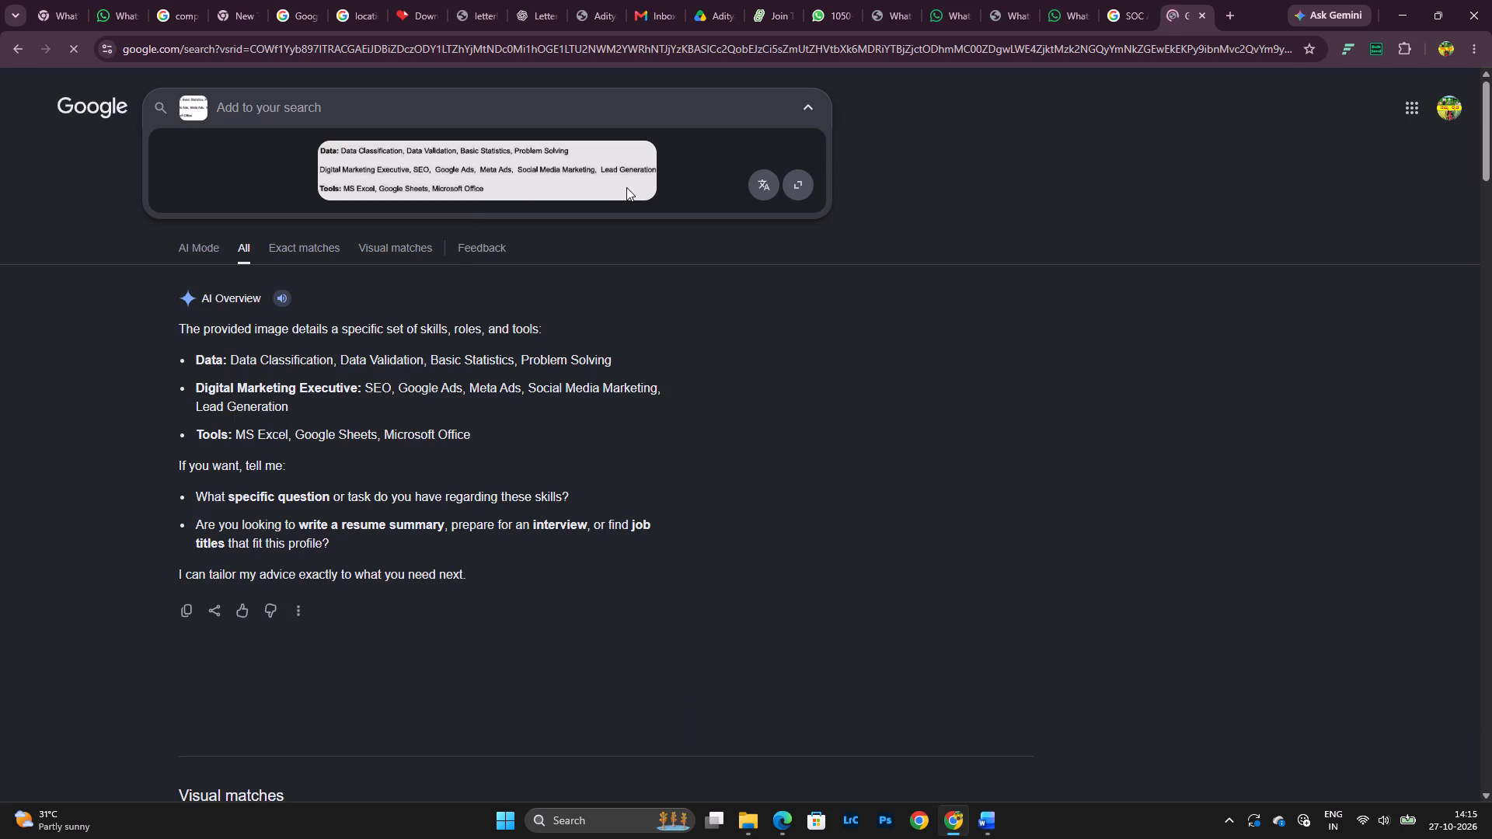
left_click(619, 187)
left_click(791, 183)
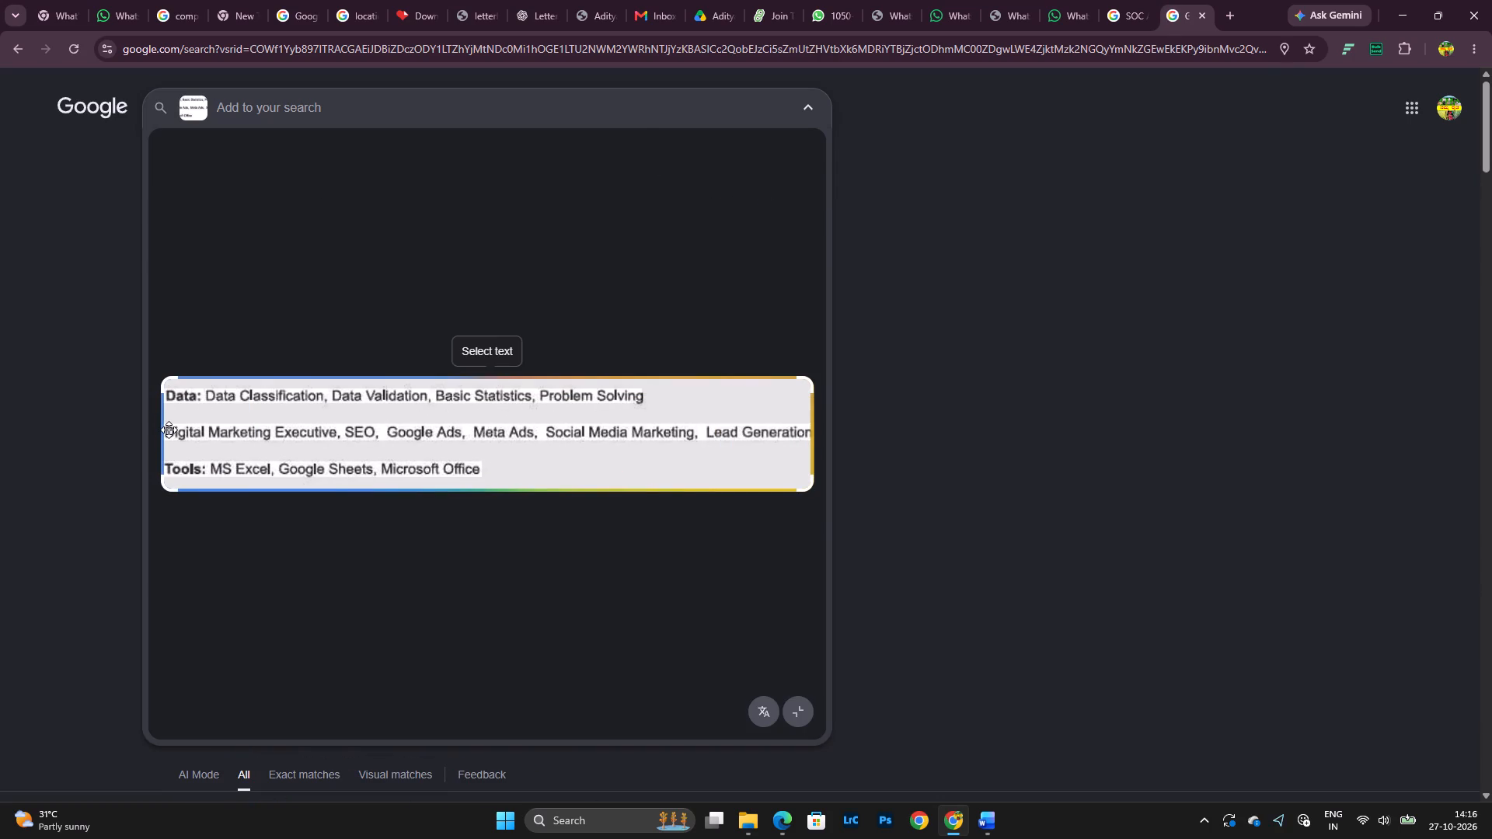
Copy the line from "Digital Marketing Executive" through "Lead Generation" out of the enlarged Lens image.
left_click(201, 431)
left_click_drag(191, 431, 806, 417)
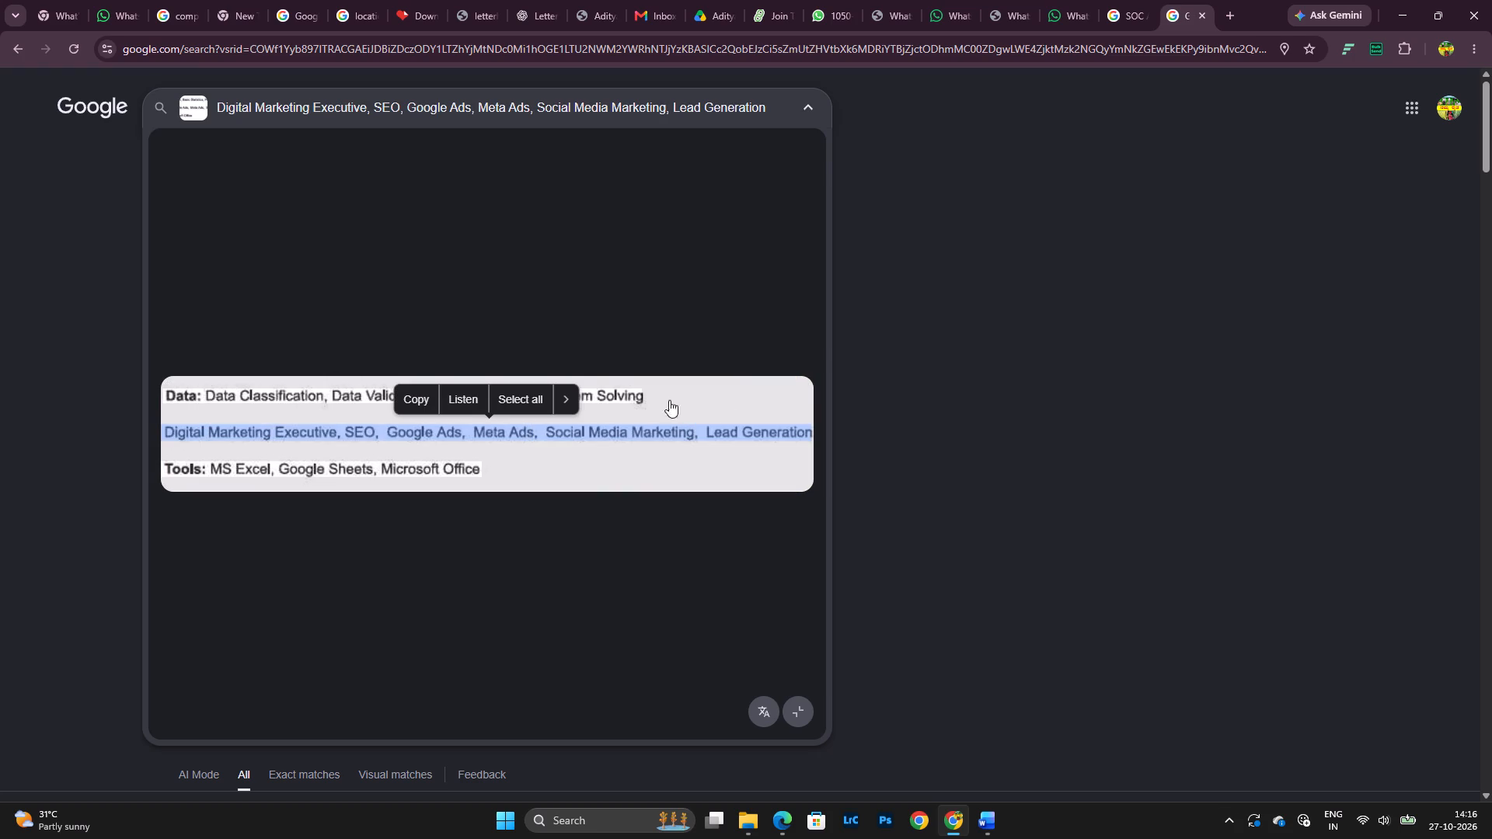
left_click(410, 405)
Switch to the Overleaf Bindhu resume, replace "Database Management: MySql" under Technical Skills with the copied digital marketing line, and recompile.
key("alt+Tab")
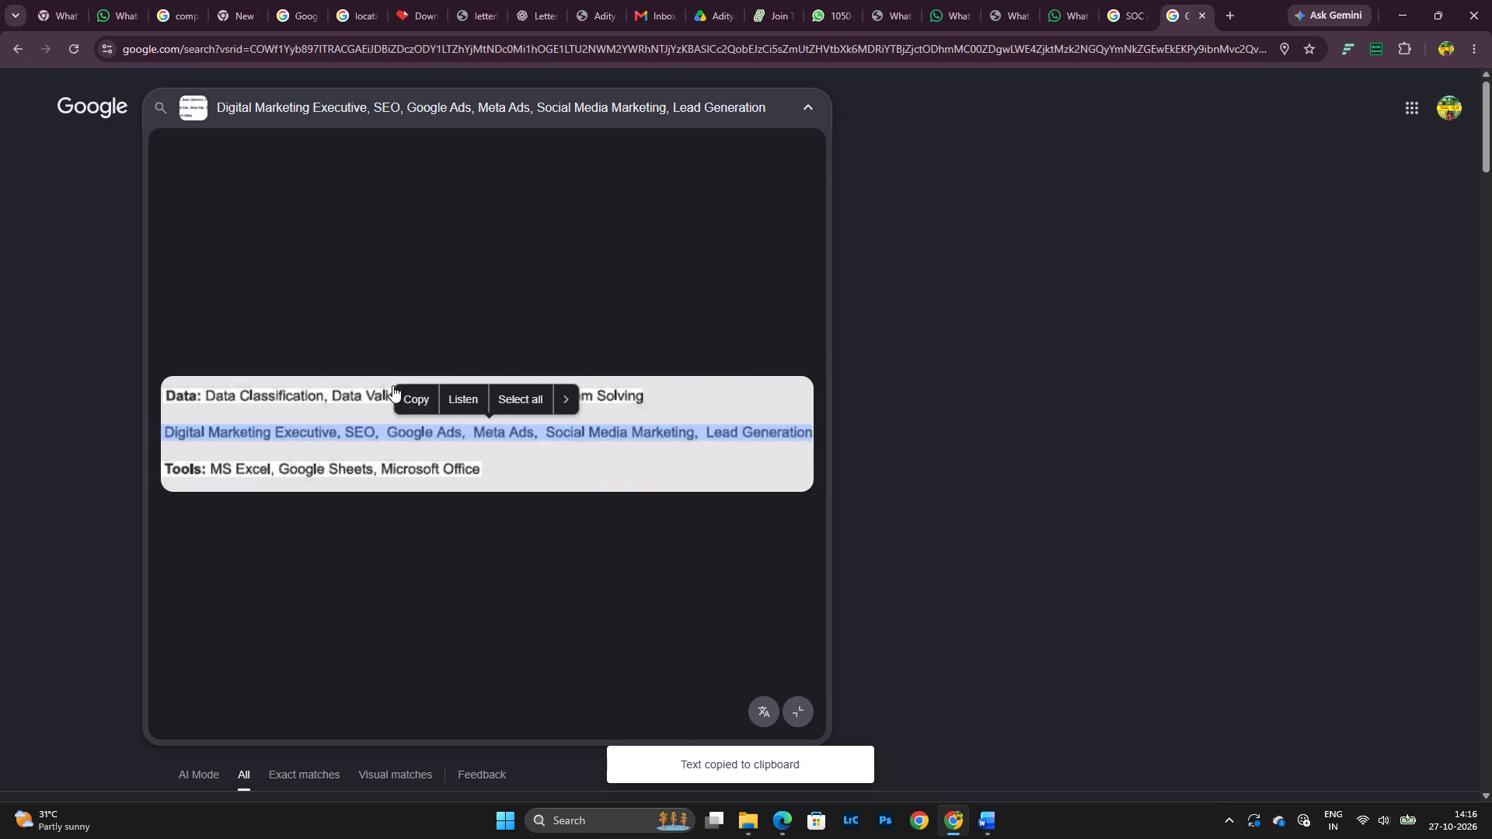
left_click(451, 0)
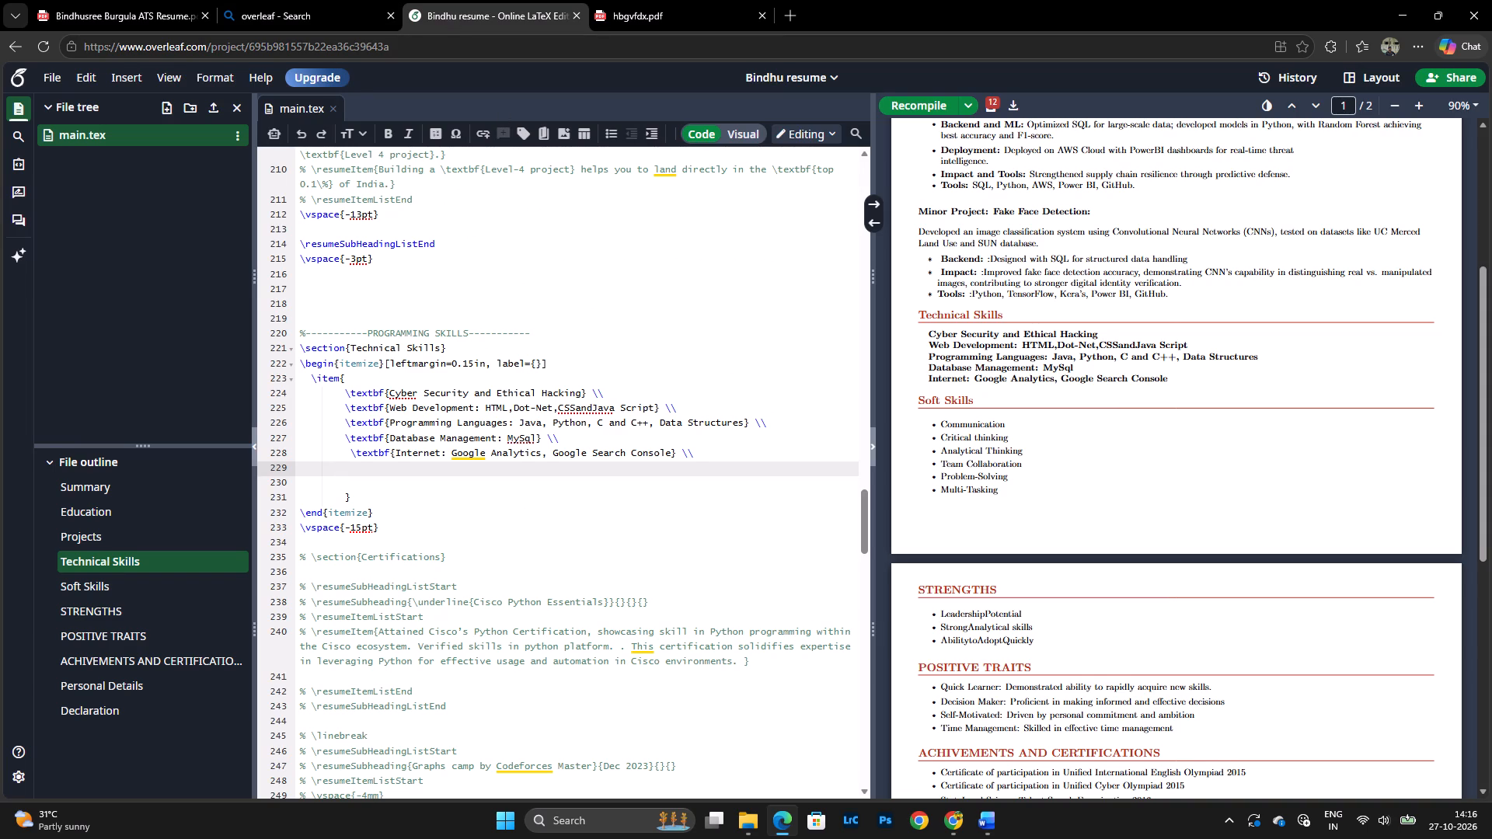
left_click(473, 461)
left_click_drag(535, 438, 392, 442)
key("ctrl+v")
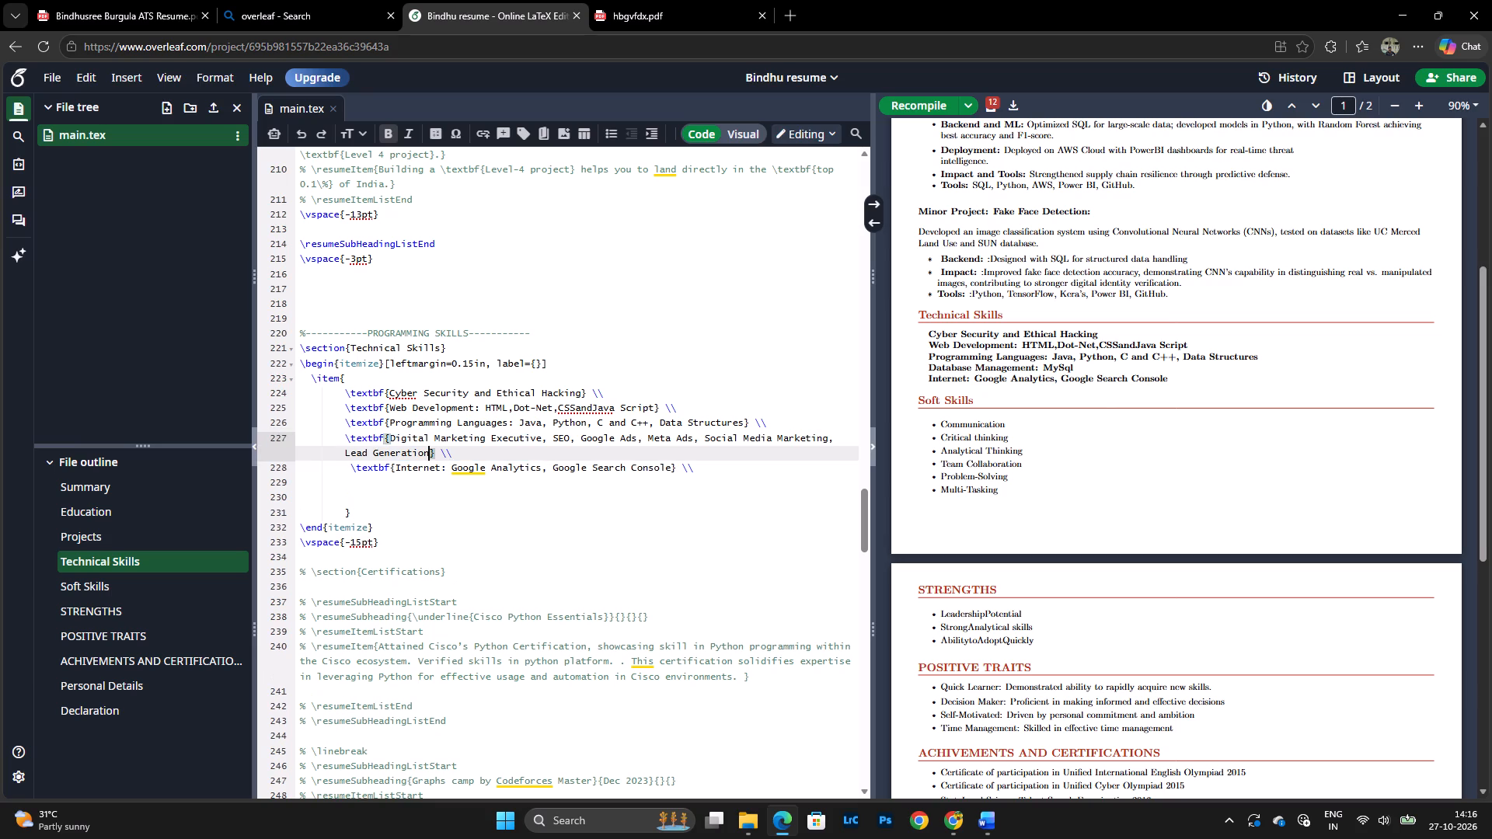
left_click(925, 110)
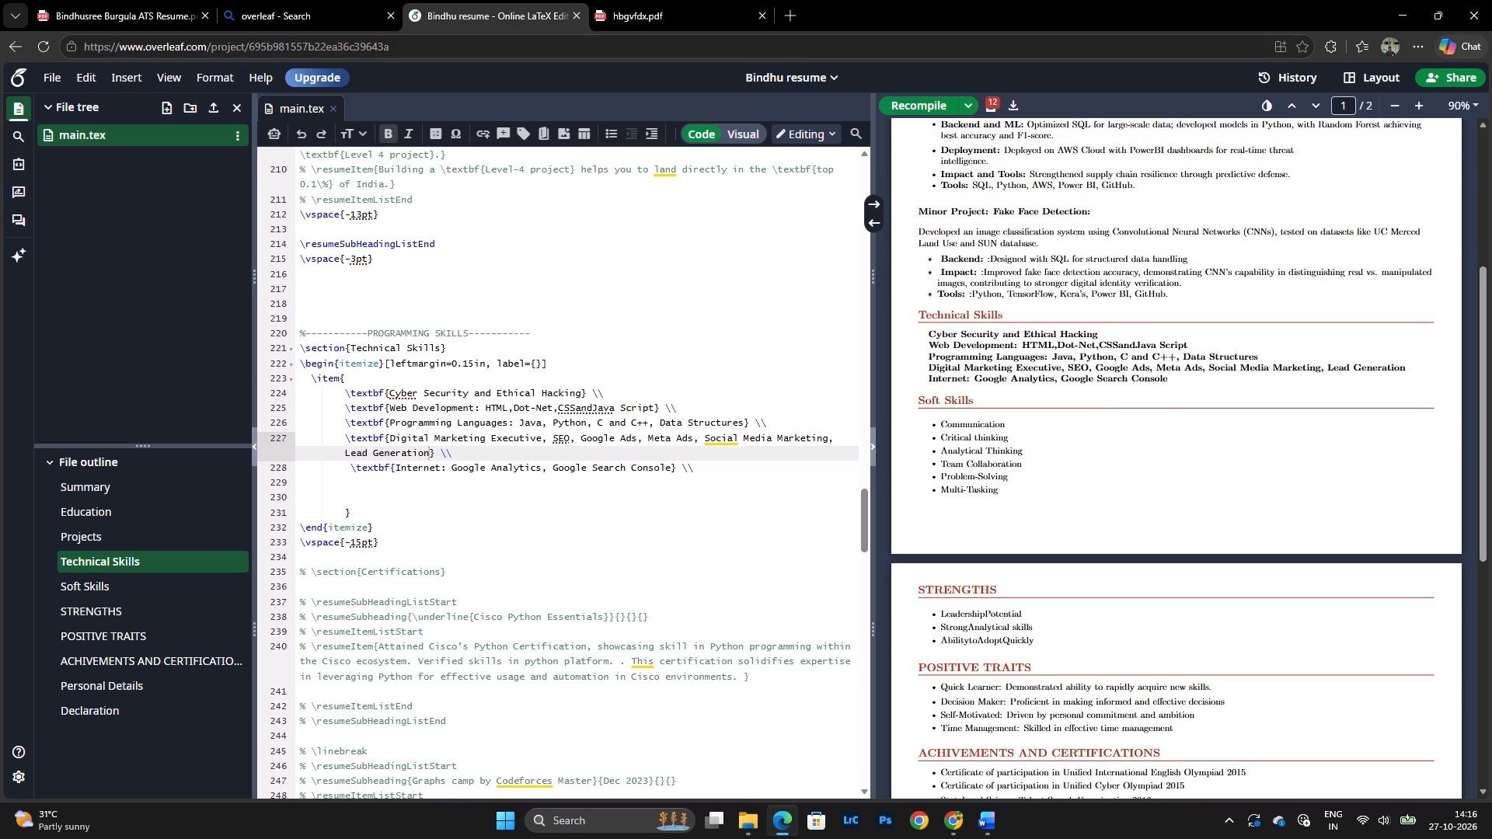
Delete the Cyber Security, Web Development and Programming Languages lines from the Technical Skills code and recompile.
left_click_drag(767, 419, 407, 399)
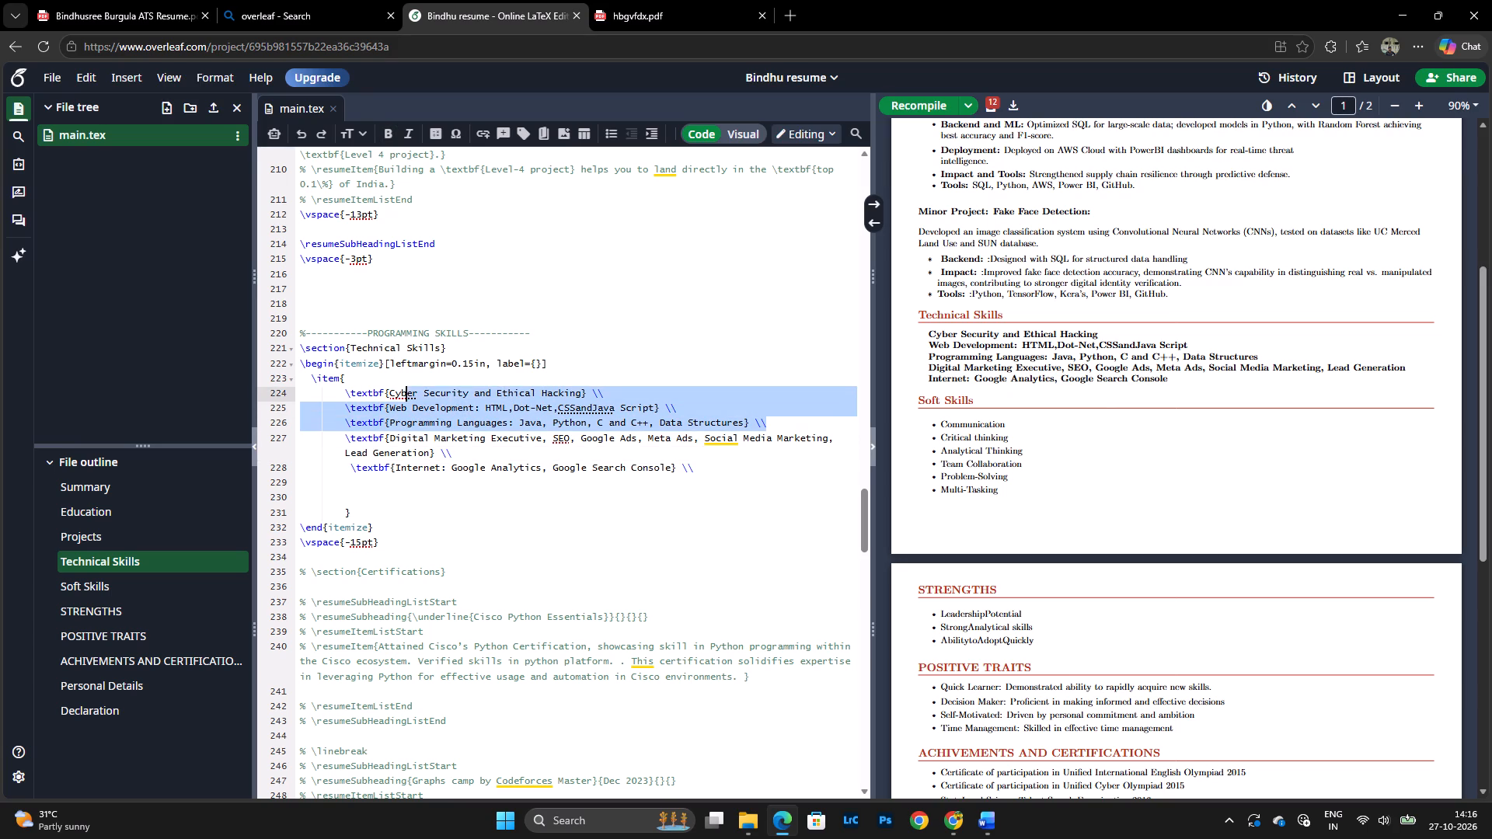
left_click_drag(407, 399, 340, 396)
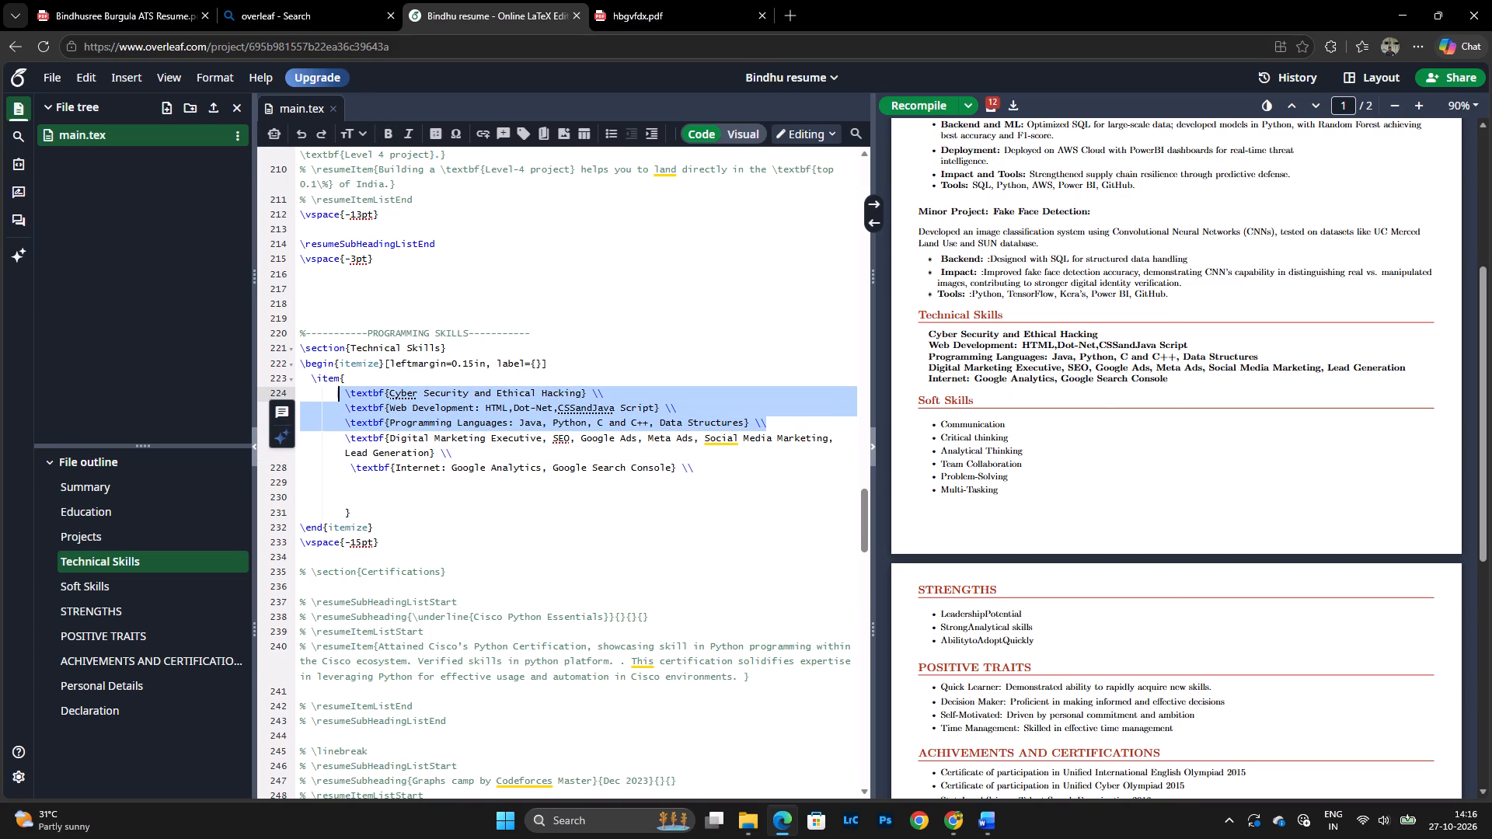
key("BackSpace")
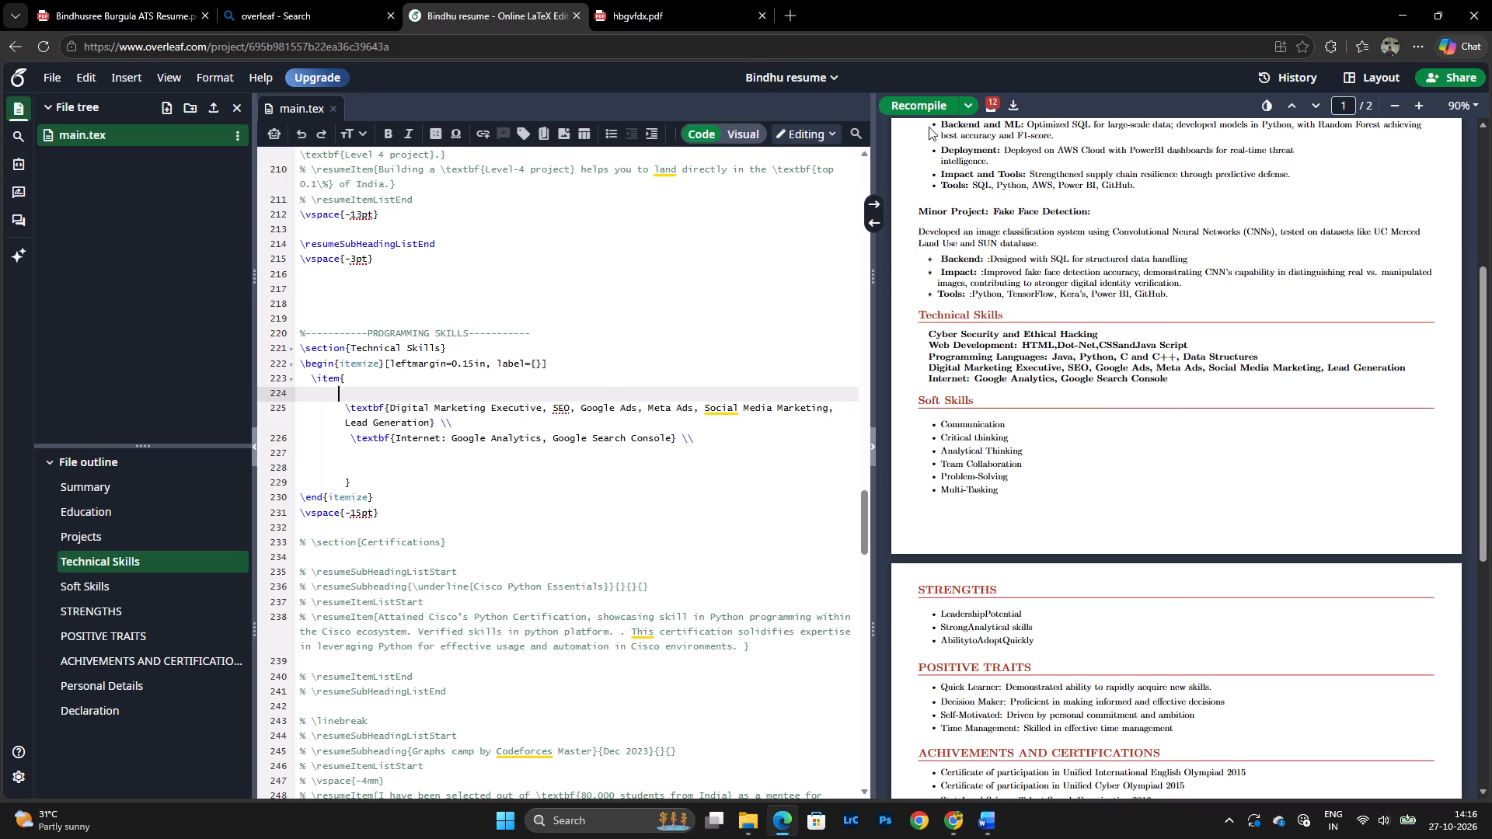
left_click(922, 108)
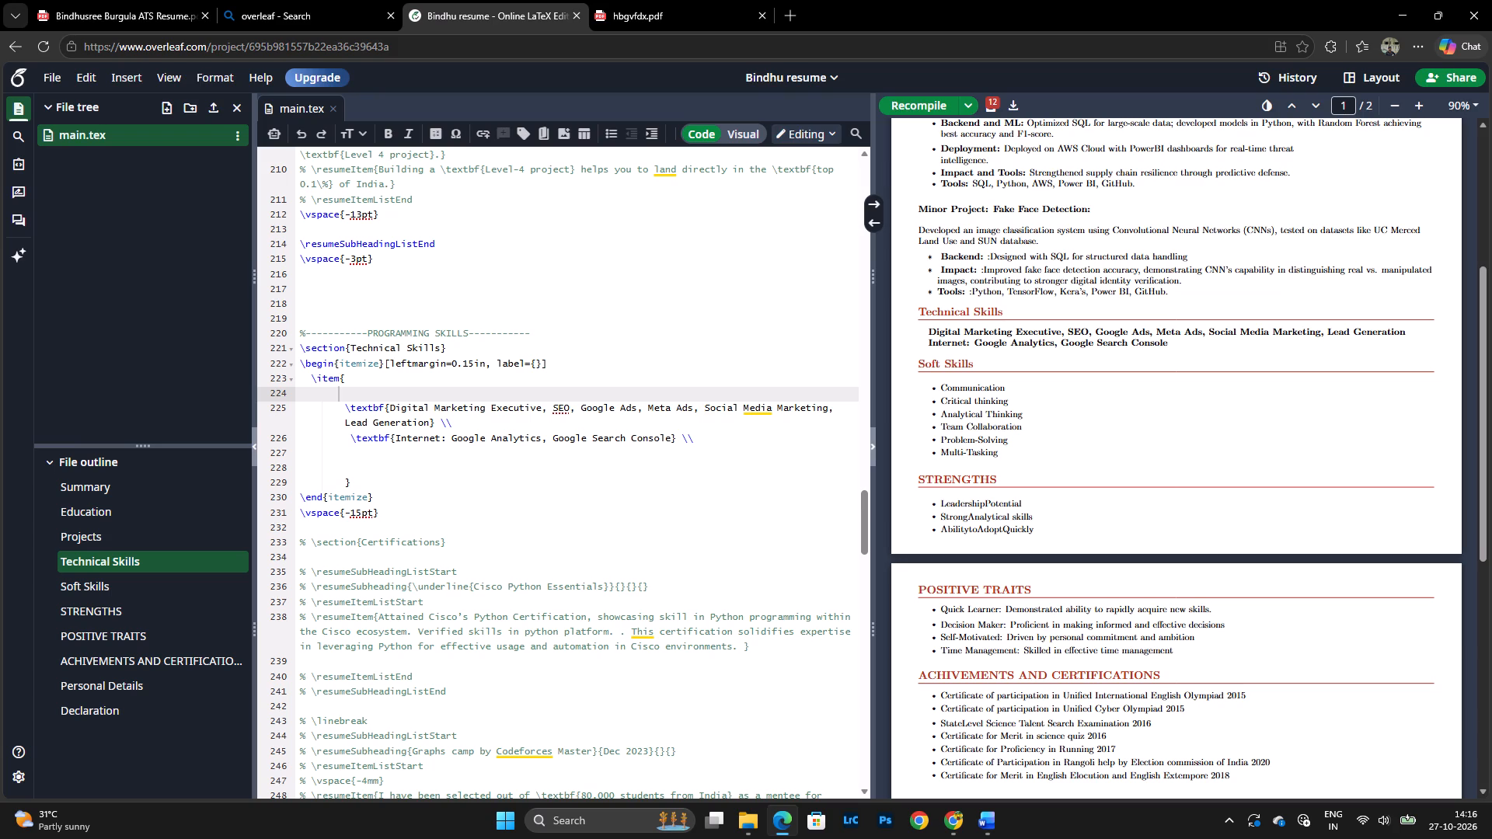
Switch back to the Lens results in Chrome and copy the line "Tools: MS Excel, Google Sheets, Microsoft Office" from the image.
key("alt+Tab")
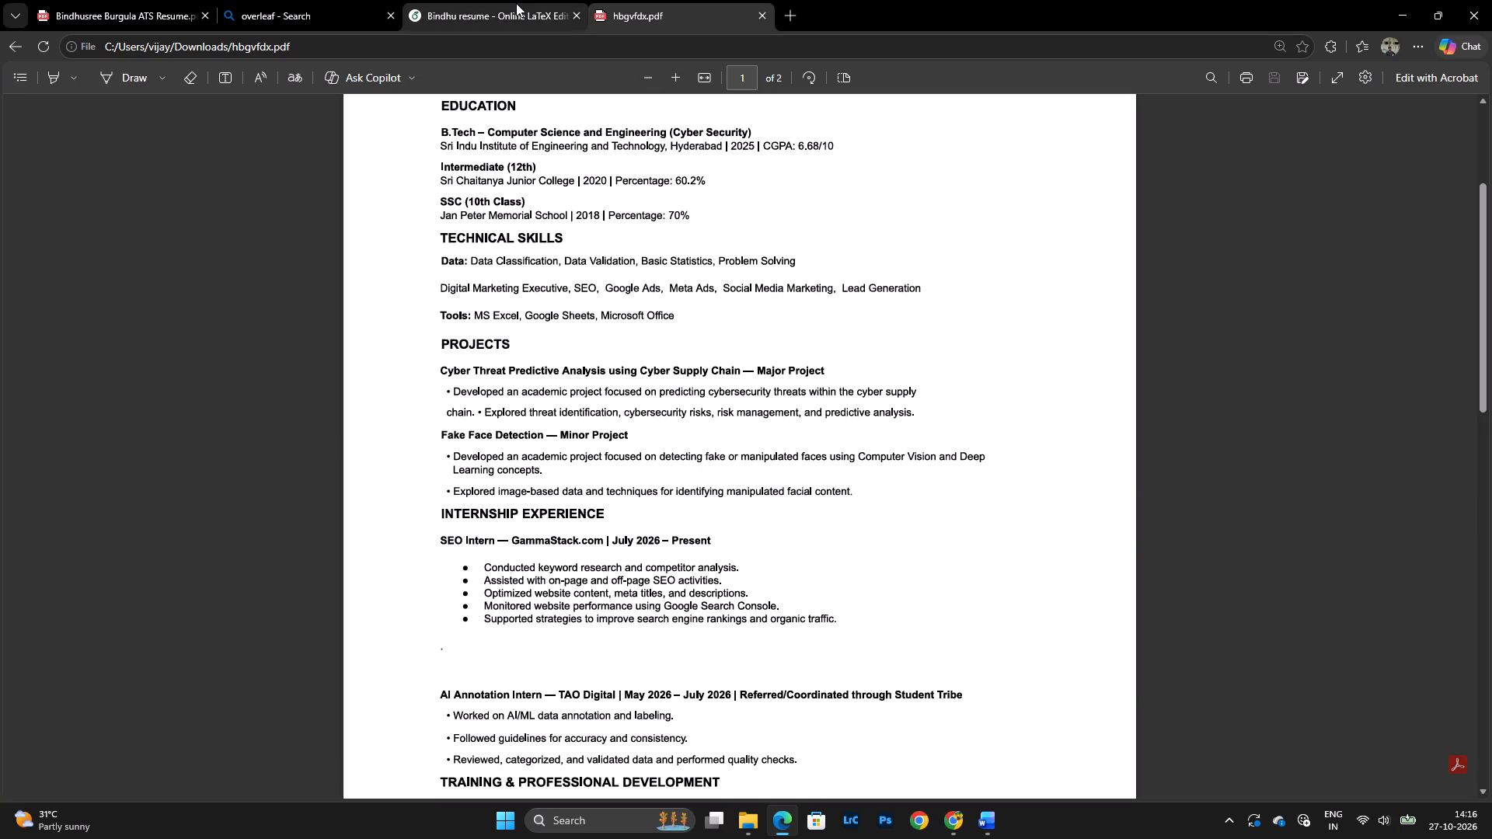
key("alt+Tab")
key("alt+Tab")
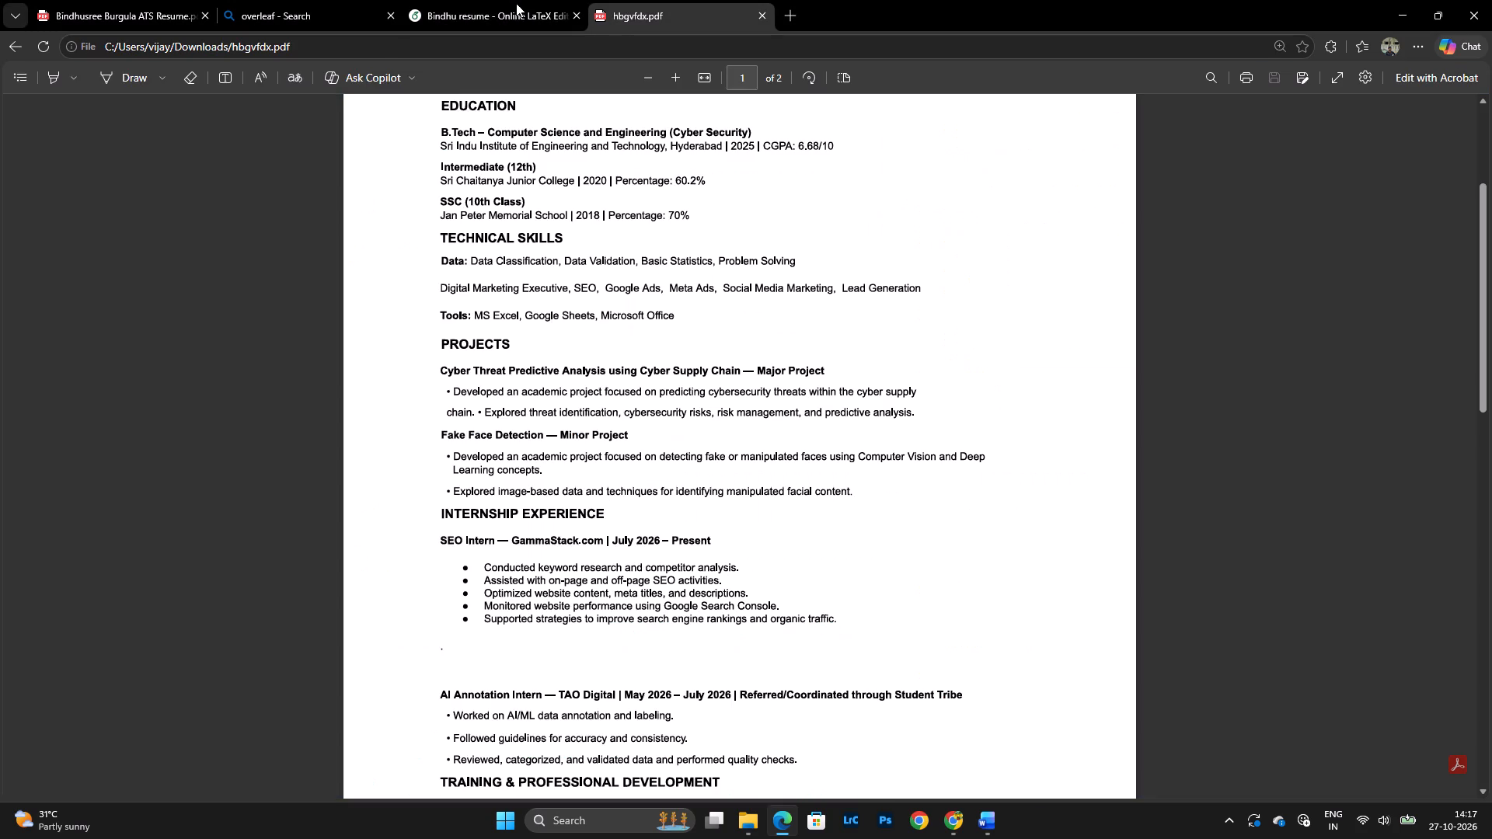
left_click(497, 9)
key("alt+Tab")
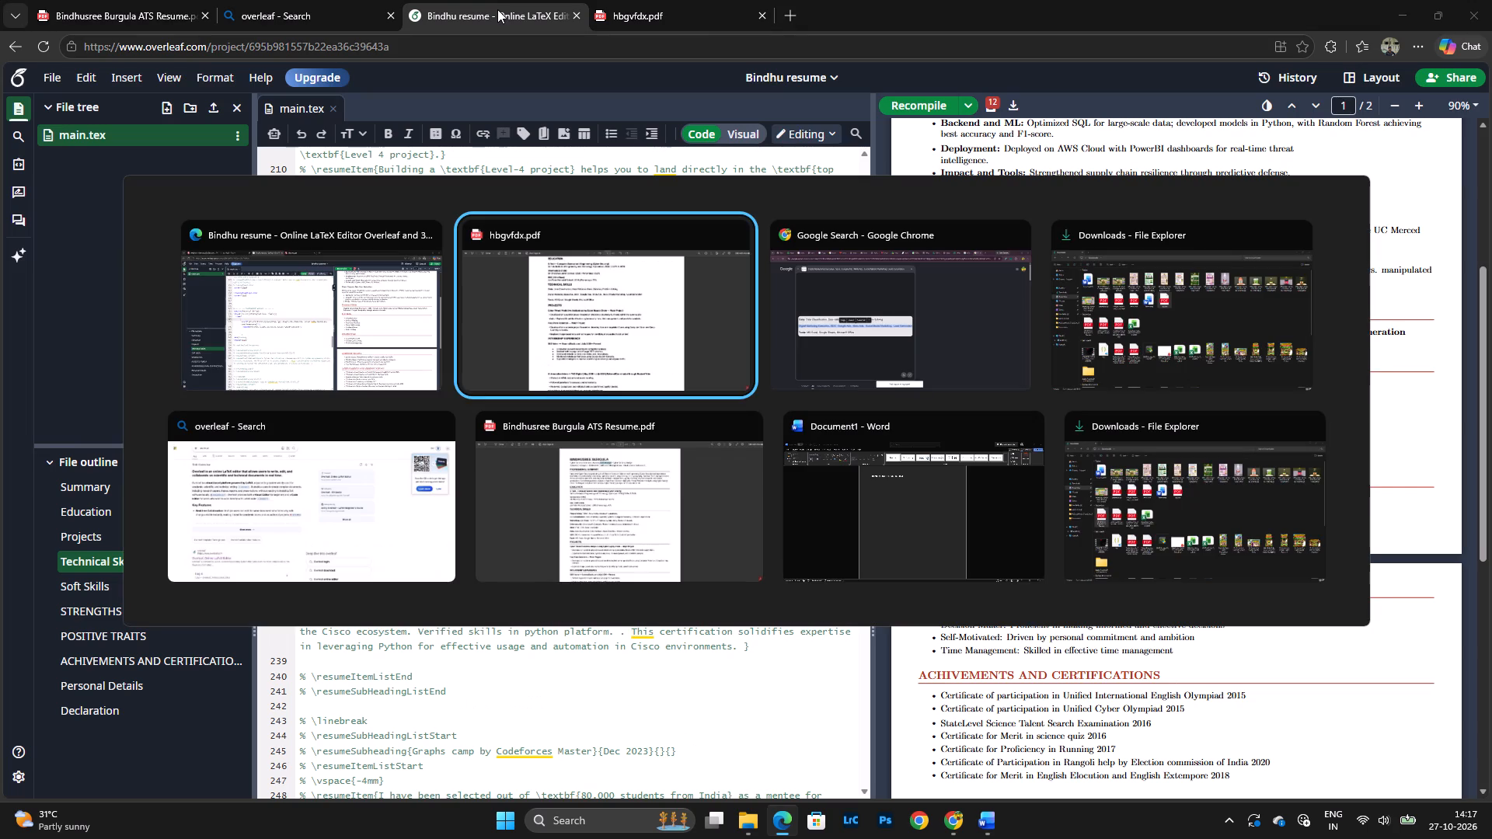
key("alt+Tab")
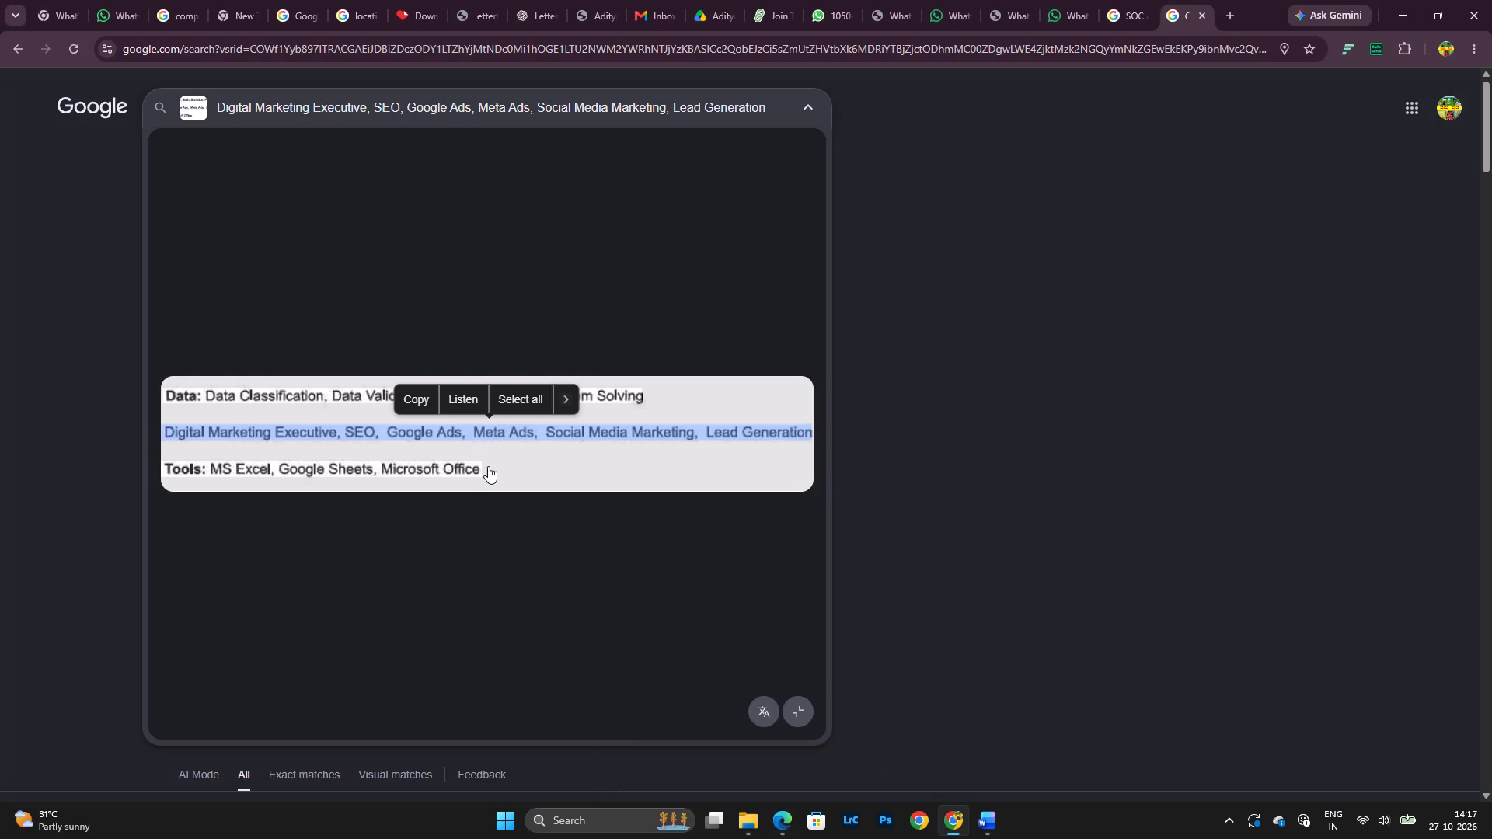
left_click(488, 466)
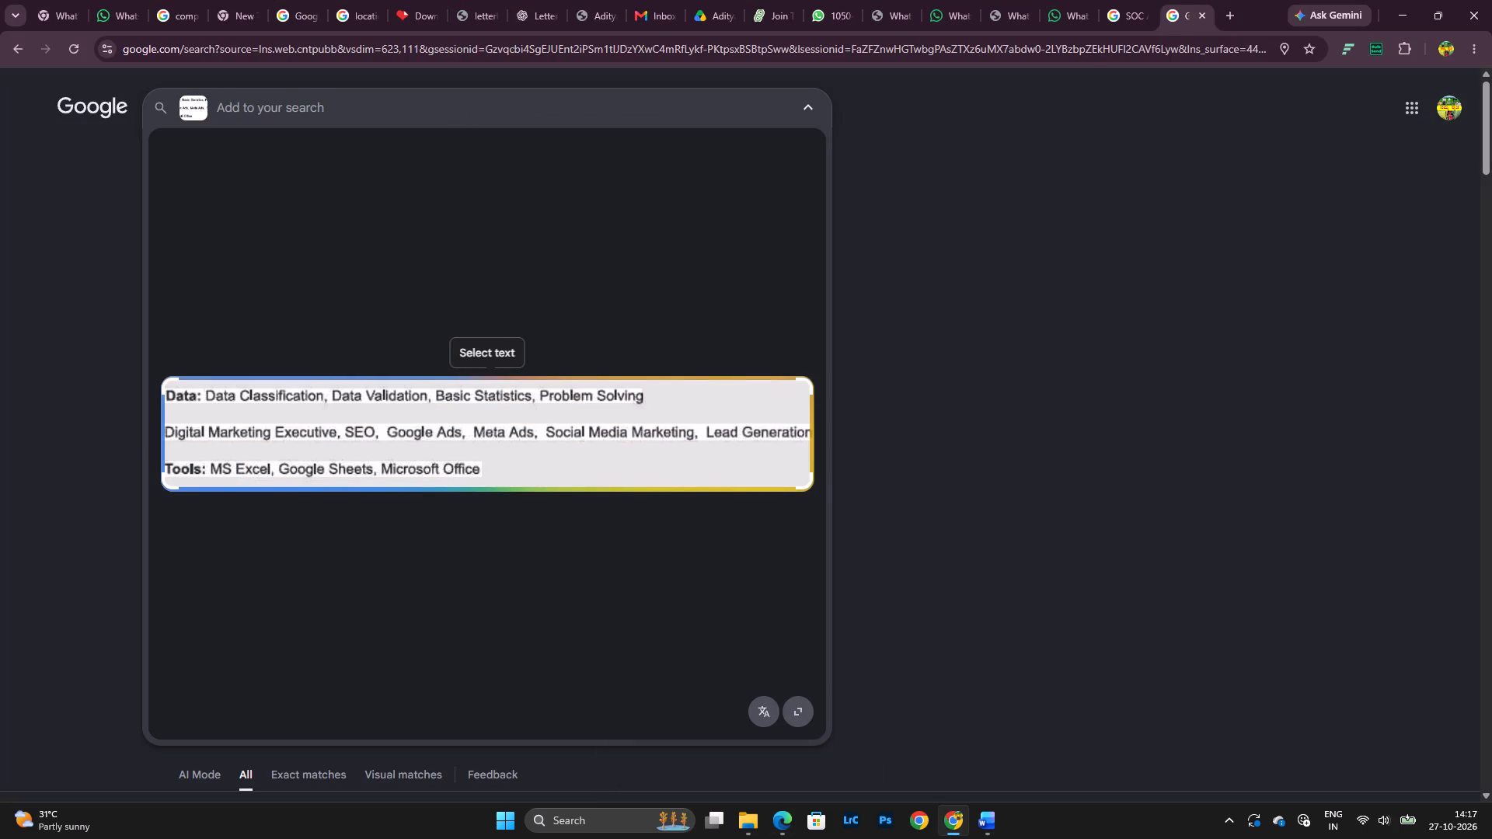
left_click_drag(477, 468, 162, 471)
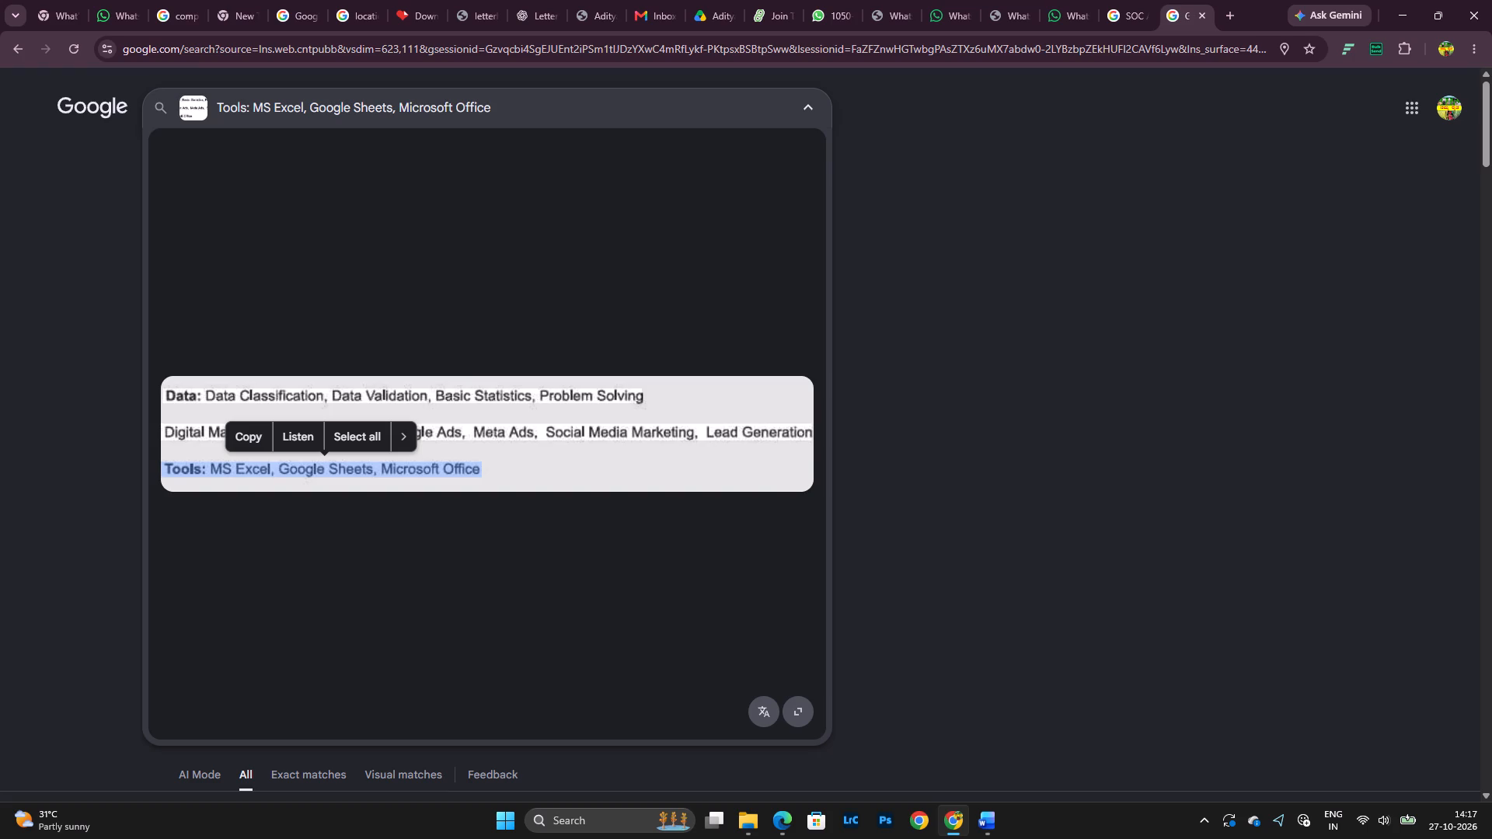
key("ctrl+c")
Return to Overleaf and paste the copied Tools text after "Google Search Console" inside the Internet line's bold braces.
key("alt+Tab")
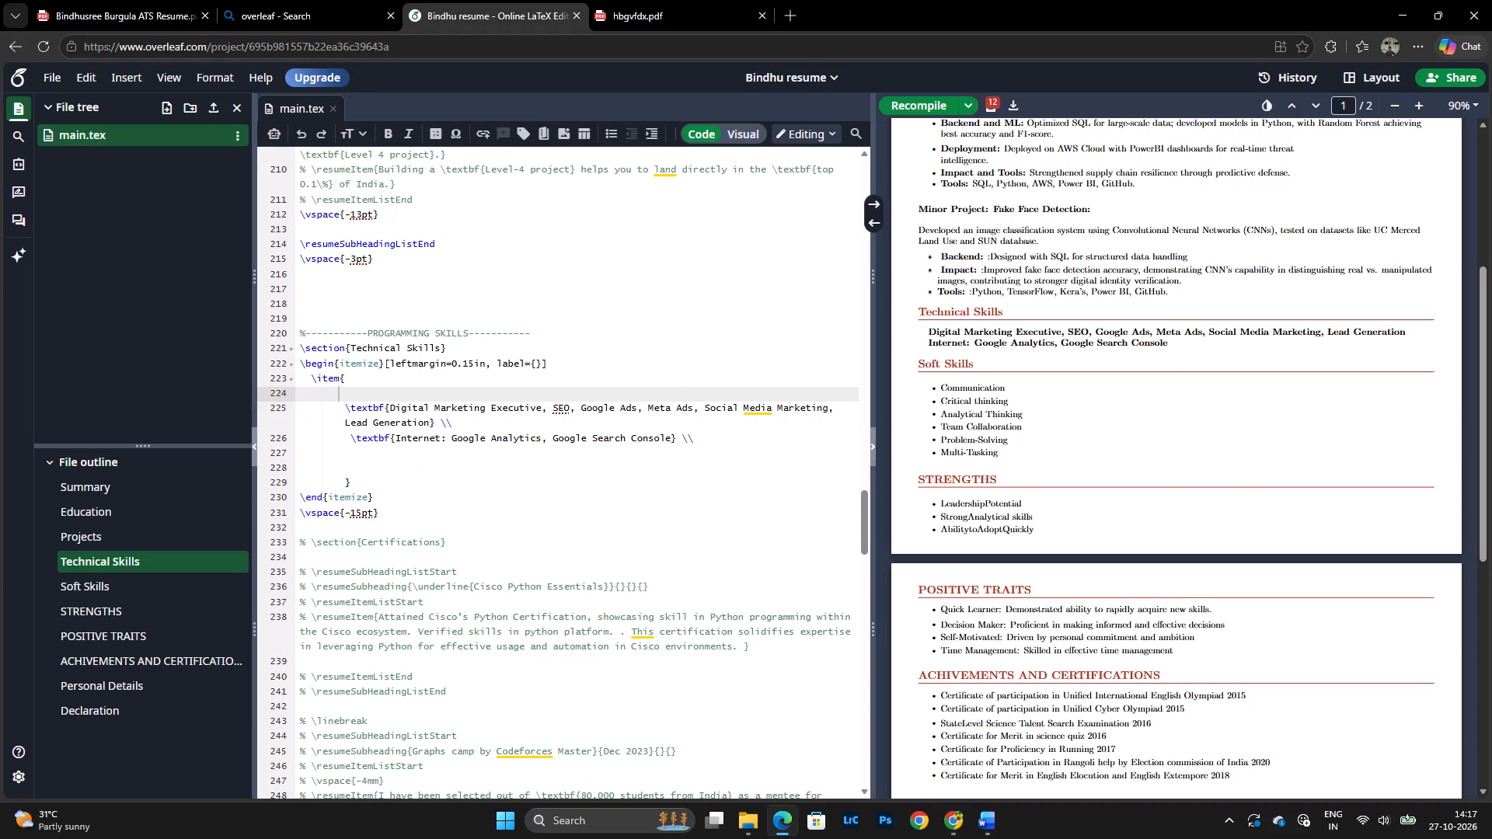
left_click_drag(696, 437, 371, 445)
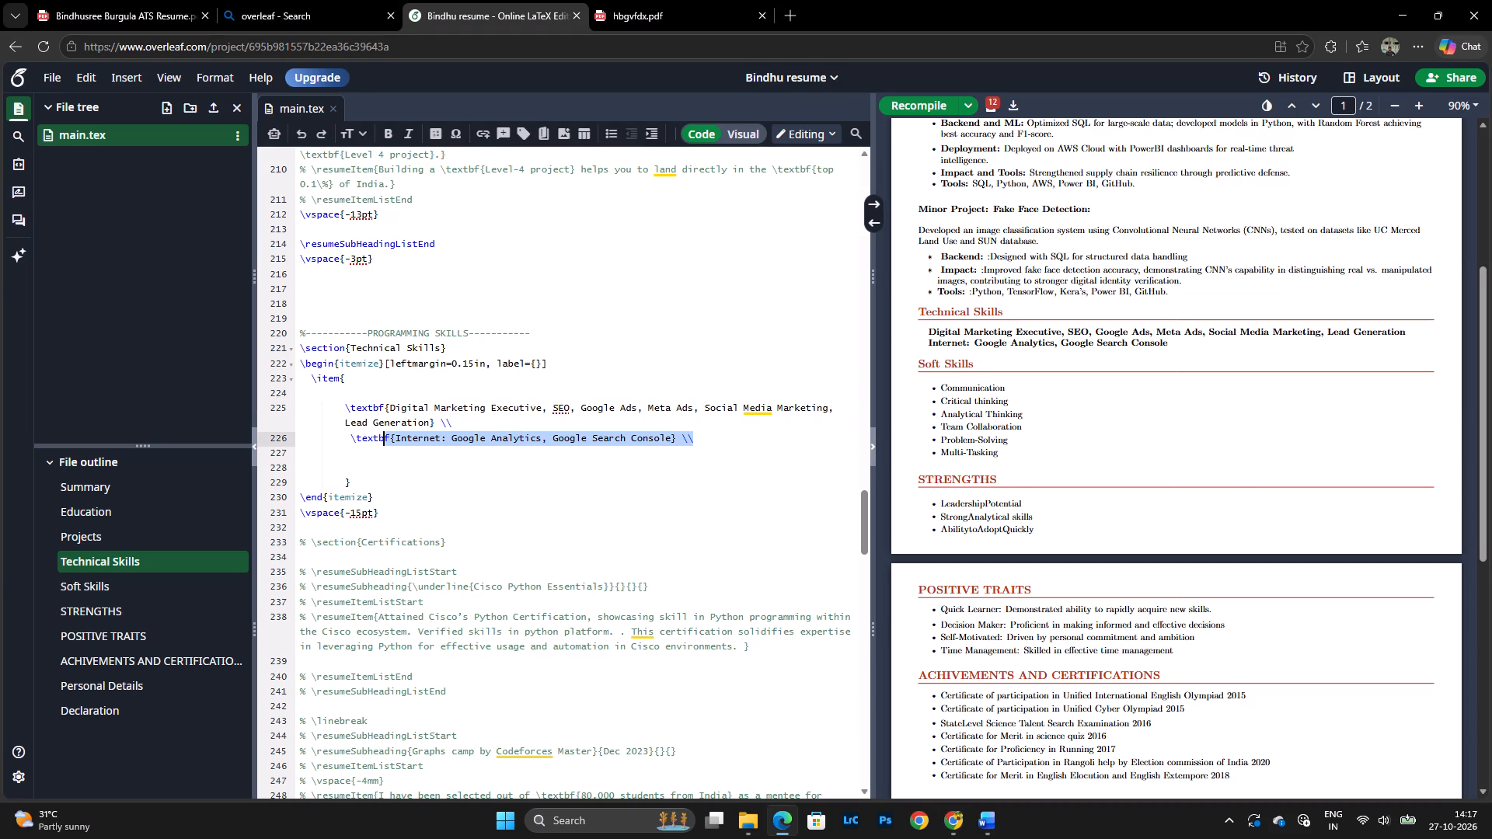
left_click_drag(371, 445, 341, 445)
left_click(396, 452)
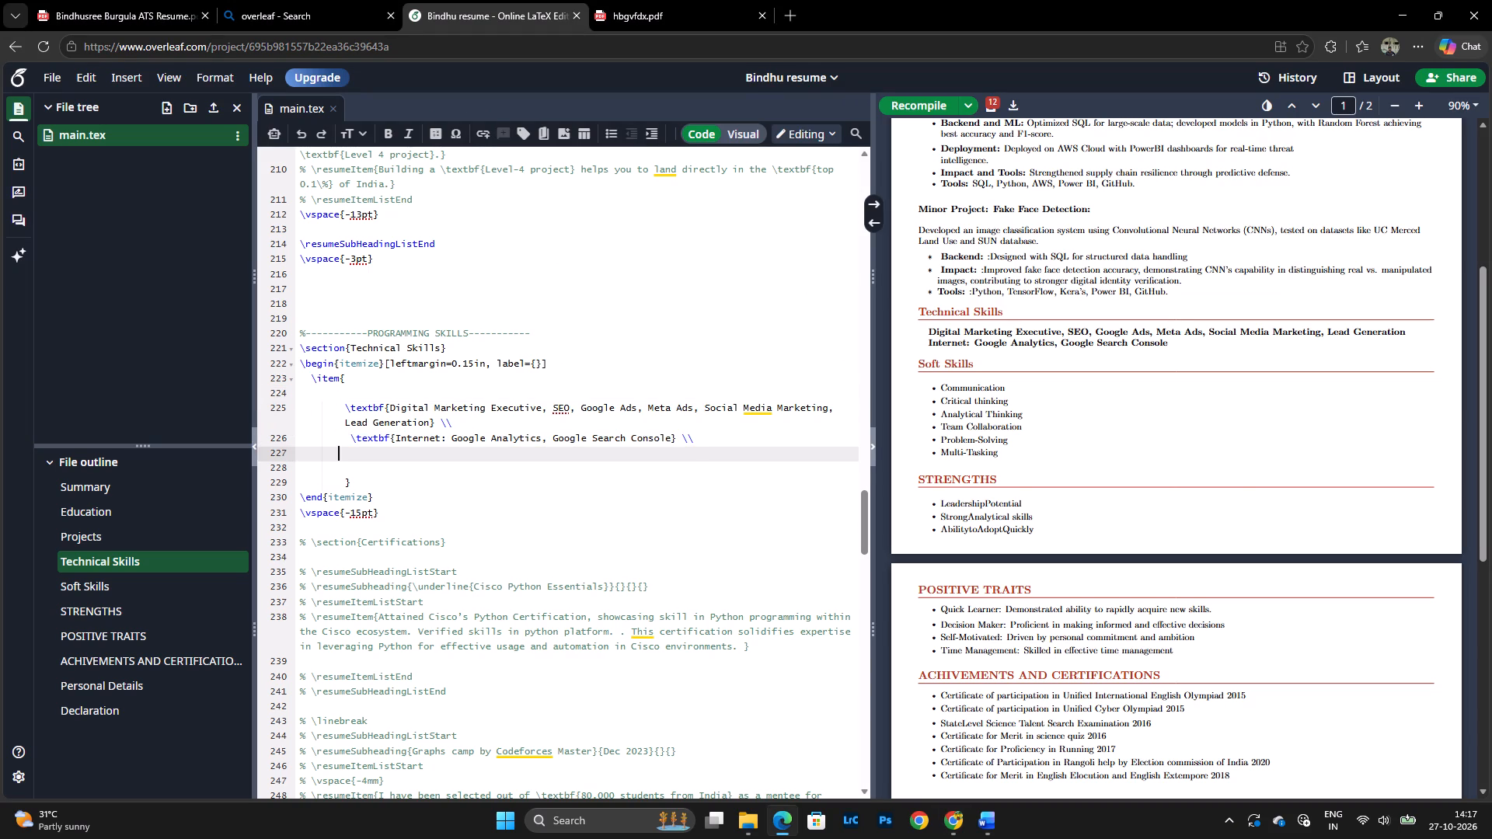
left_click(671, 439)
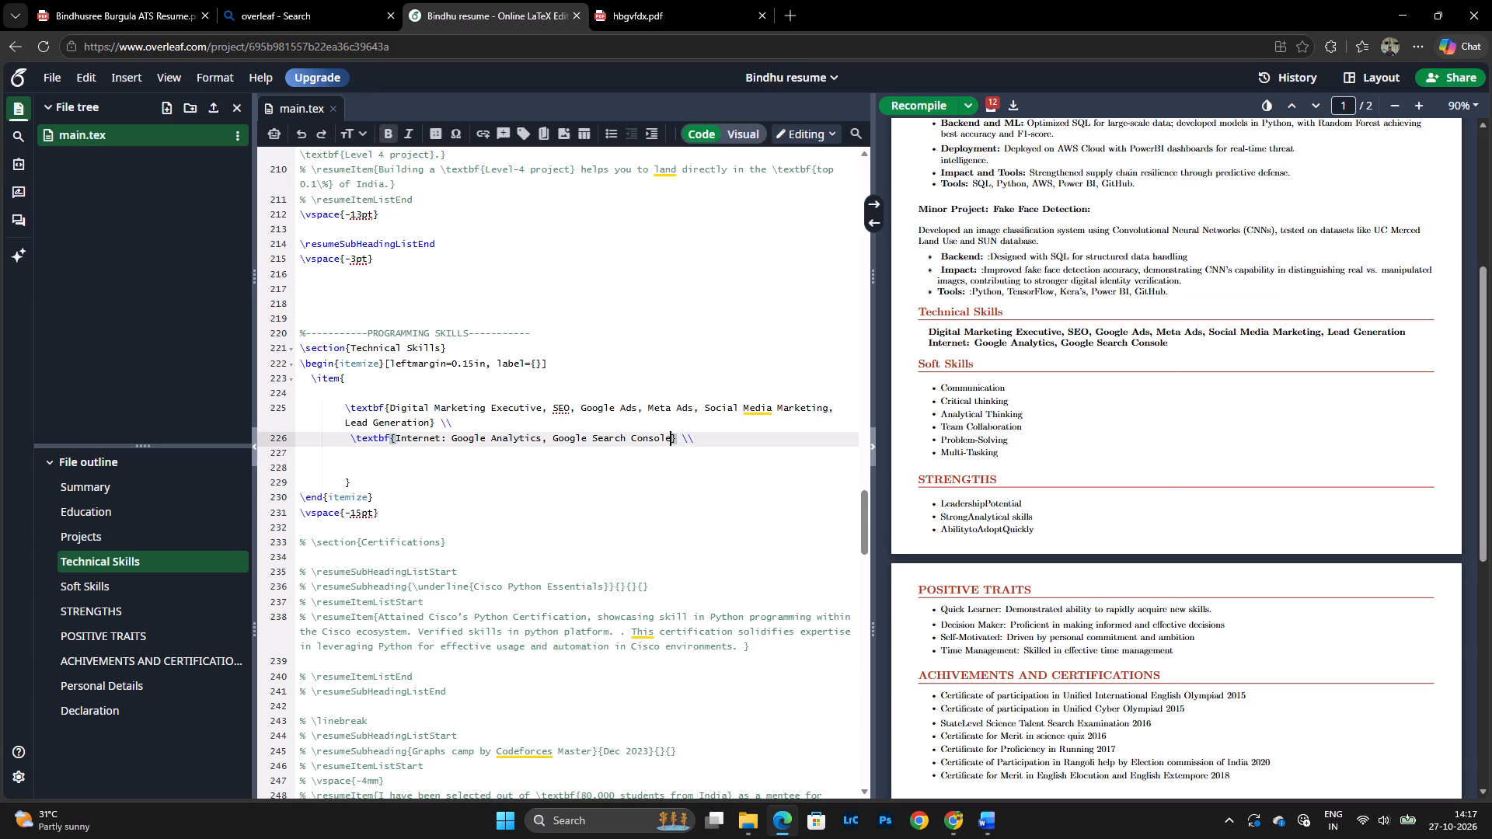
key("space")
key("ctrl+v")
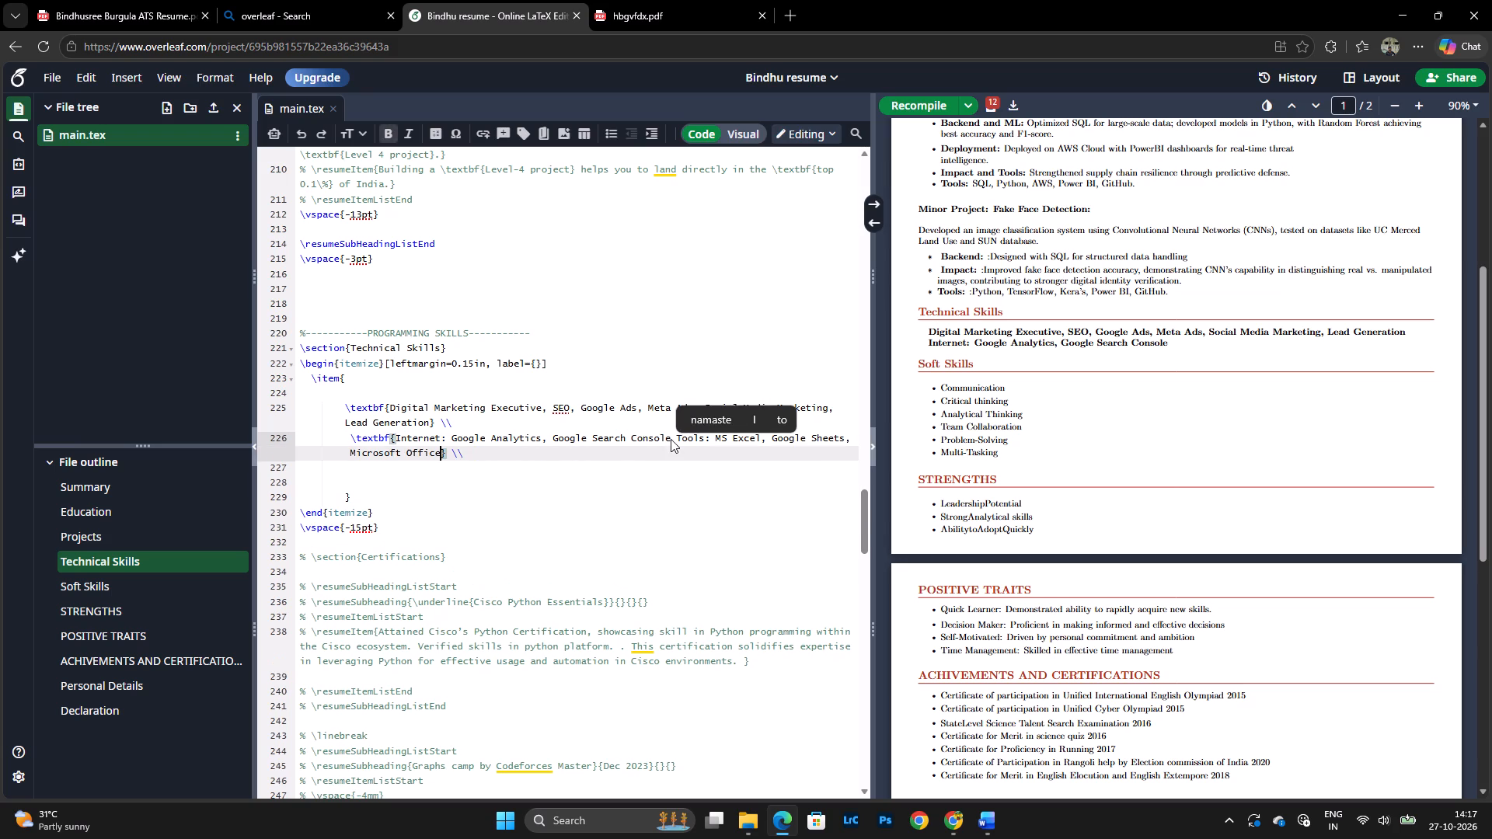
Duplicate the combined Internet line below itself and trim the copy to "Tools: MS Excel, Google Sheets, Microsoft Office".
left_click(591, 465)
left_click_drag(469, 454, 414, 448)
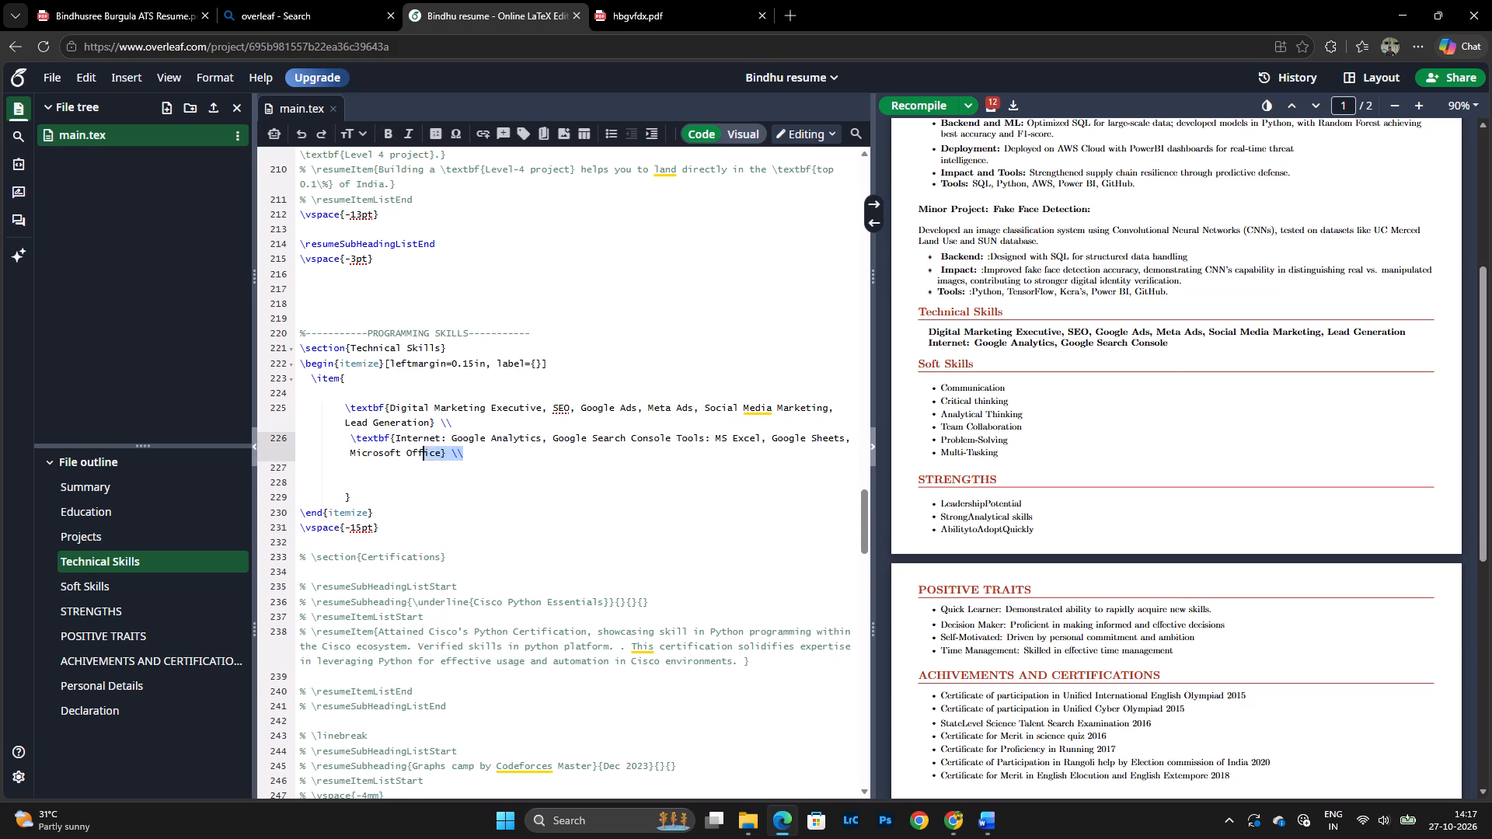
left_click_drag(414, 448, 340, 437)
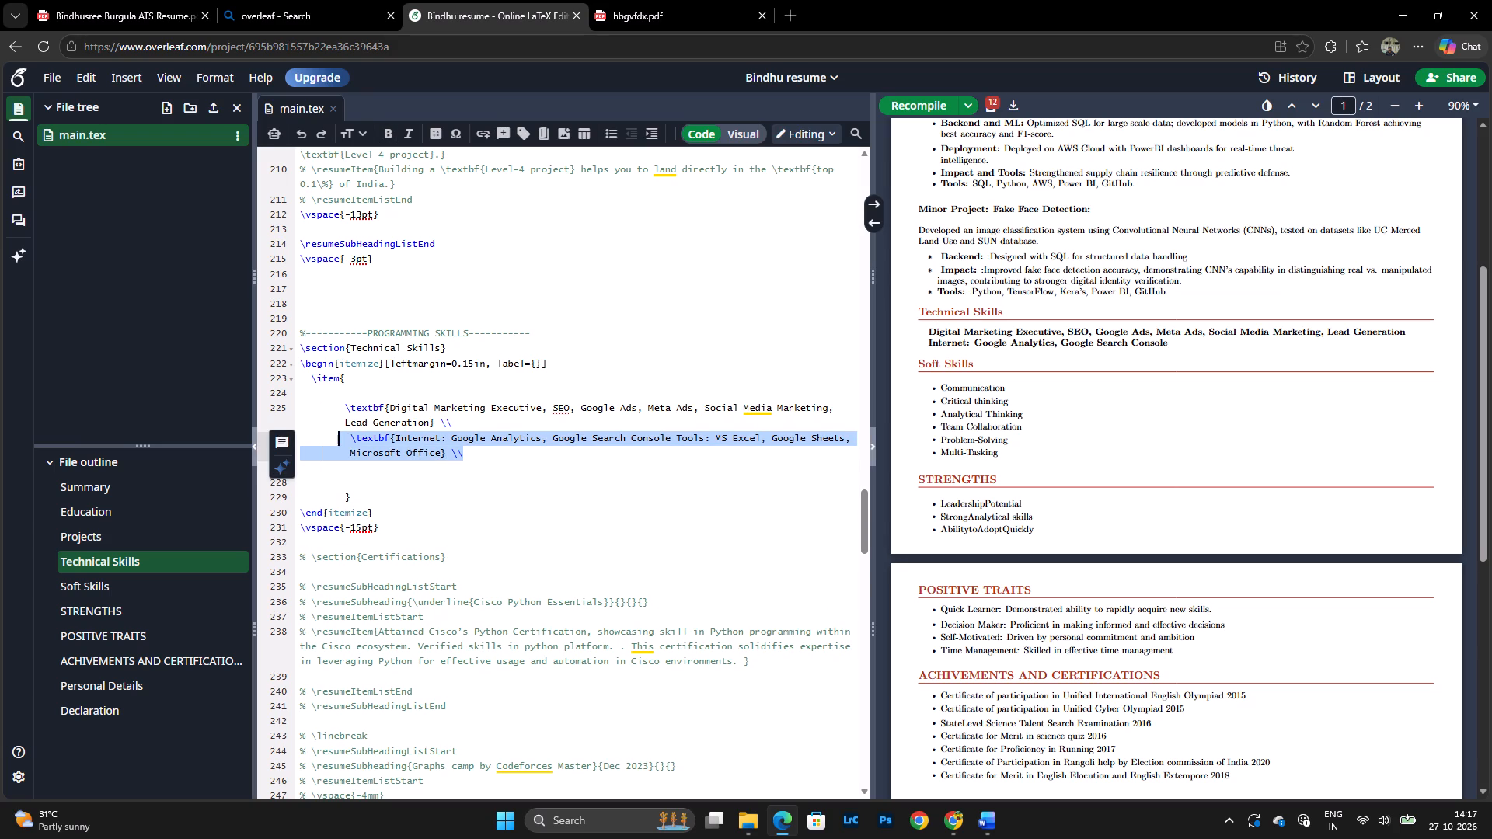
key("ctrl+c")
left_click(479, 454)
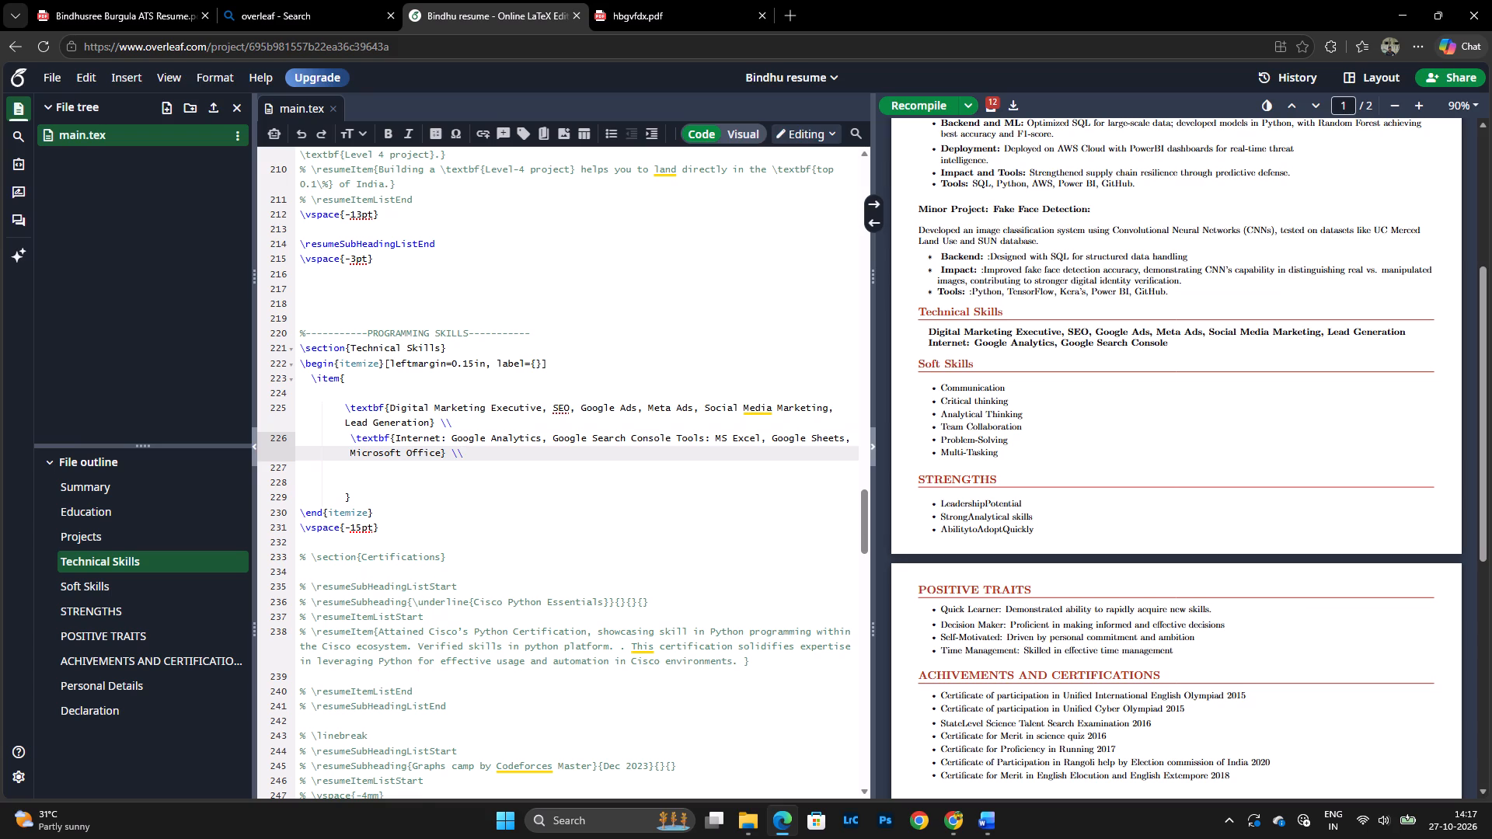
key("Return")
key("ctrl+v")
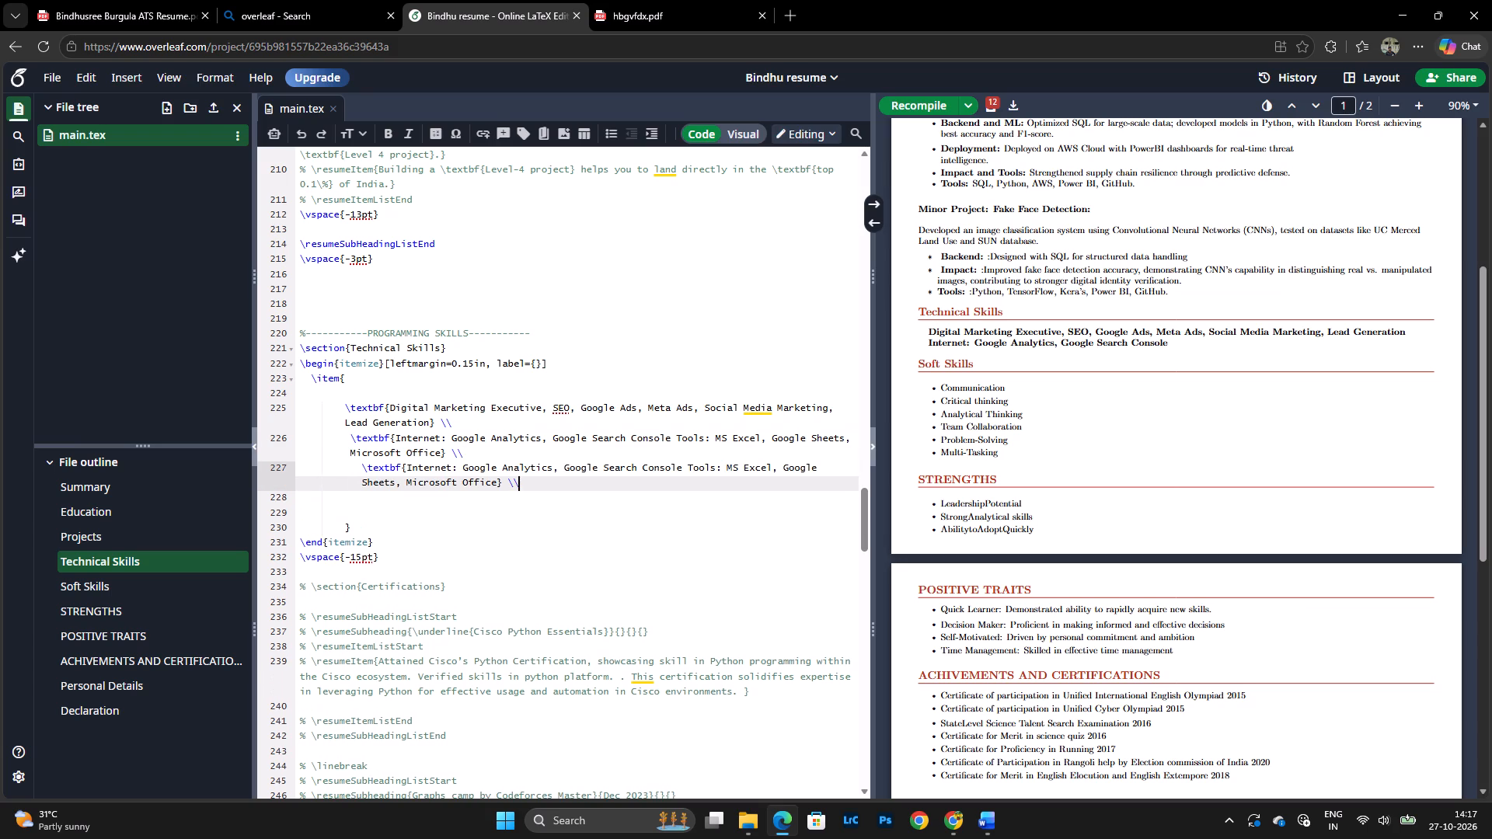
left_click_drag(408, 468, 444, 468)
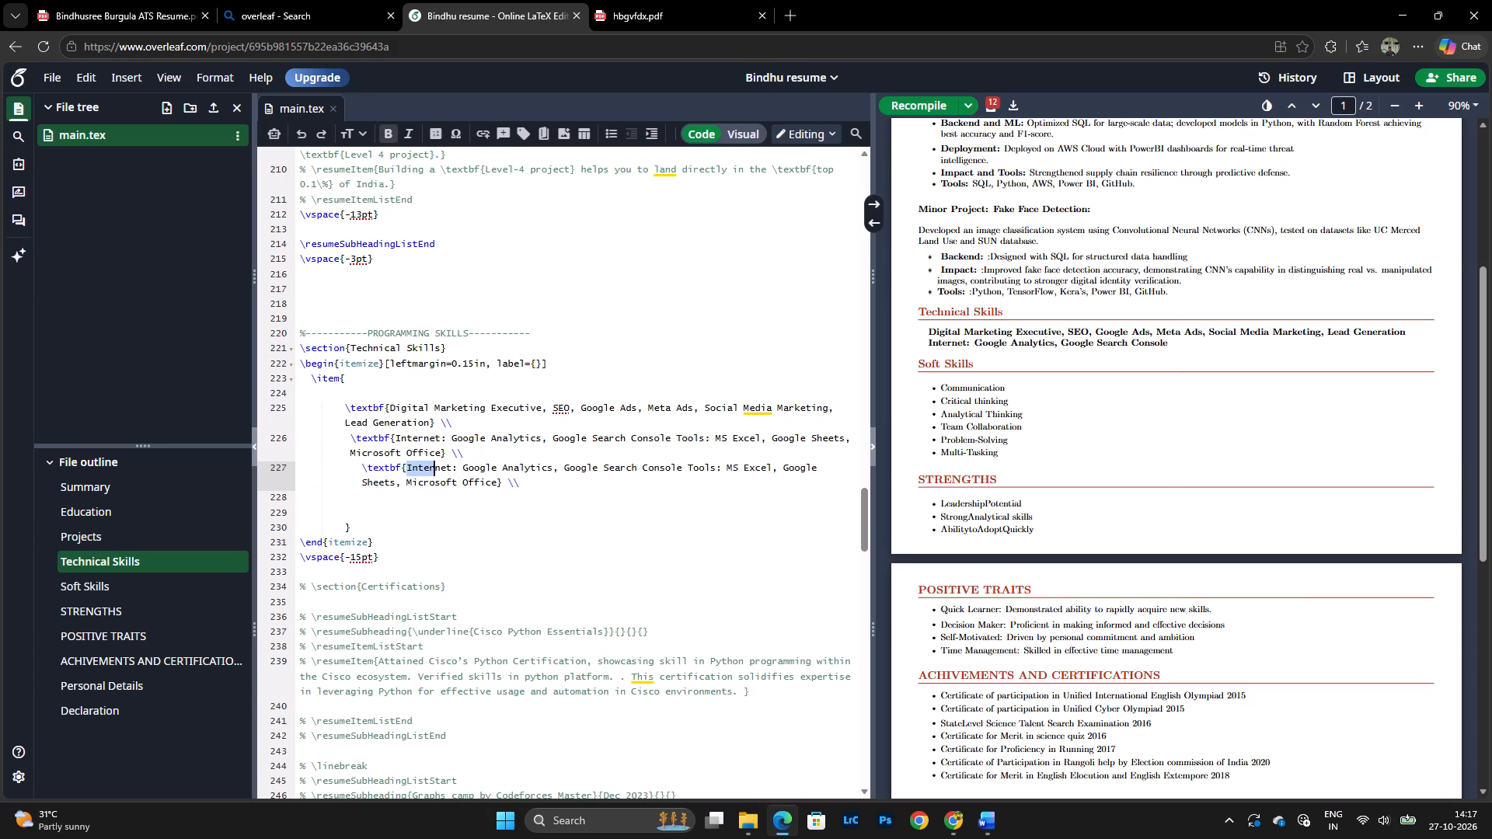
left_click_drag(444, 468, 686, 468)
key("BackSpace")
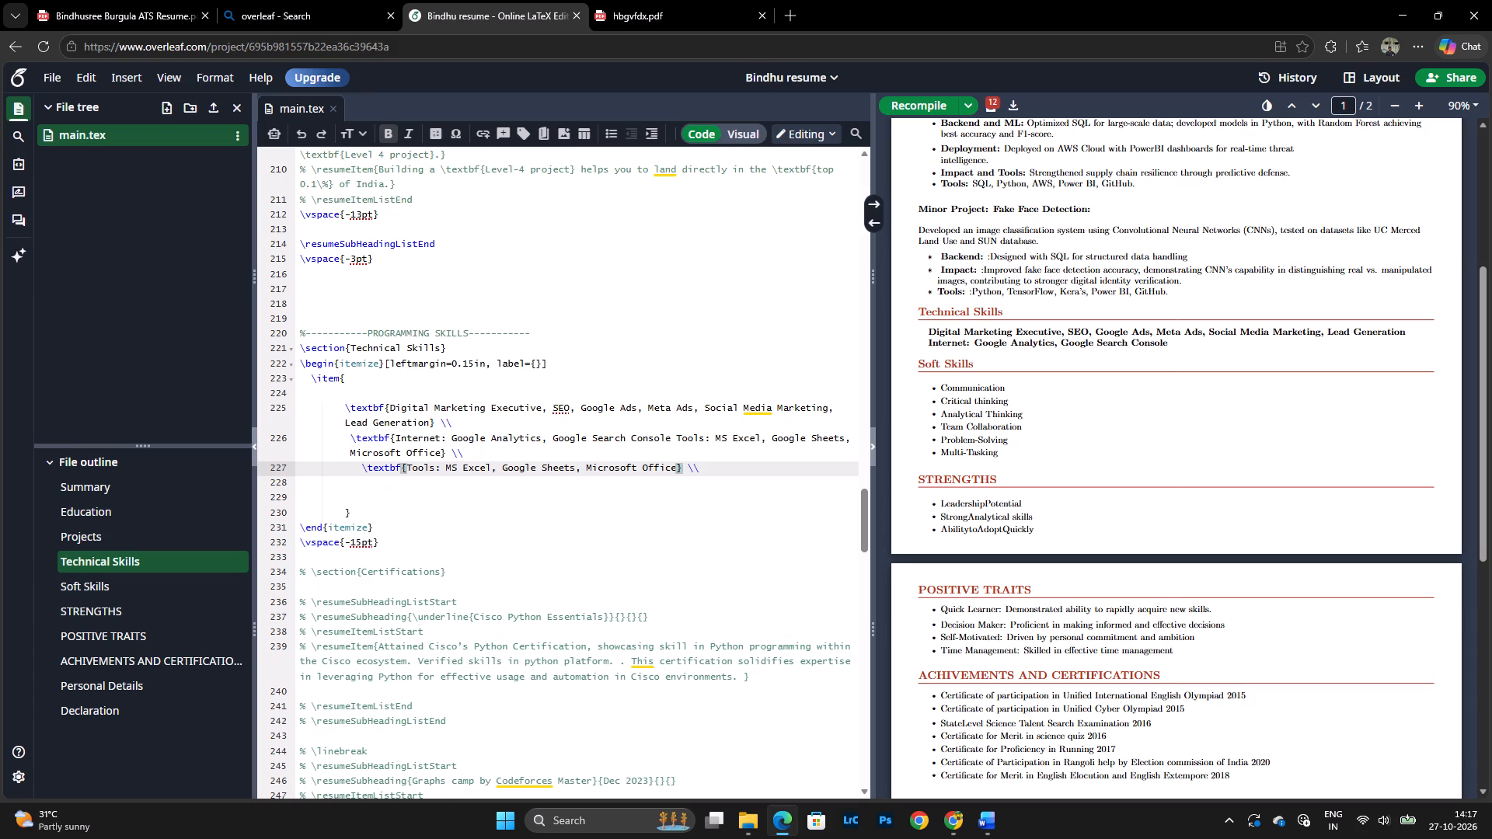
Remove the Tools text from the original Internet line so it ends at "Google Search Console", and recompile the resume.
left_click_drag(680, 437, 437, 451)
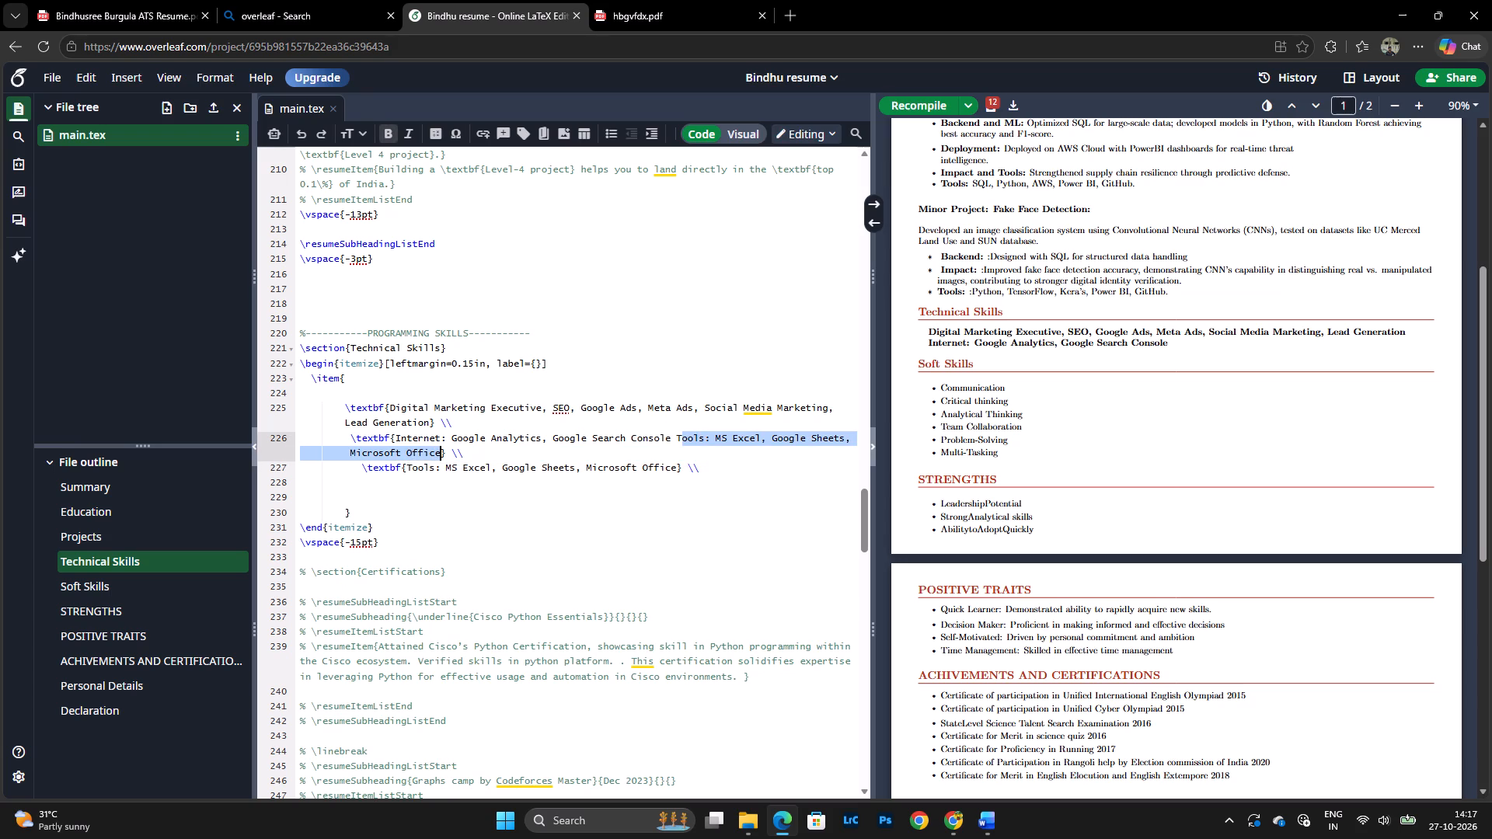
left_click_drag(437, 451, 439, 451)
key("BackSpace")
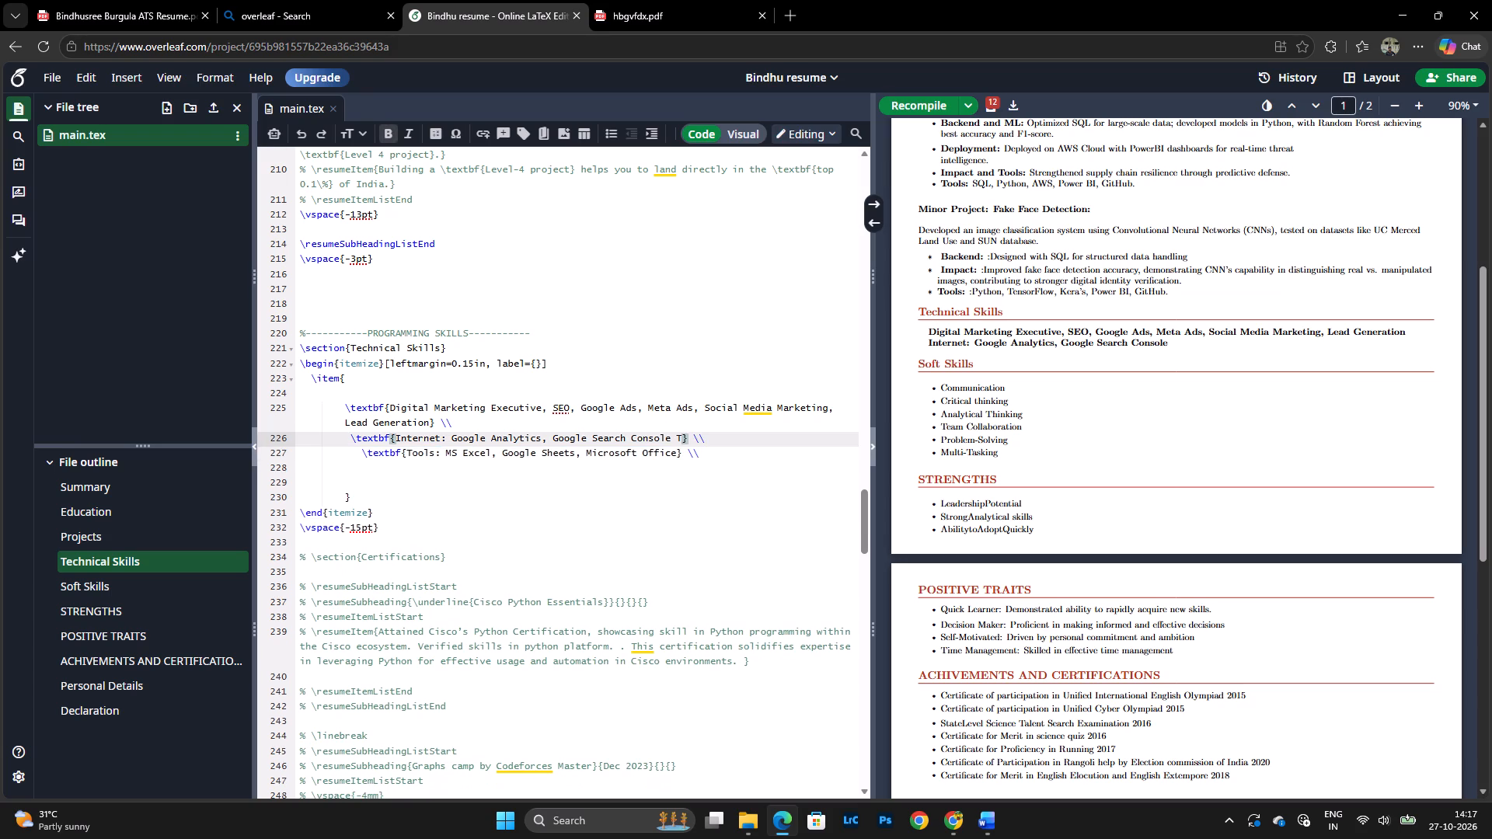
key("BackSpace")
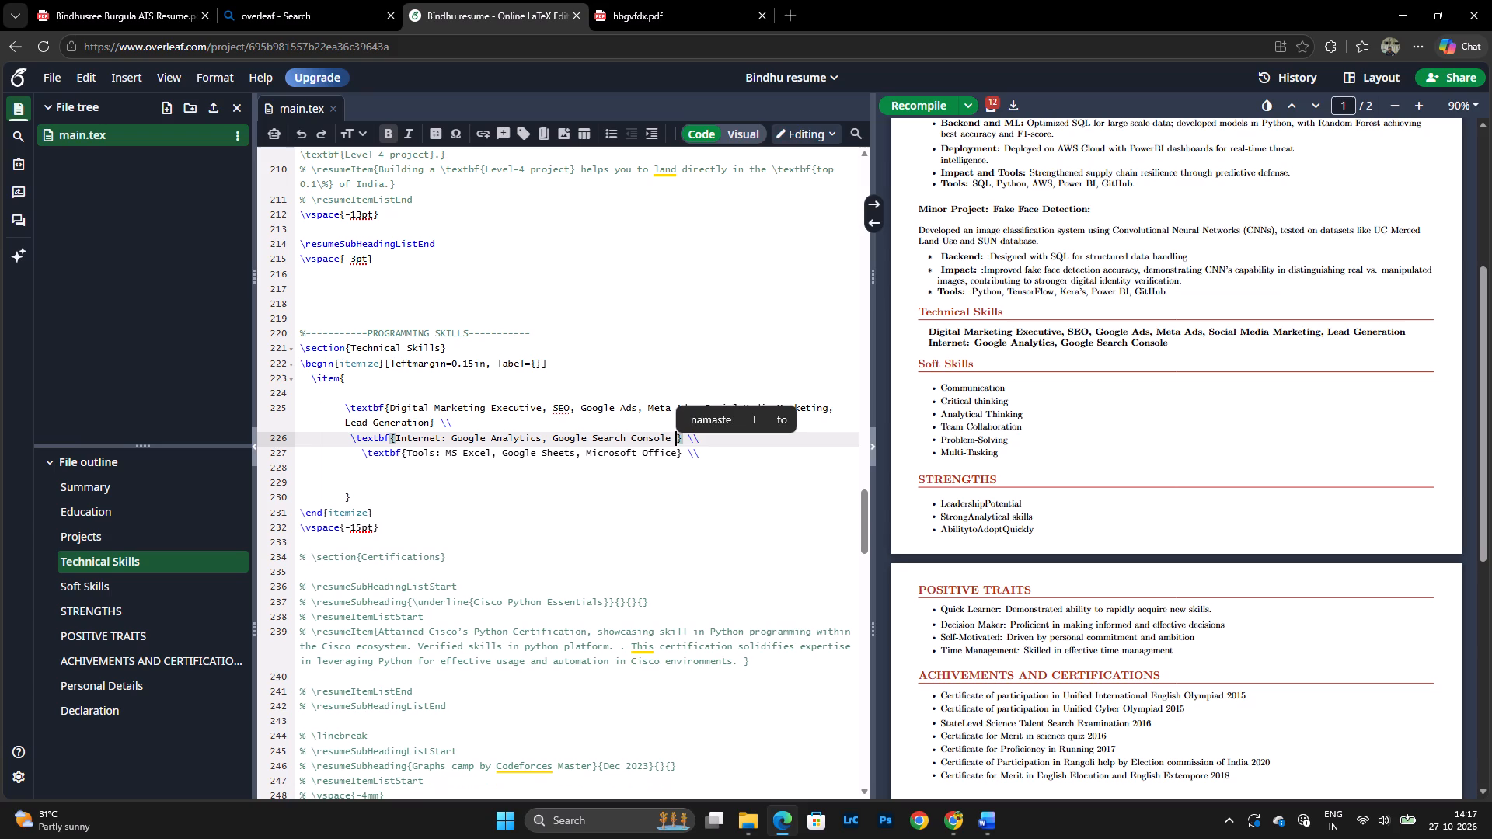
left_click(912, 92)
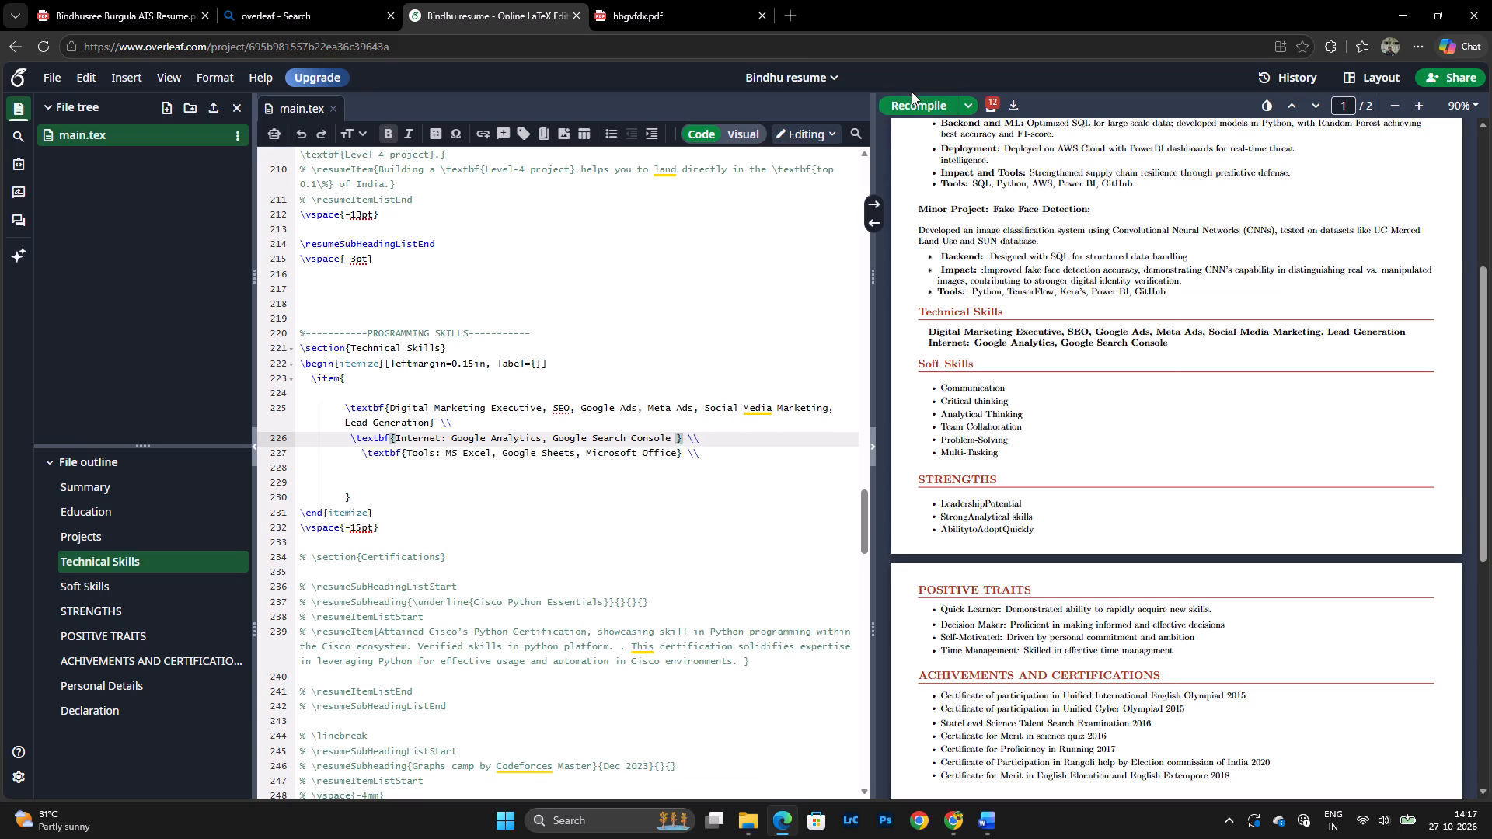
left_click(905, 100)
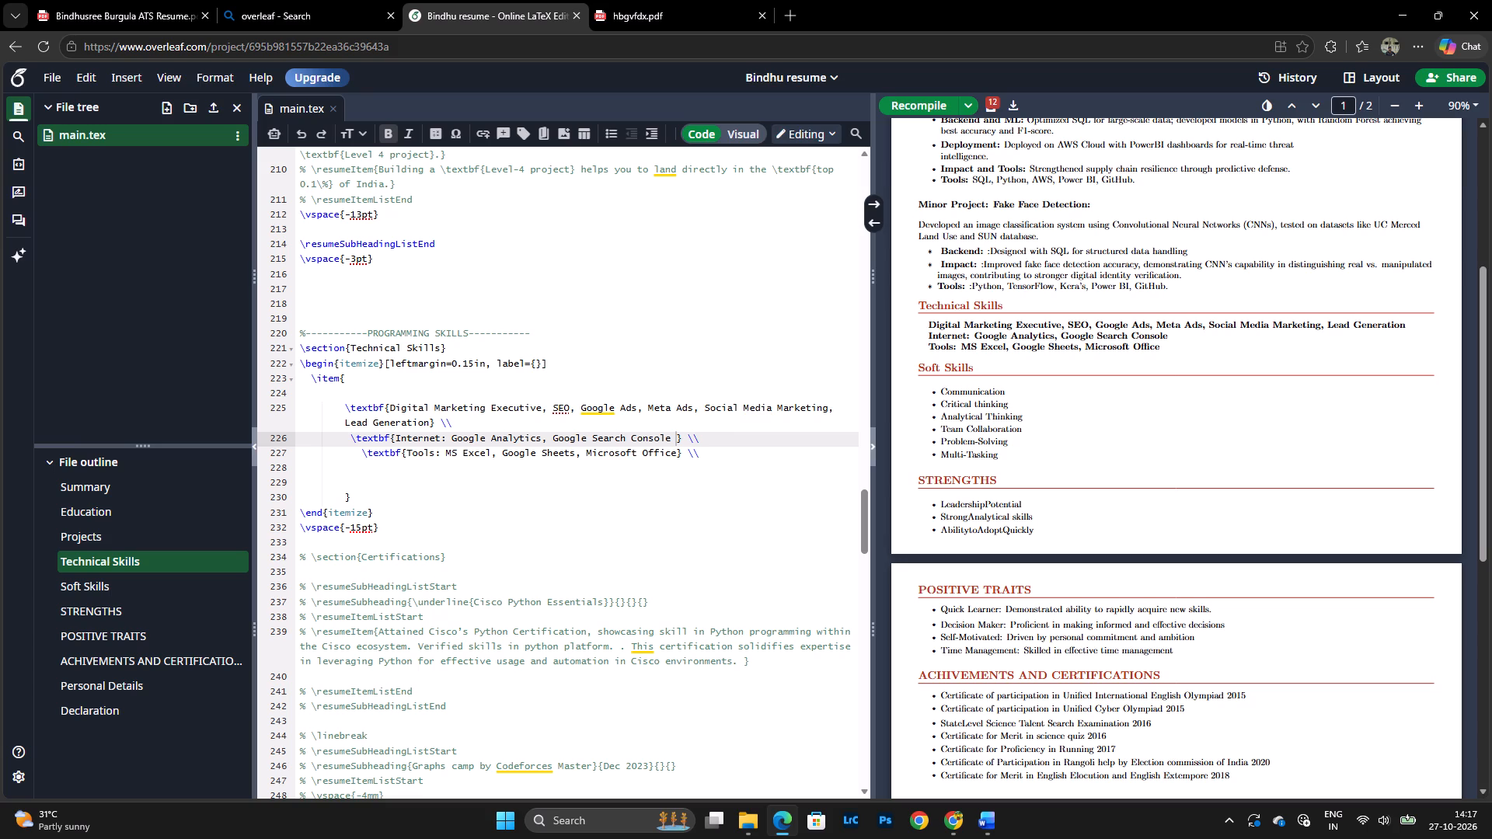
Check the compiled resume from Technical Skills down to Declaration, and the internship section of hbgvfdx.pdf.
scroll(1045, 451, "down", 1)
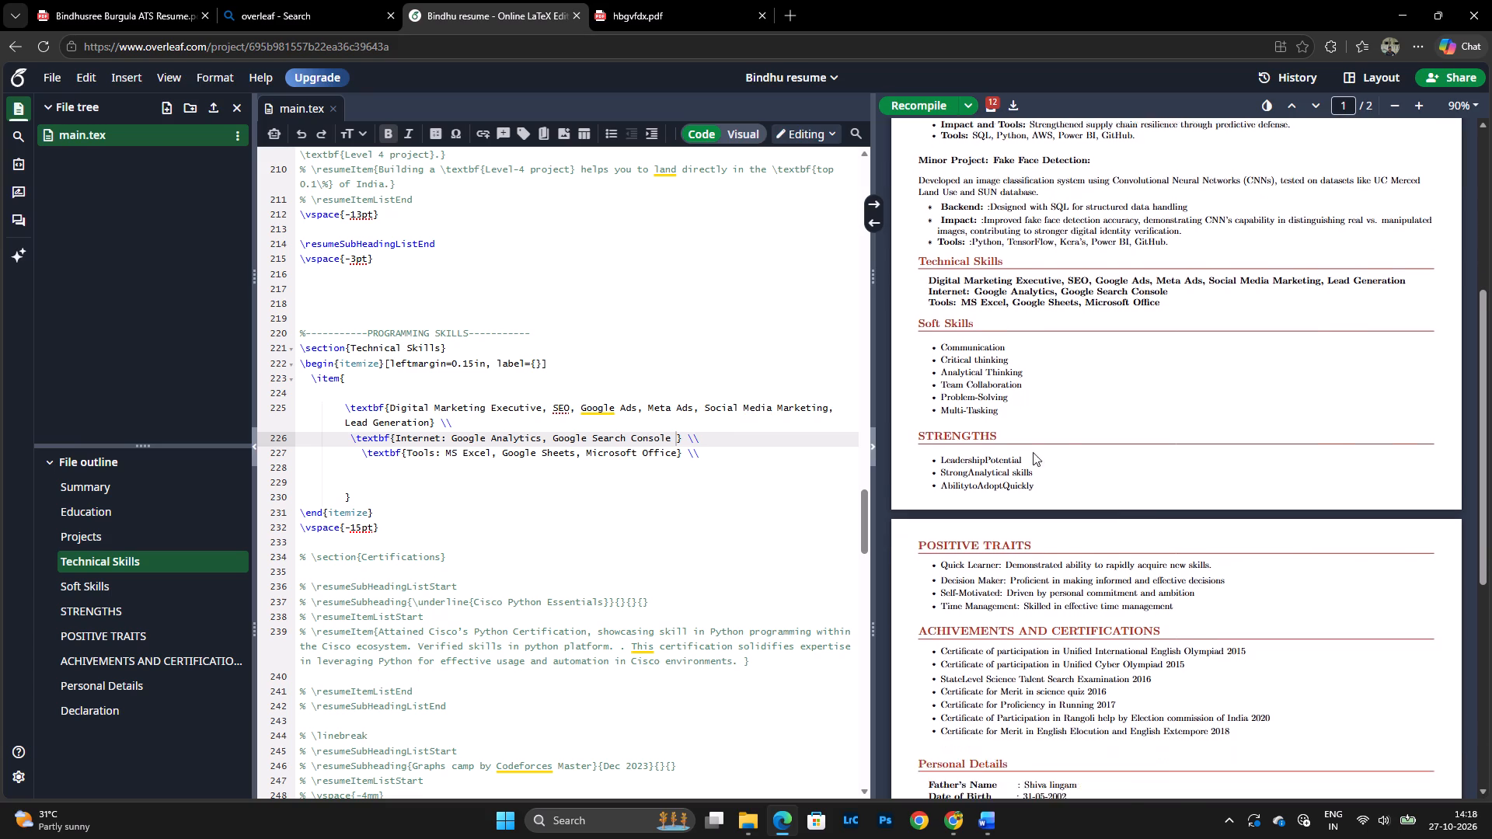
scroll(976, 454, "down", 1)
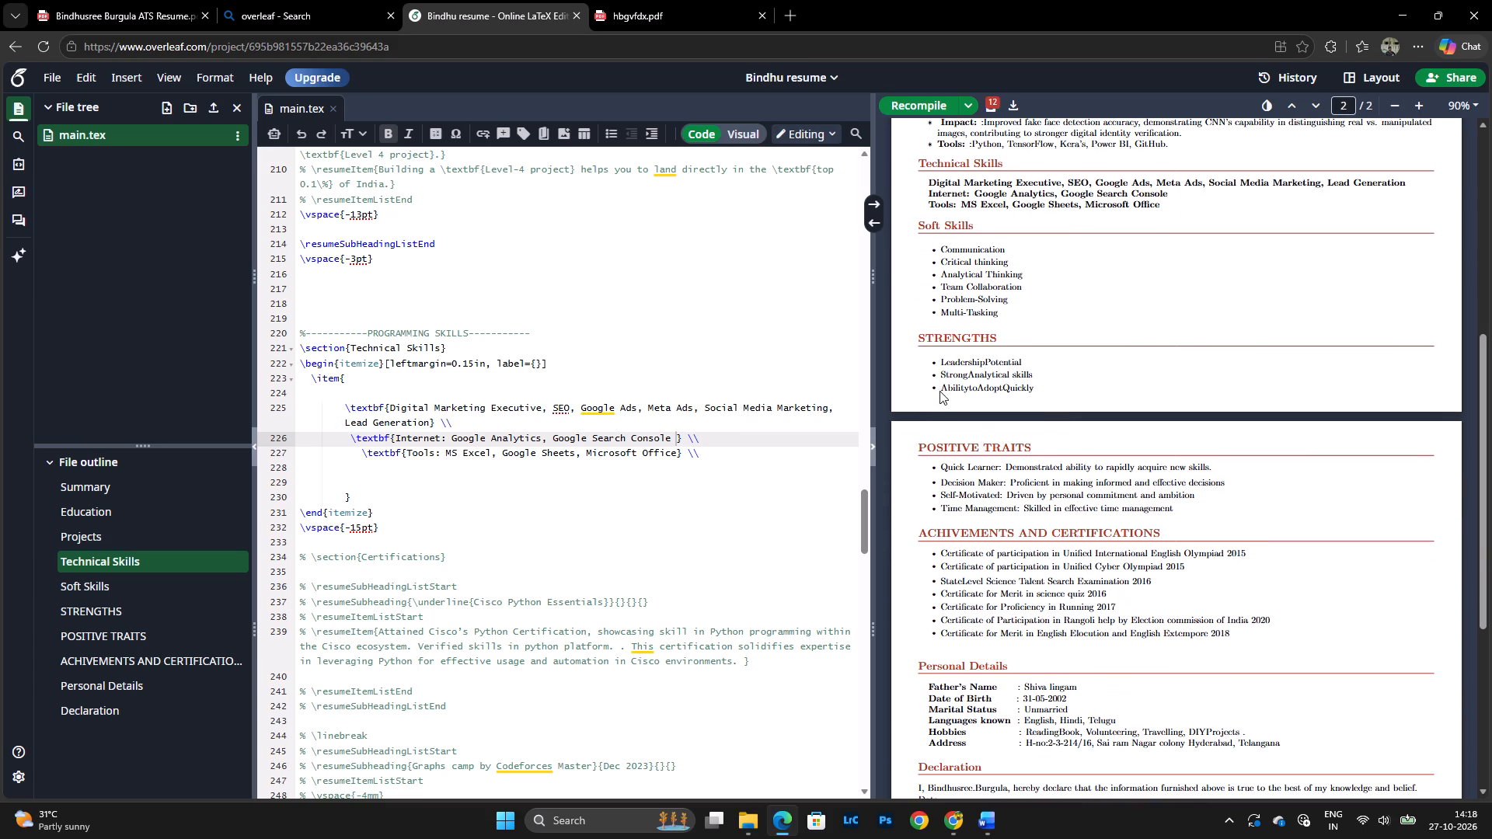
scroll(623, 514, "down", 3)
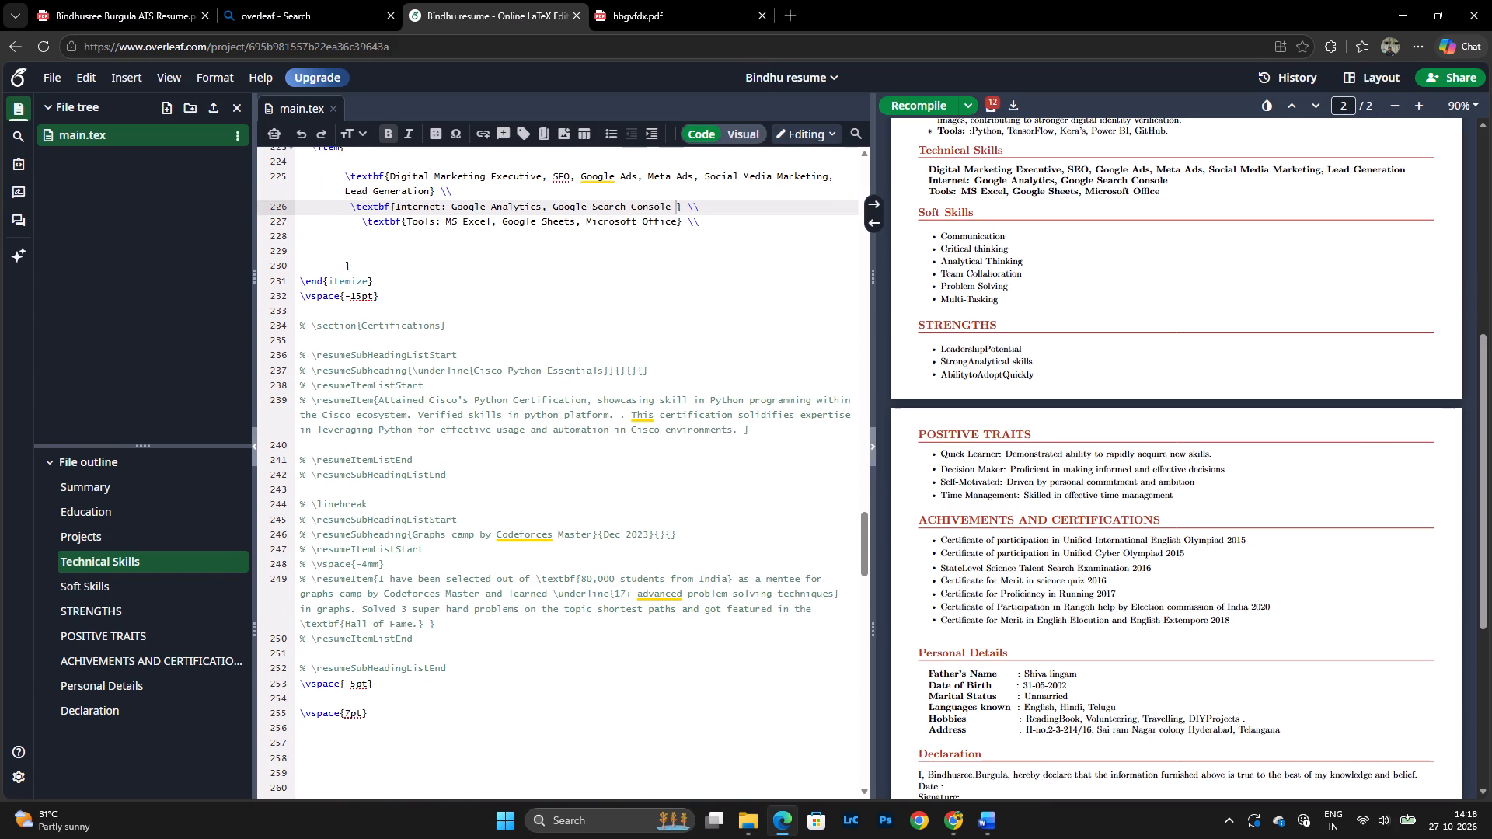
key("alt+Tab")
key("alt+Tab")
left_click(699, 0)
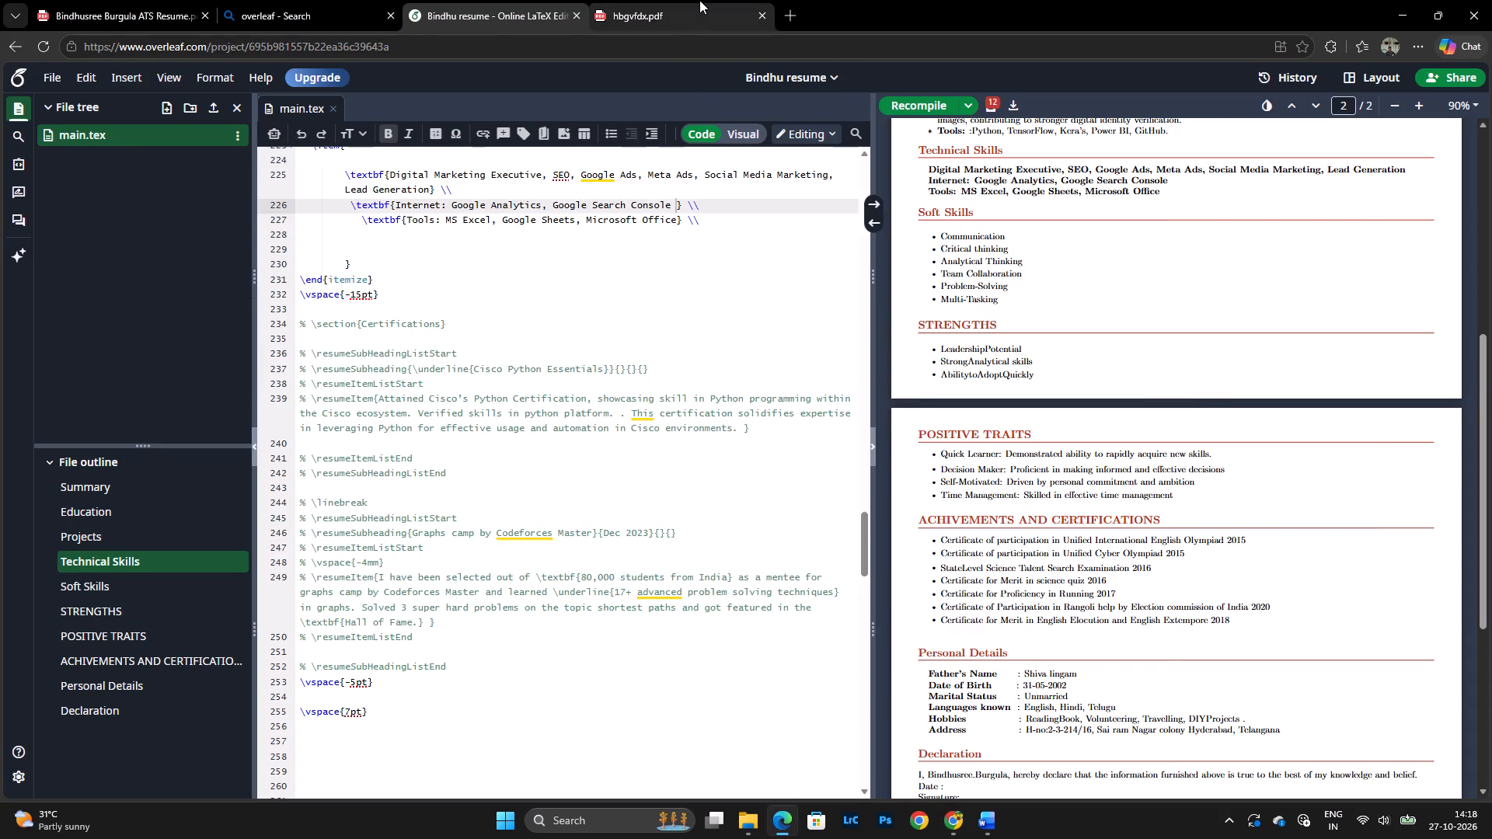
scroll(571, 362, "down", 3)
scroll(630, 431, "down", 1)
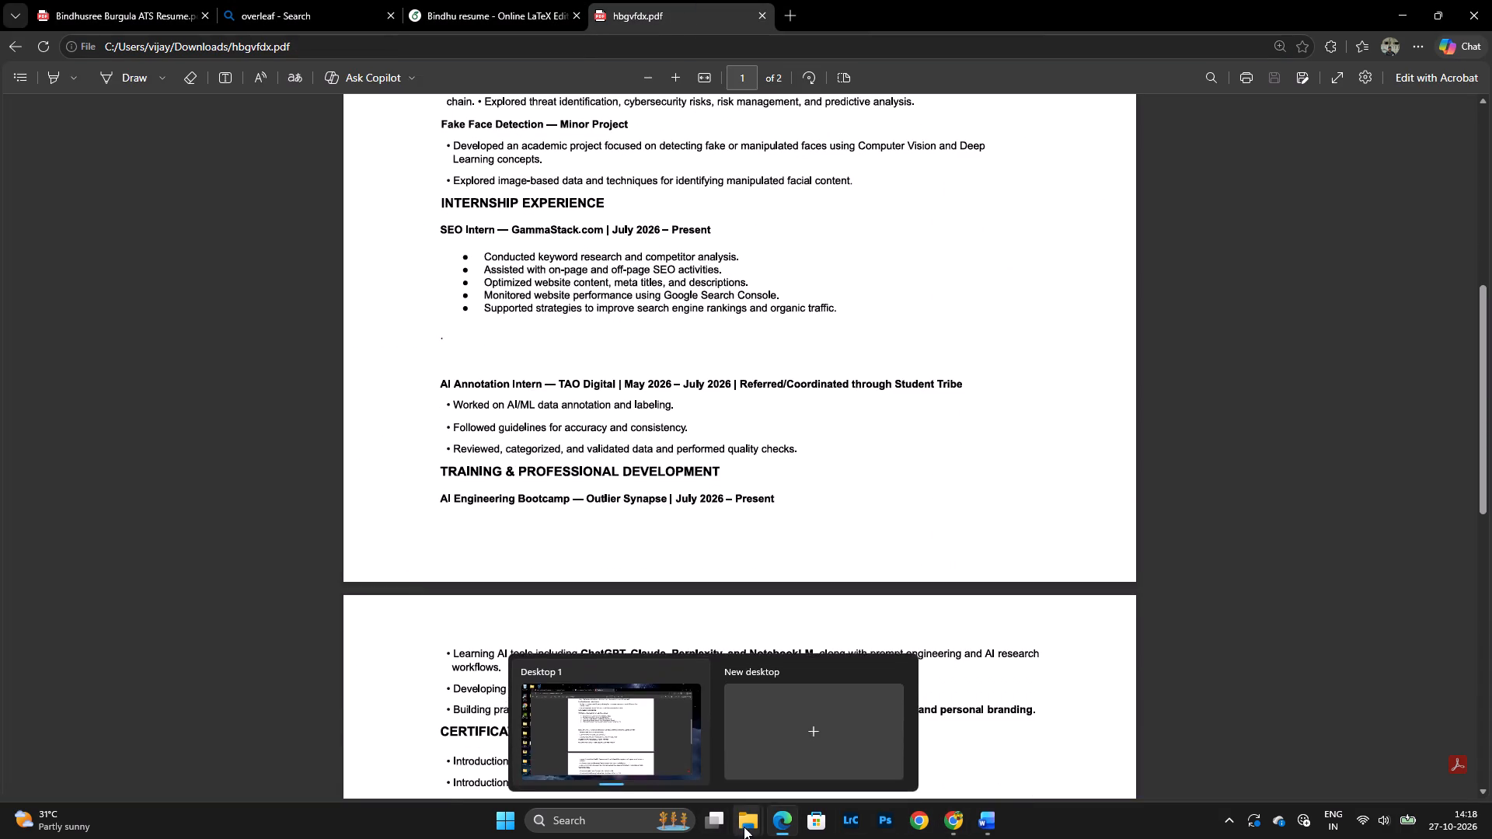
Read through the ATS Resume PDF from Technical Skills to Languages & Career Interests, including the internship, training and certification sections.
left_click(744, 827)
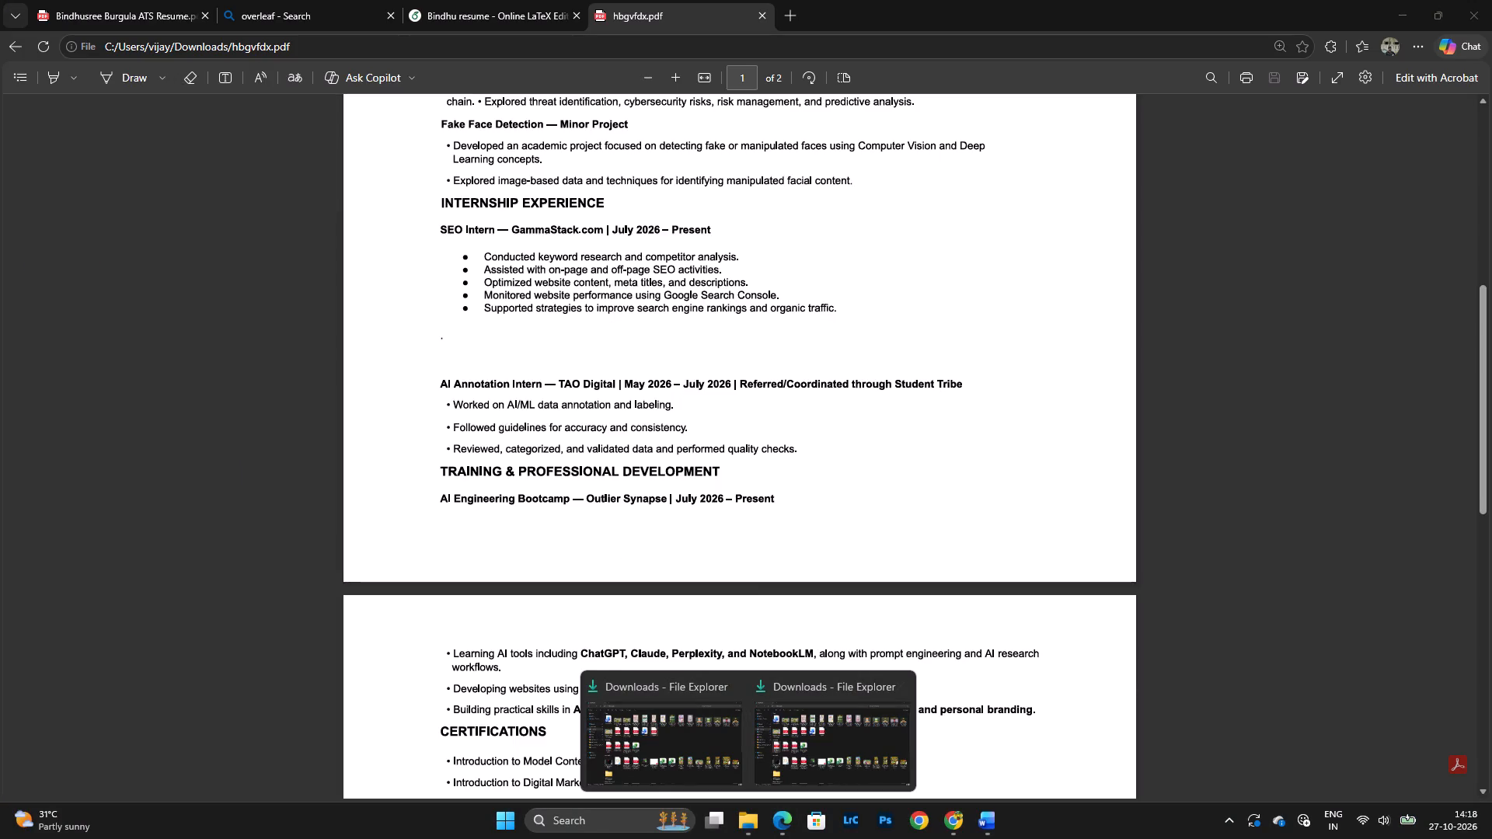
left_click(133, 0)
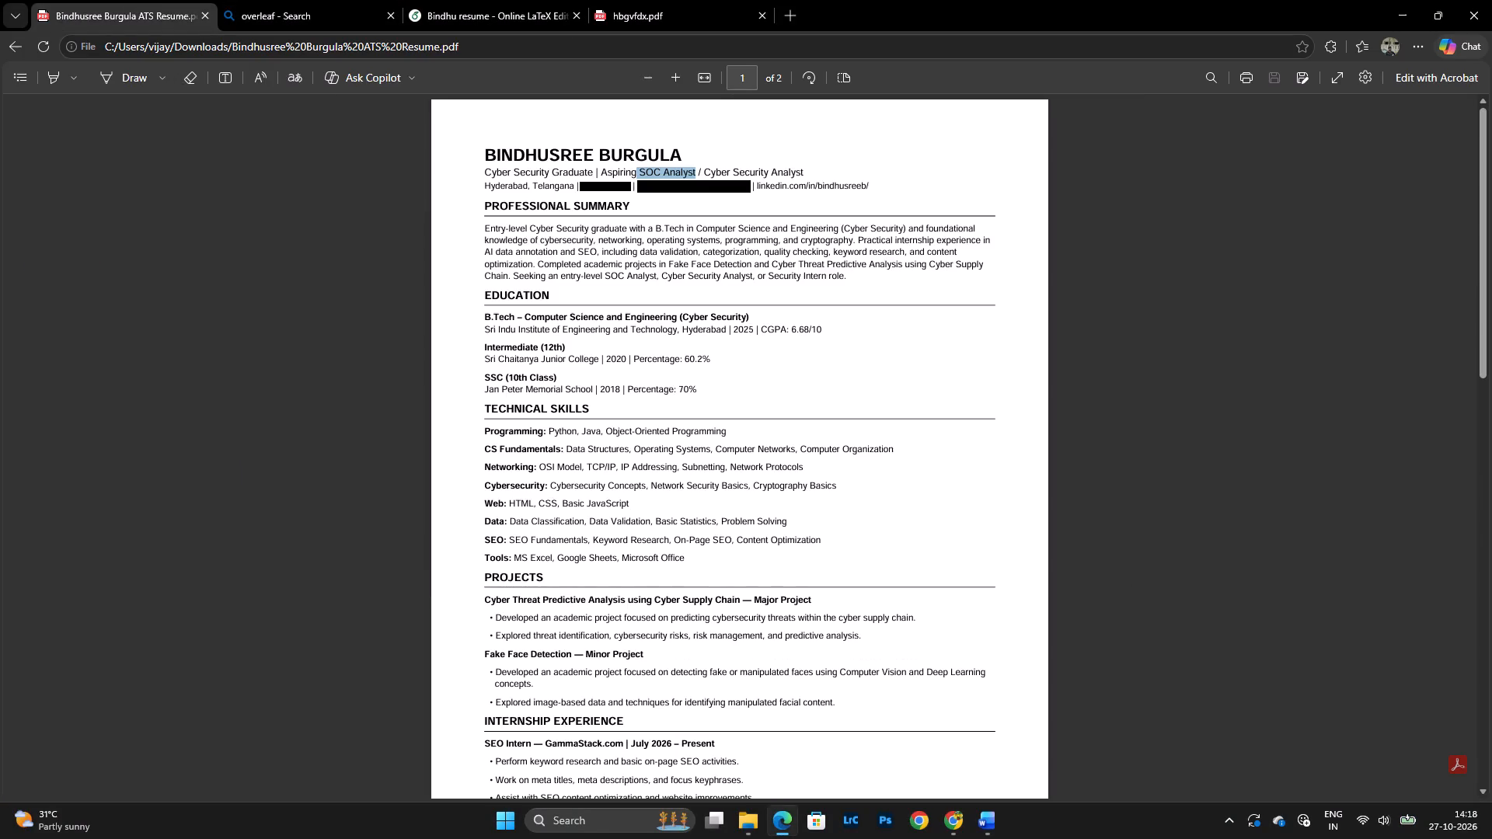
left_click(650, 420)
scroll(648, 426, "down", 3)
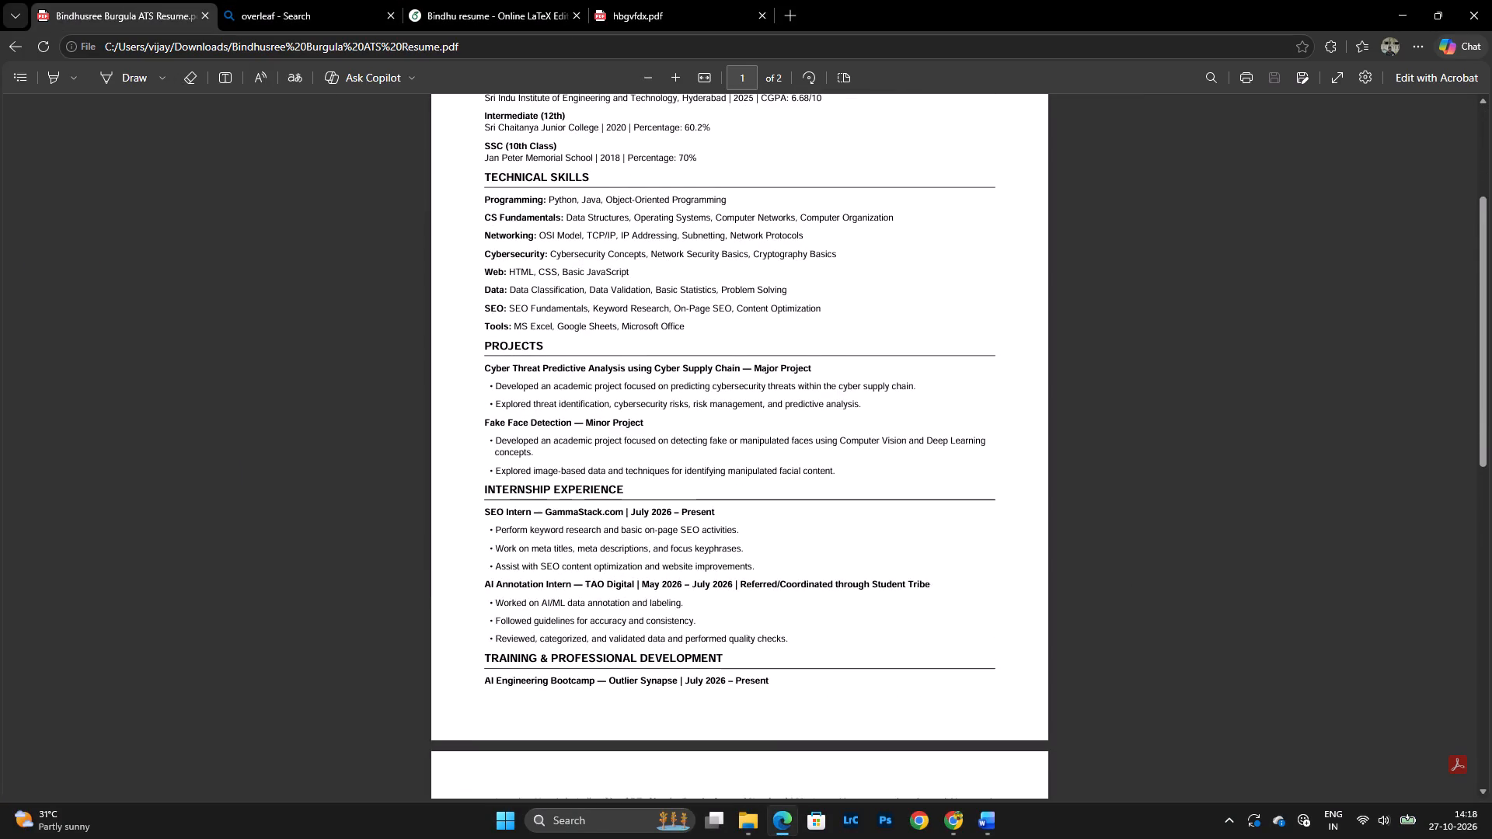
scroll(530, 397, "down", 2)
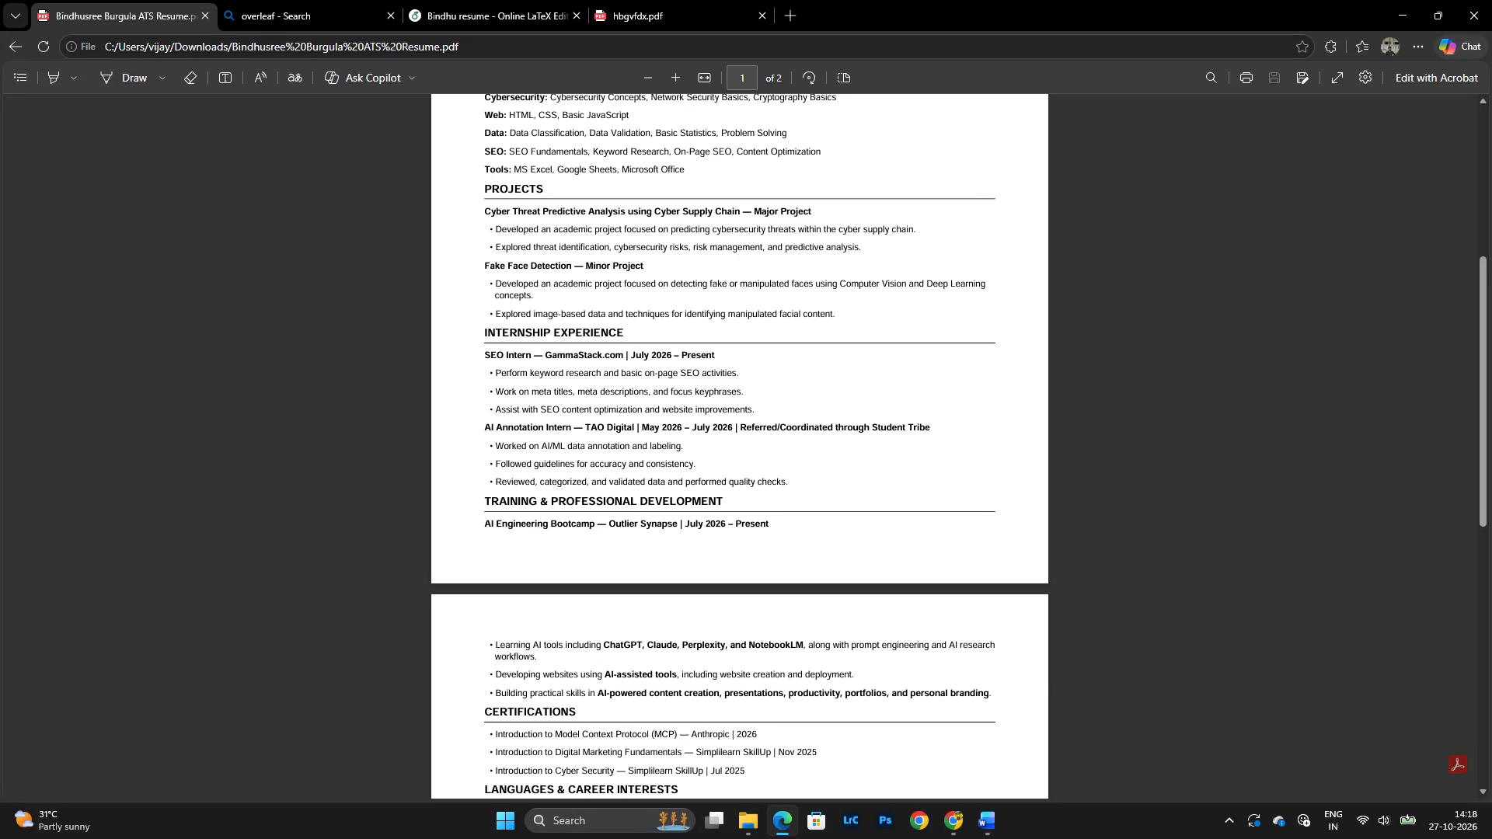
scroll(620, 466, "down", 2)
scroll(651, 320, "up", 2)
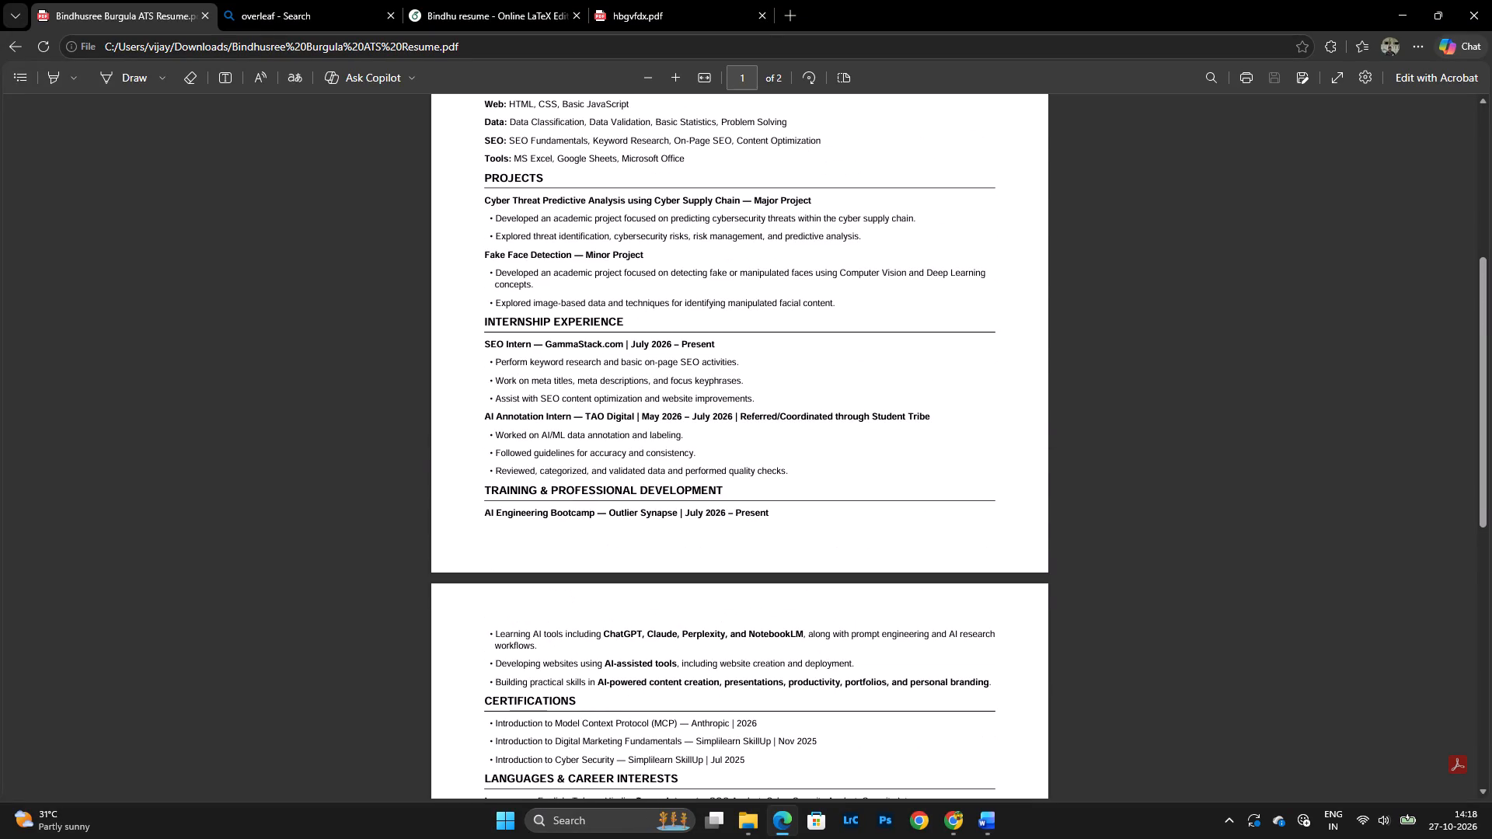
scroll(629, 317, "up", 2)
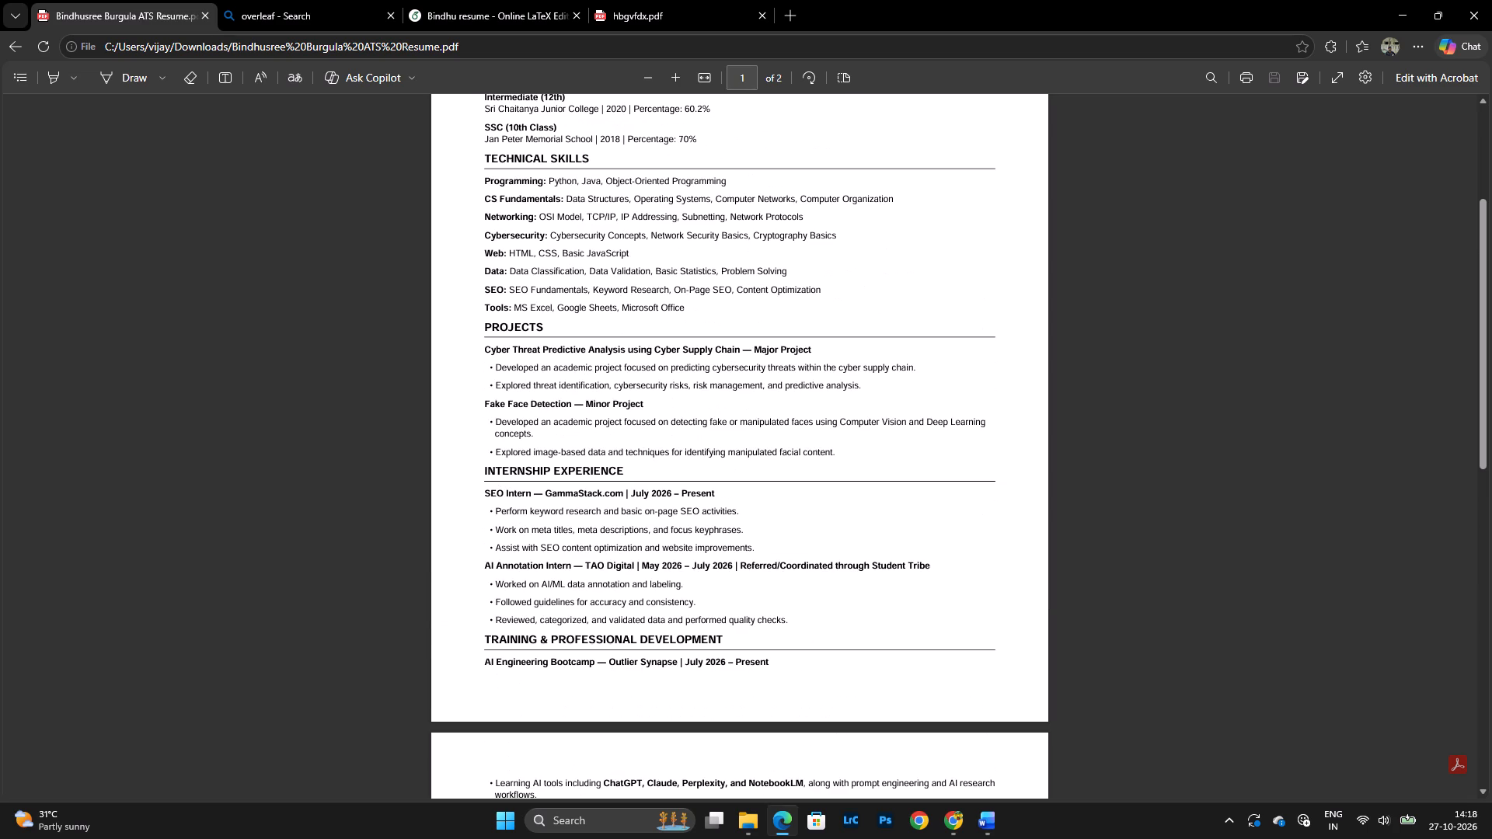
scroll(622, 350, "down", 2)
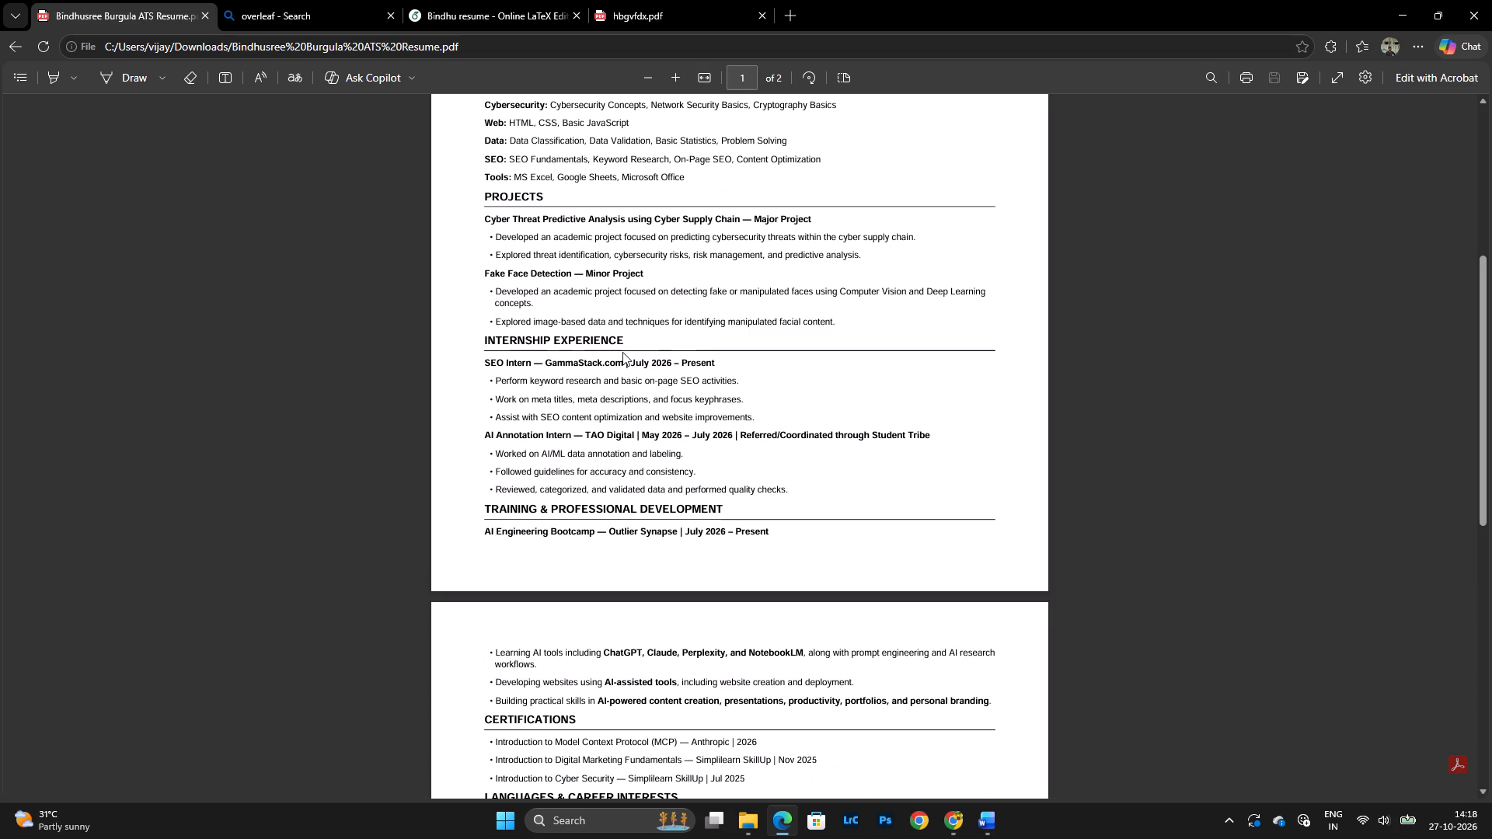
scroll(608, 393, "down", 1)
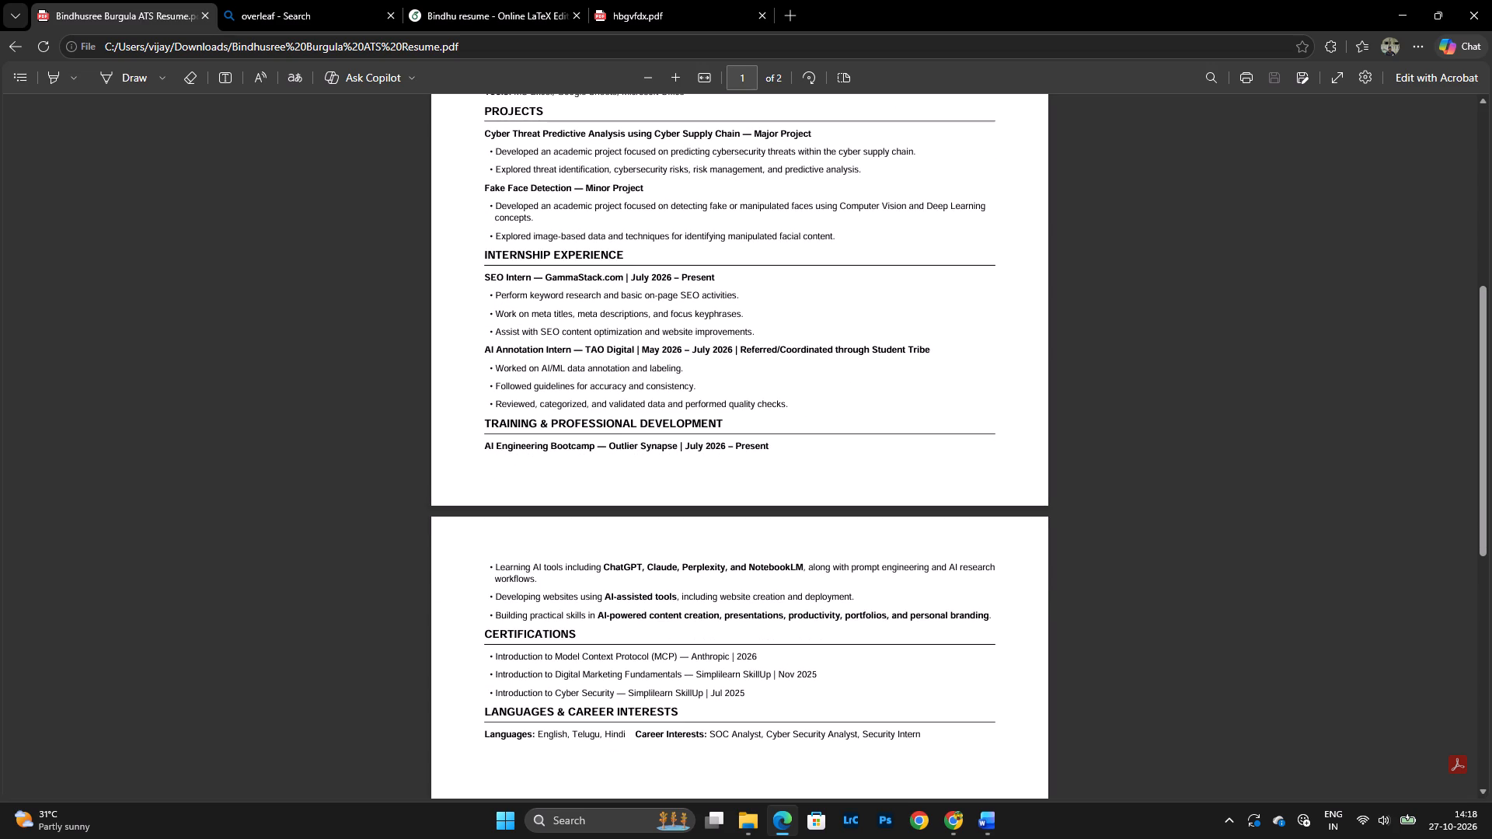
scroll(570, 487, "down", 1)
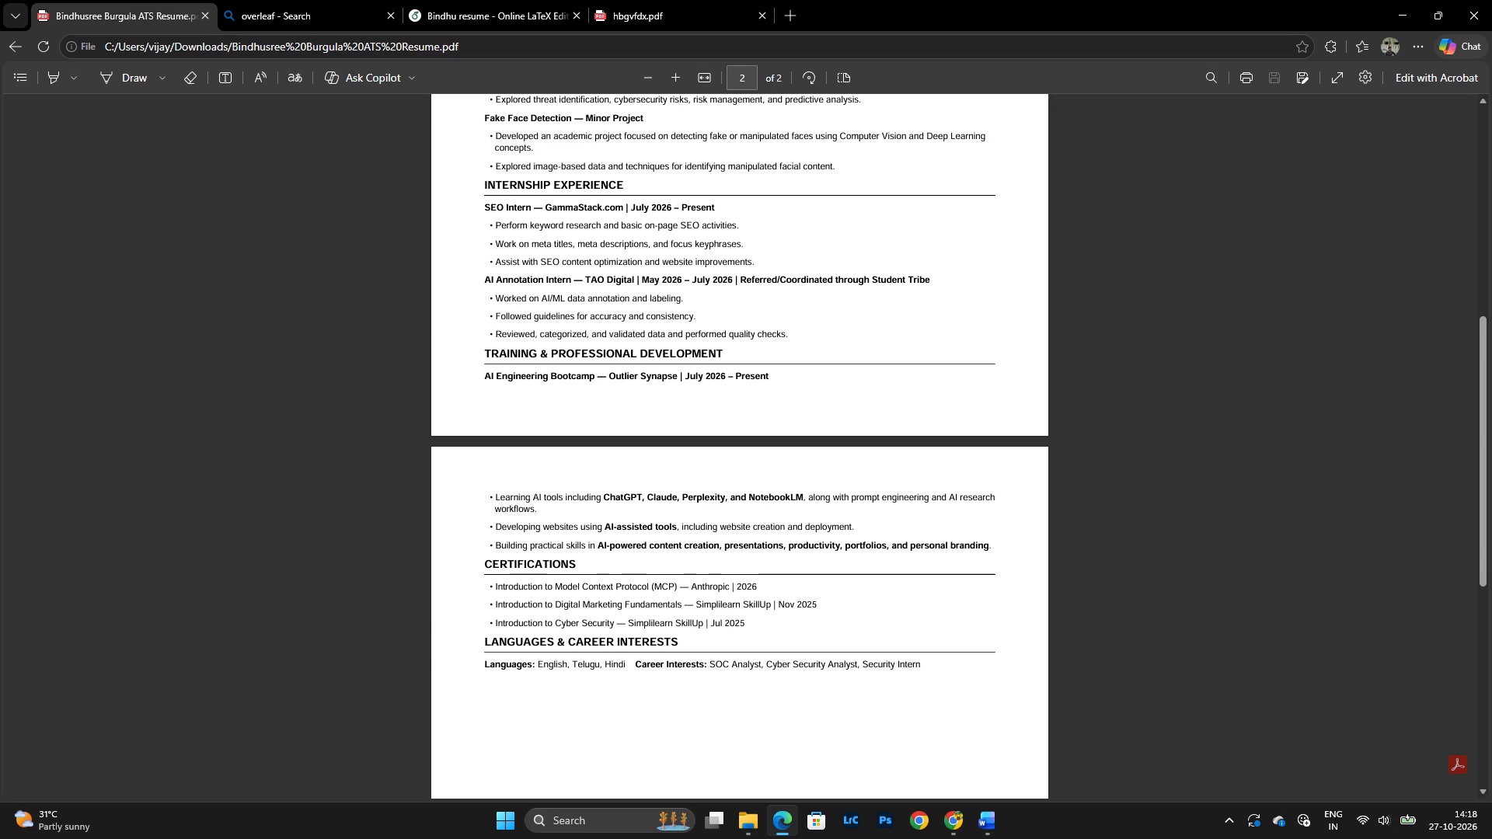
scroll(537, 366, "down", 1)
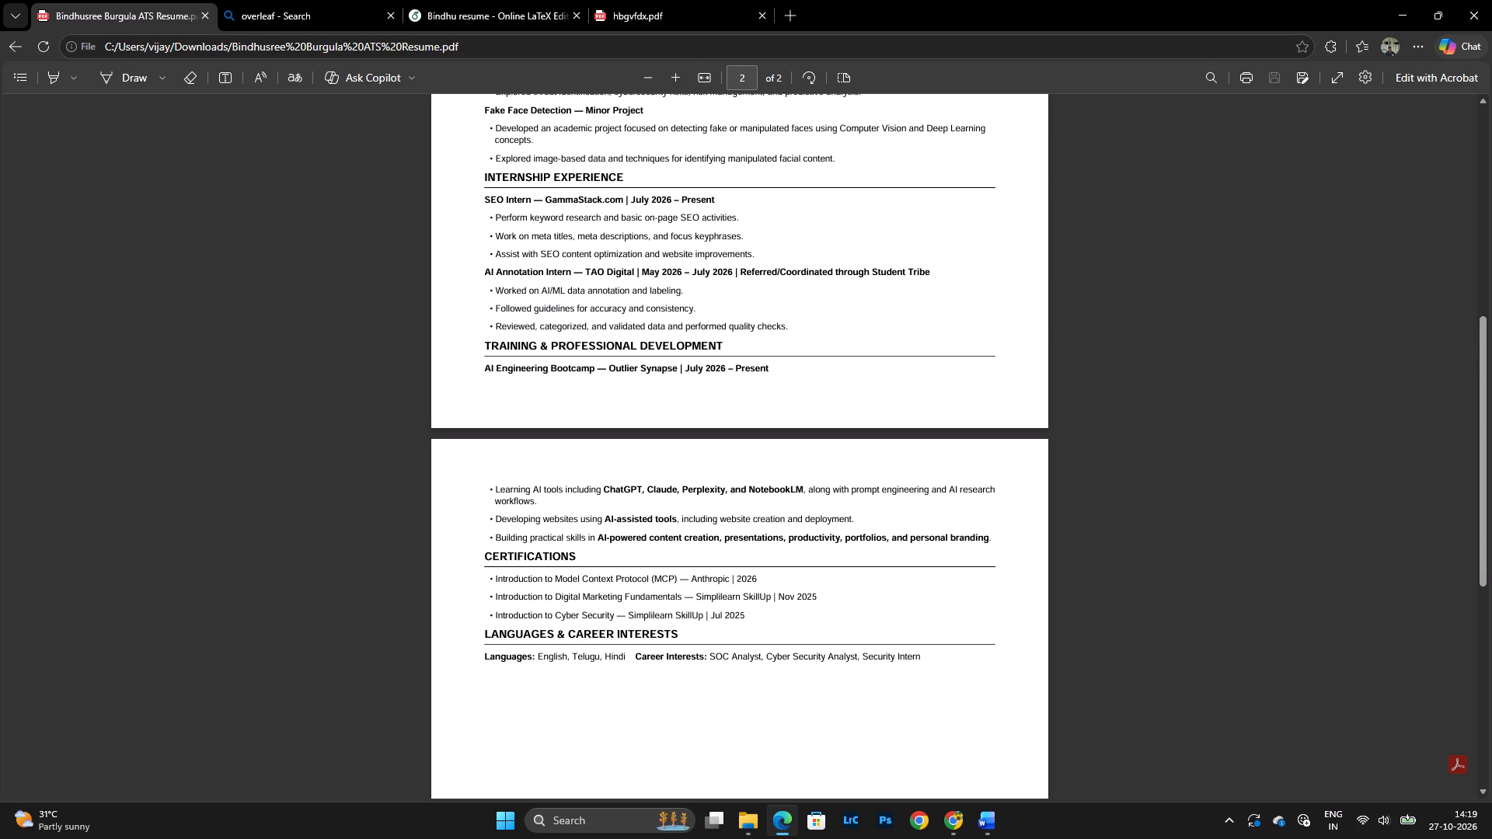
key("alt+Tab")
Compare the last sections of the Overleaf resume with the training, certification and language sections in hbgvfdx.pdf and the ATS Resume PDF.
left_click(459, 0)
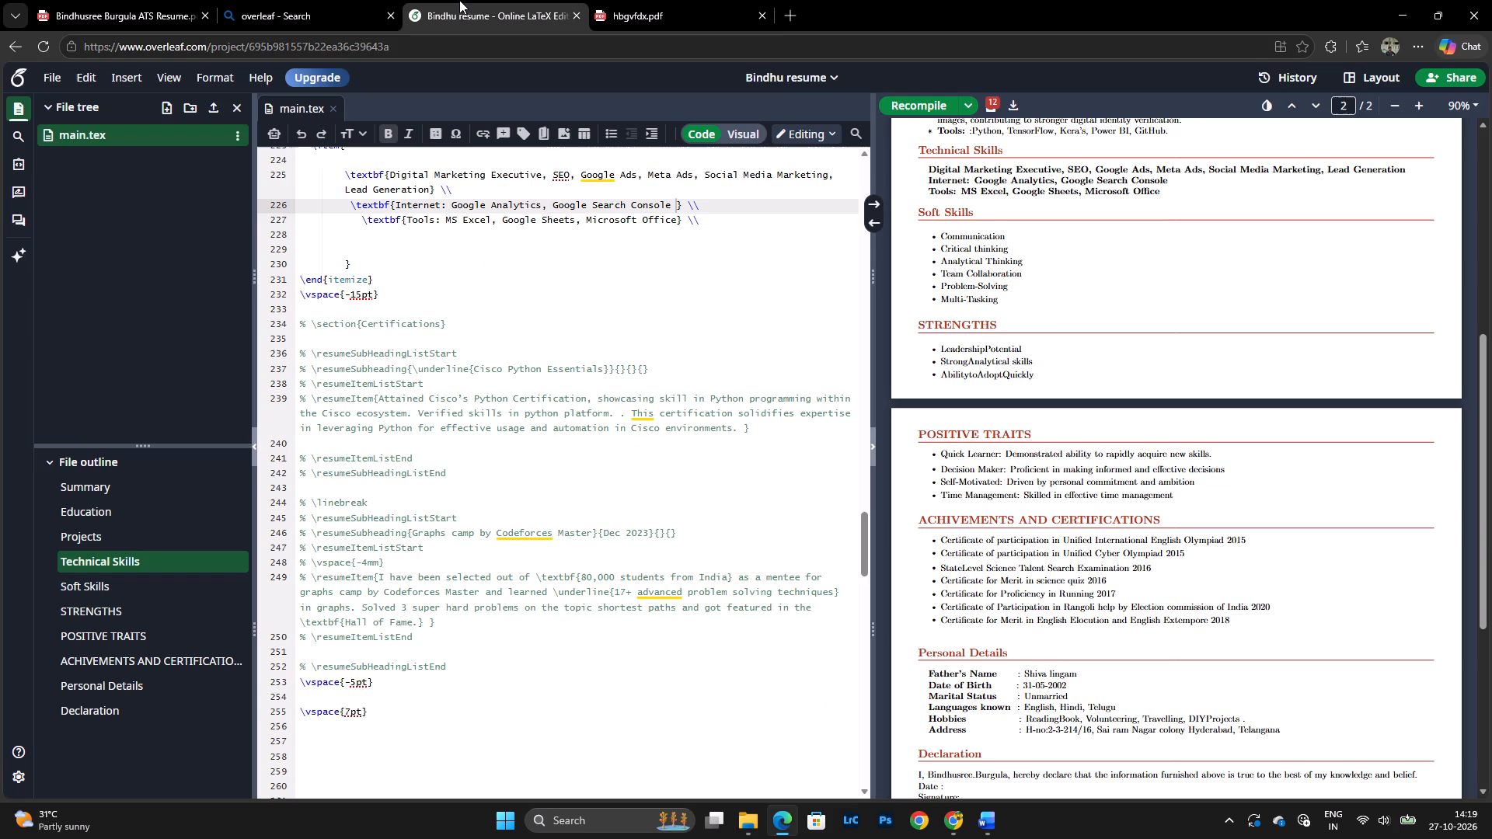
scroll(971, 416, "down", 3)
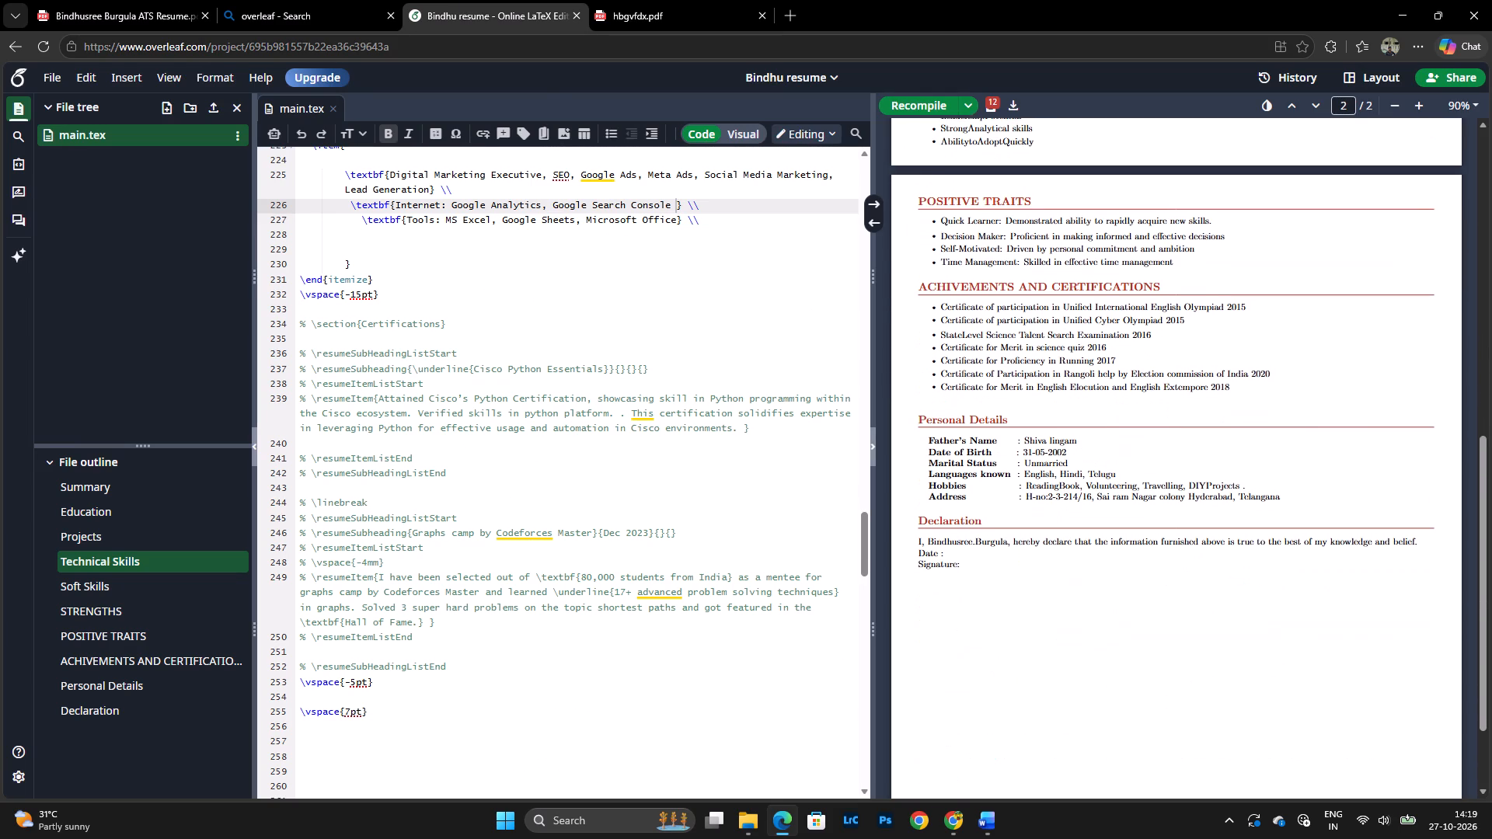
scroll(976, 257, "up", 1)
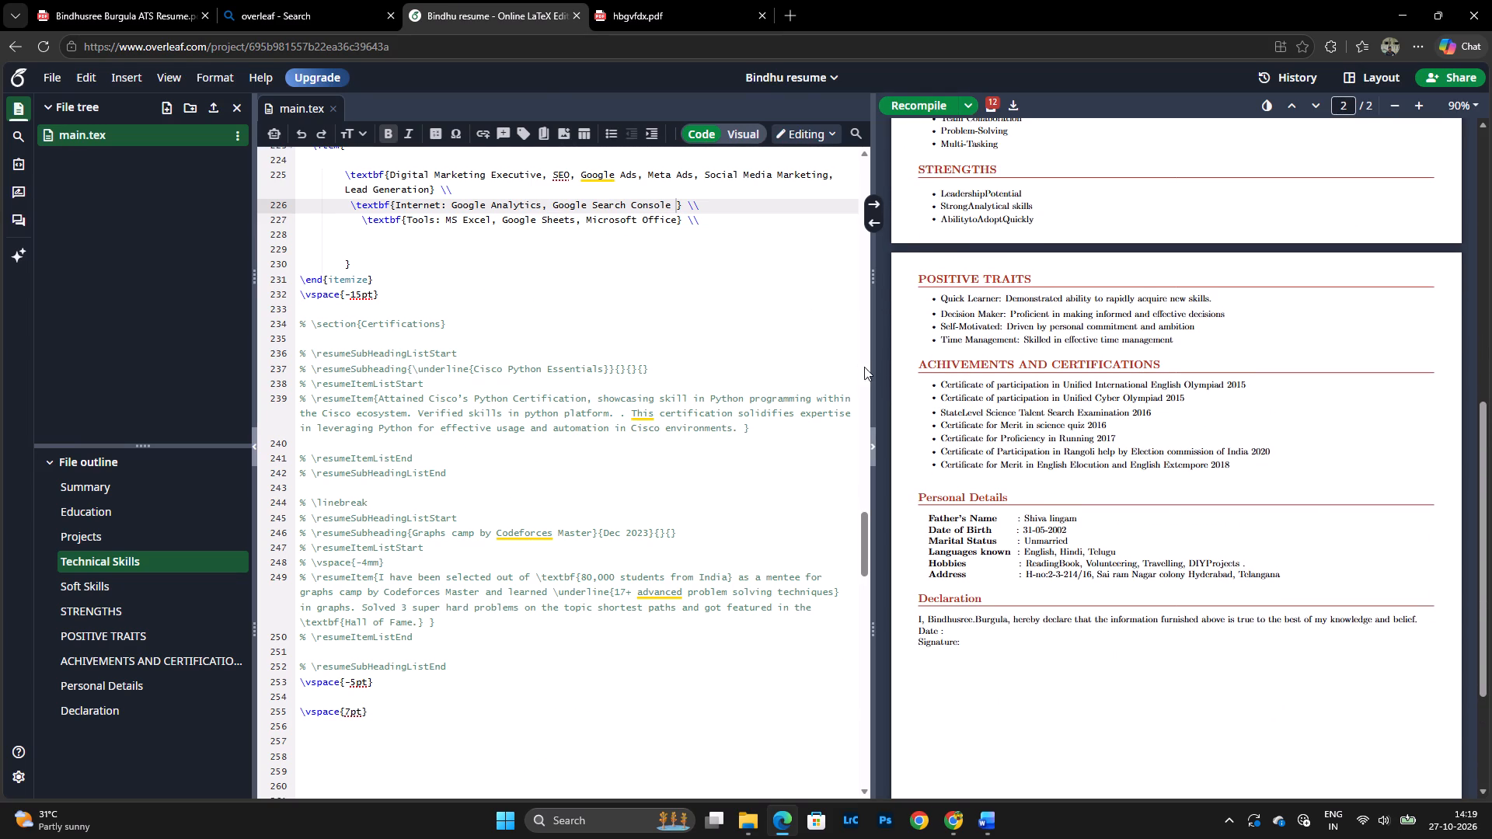
key("alt+Tab")
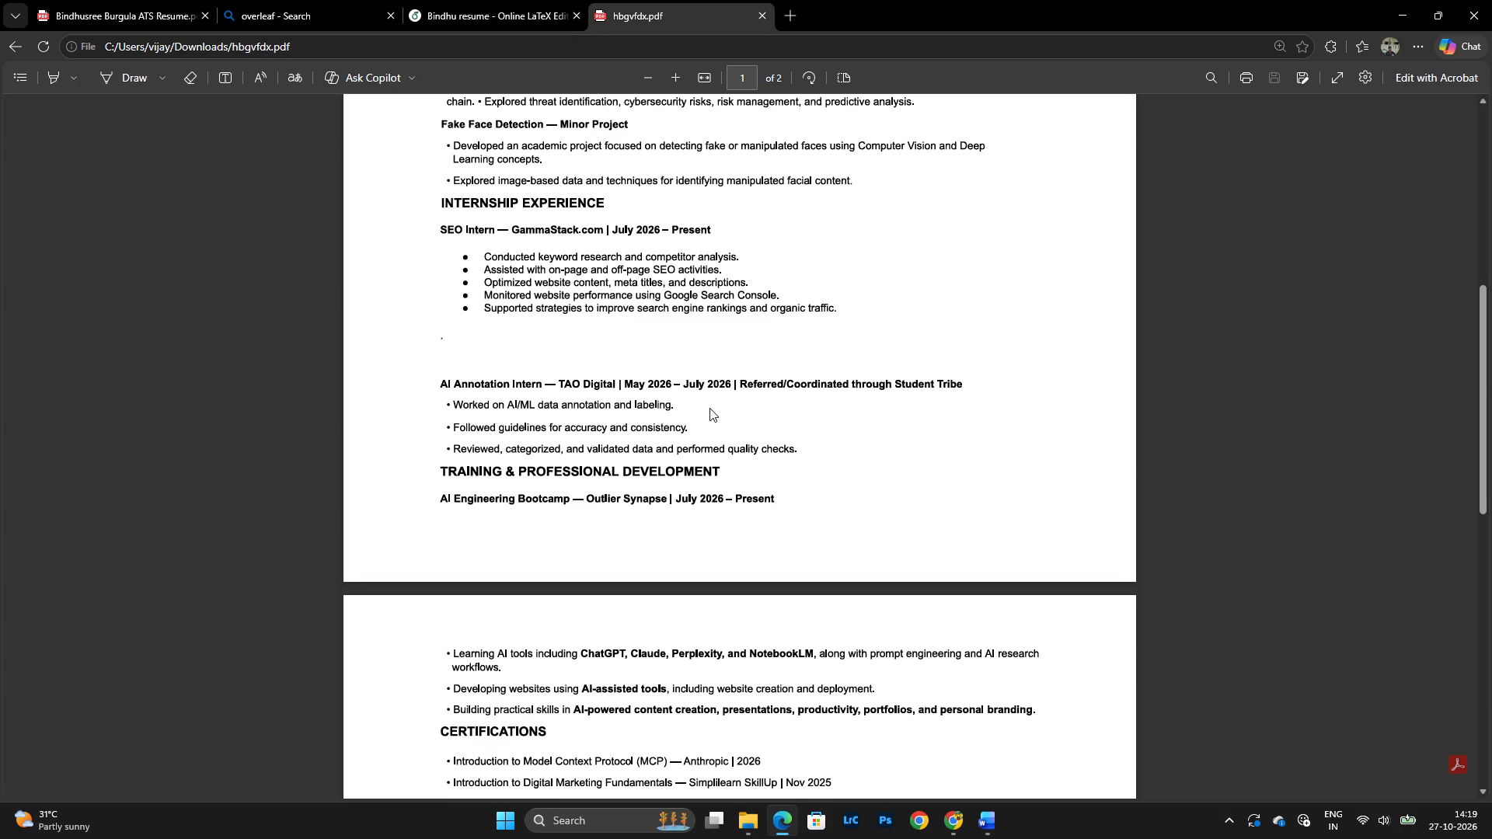
scroll(709, 408, "down", 4)
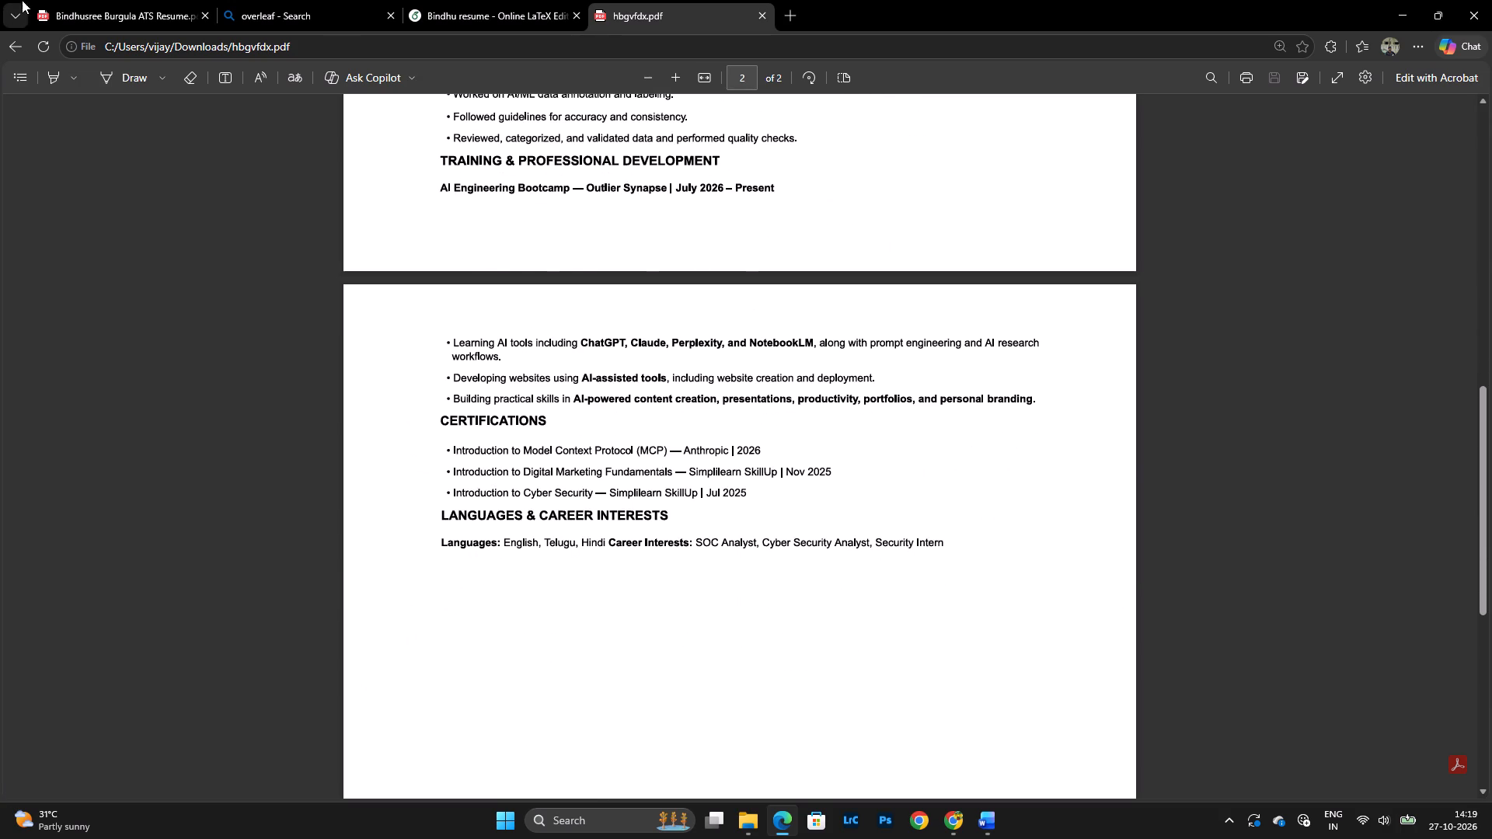
left_click(61, 0)
scroll(492, 394, "down", 1)
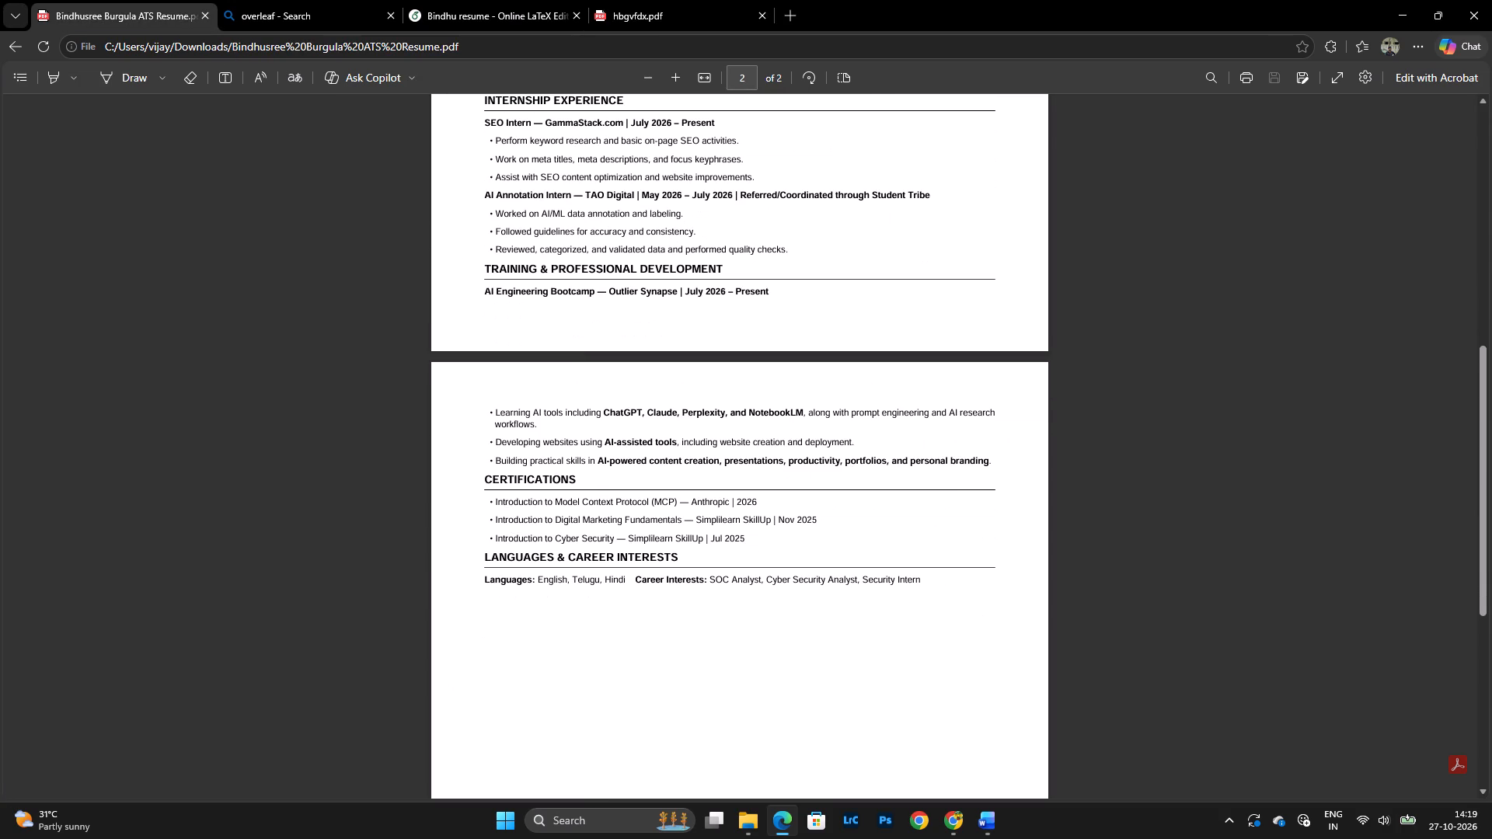
left_click(643, 361)
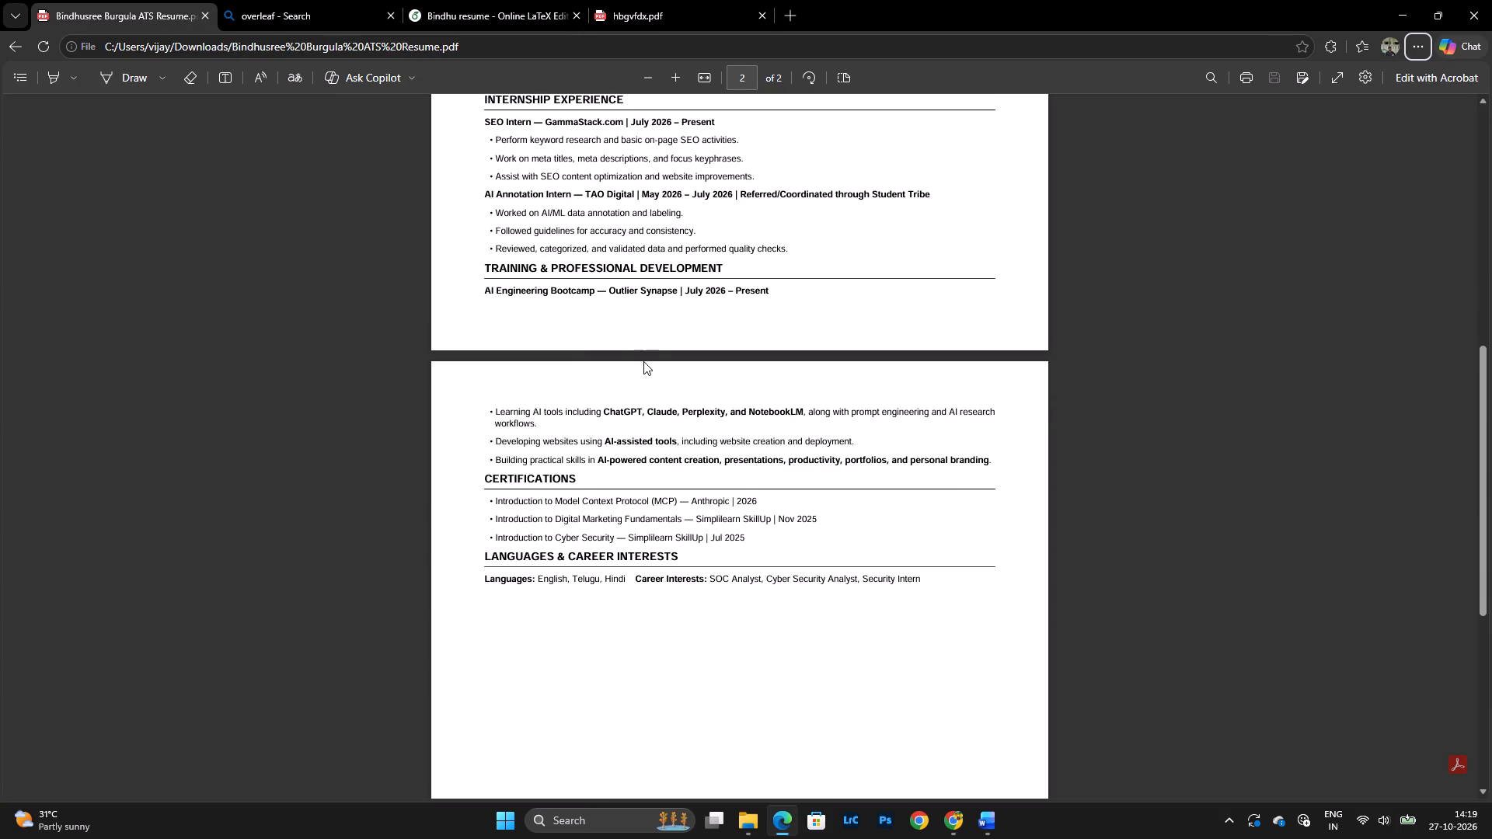
key("alt+Tab")
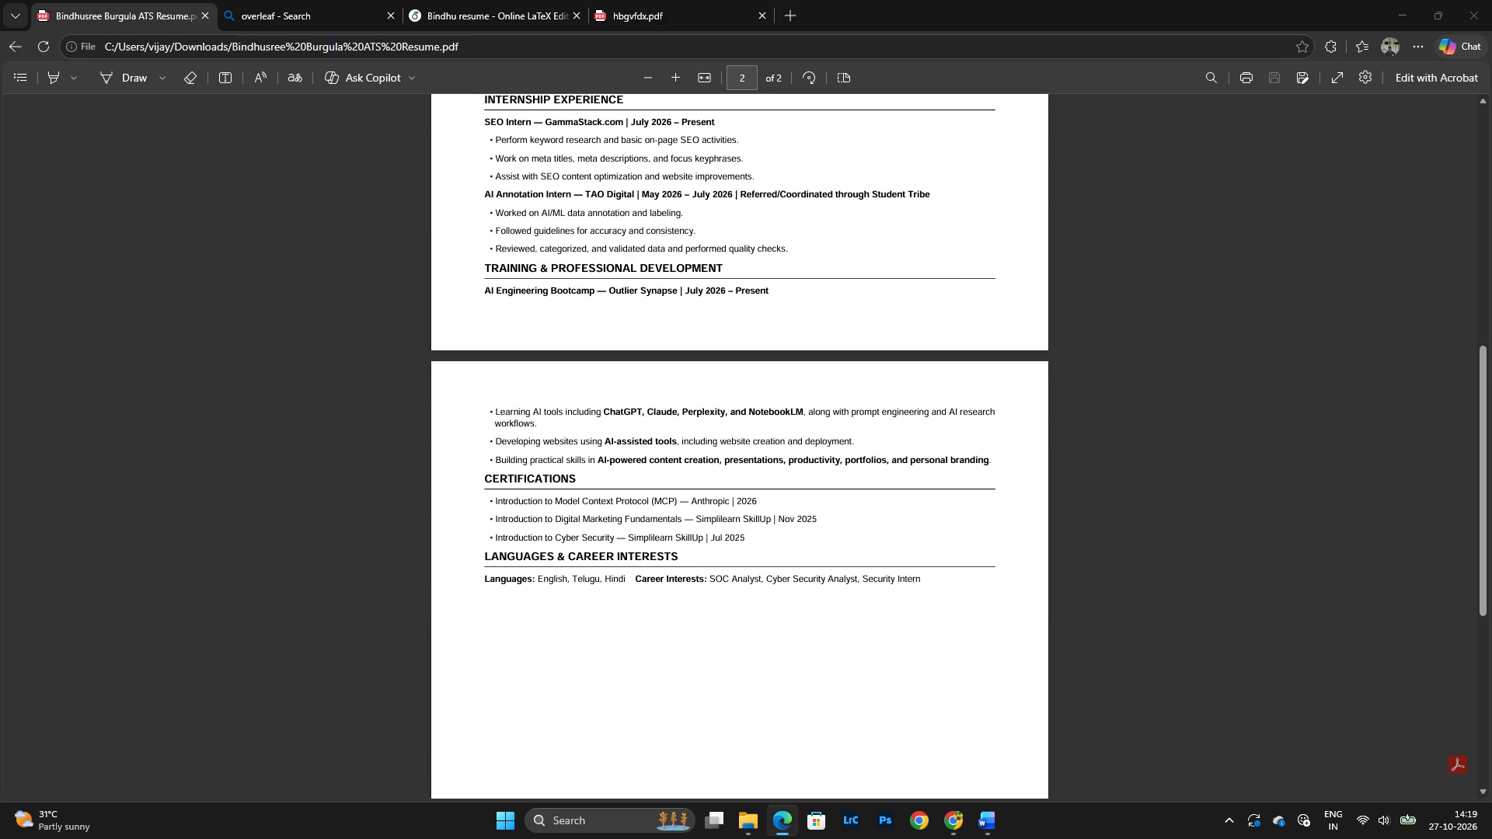
key("alt+Tab")
left_click(472, 0)
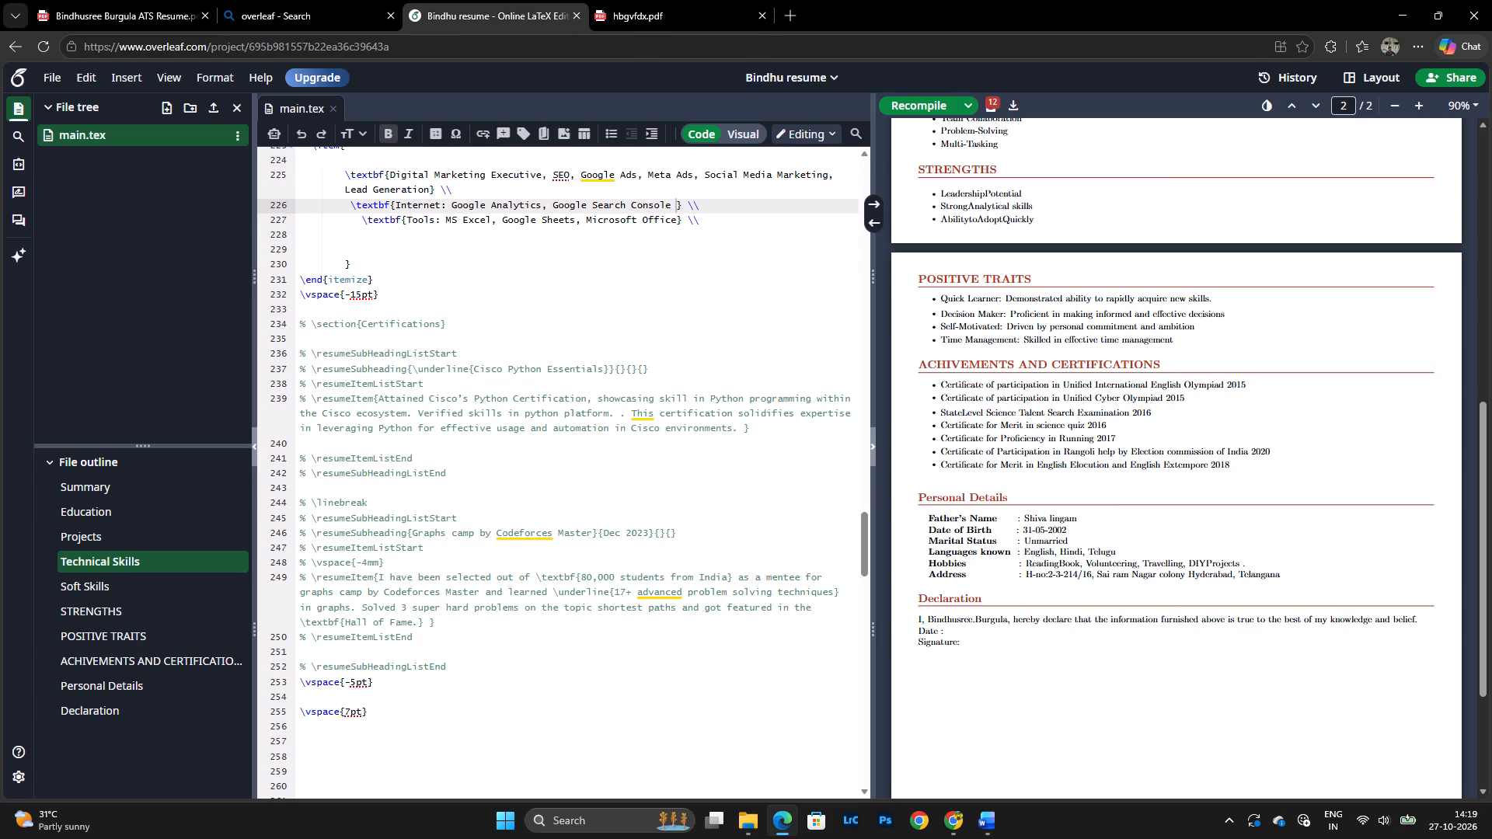
left_click(1034, 430)
scroll(1037, 450, "down", 2)
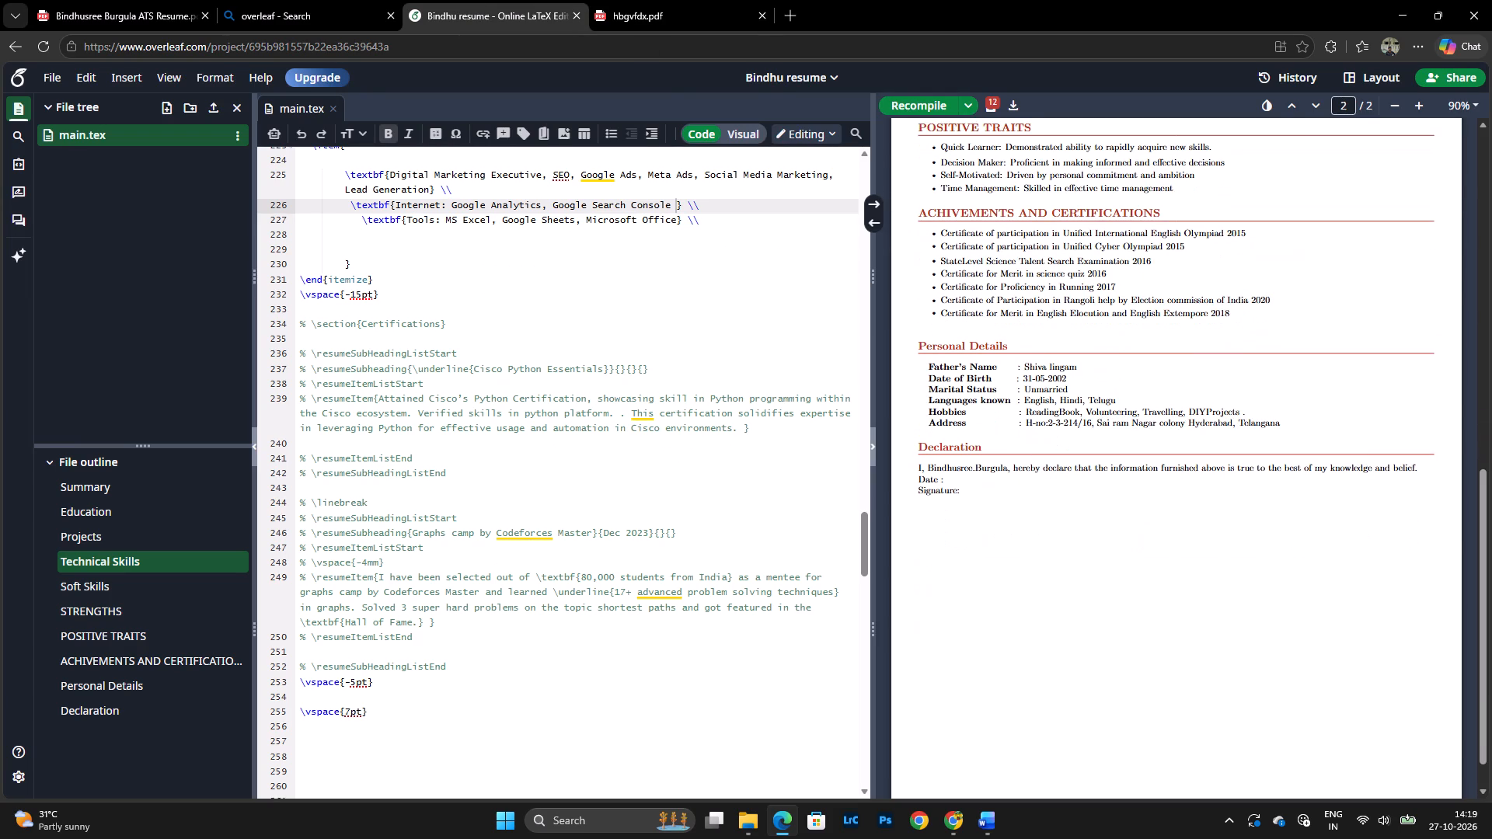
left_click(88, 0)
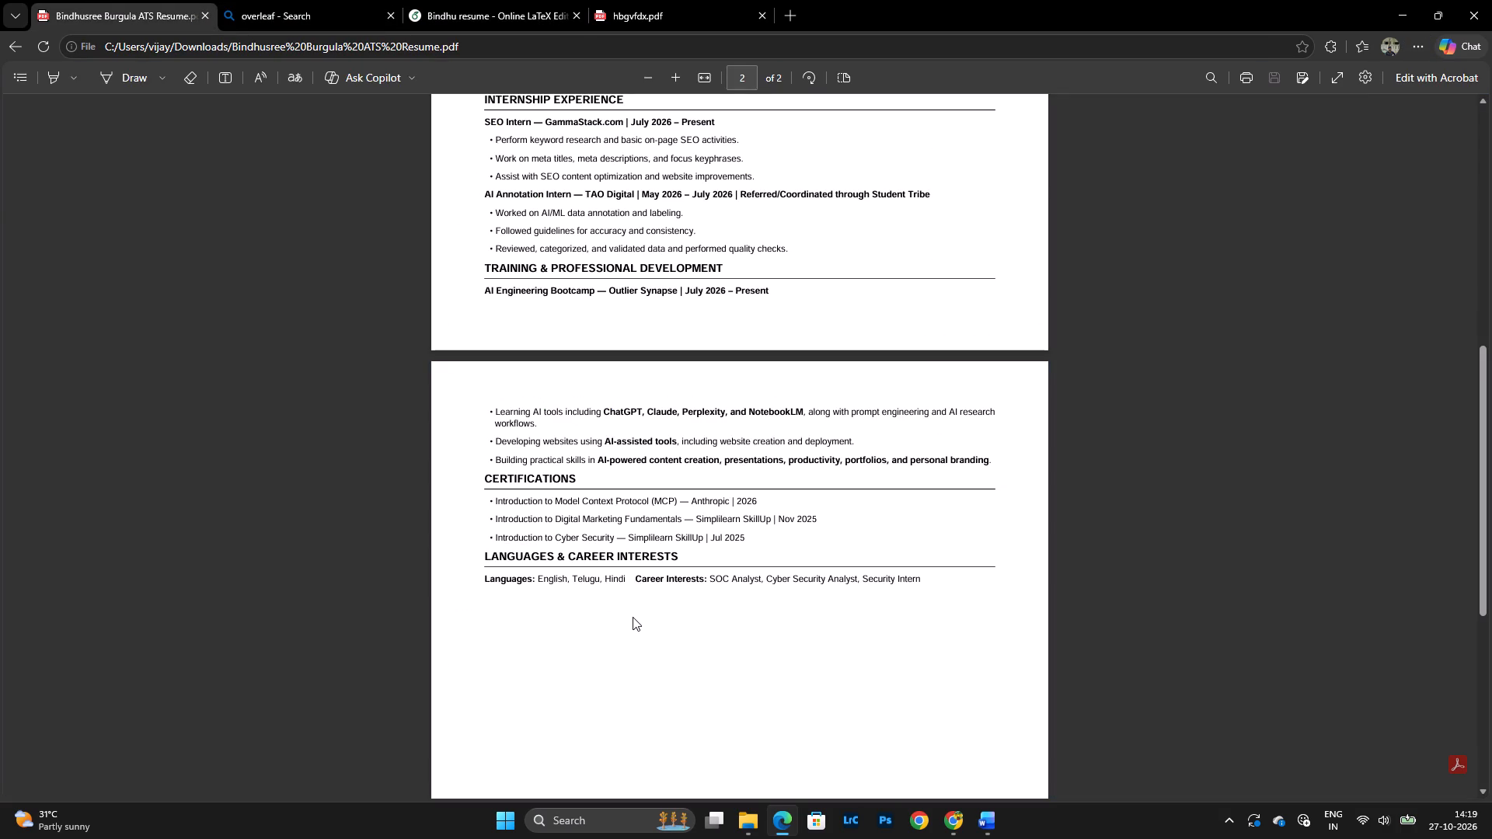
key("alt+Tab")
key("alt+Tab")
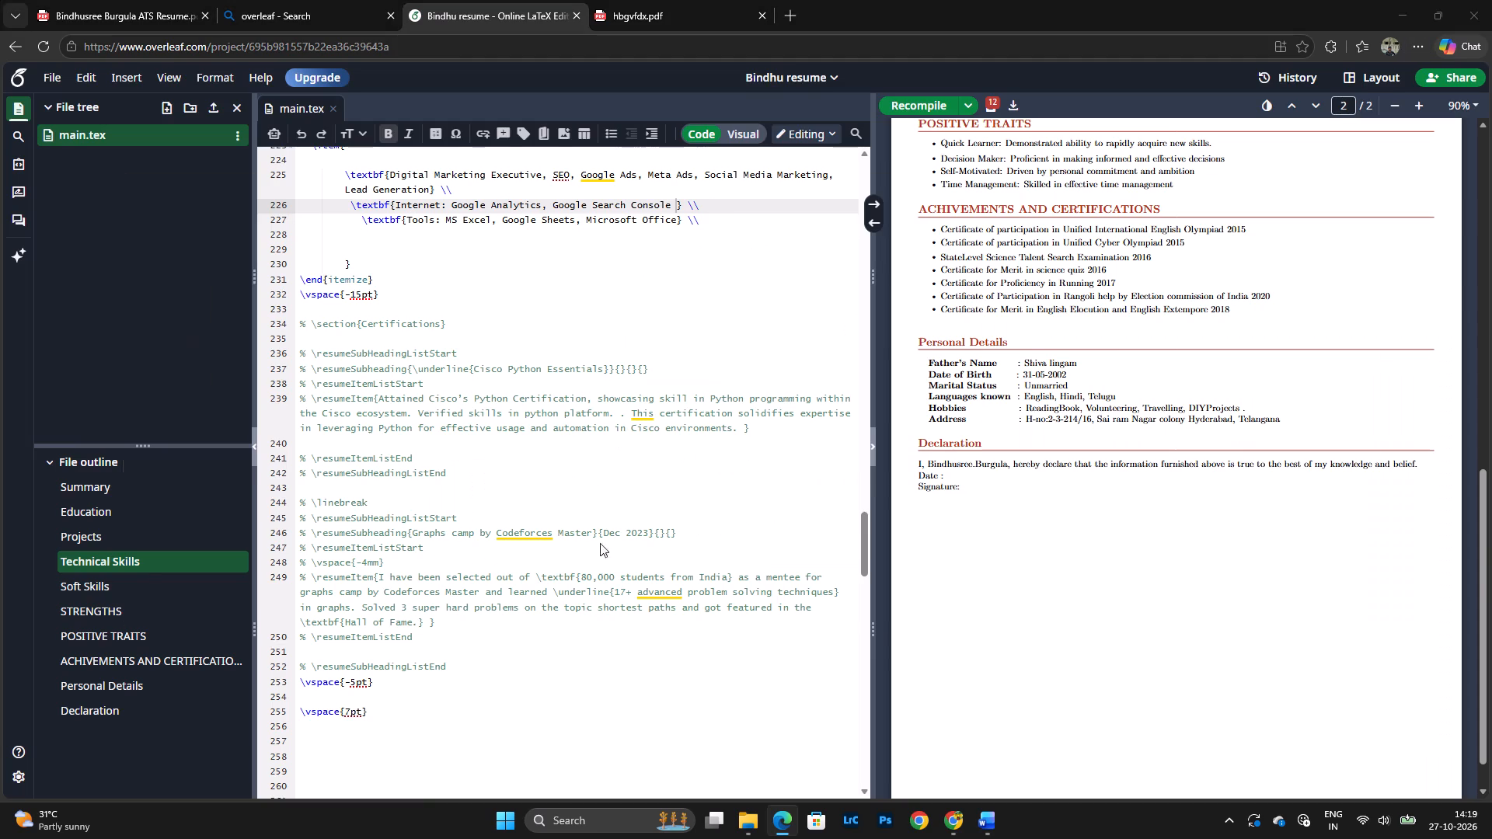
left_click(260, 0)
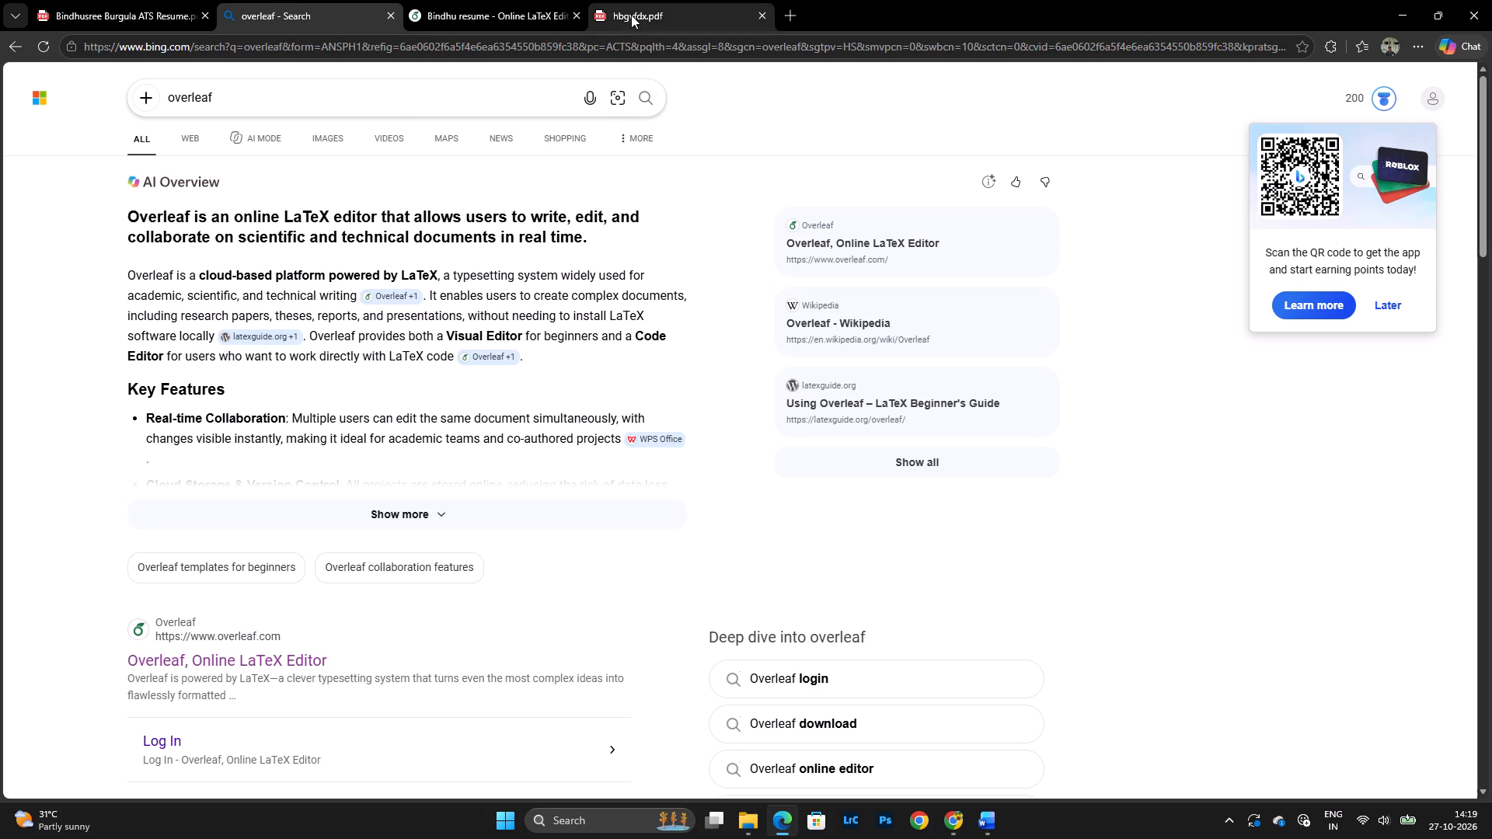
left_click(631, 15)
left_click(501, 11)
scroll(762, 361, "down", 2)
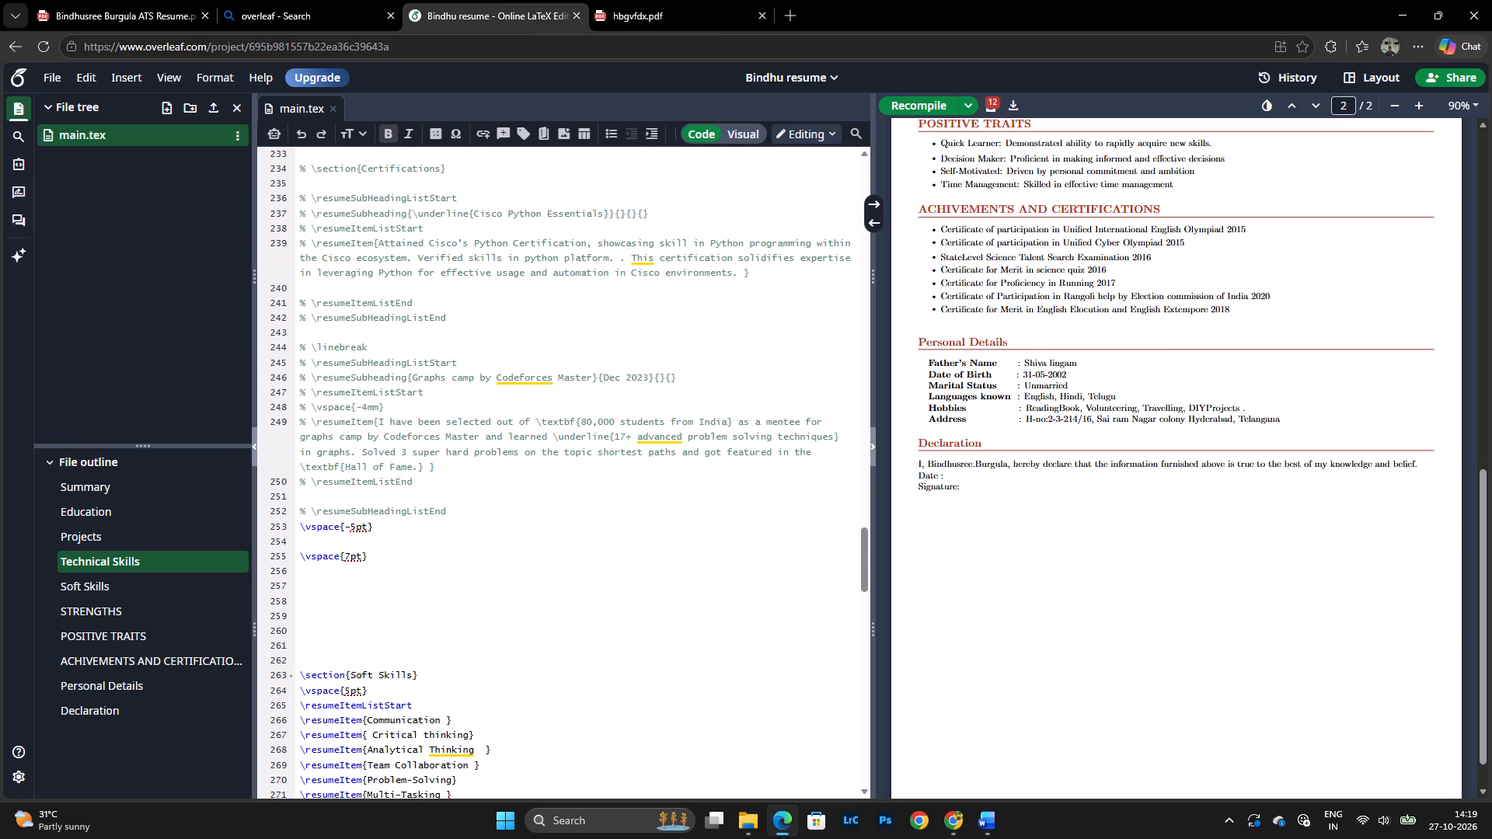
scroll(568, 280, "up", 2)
Copy the heading "INTERNSHIP EXPERIENCE" from the ATS Resume PDF.
left_click(152, 0)
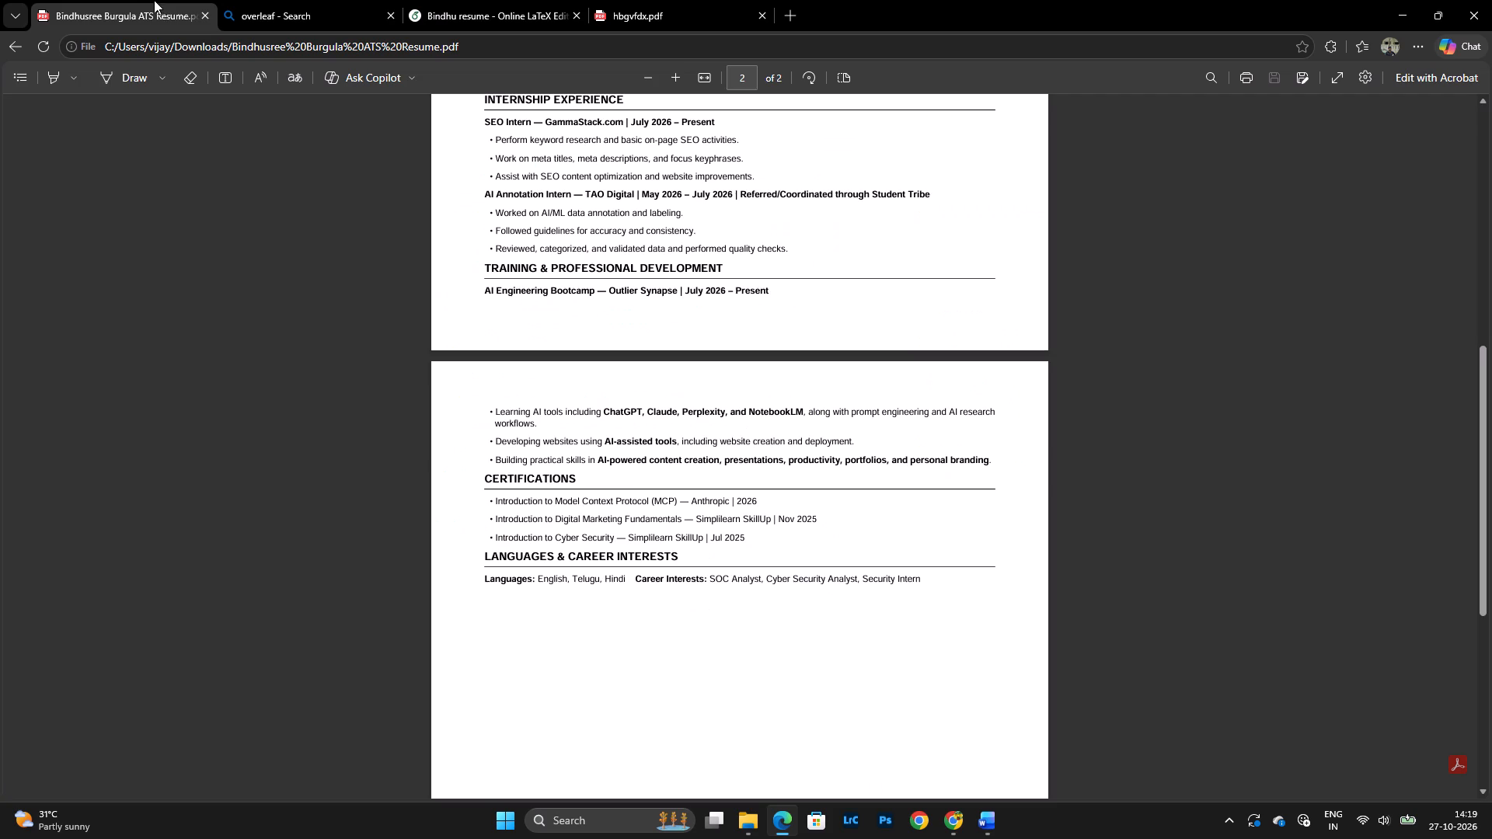
scroll(550, 221, "up", 4)
scroll(552, 223, "down", 2)
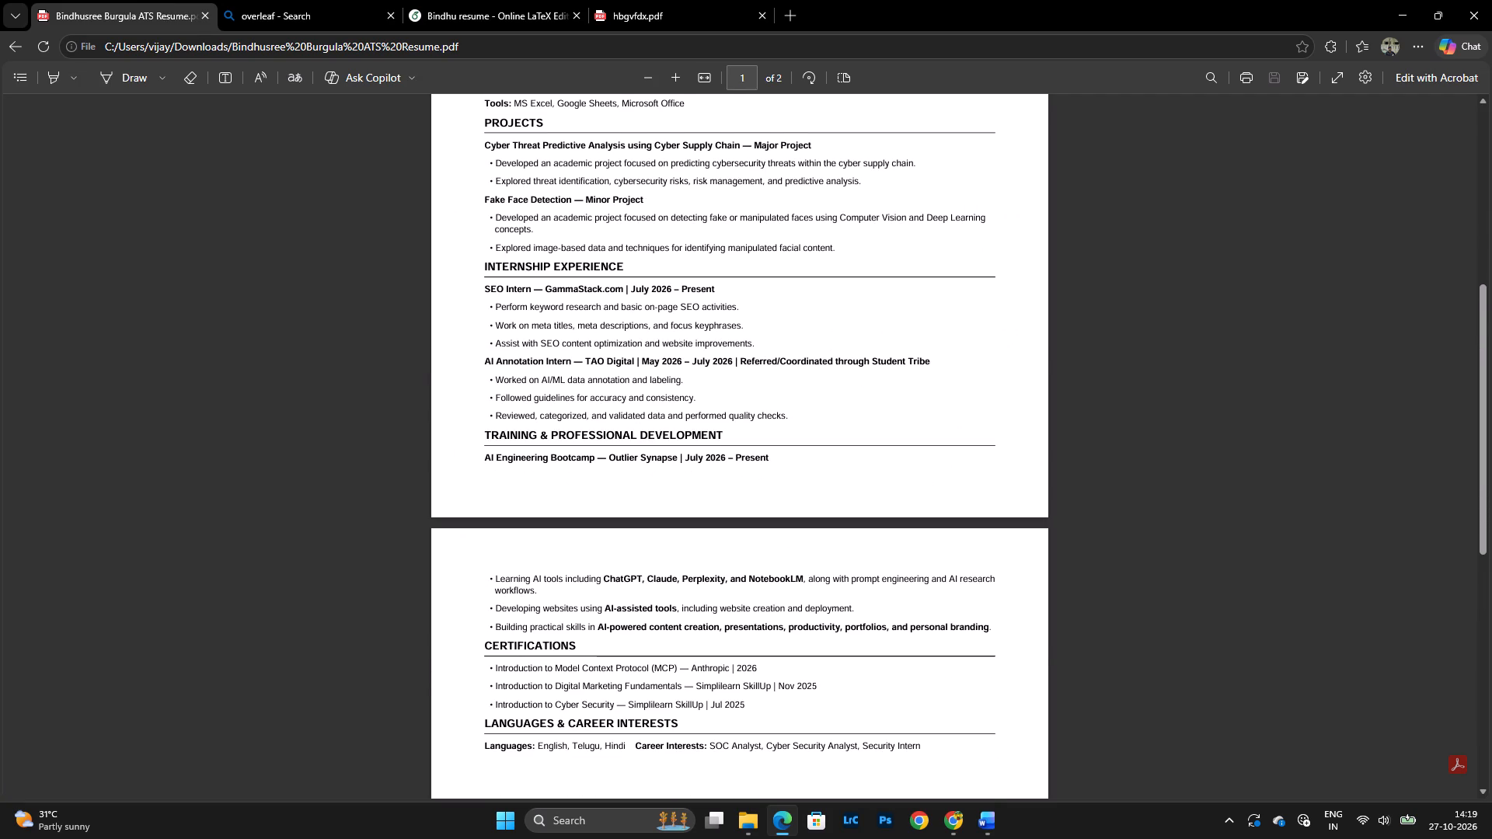
left_click_drag(622, 256, 475, 254)
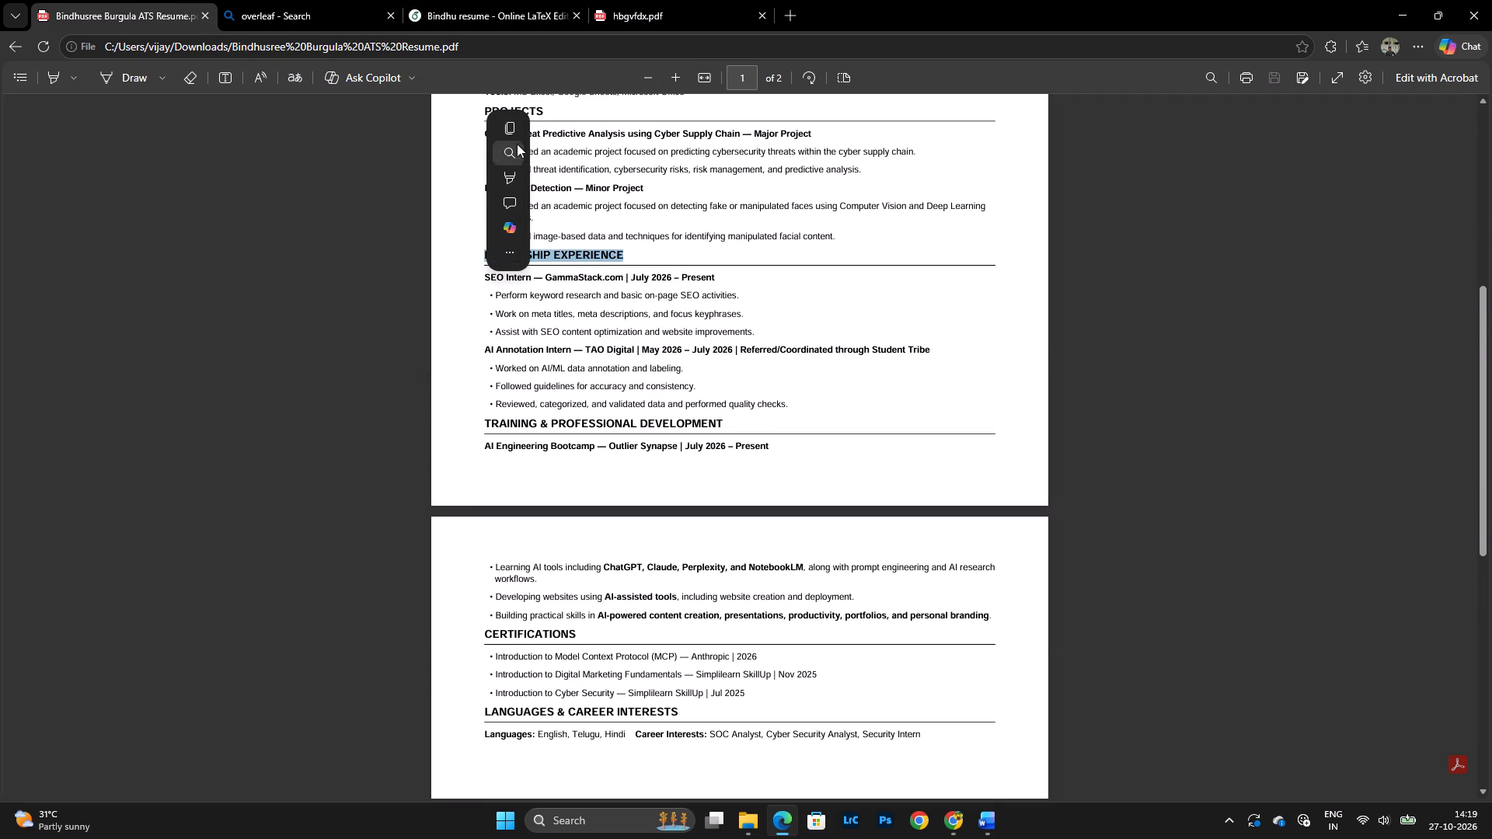
left_click(515, 129)
In main.tex of the Overleaf resume, replace the section title "Soft Skills" with the copied "INTERNSHIP EXPERIENCE".
left_click(548, 1)
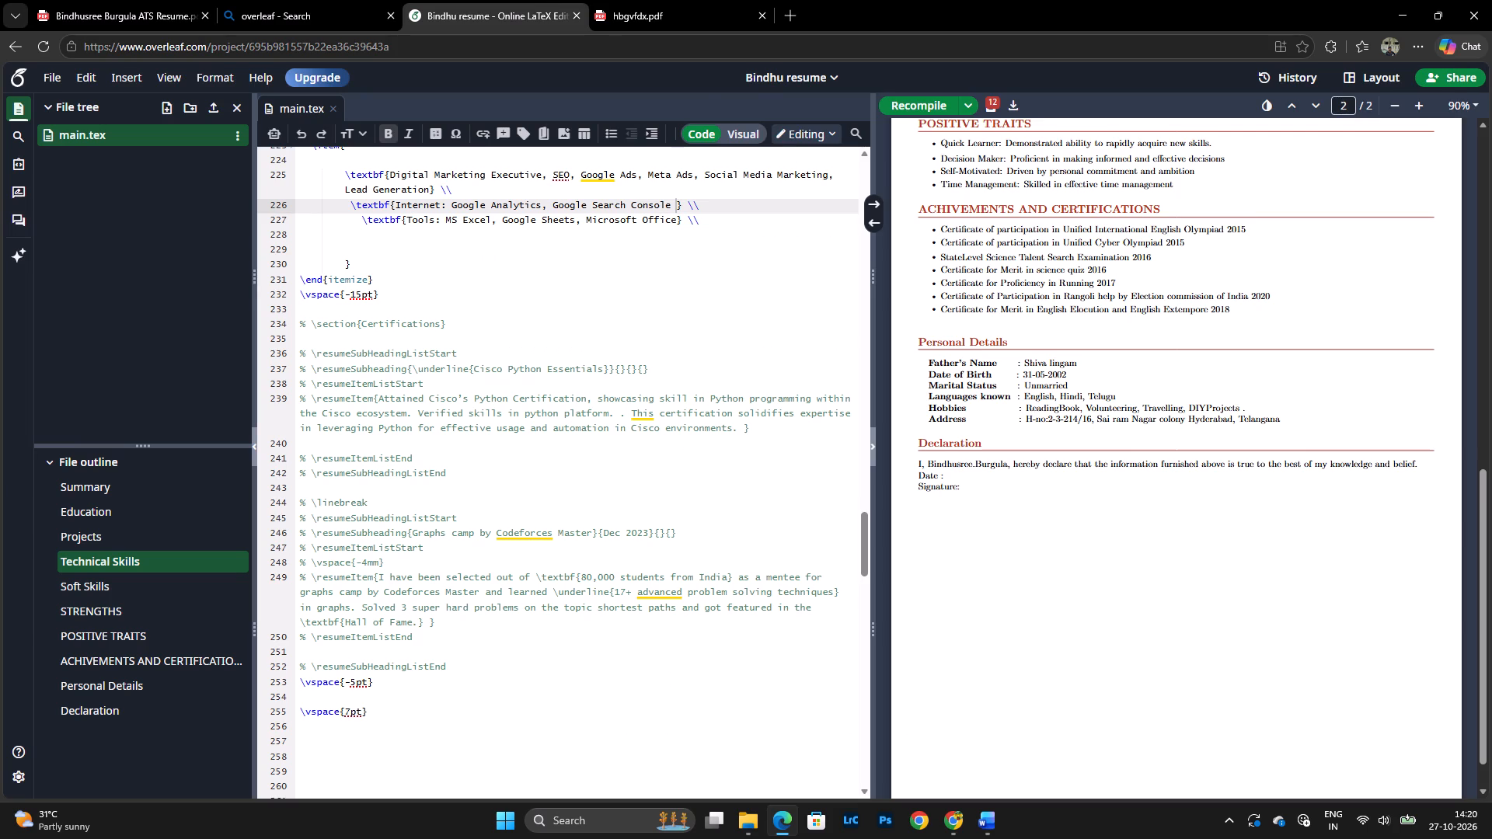
scroll(1041, 308, "up", 6)
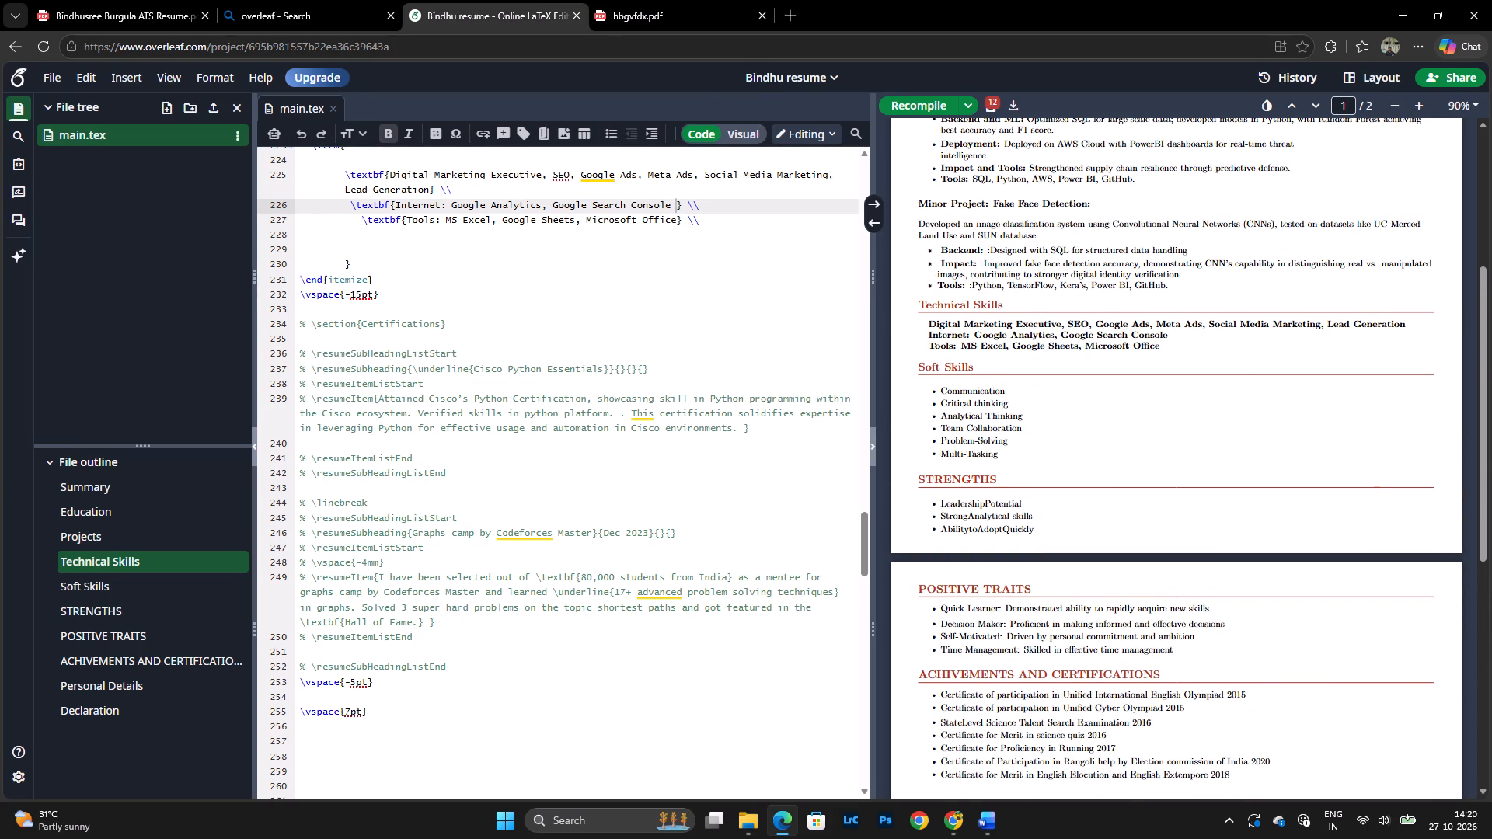
scroll(958, 444, "down", 1)
scroll(638, 488, "down", 2)
scroll(397, 511, "down", 2)
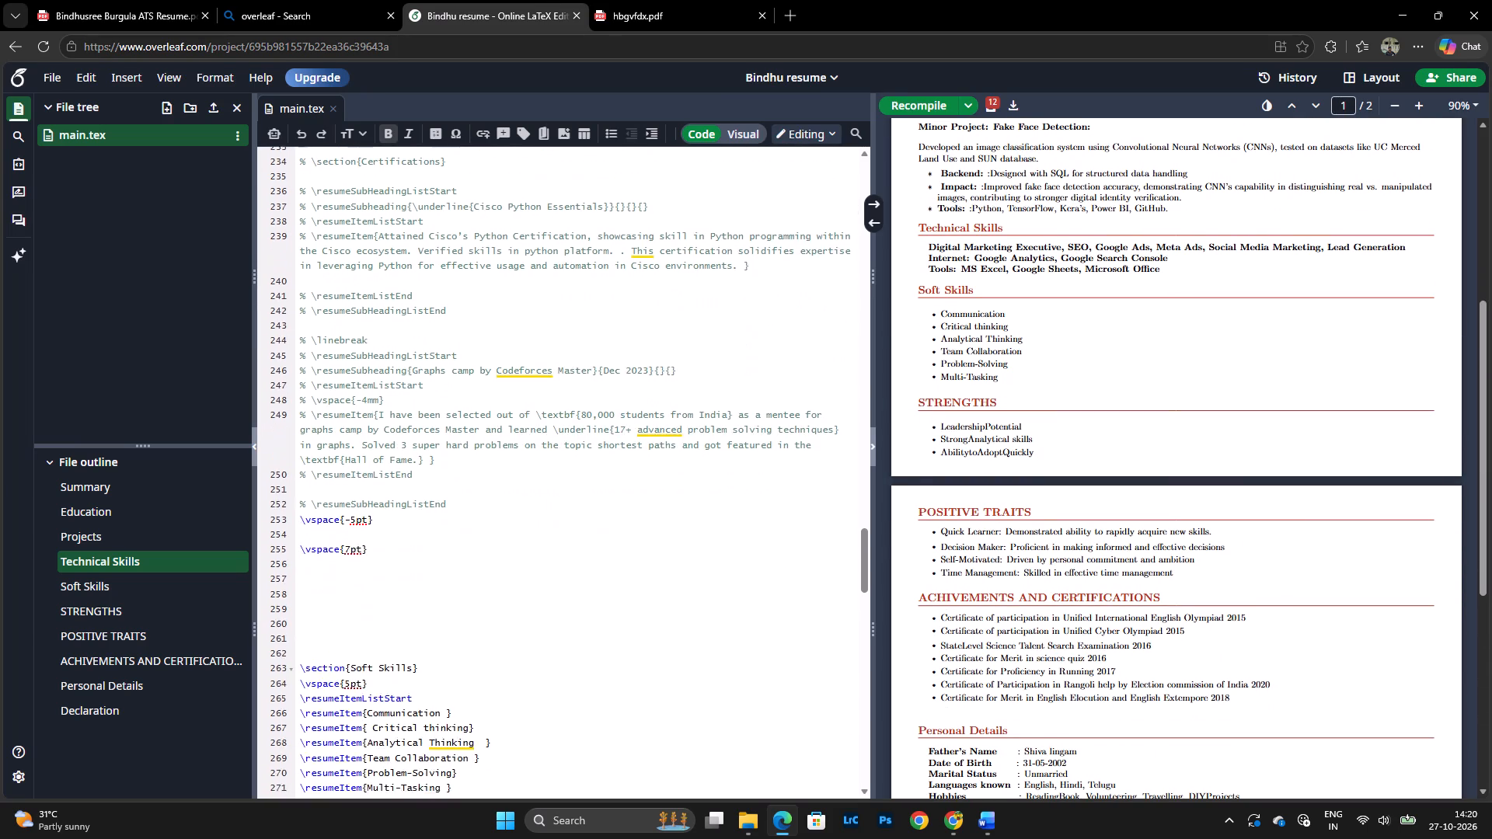
left_click_drag(413, 520, 411, 520)
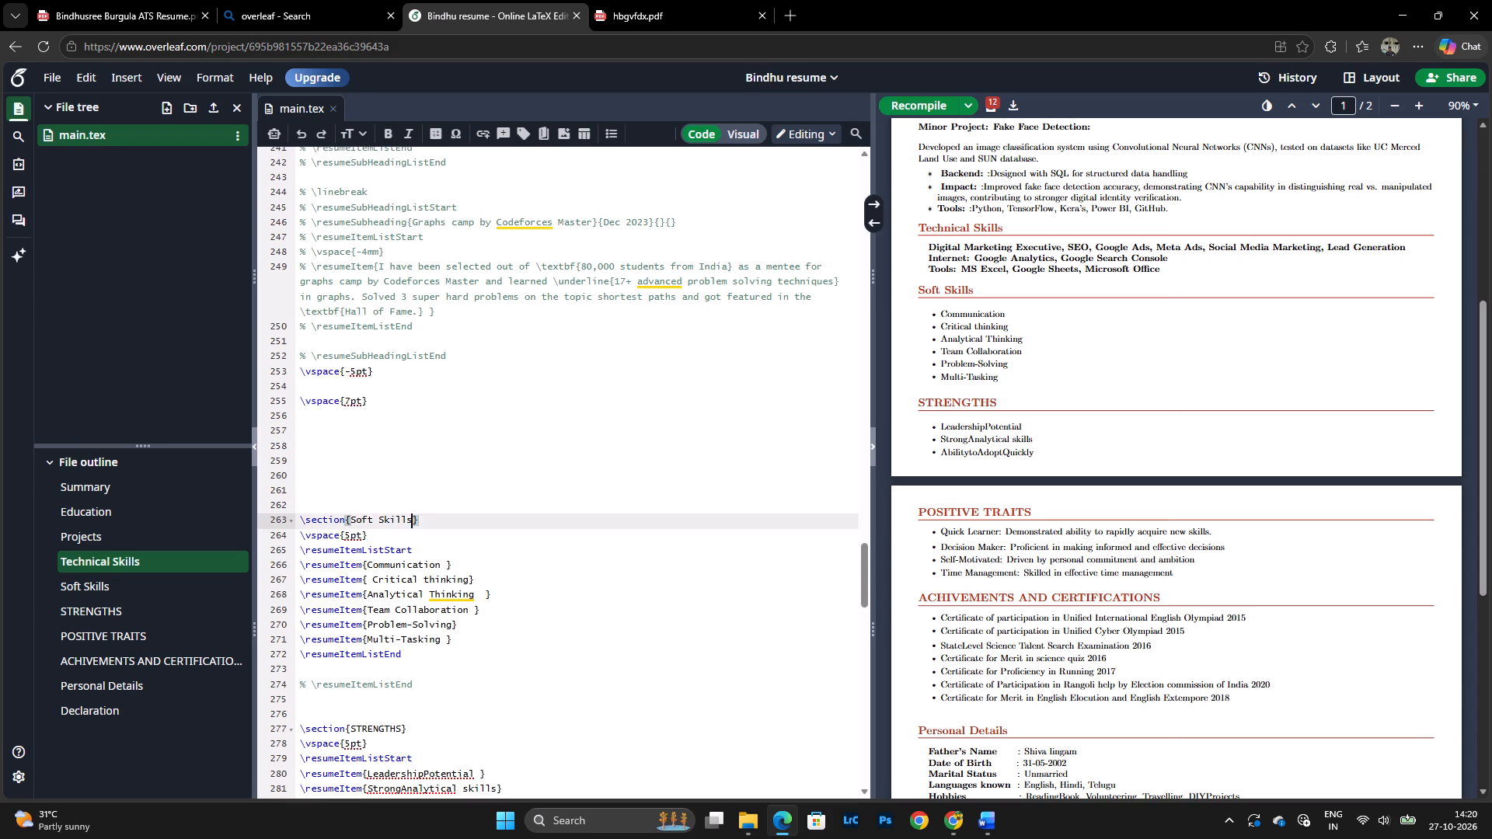
left_click_drag(411, 520, 347, 520)
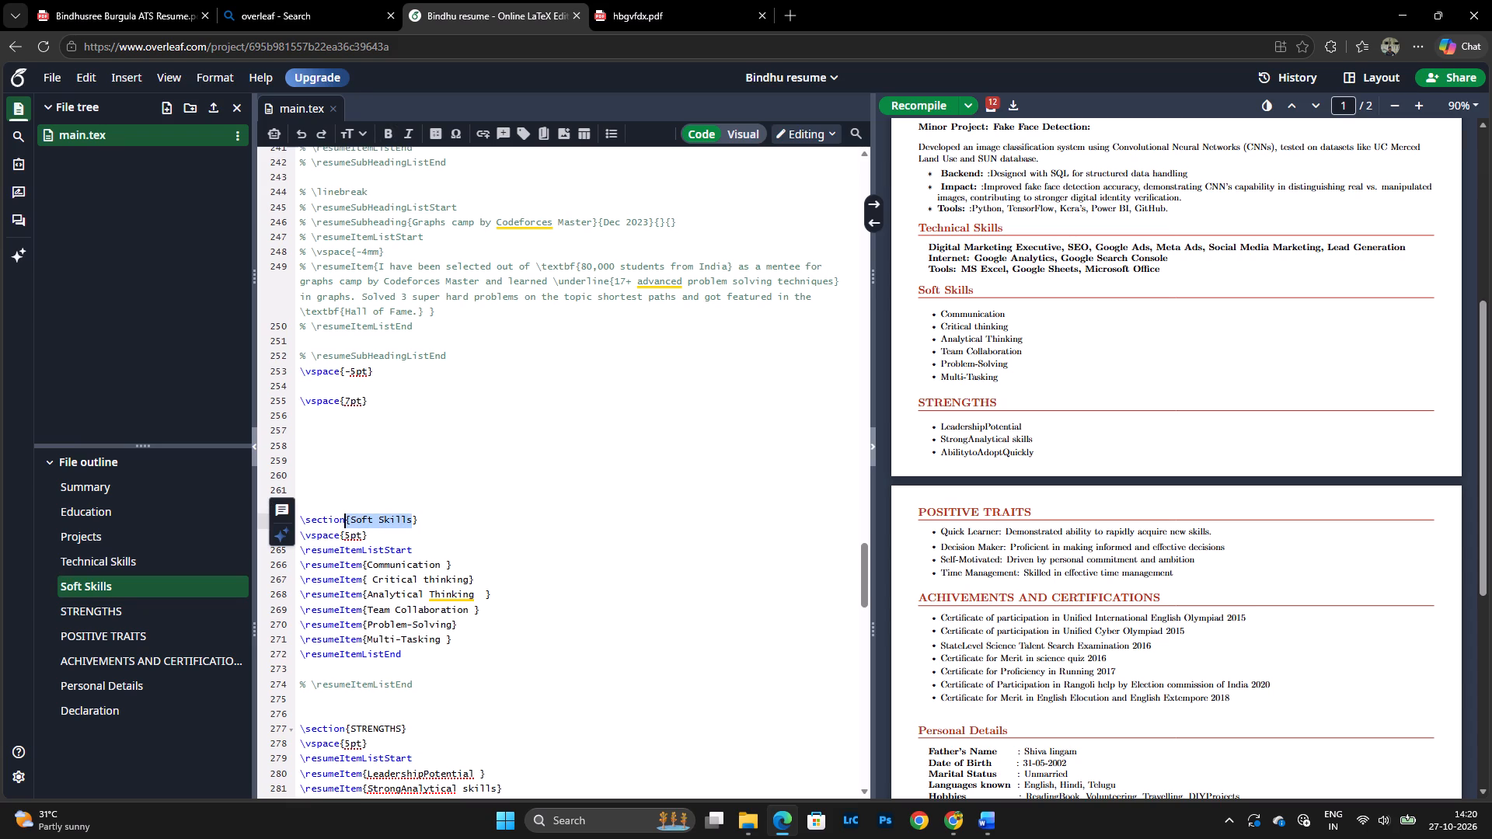
left_click(366, 524)
left_click_drag(350, 520, 388, 520)
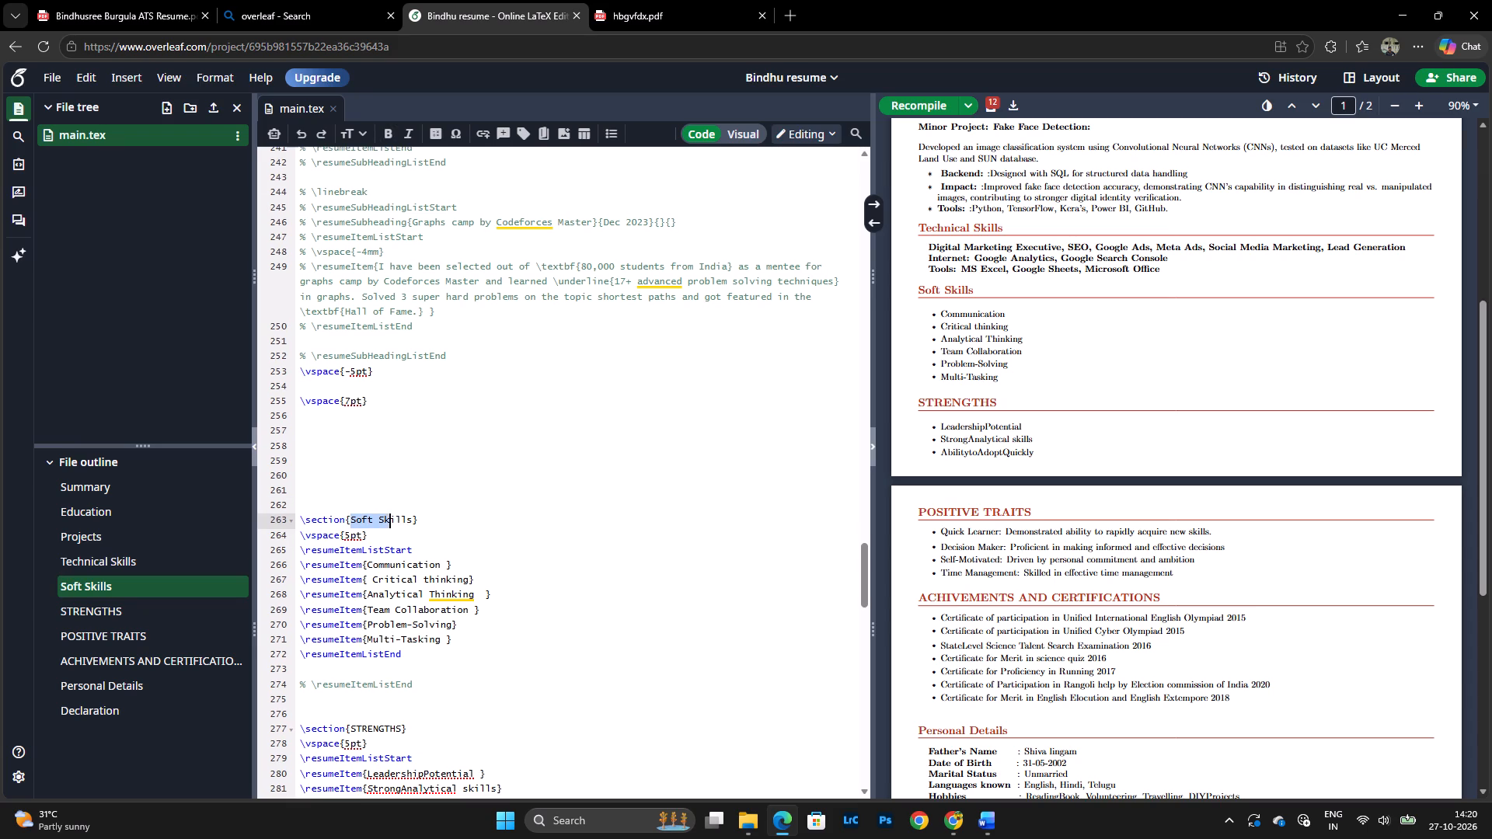
left_click_drag(388, 520, 412, 520)
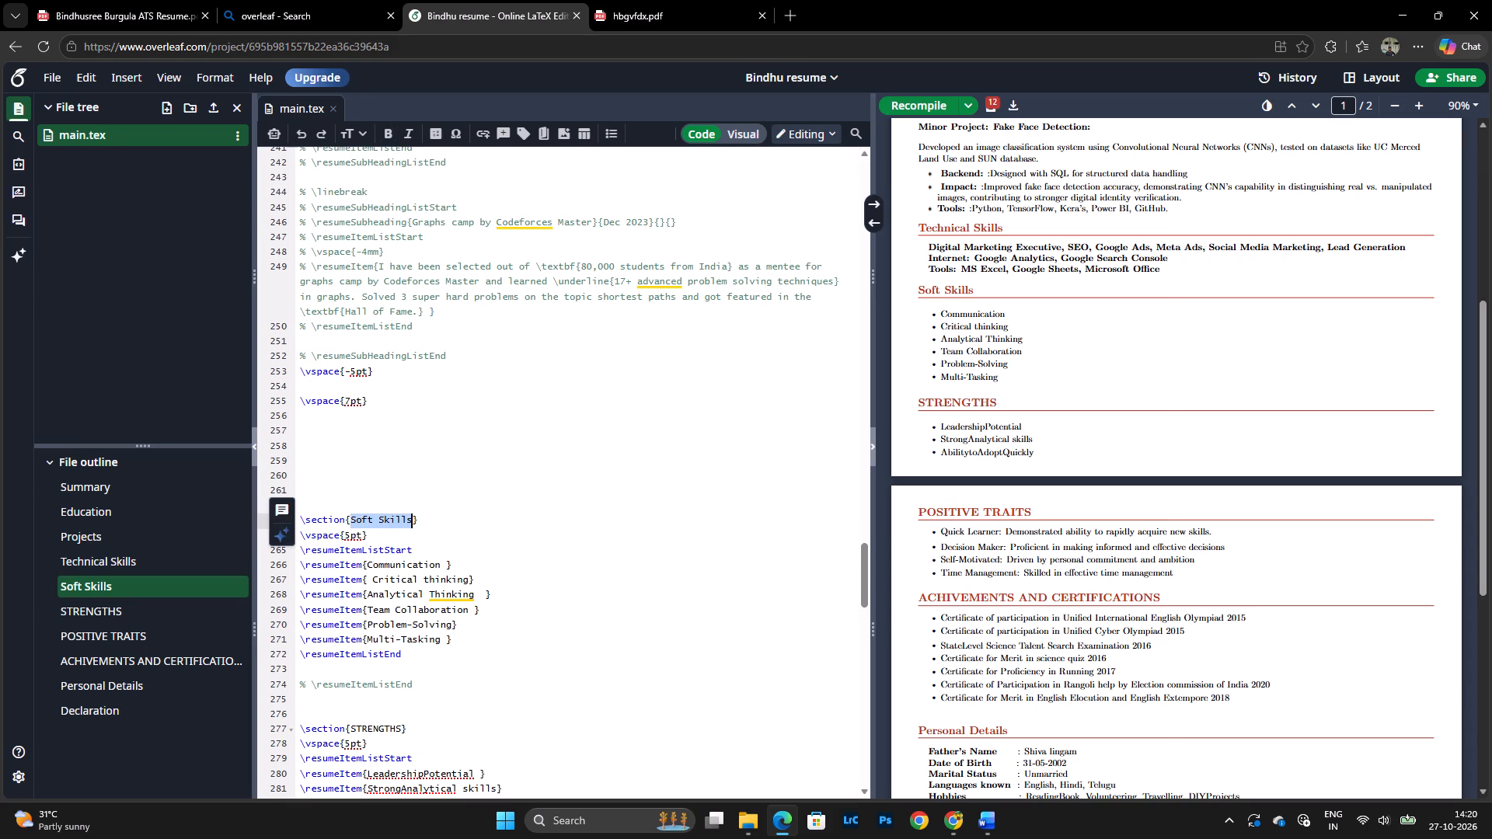
key("ctrl+v")
left_click(603, 555)
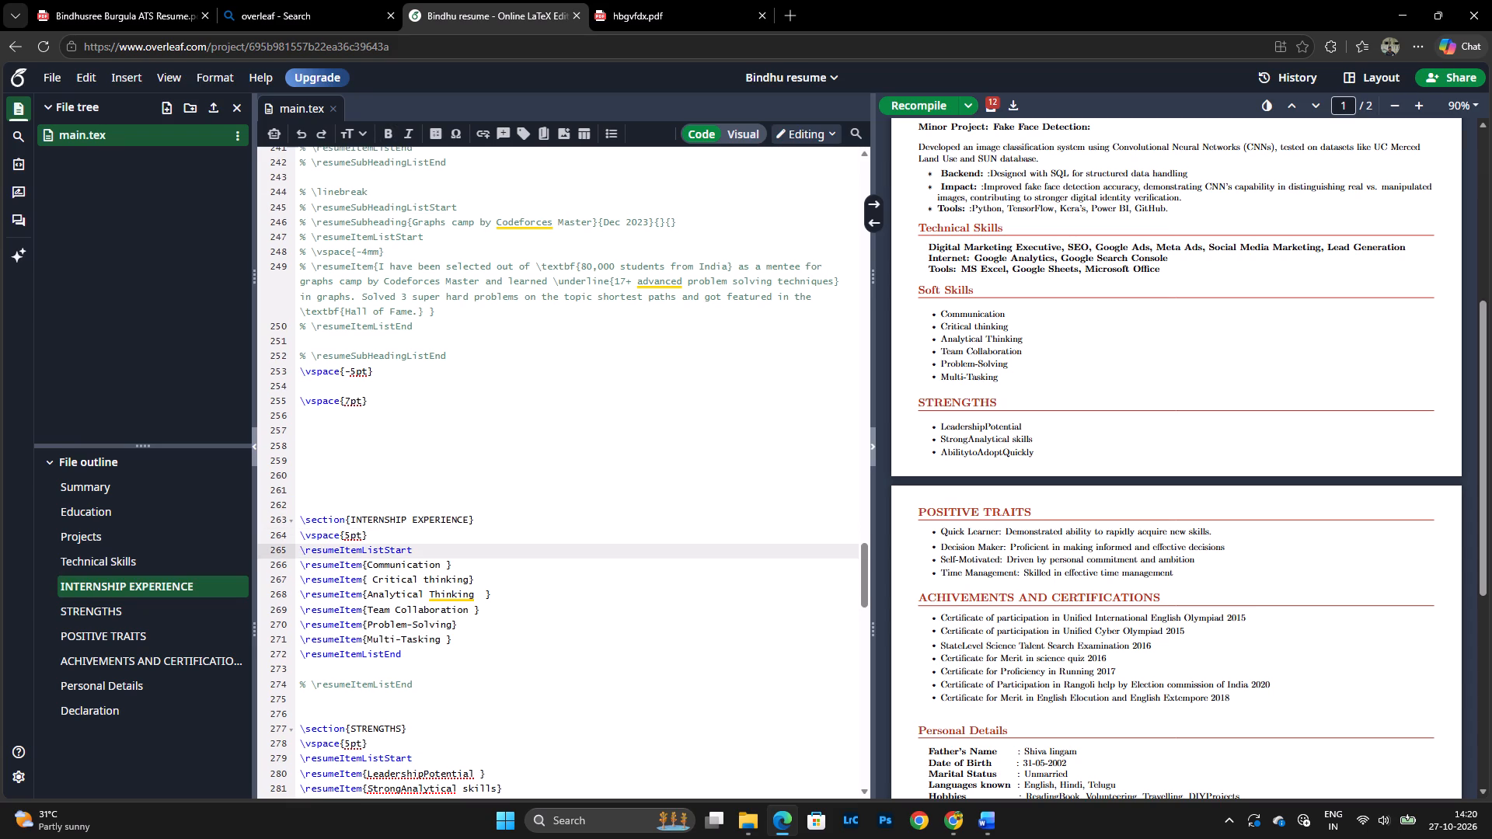
Copy the line "SEO Intern — GammaStack.com | July 2026 – Present" from the ATS Resume PDF.
key("alt+Tab")
left_click(324, 326, "alt")
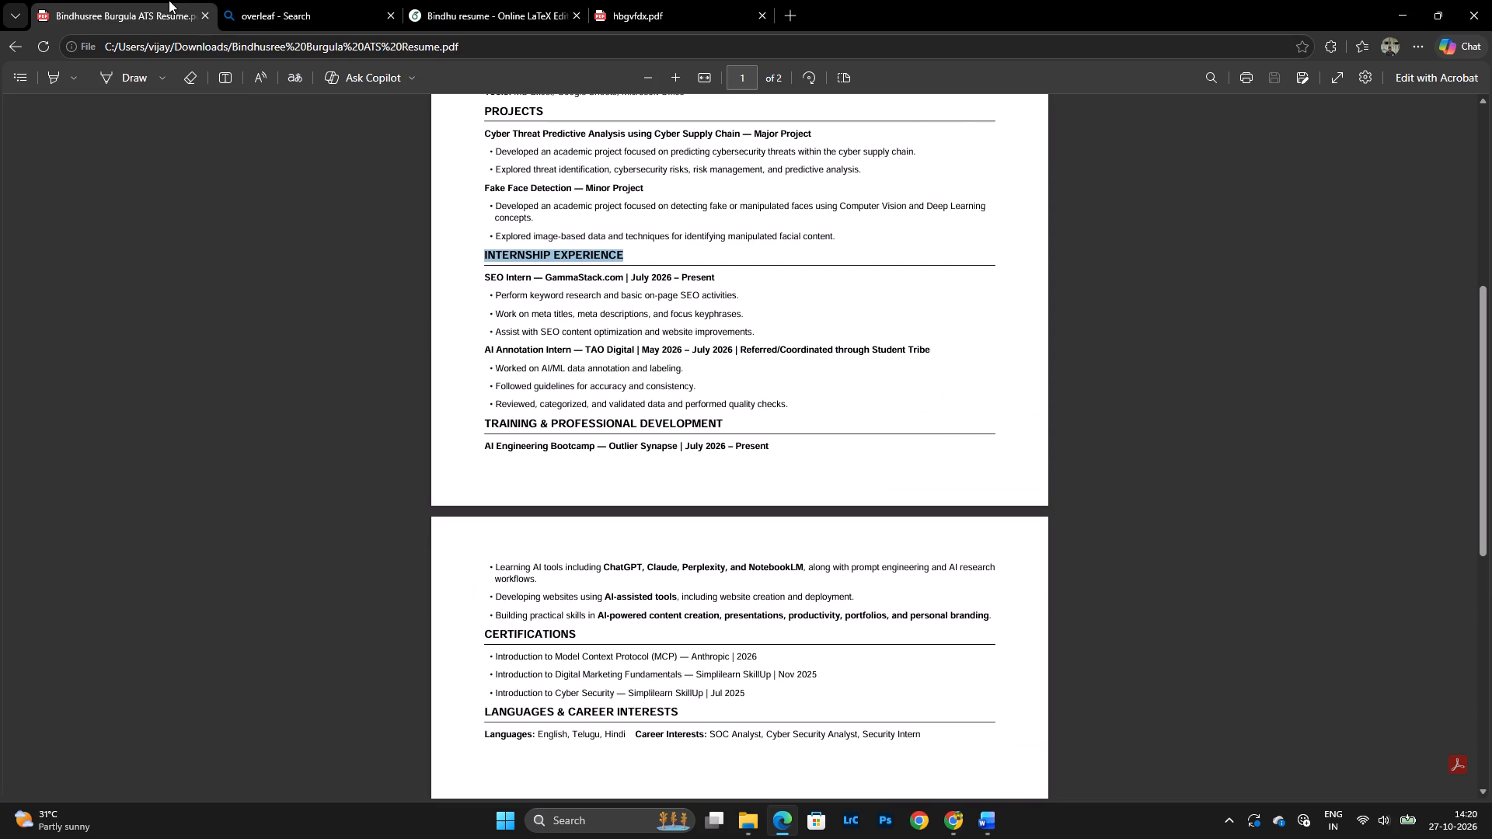
left_click(652, 316)
left_click_drag(481, 274, 723, 278)
left_click(712, 278)
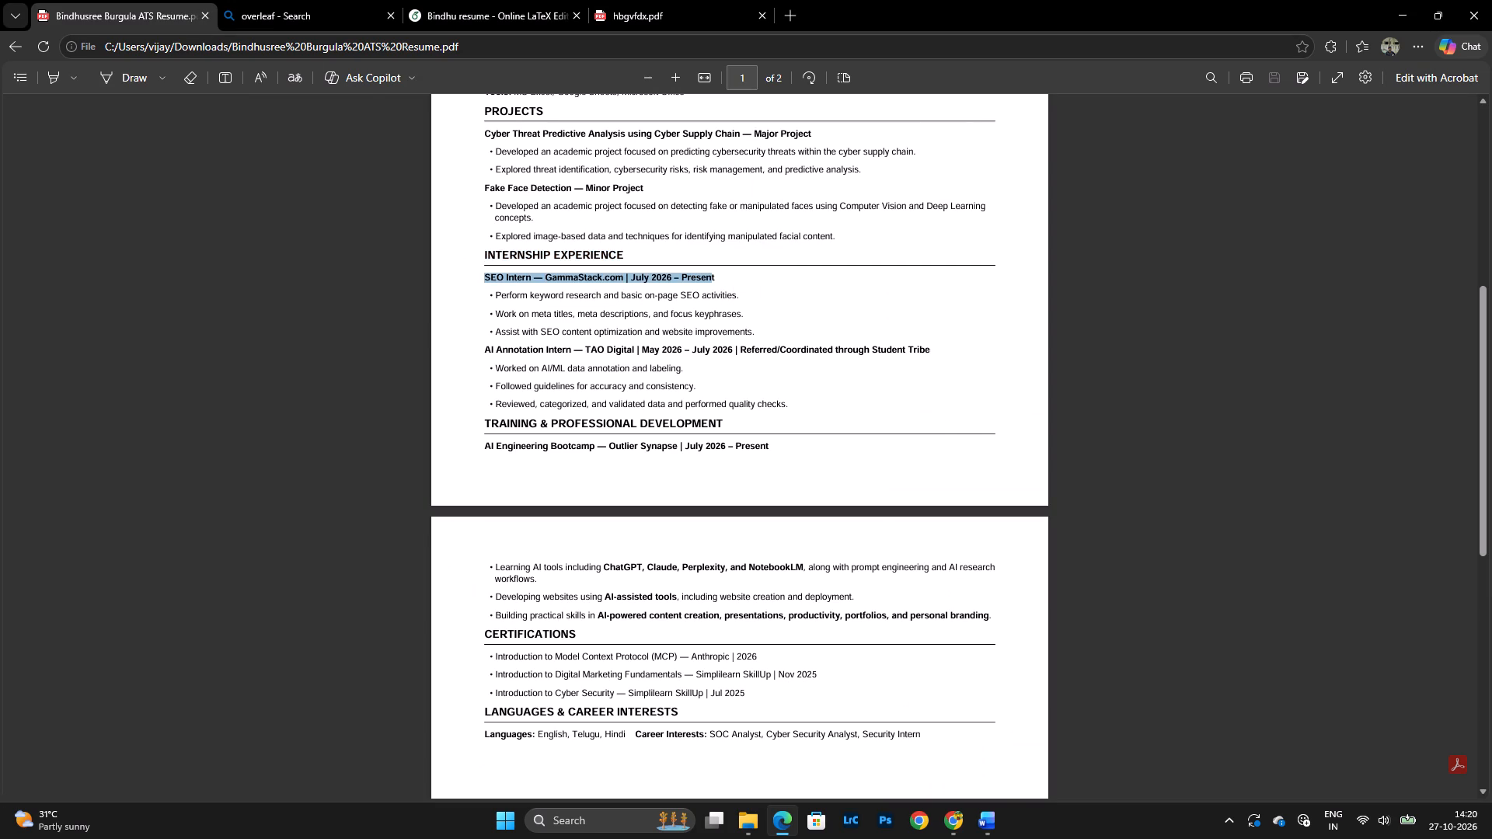
left_click_drag(713, 278, 479, 278)
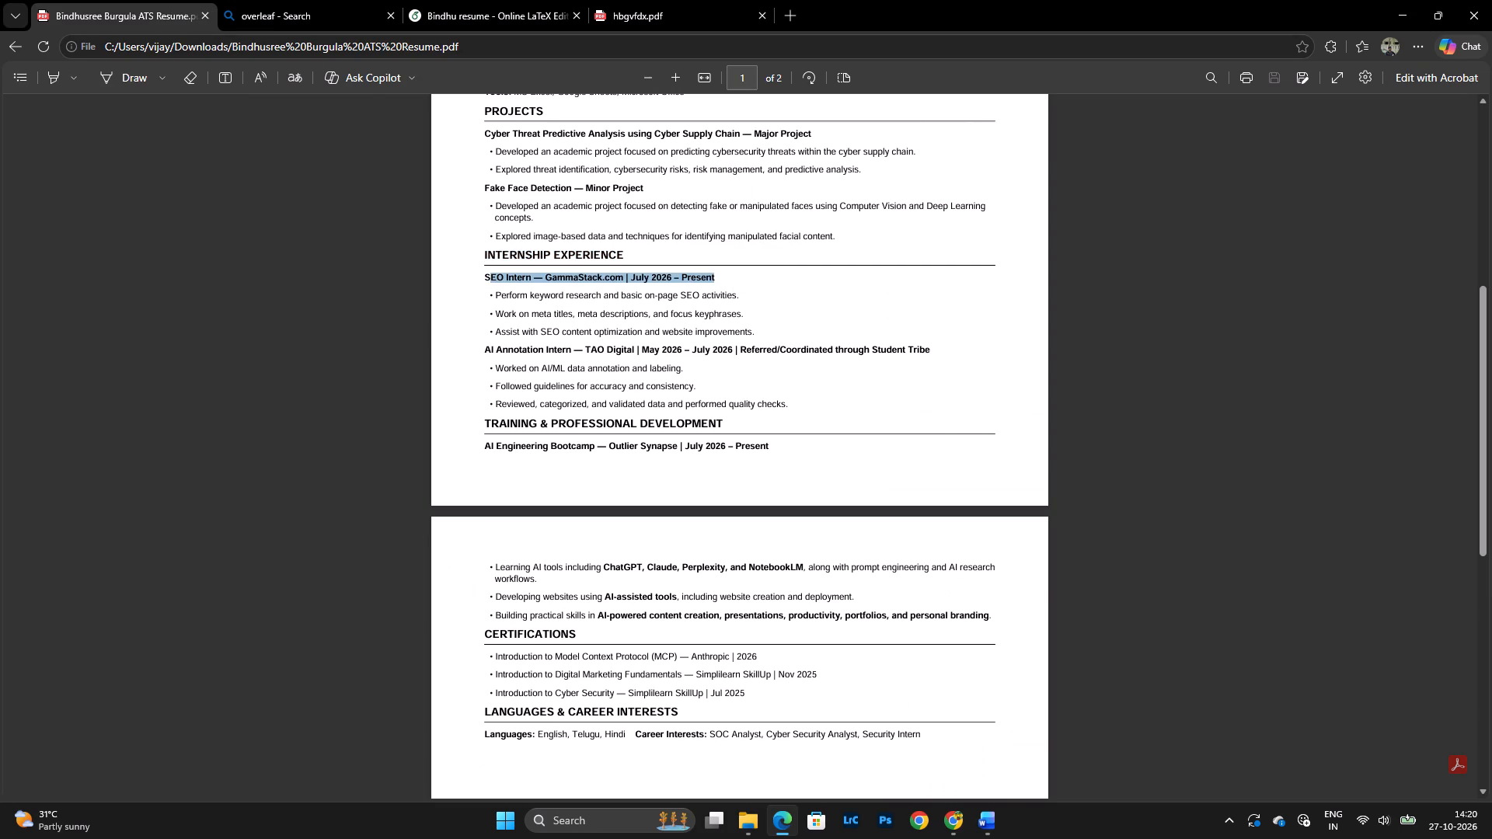
left_click_drag(479, 278, 487, 275)
left_click(487, 275)
left_click_drag(483, 277, 526, 278)
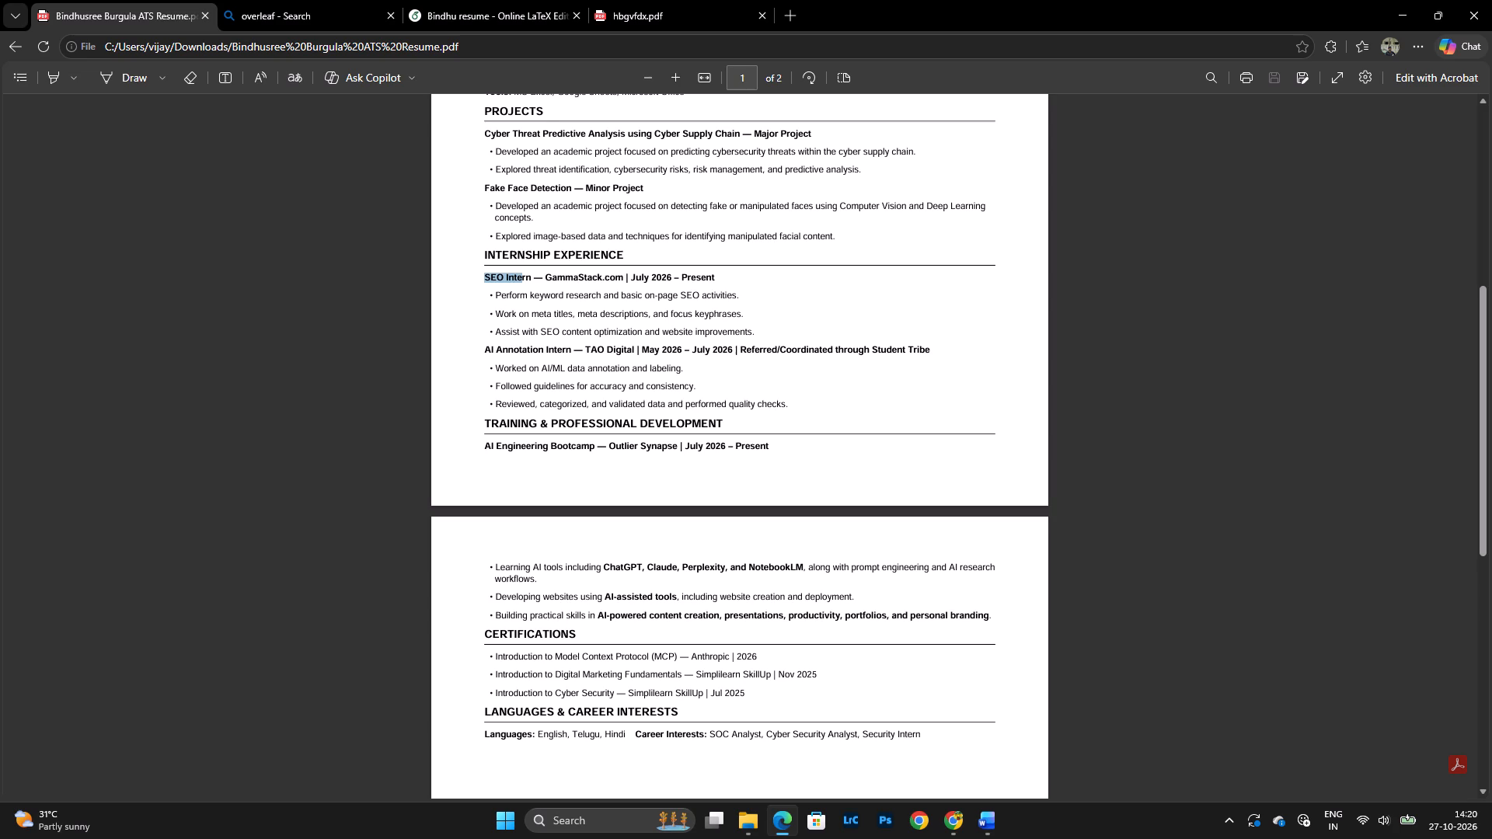
left_click_drag(526, 278, 715, 278)
left_click(749, 152)
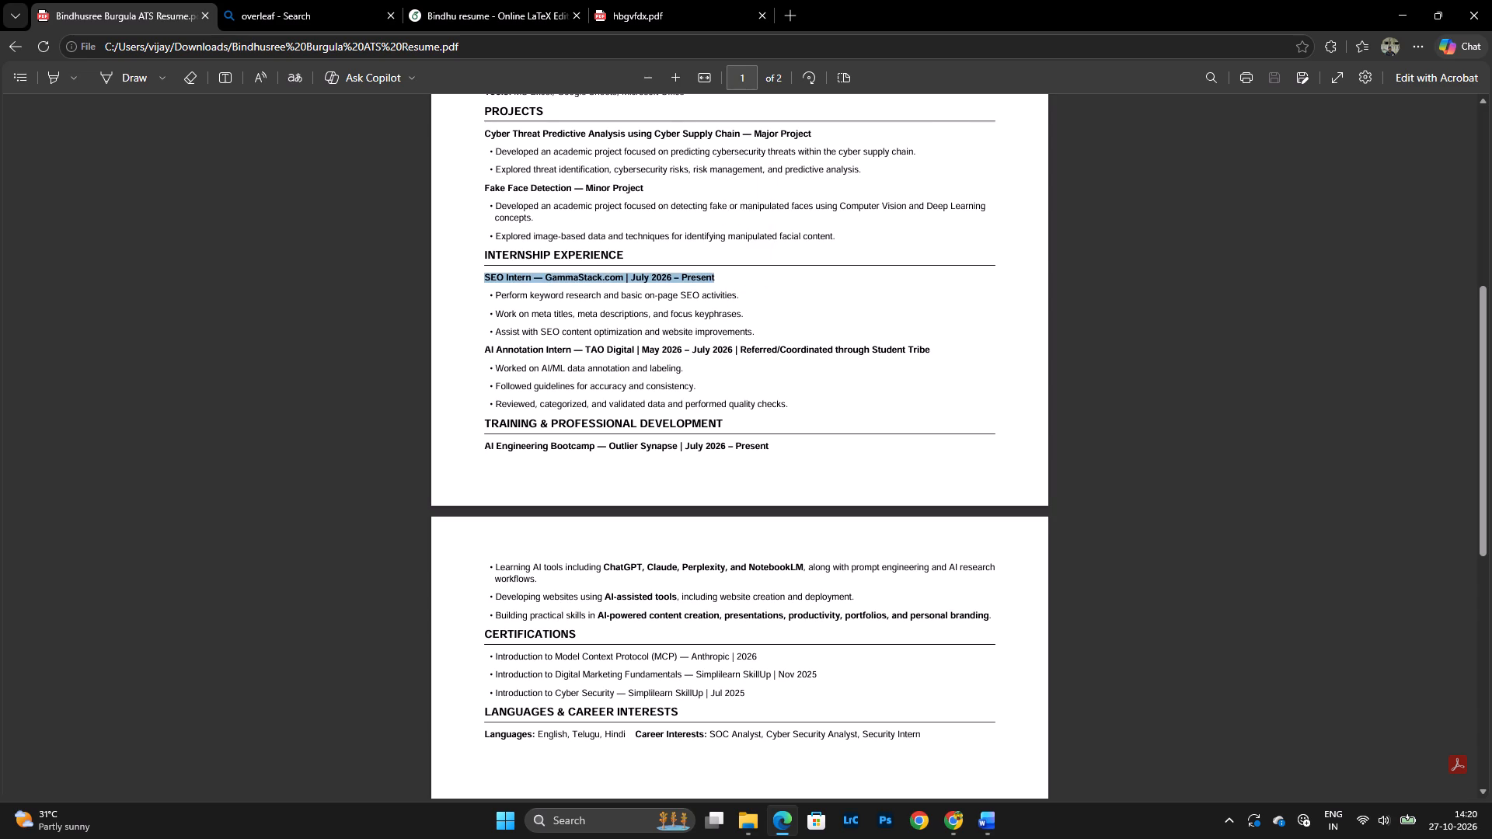
Back in Overleaf, compare the source from Internship Experience through Achievements and Certifications with the compiled resume preview.
left_click(463, 0)
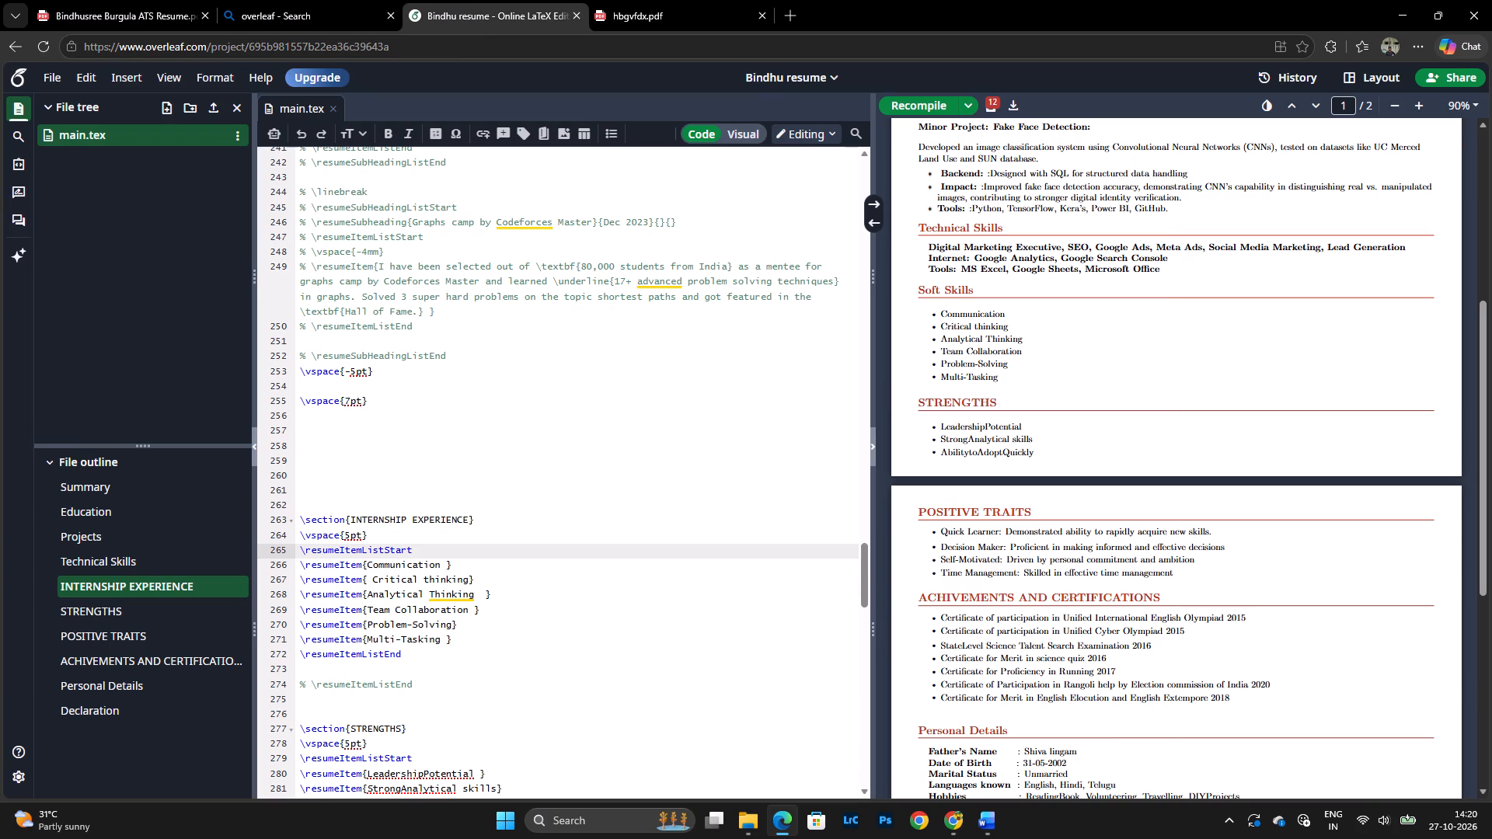
scroll(978, 561, "down", 2)
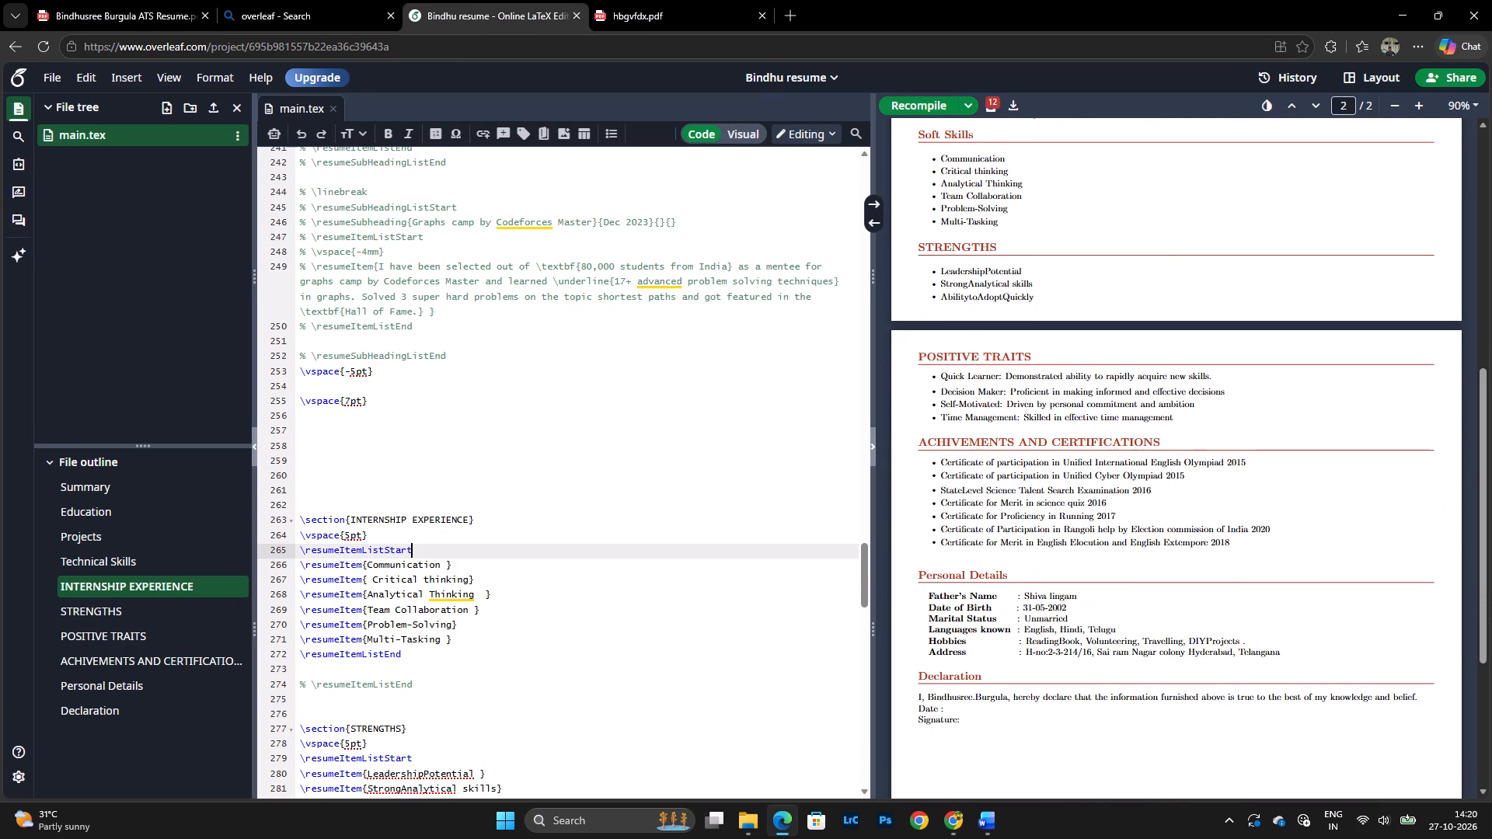
scroll(909, 378, "up", 1)
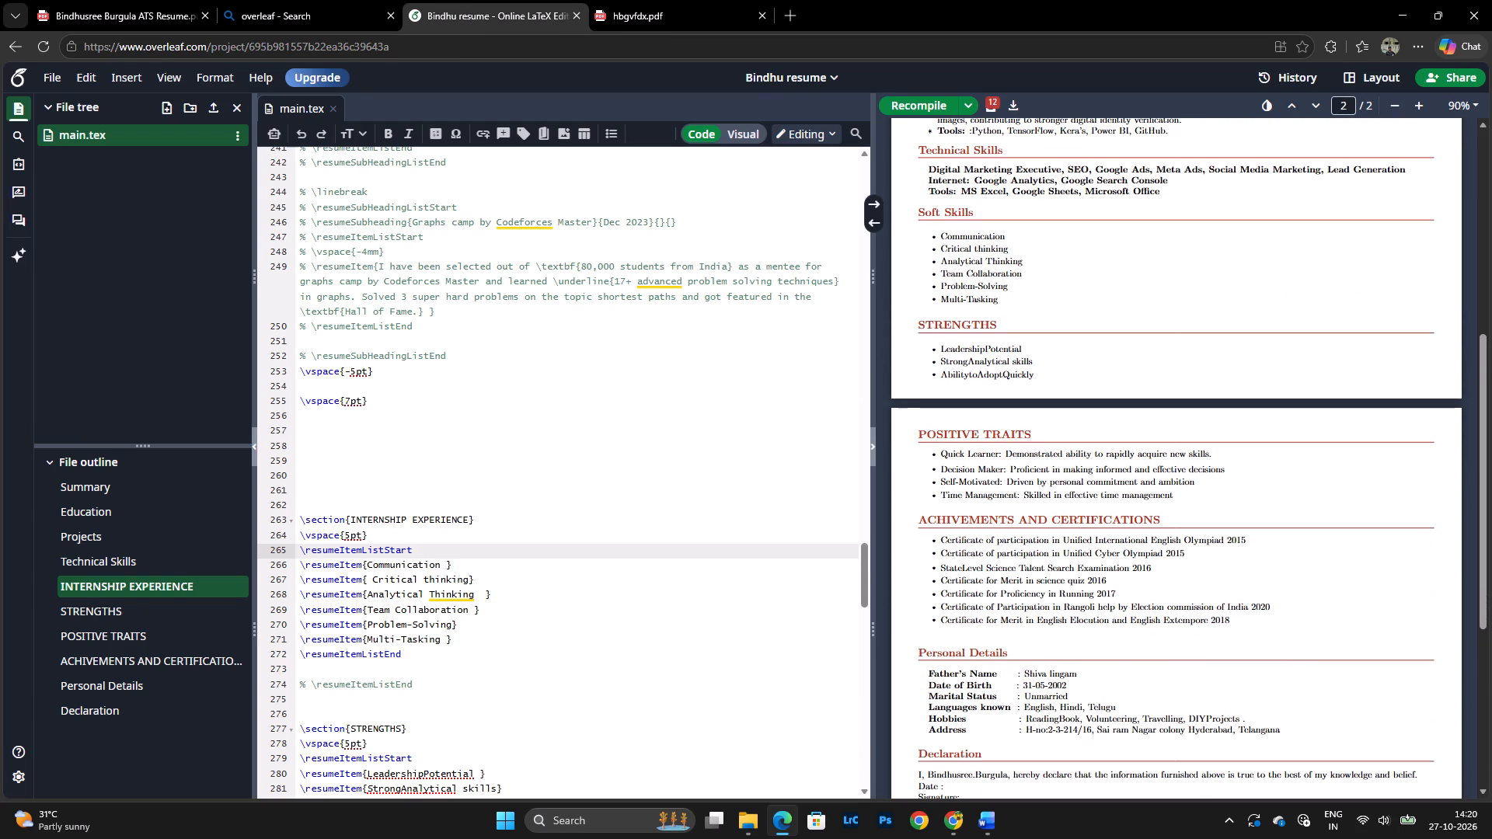
scroll(464, 584, "down", 3)
scroll(1114, 548, "down", 2)
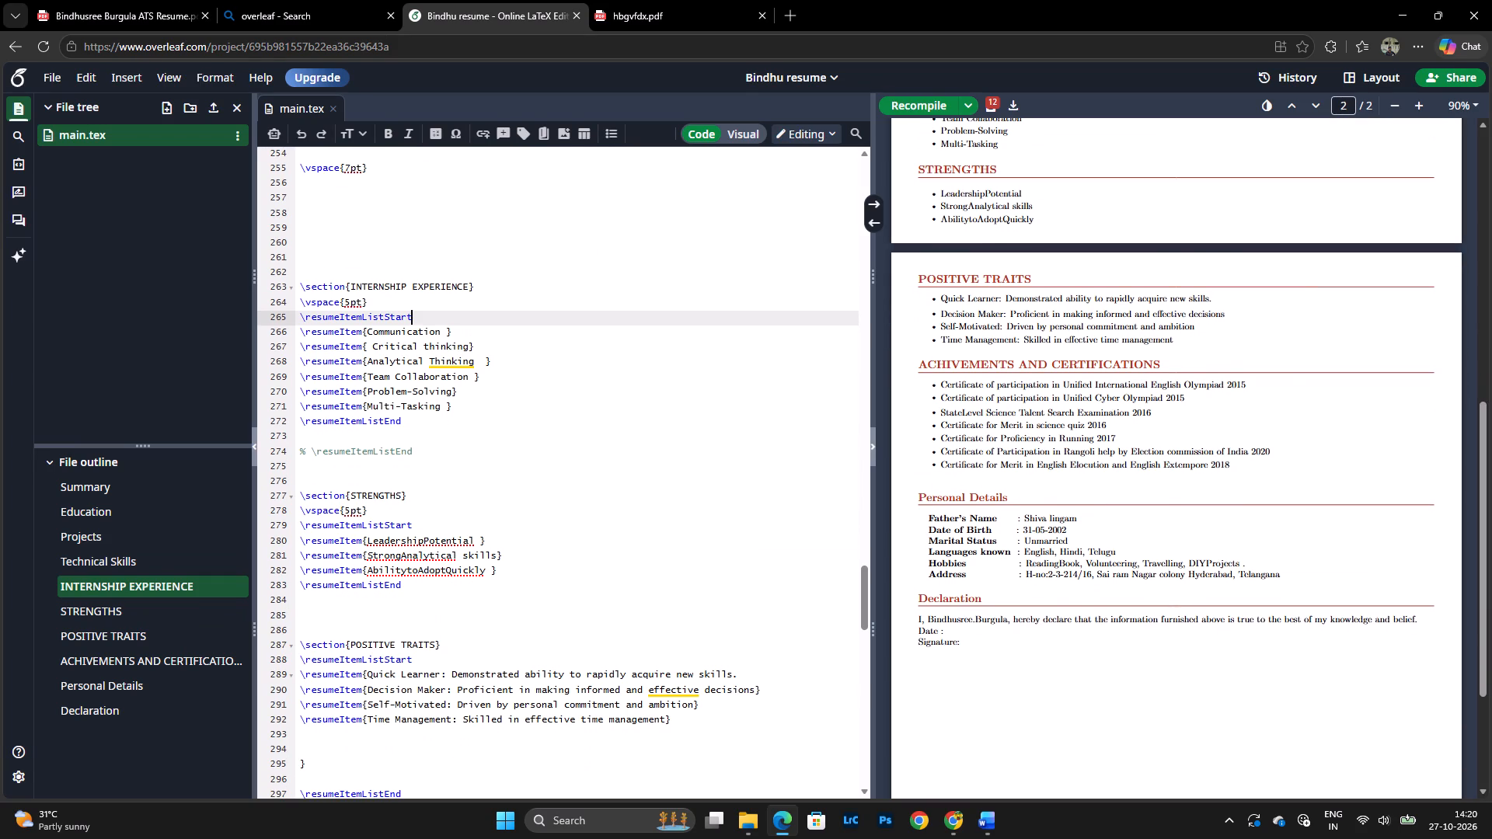
scroll(402, 533, "down", 3)
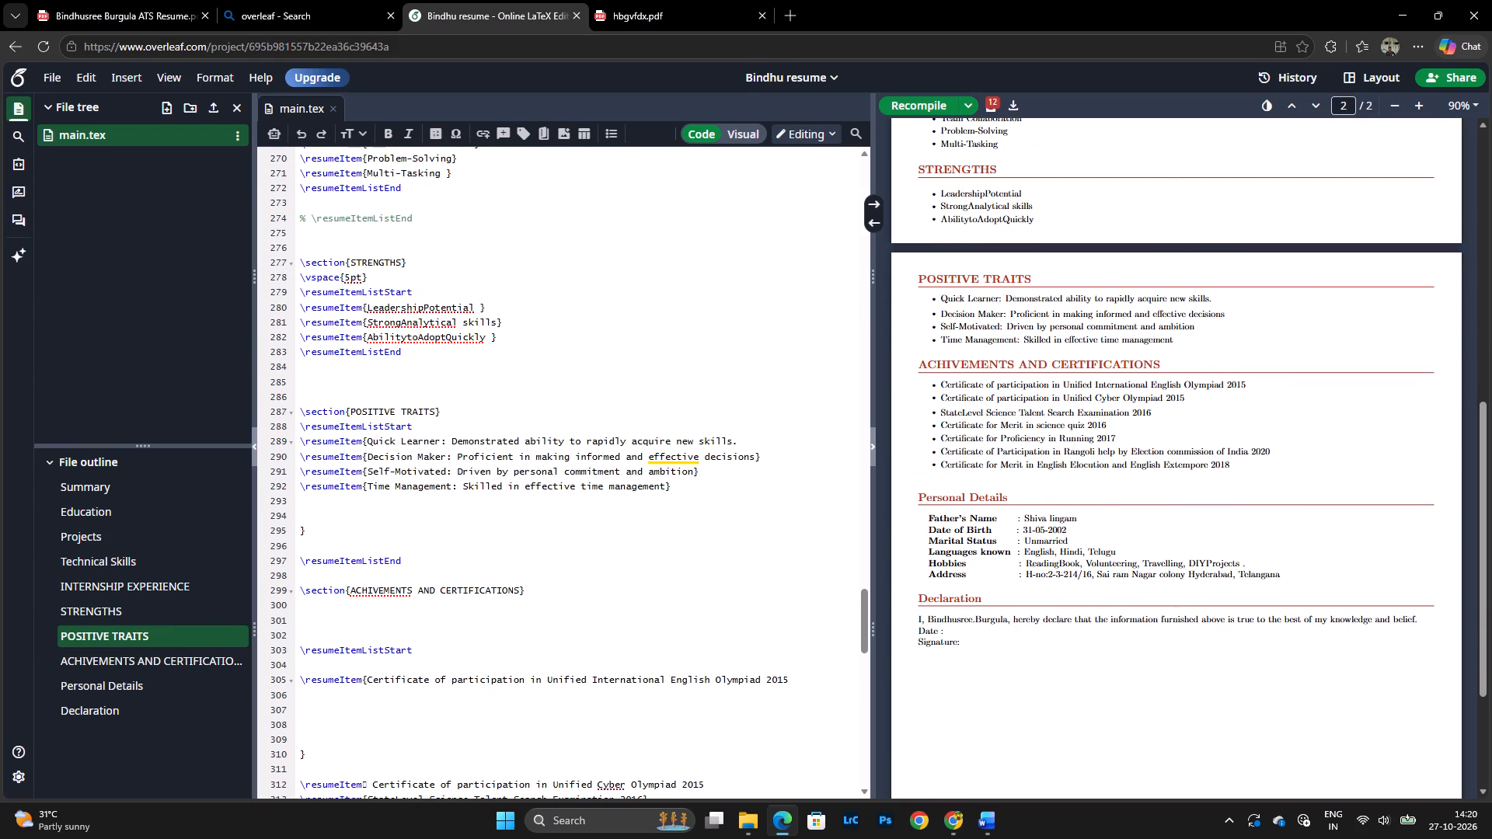
scroll(964, 394, "up", 6)
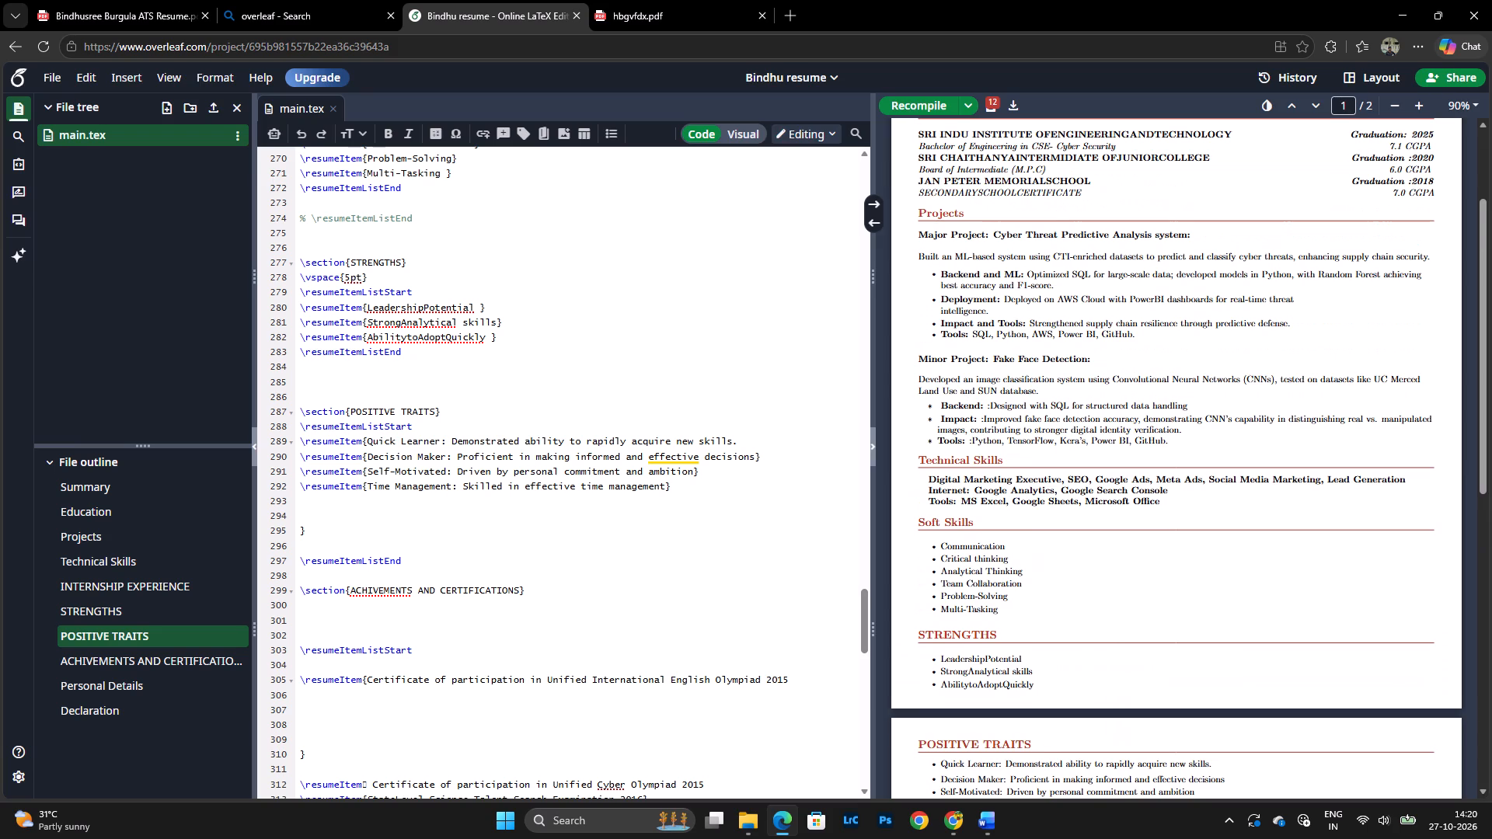
scroll(964, 394, "down", 3)
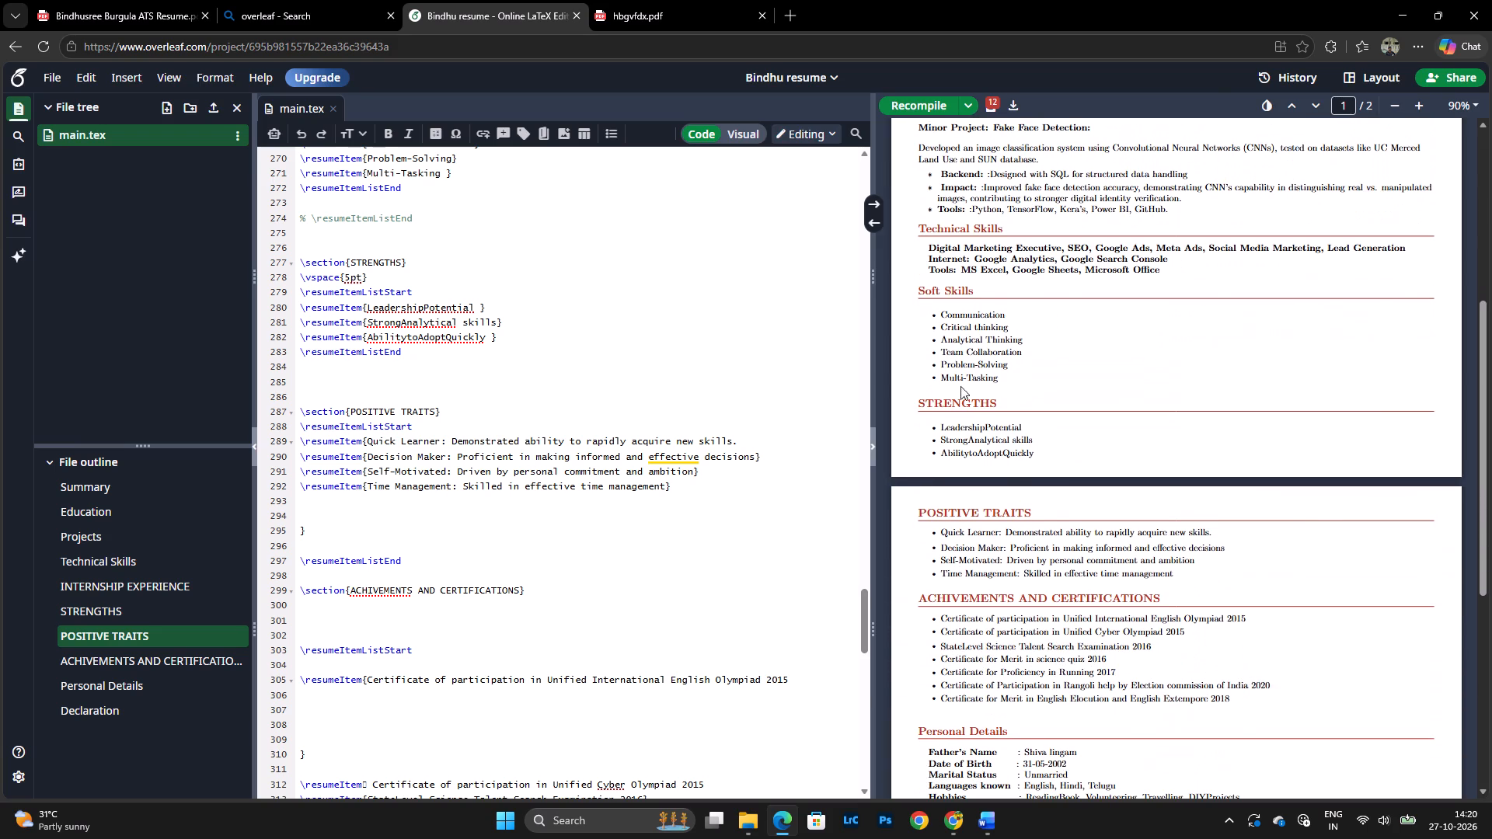
scroll(960, 350, "down", 1)
Delete the entire STRENGTHS section, from its section heading to its list end, from main.tex.
left_click(412, 374)
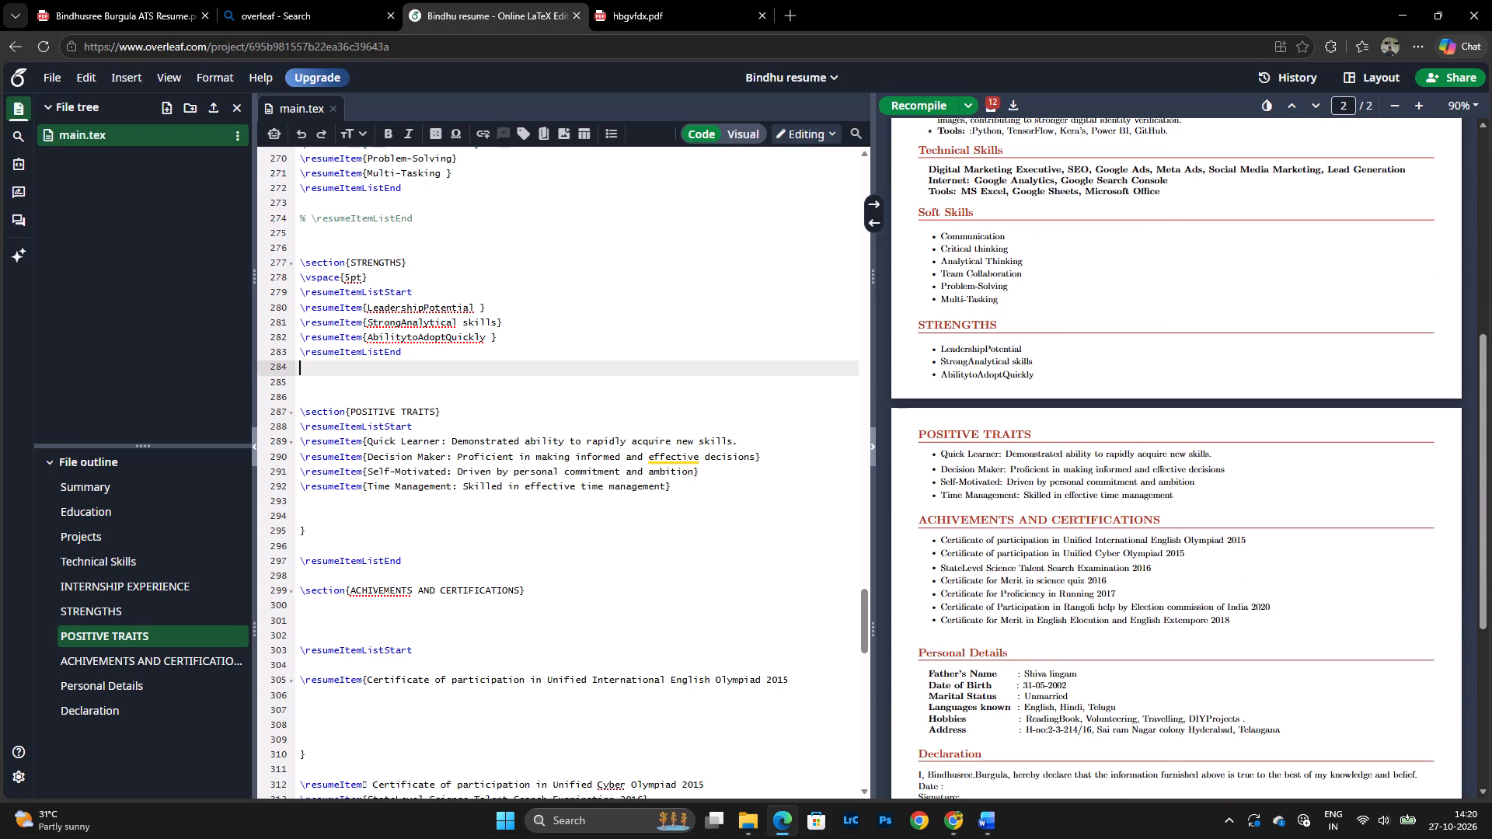
left_click(410, 357)
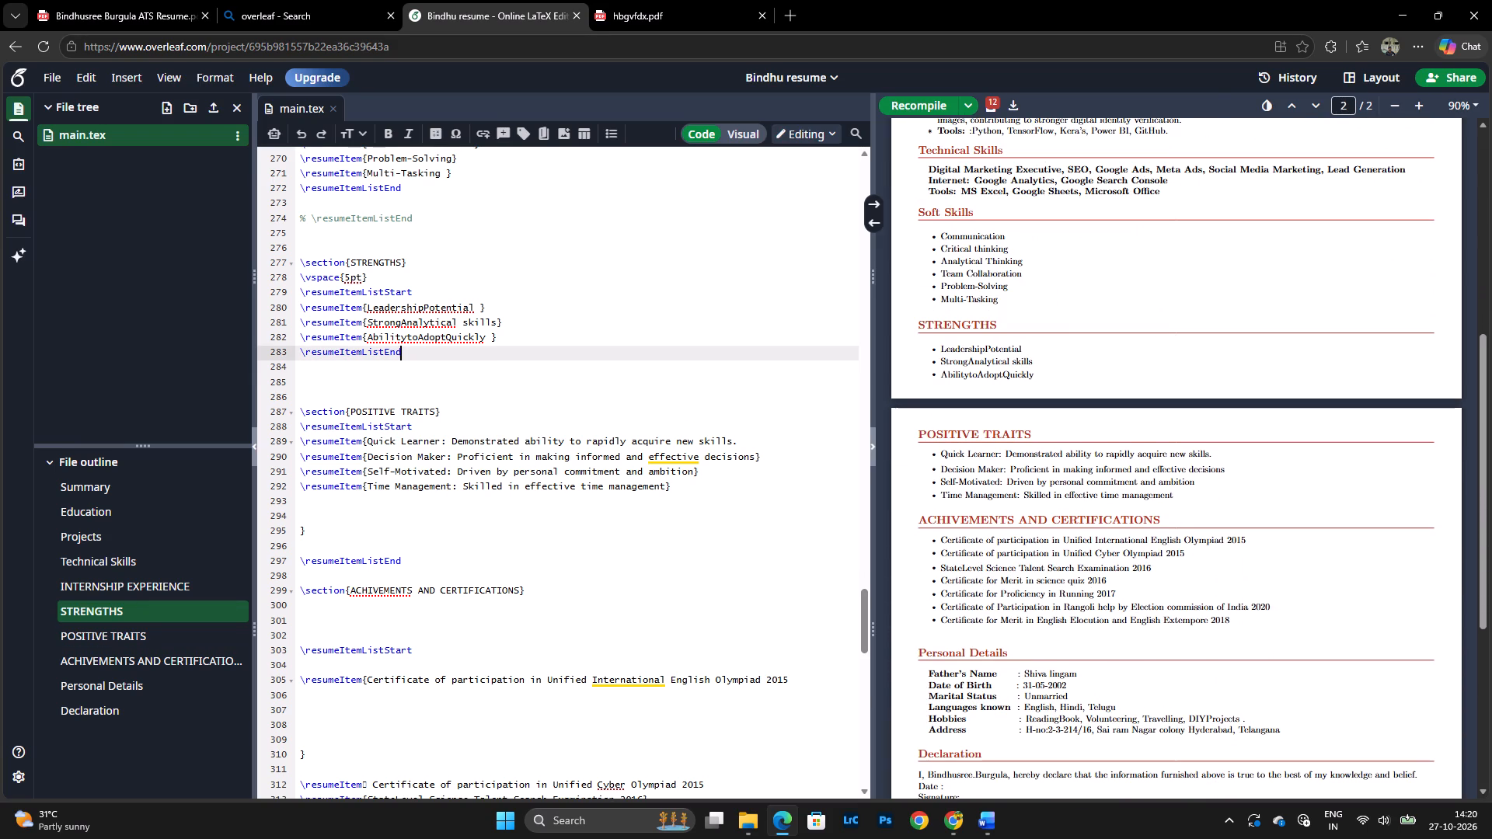
left_click_drag(406, 355, 342, 264)
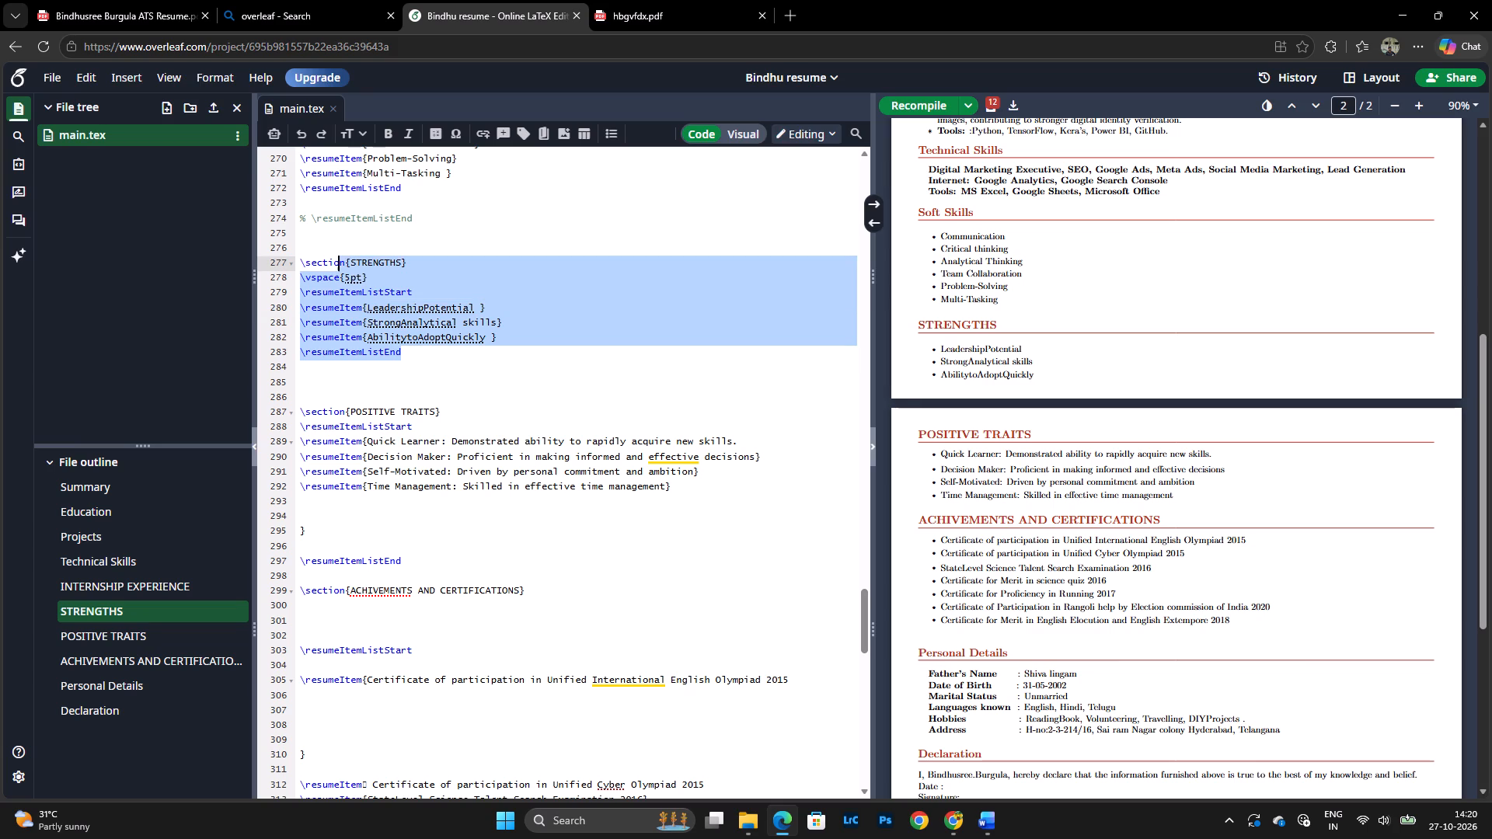
left_click_drag(342, 264, 336, 261)
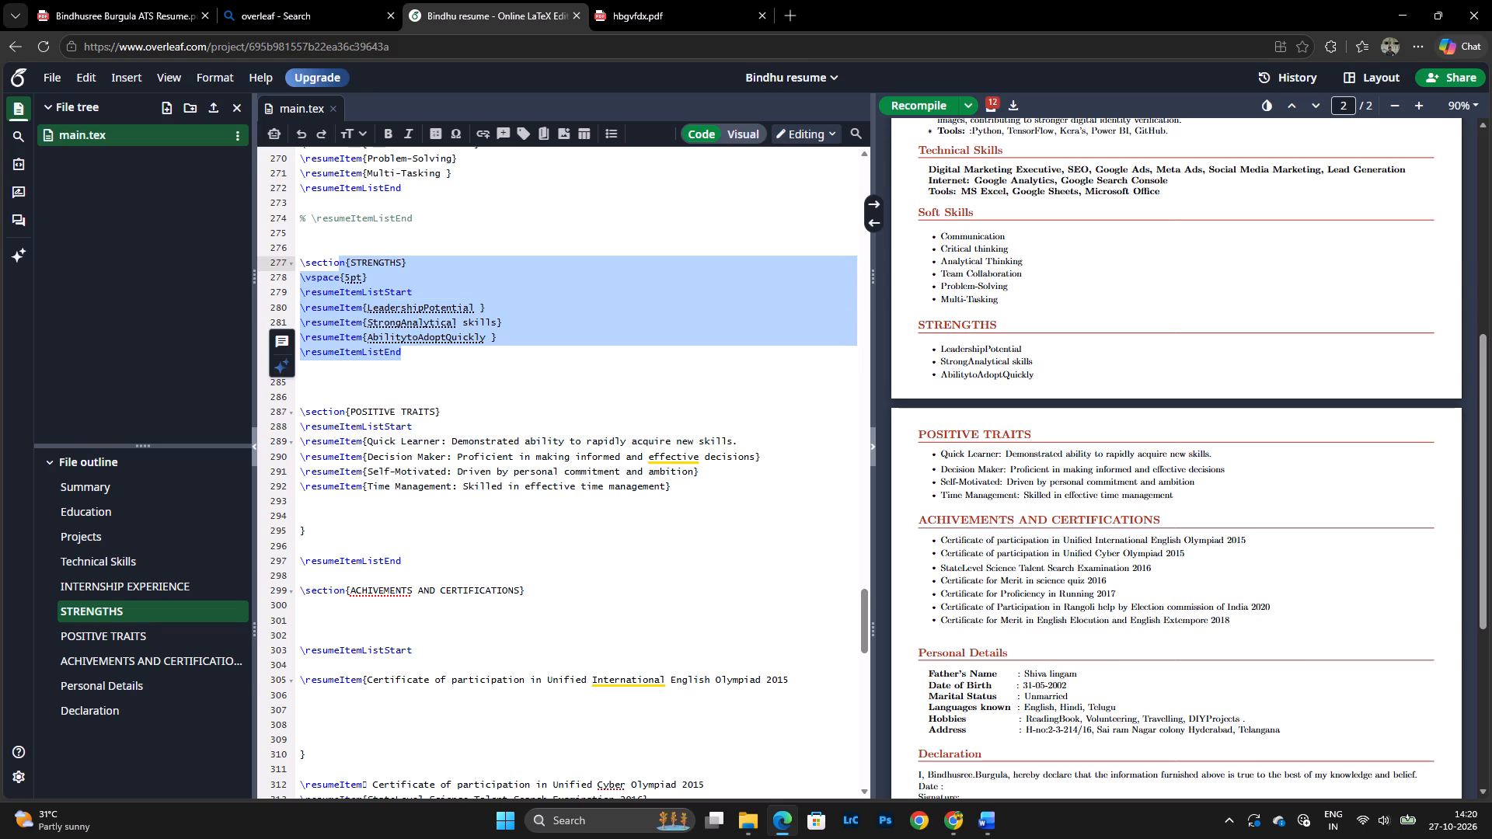
key("BackSpace")
key("BackSpace")
key("BackSpace")
key("BackSpace")
key("BackSpace")
key("BackSpace")
key("BackSpace")
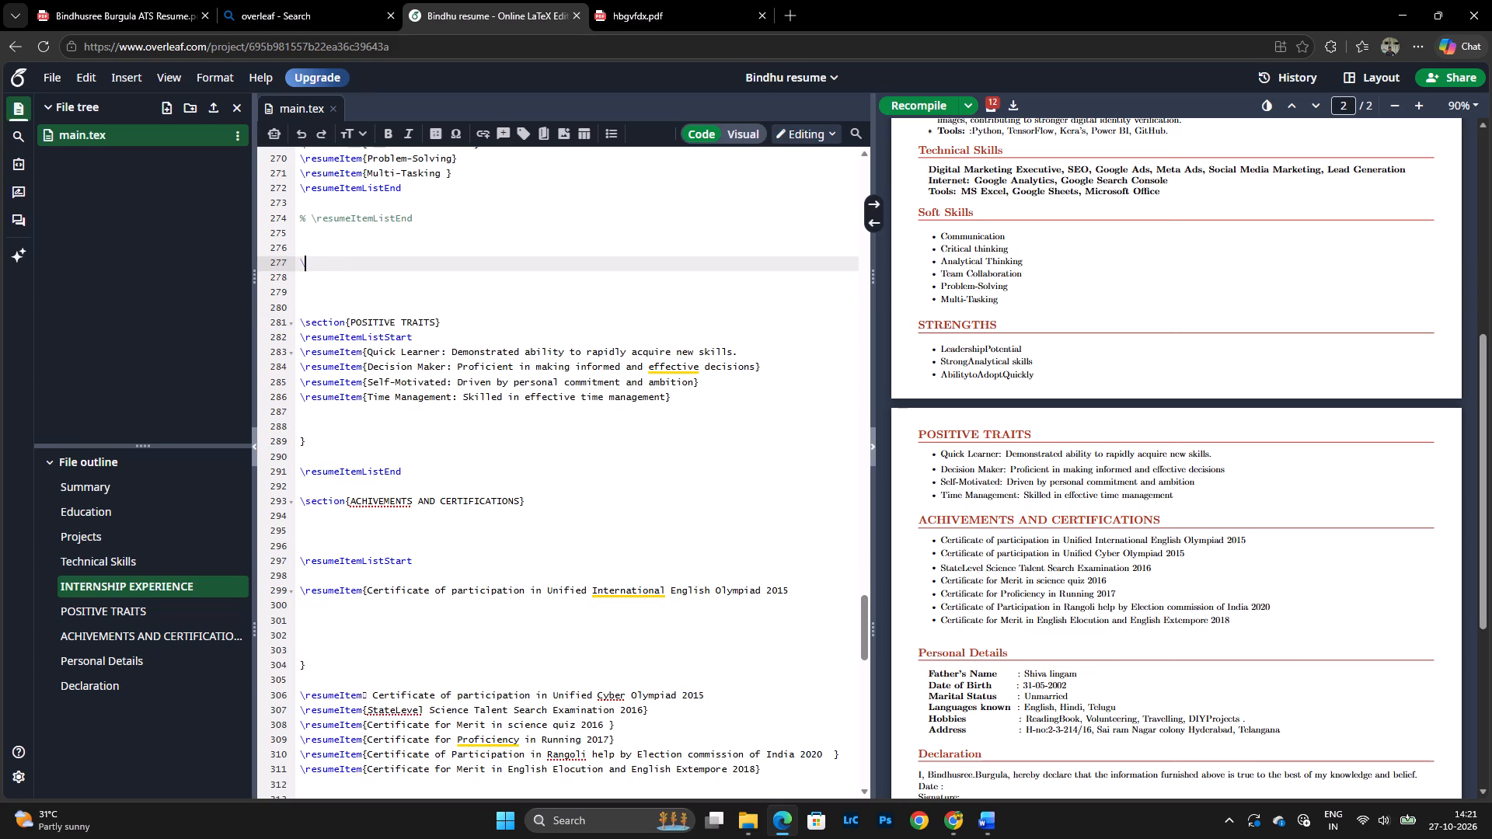
key("BackSpace")
Remove the surplus blank lines above the POSITIVE TRAITS section, leaving one after the commented-out list end.
key("BackSpace")
key("BackSpace")
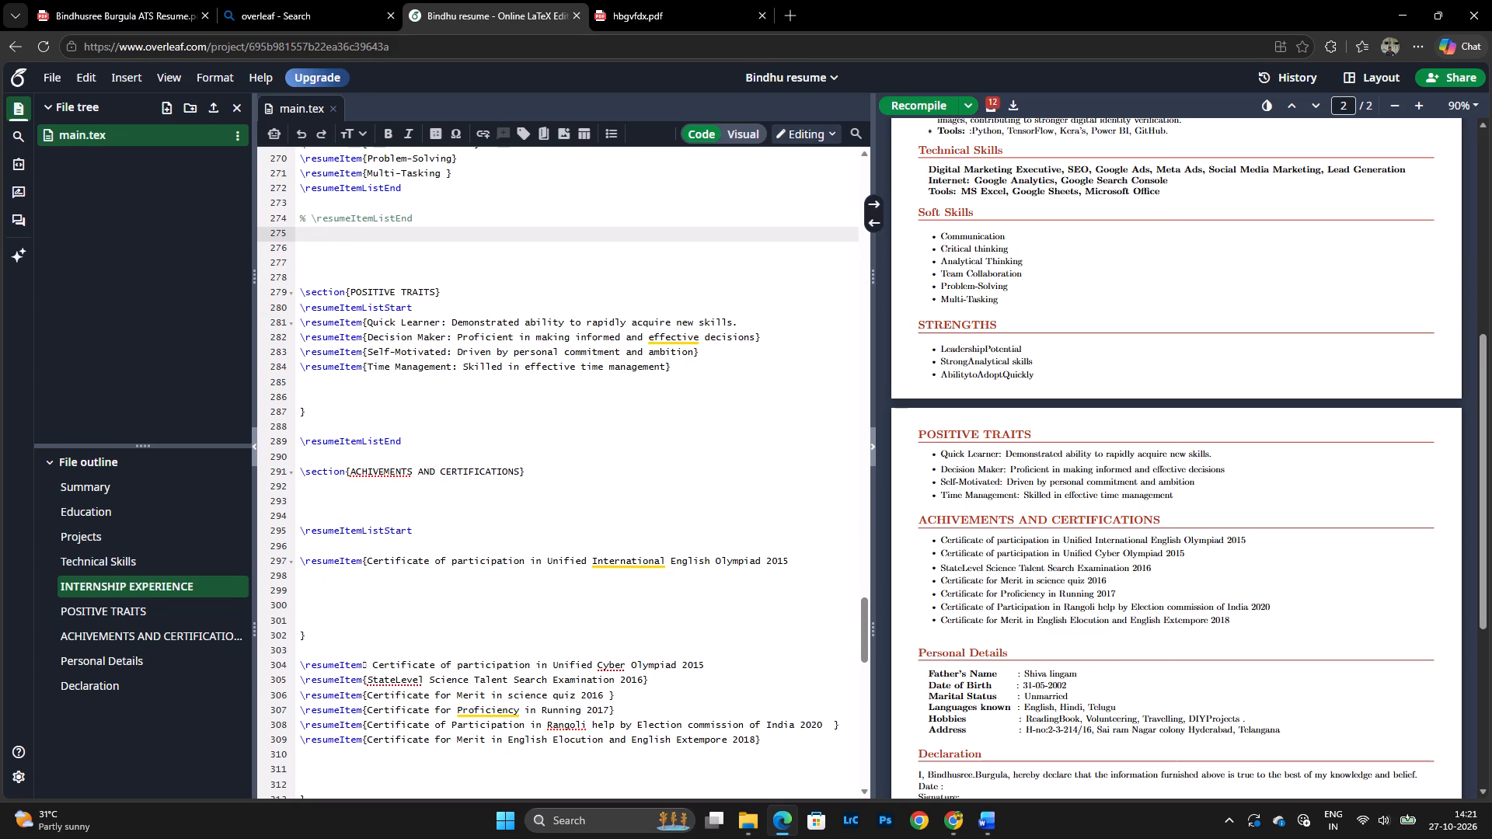
key("Down")
key("Down")
key("BackSpace")
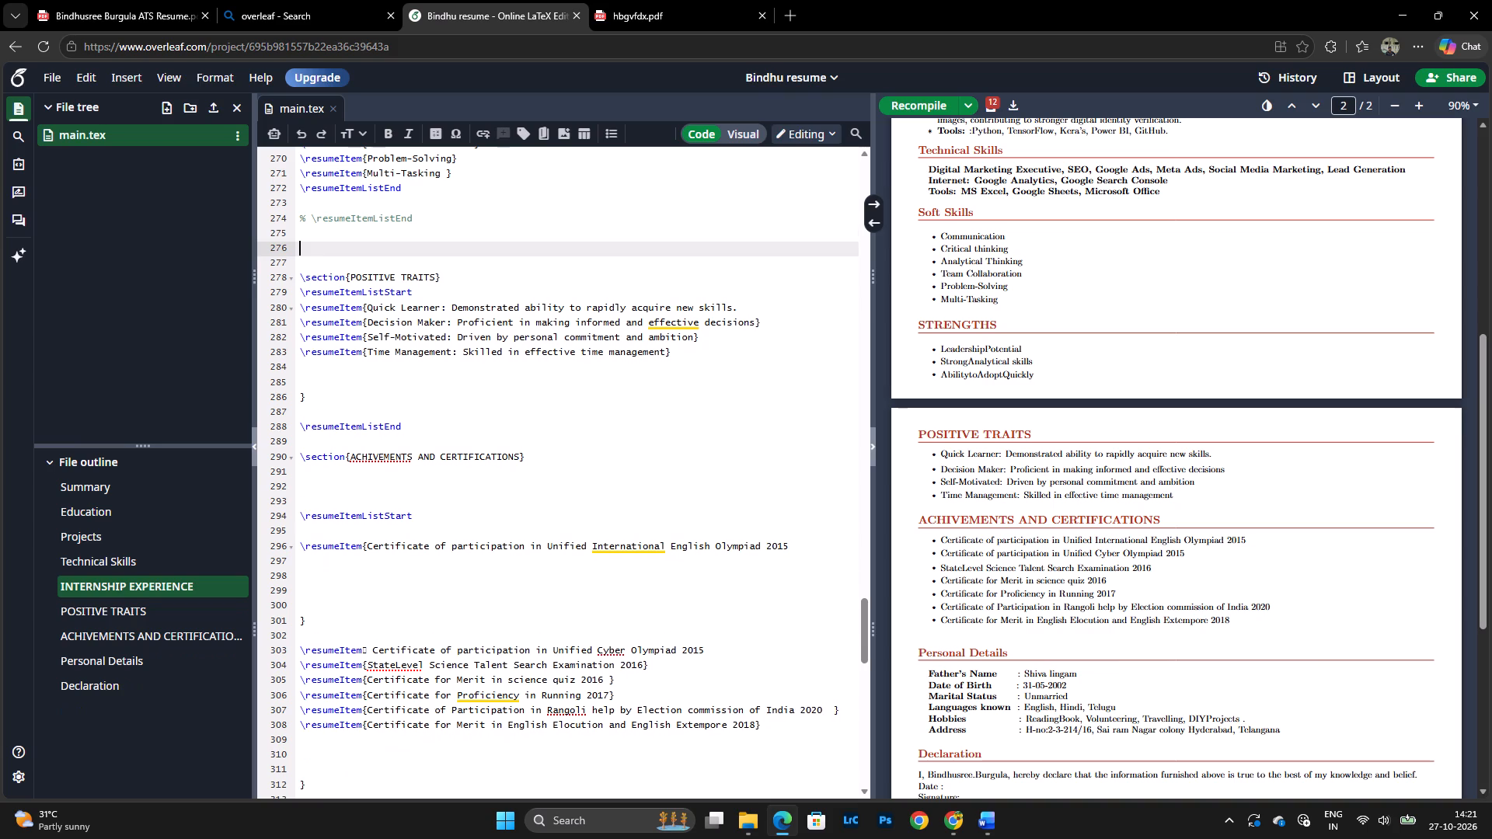
key("BackSpace")
key("Down")
key("Down")
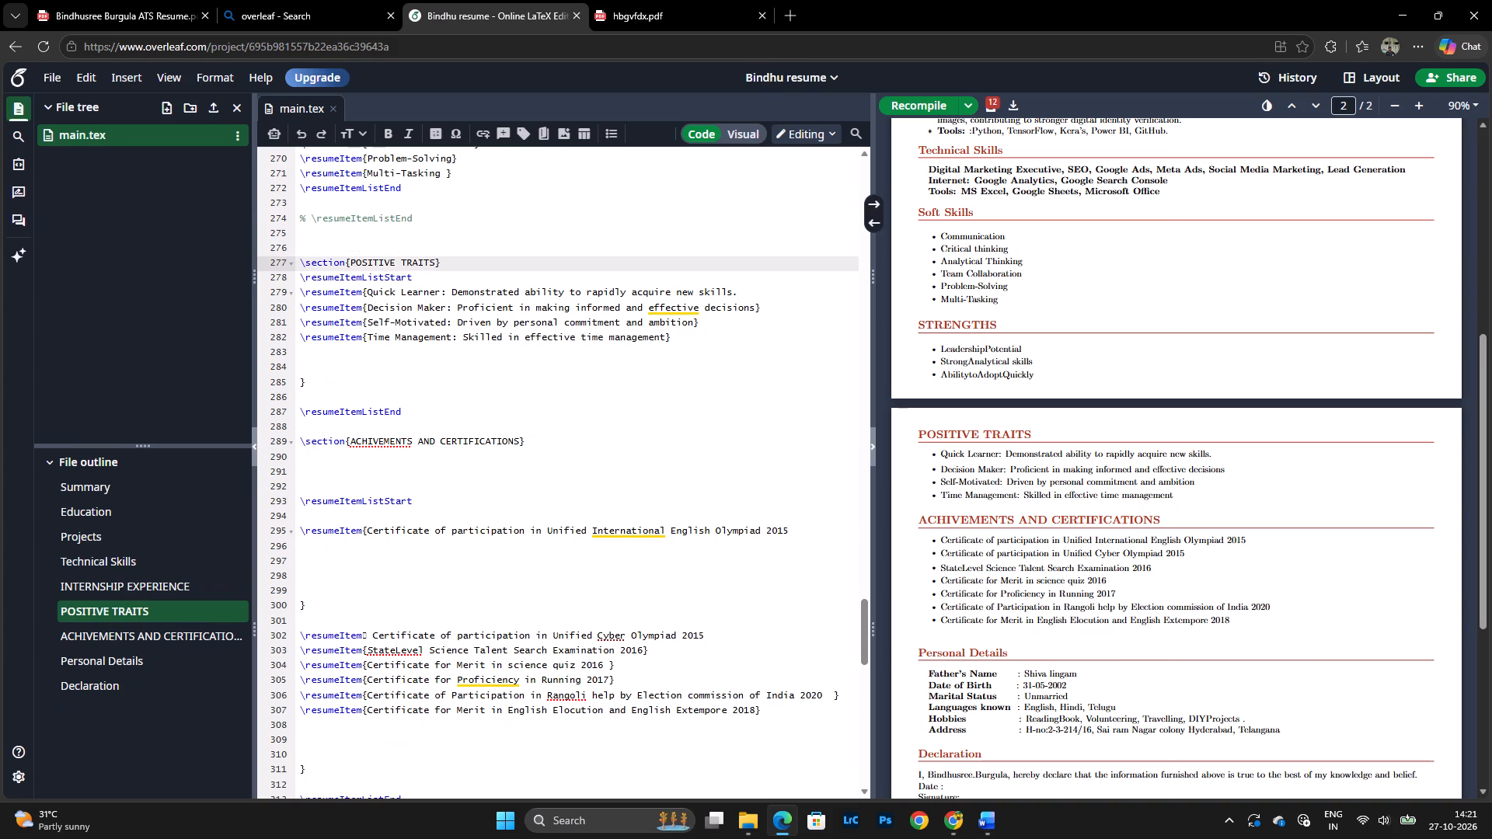
key("Up")
key("BackSpace")
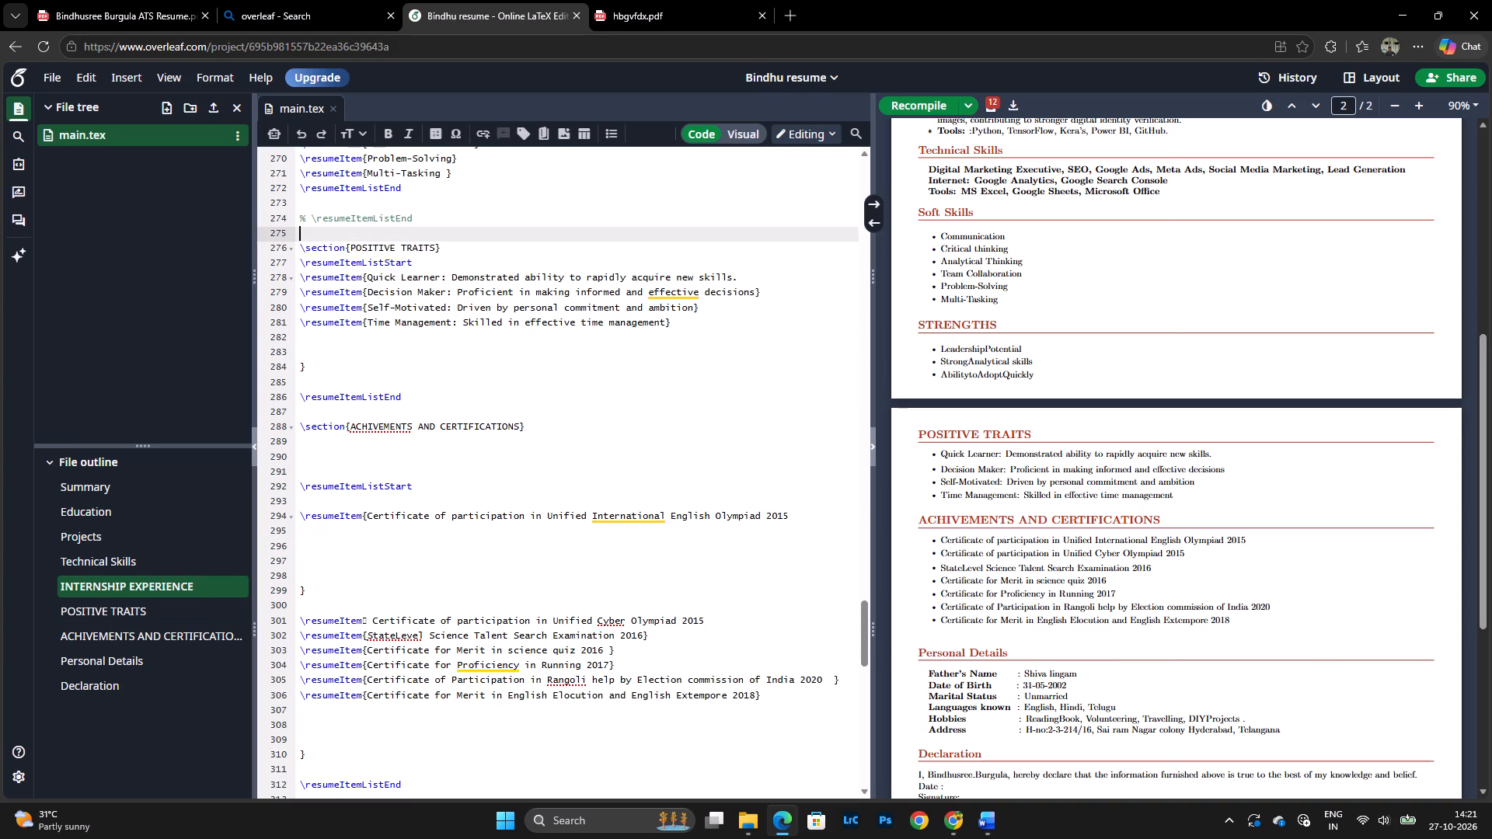
scroll(430, 320, "up", 3)
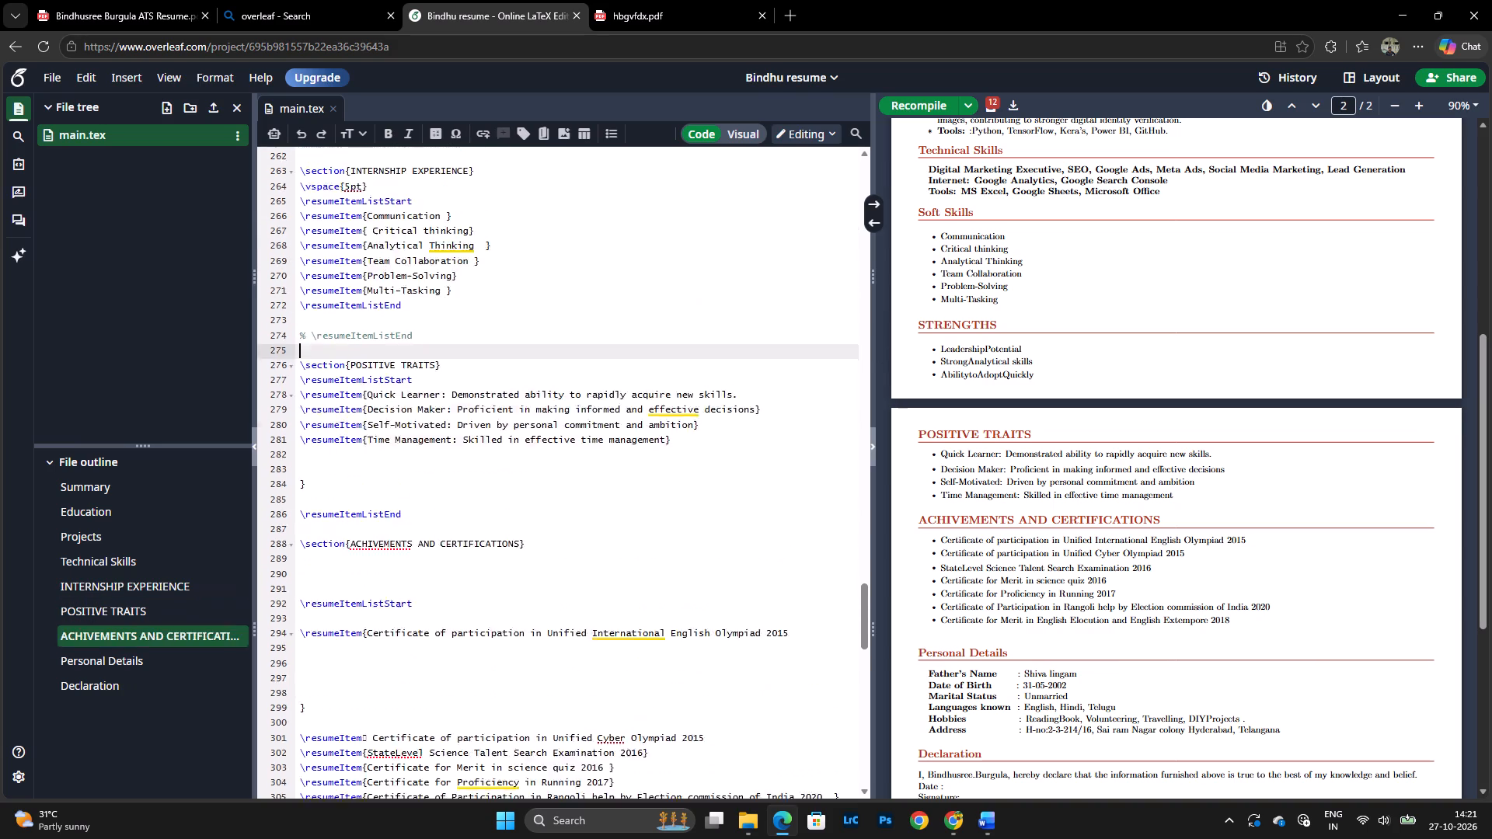
Delete the INTERNSHIP EXPERIENCE section holding the soft-skill items, from its heading through its list end, in main.tex.
left_click_drag(408, 425, 389, 413)
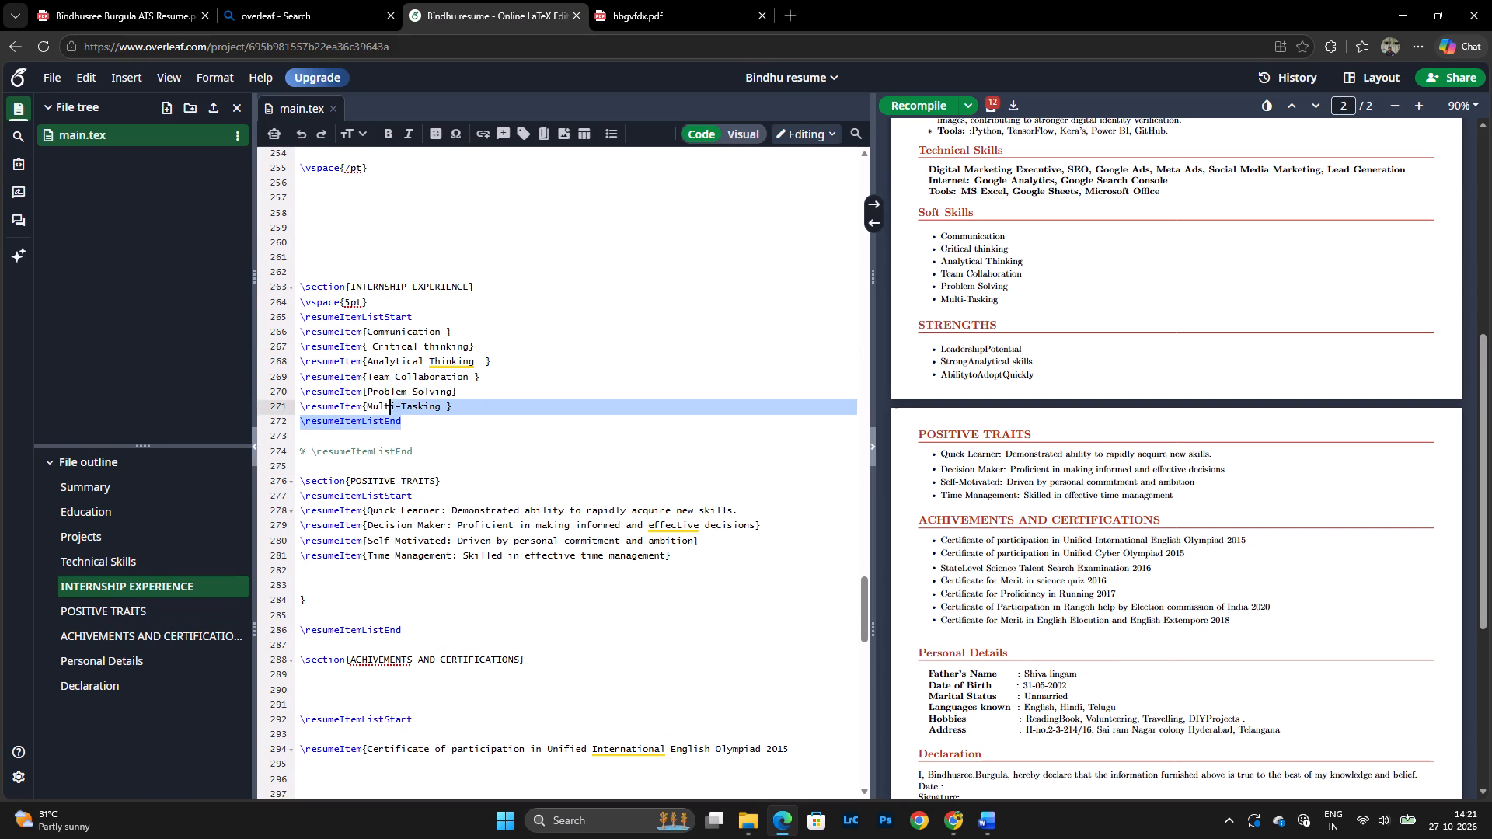
left_click_drag(389, 413, 288, 277)
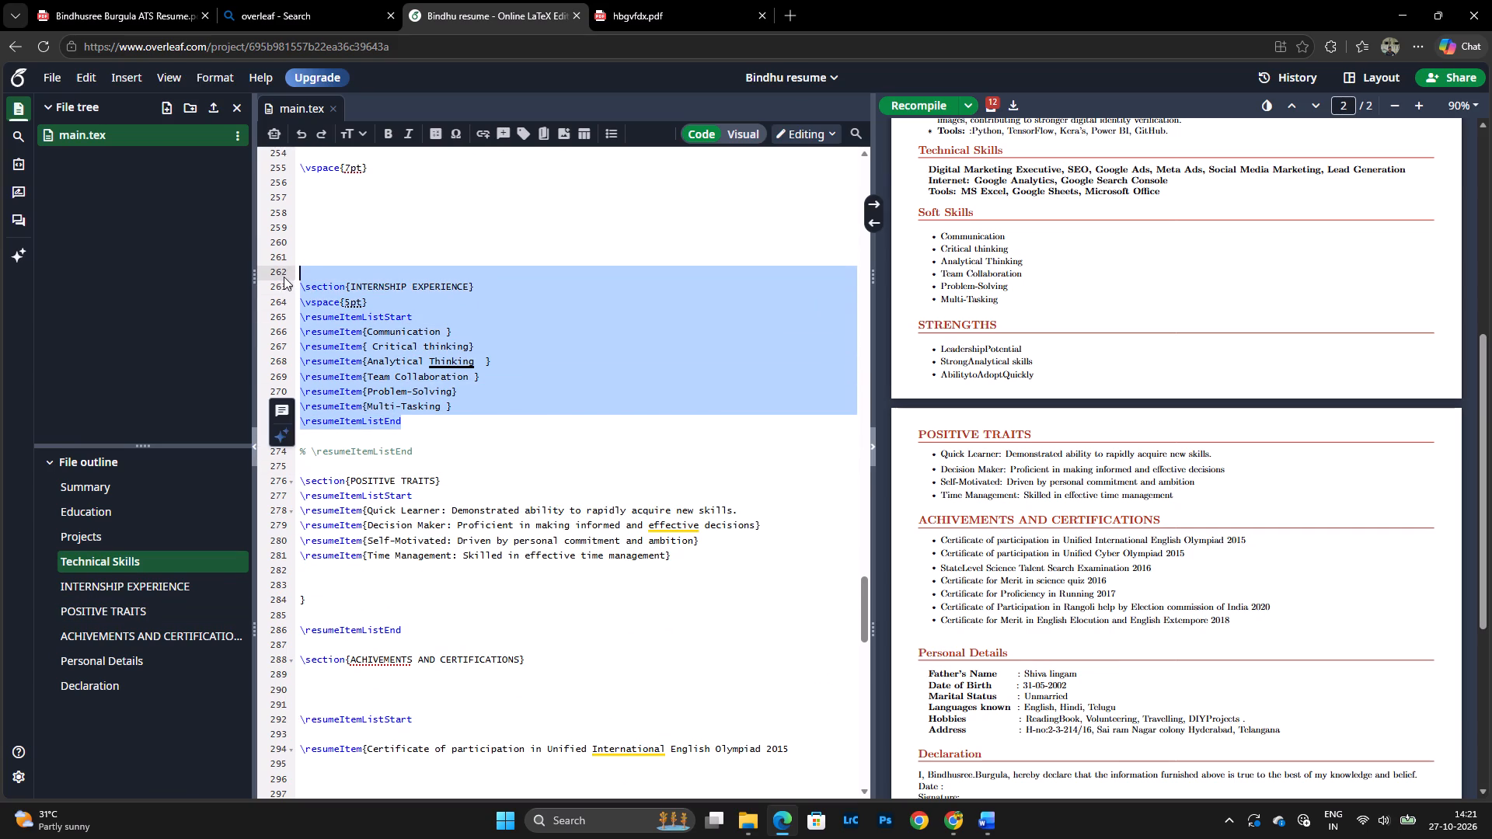
key("BackSpace")
left_click(435, 457)
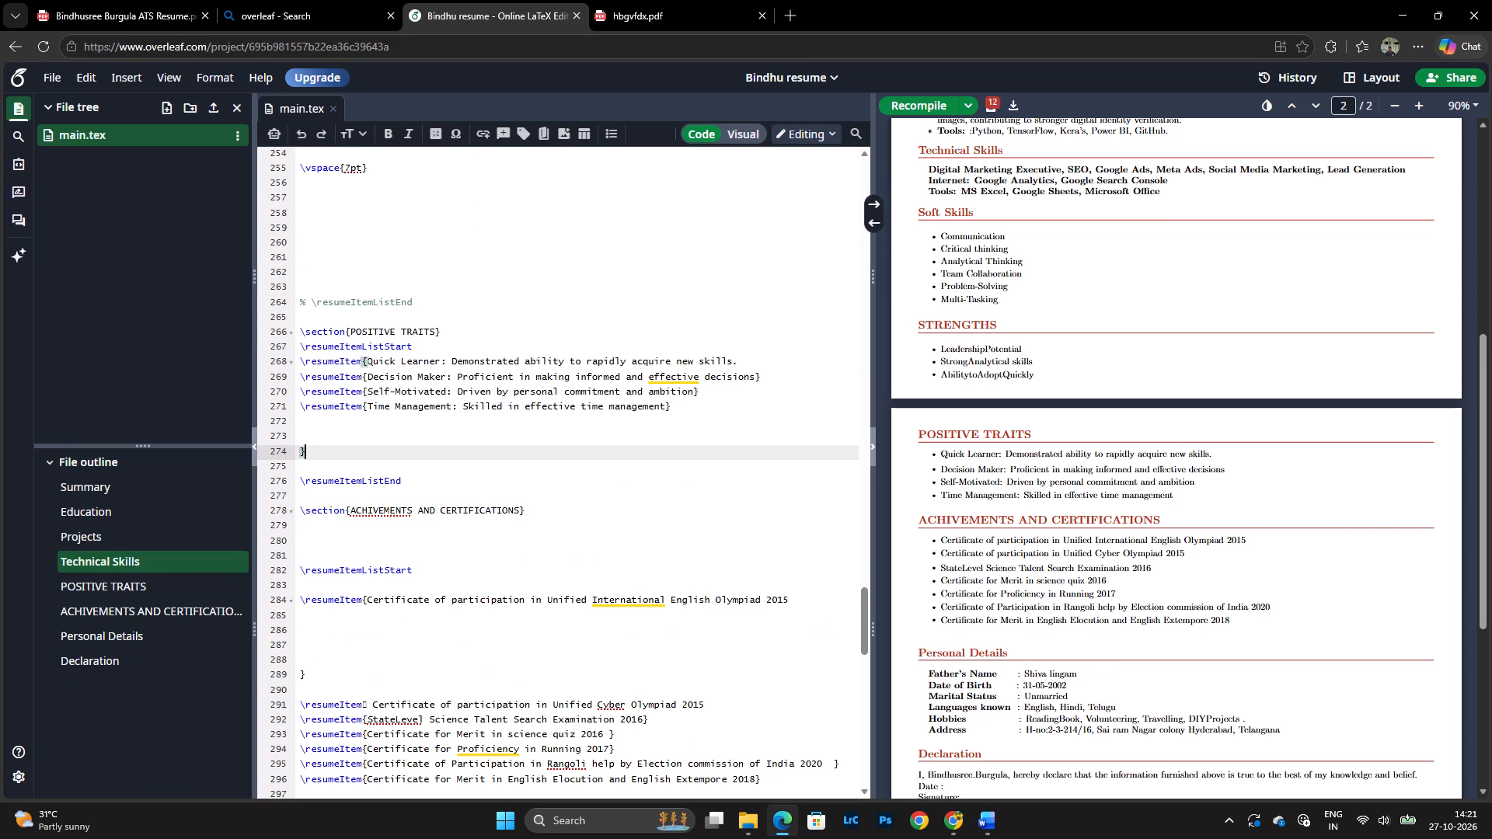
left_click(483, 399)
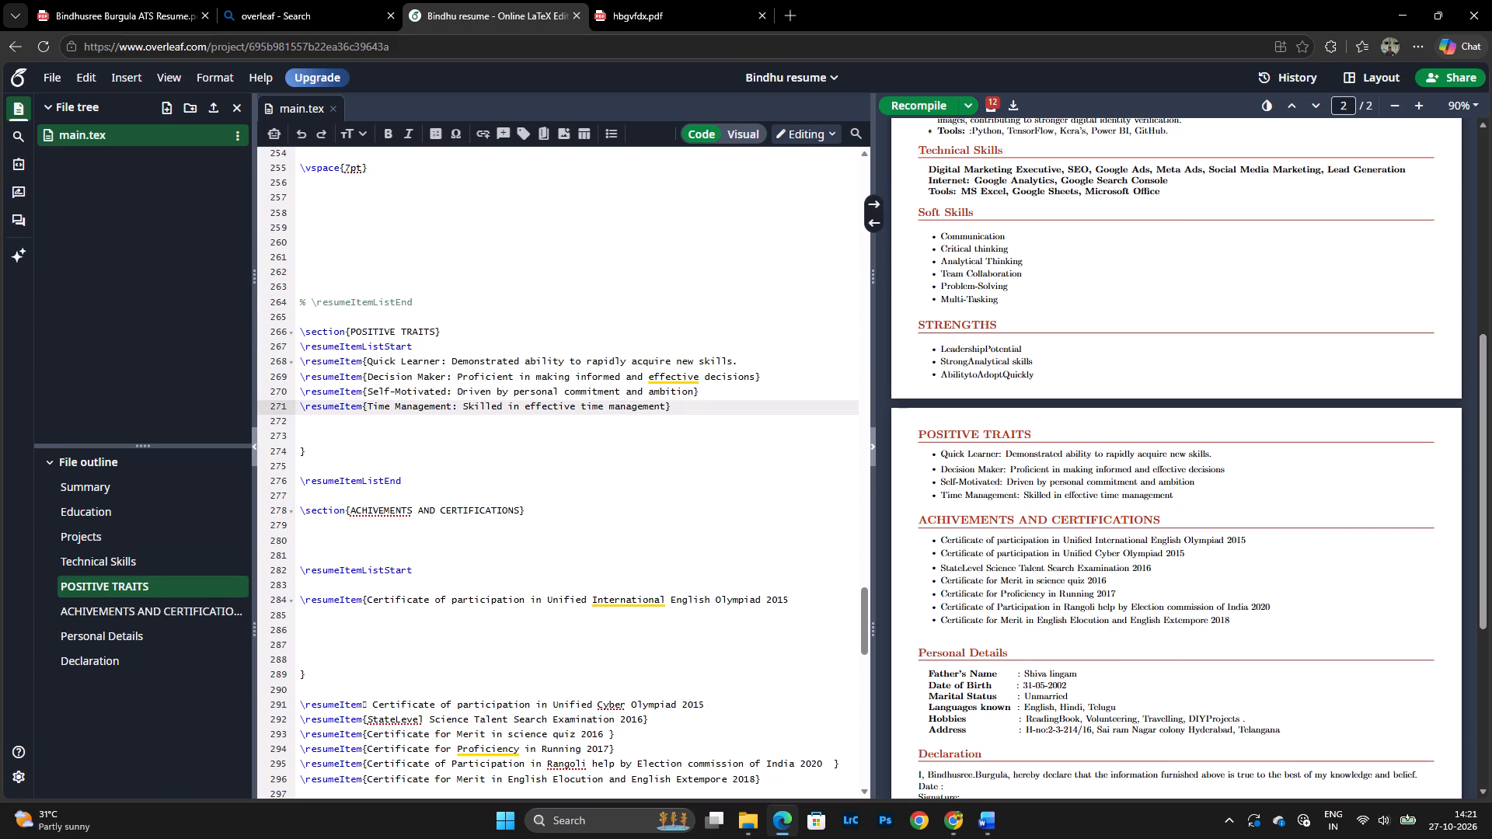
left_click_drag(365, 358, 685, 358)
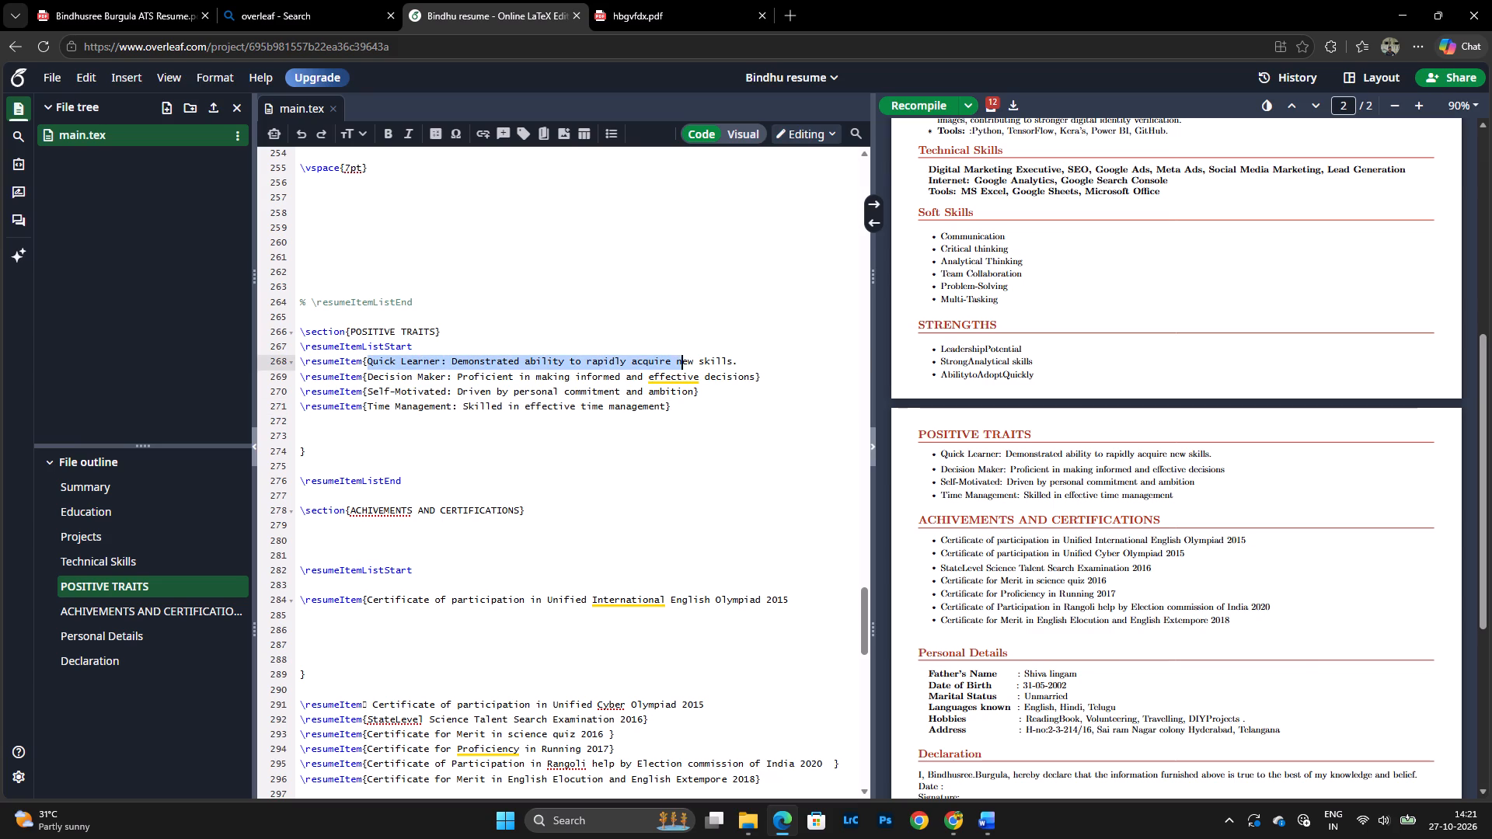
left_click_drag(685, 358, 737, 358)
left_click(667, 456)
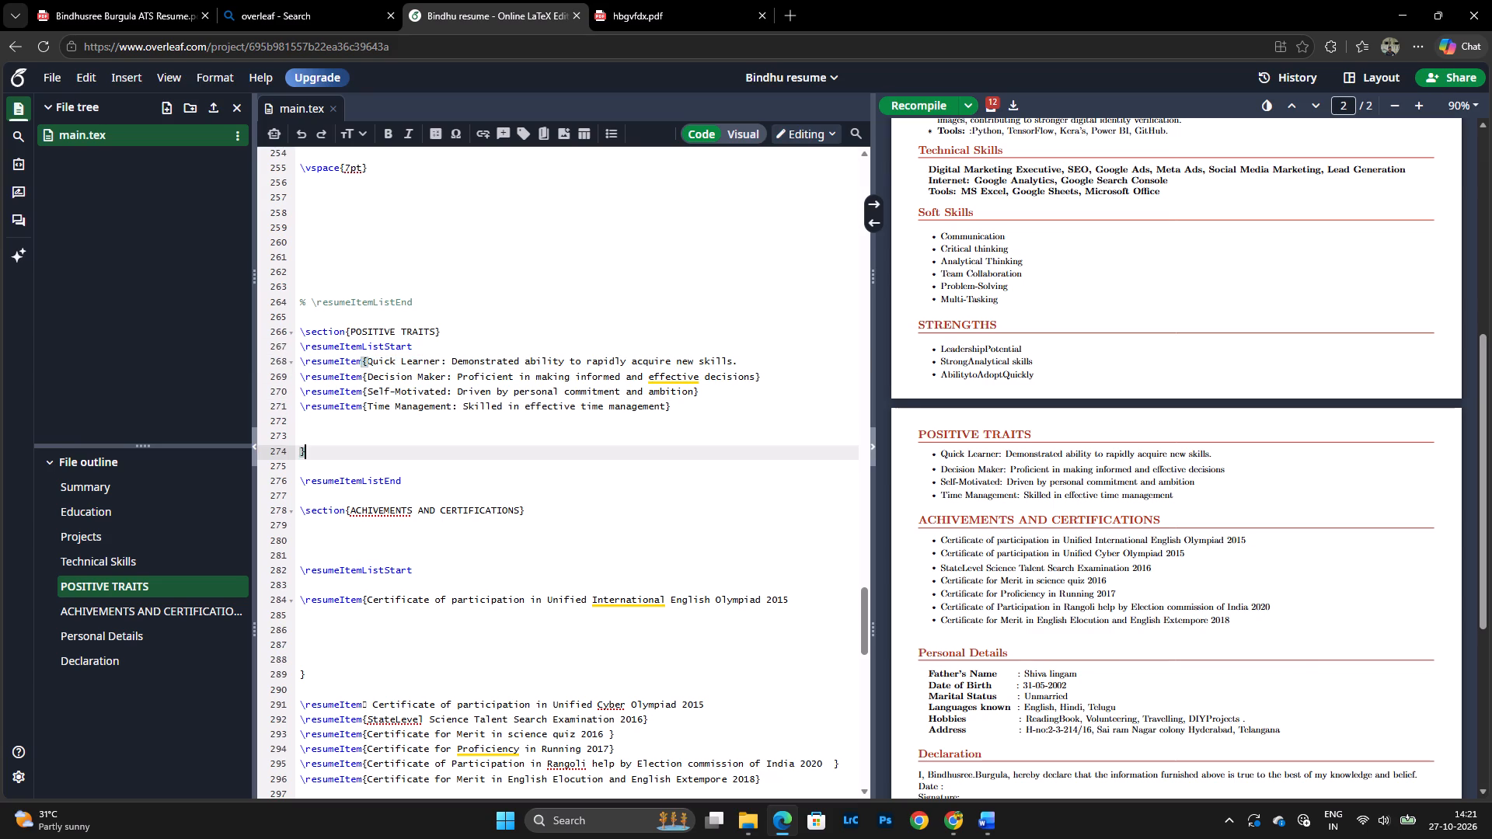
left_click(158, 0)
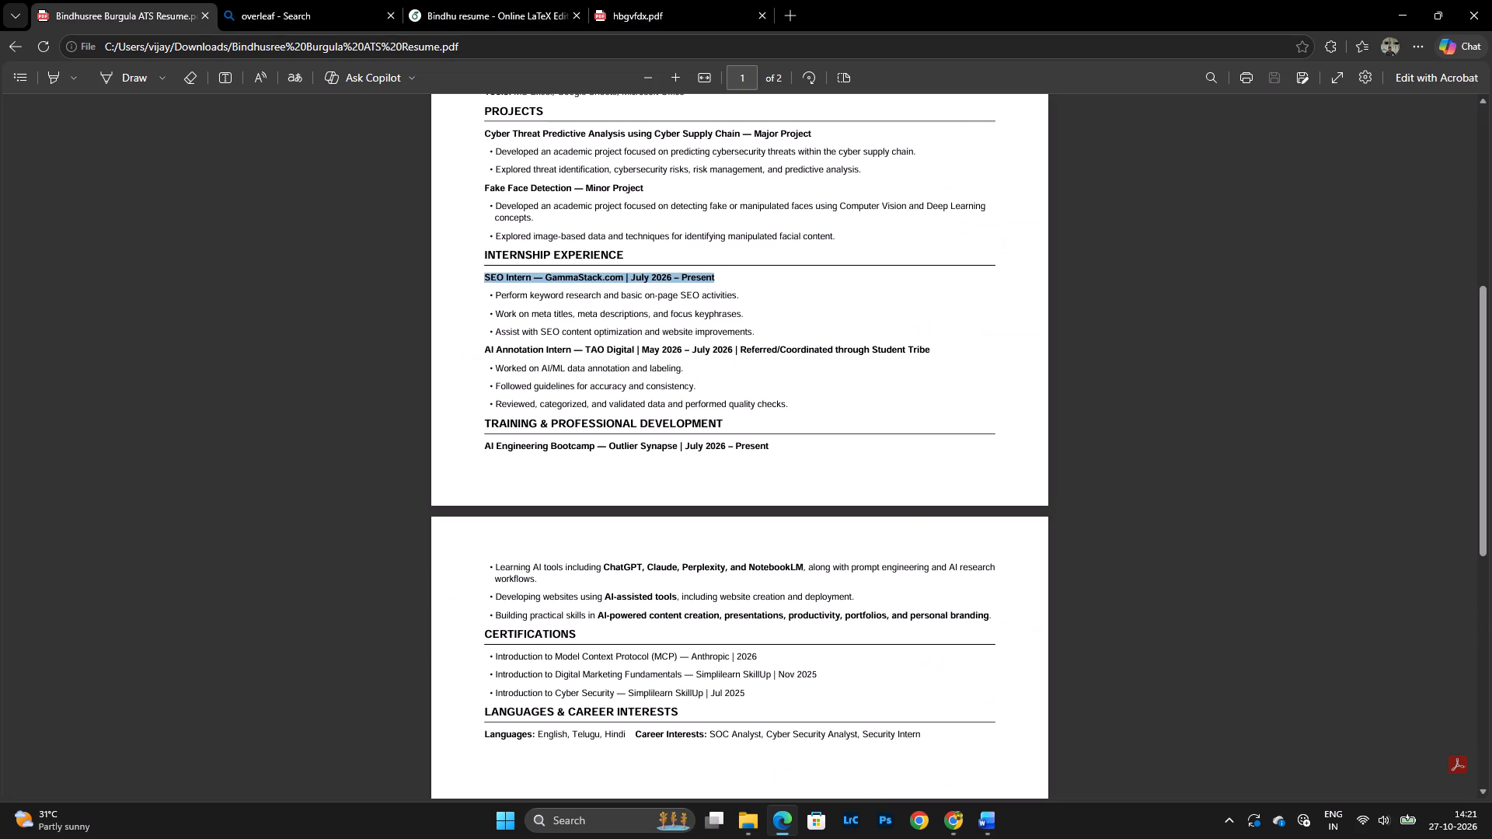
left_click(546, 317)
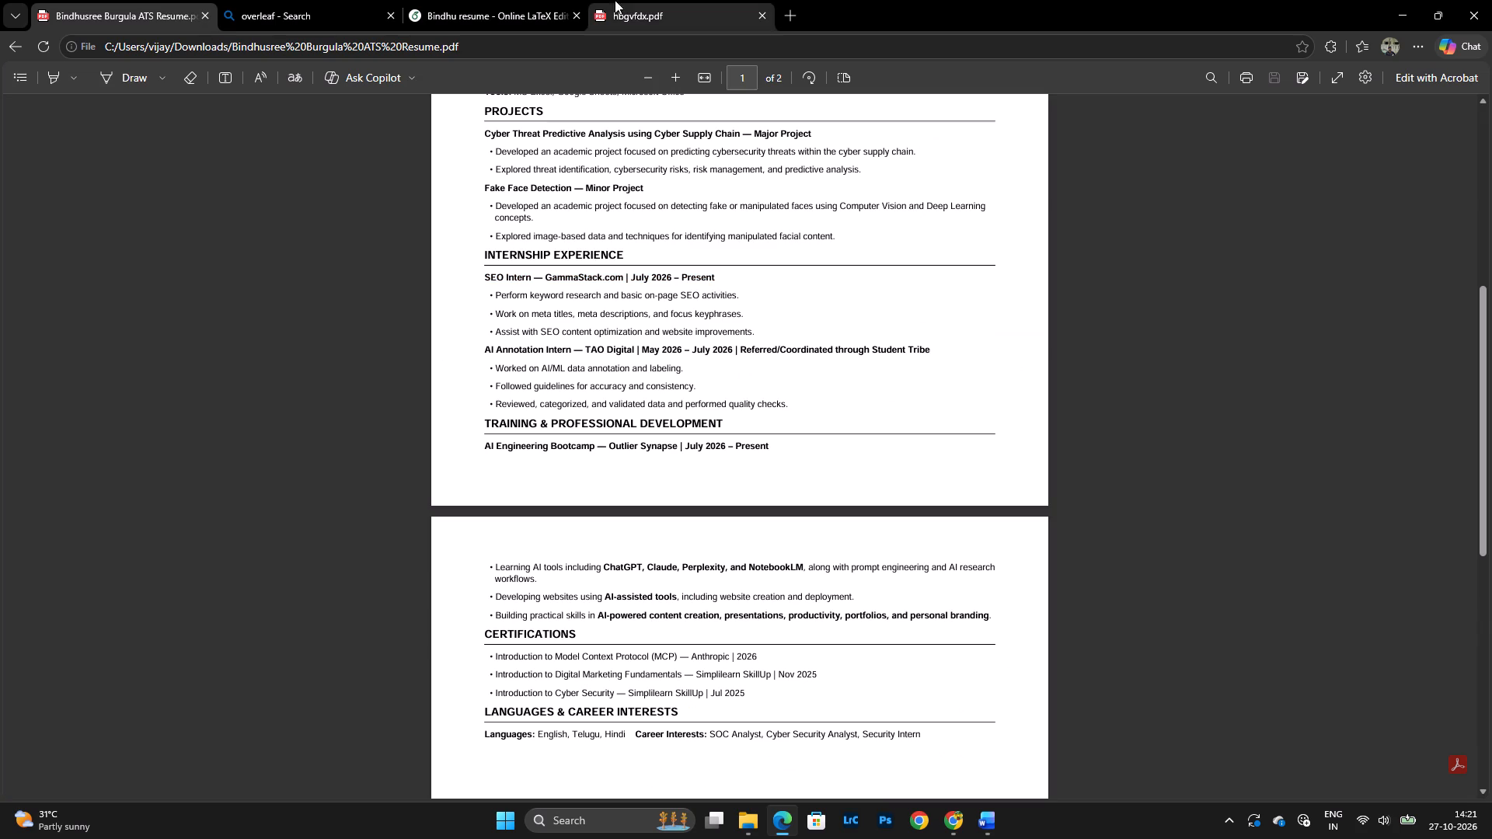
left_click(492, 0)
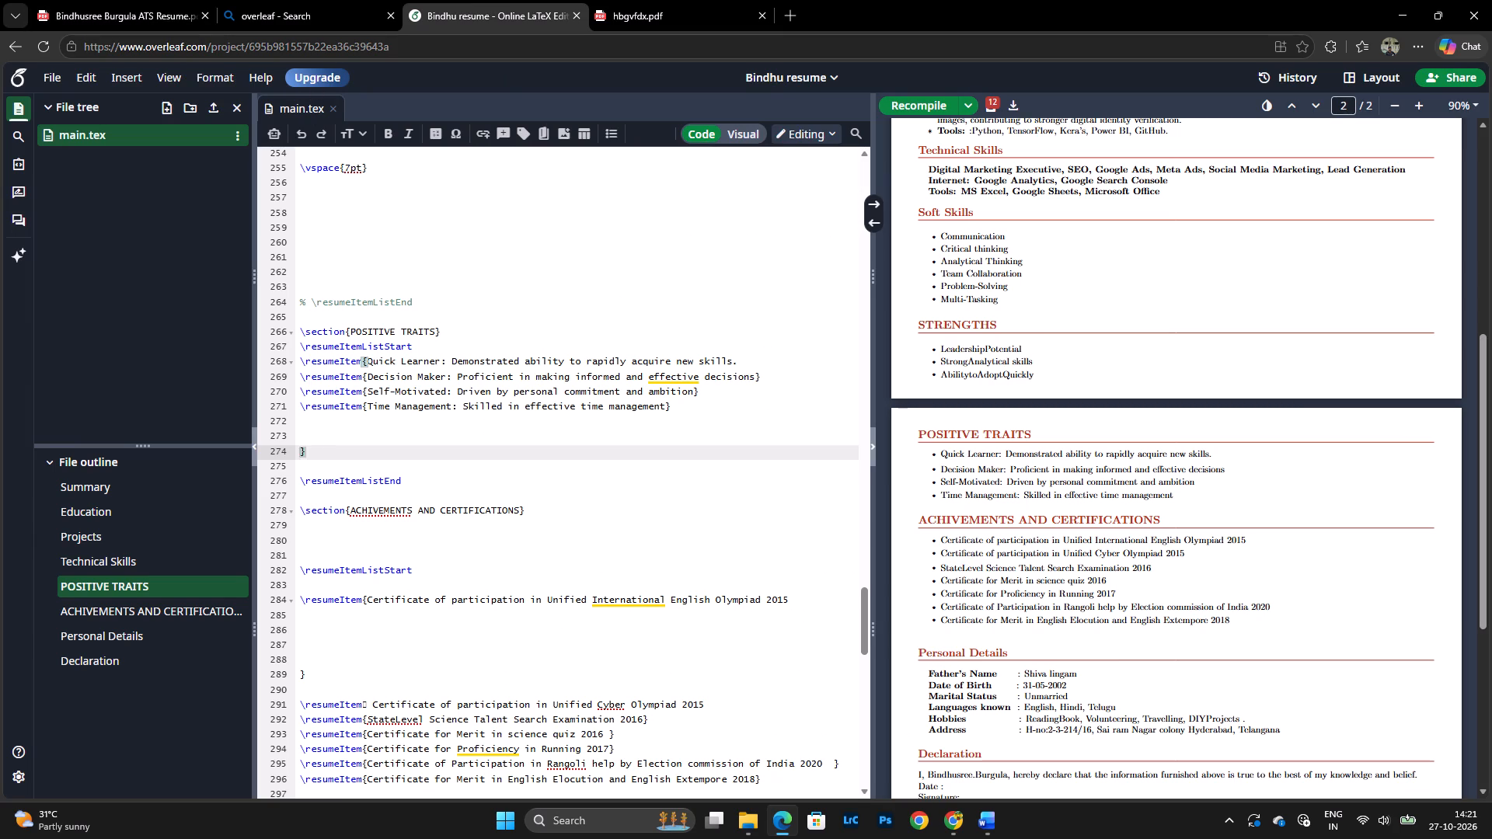
Recompile the resume and review the updated section order in the preview.
left_click(916, 106)
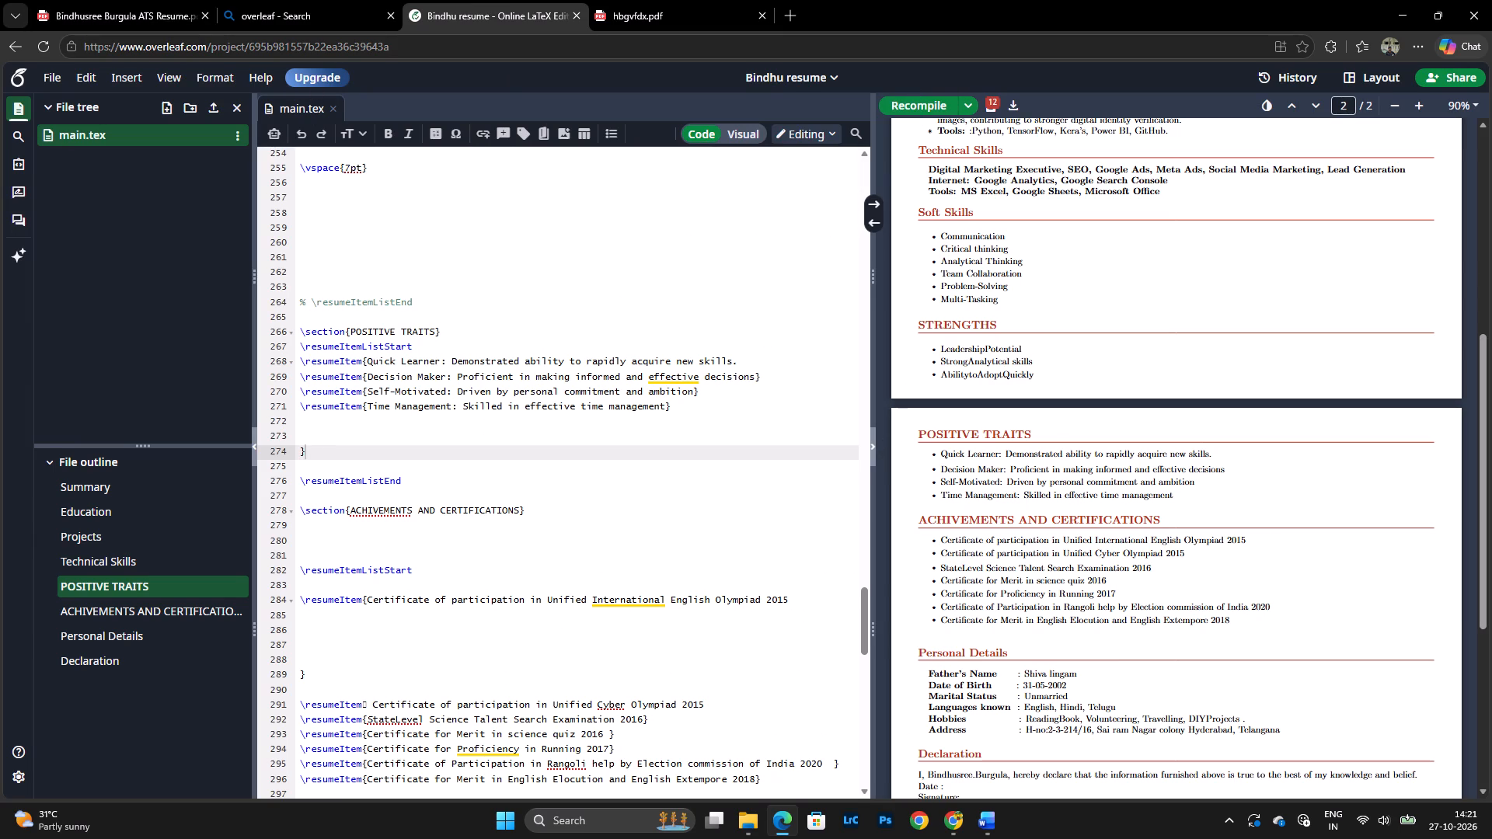
scroll(1000, 444, "up", 5)
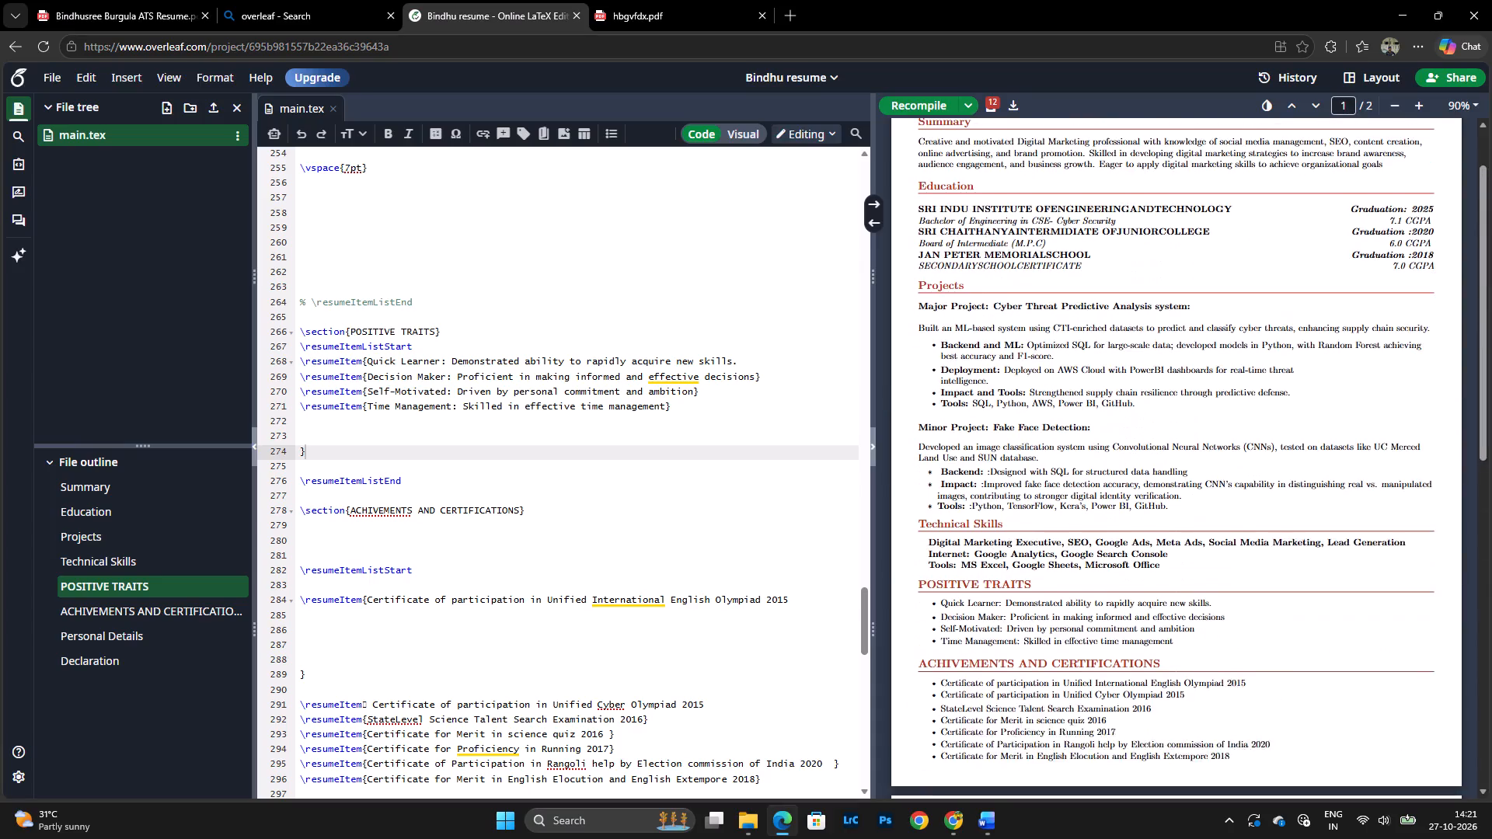
scroll(999, 444, "up", 2)
scroll(999, 444, "down", 2)
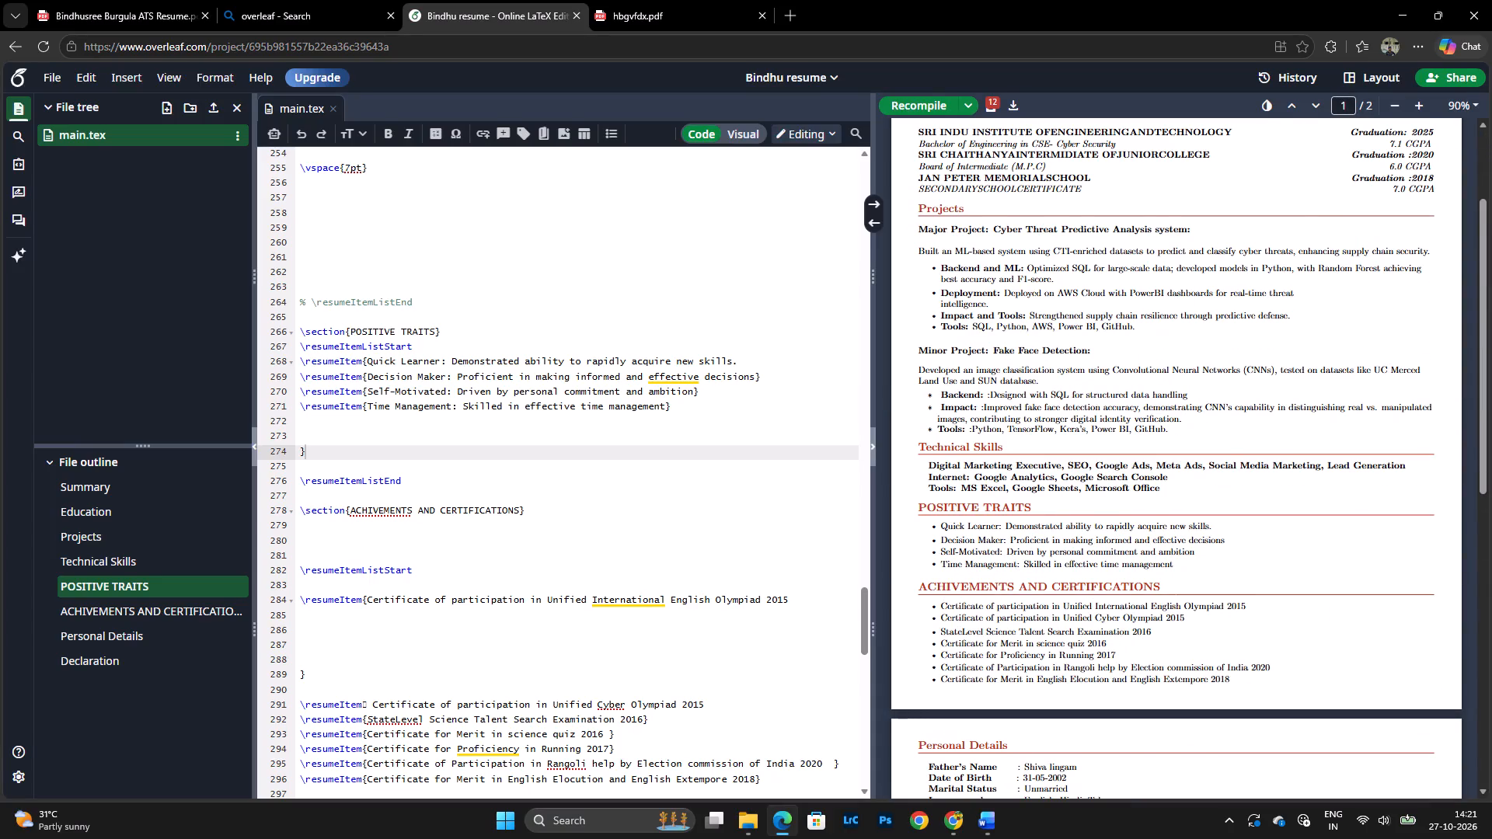
Check the internship and certification sections in hbgvfdx.pdf, then close that PDF.
left_click(667, 2)
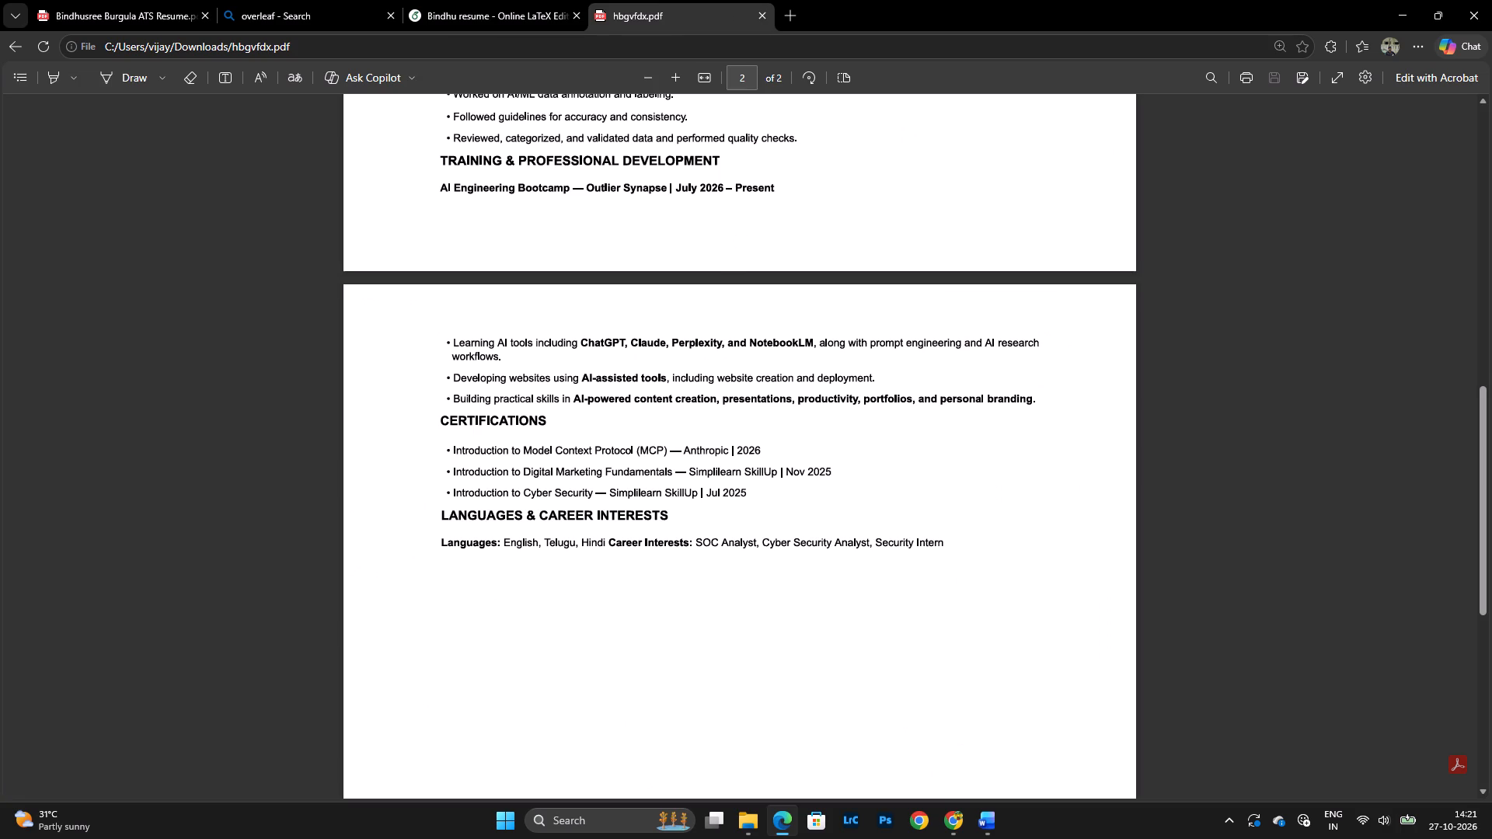
scroll(601, 301, "up", 2)
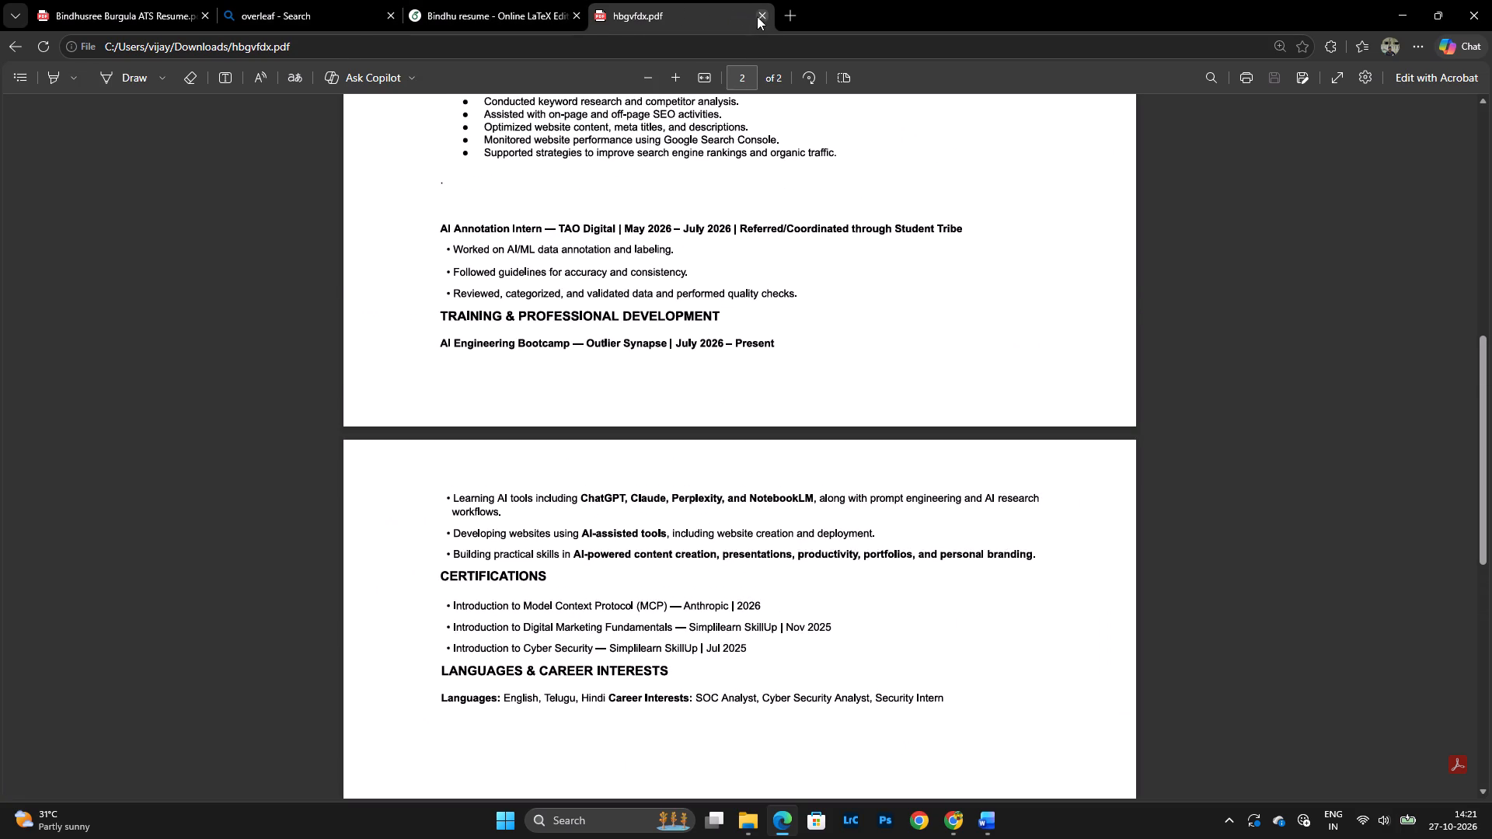
left_click(762, 16)
Replace the POSITIVE TRAITS section title with "INTERNSHIP EXPERIENCE" copied from the ATS Resume PDF, and recompile.
left_click(109, 0)
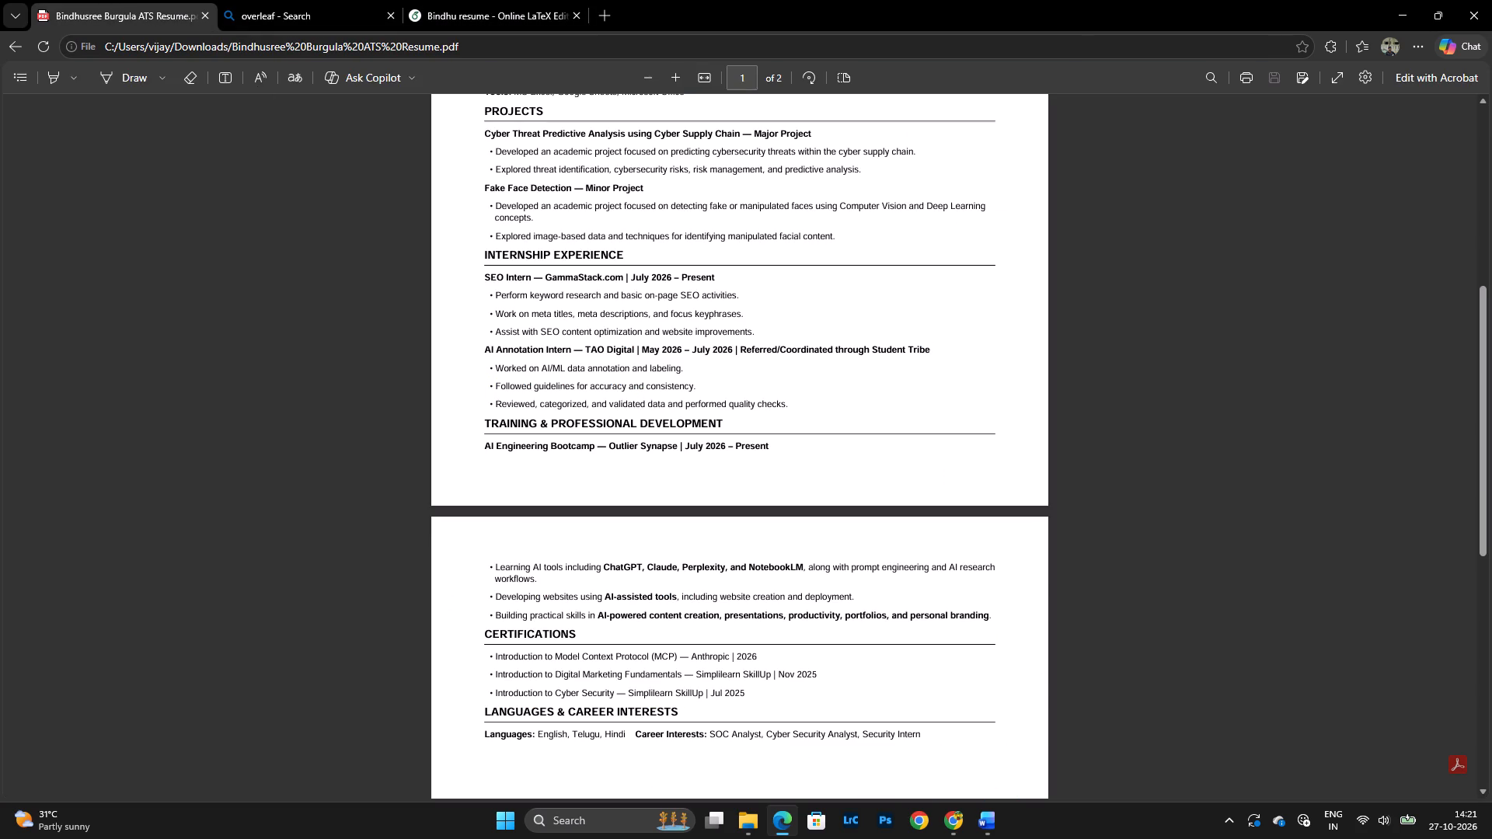
left_click_drag(483, 249, 626, 251)
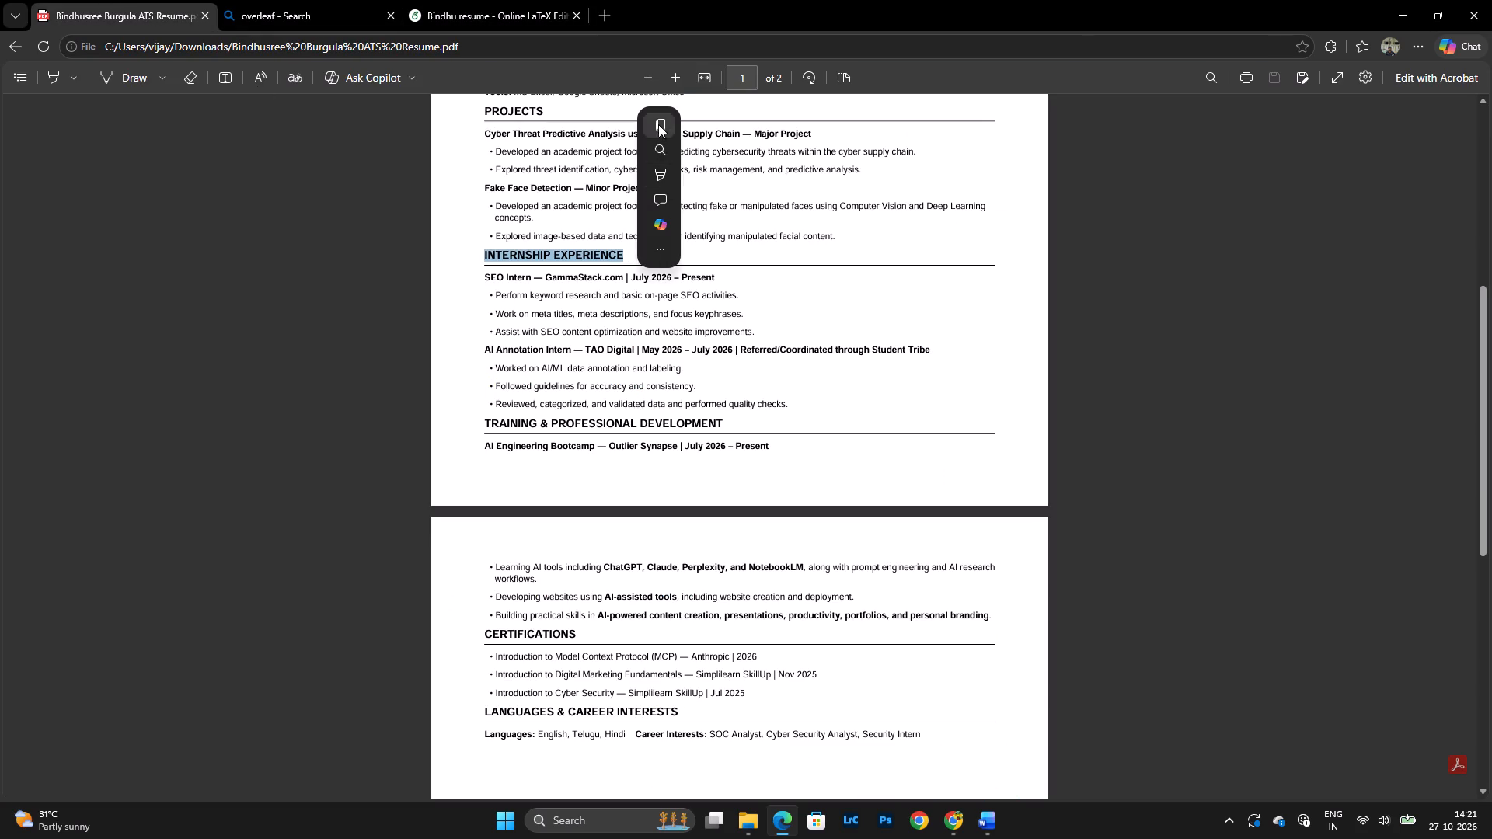
left_click(655, 123)
left_click(295, 2)
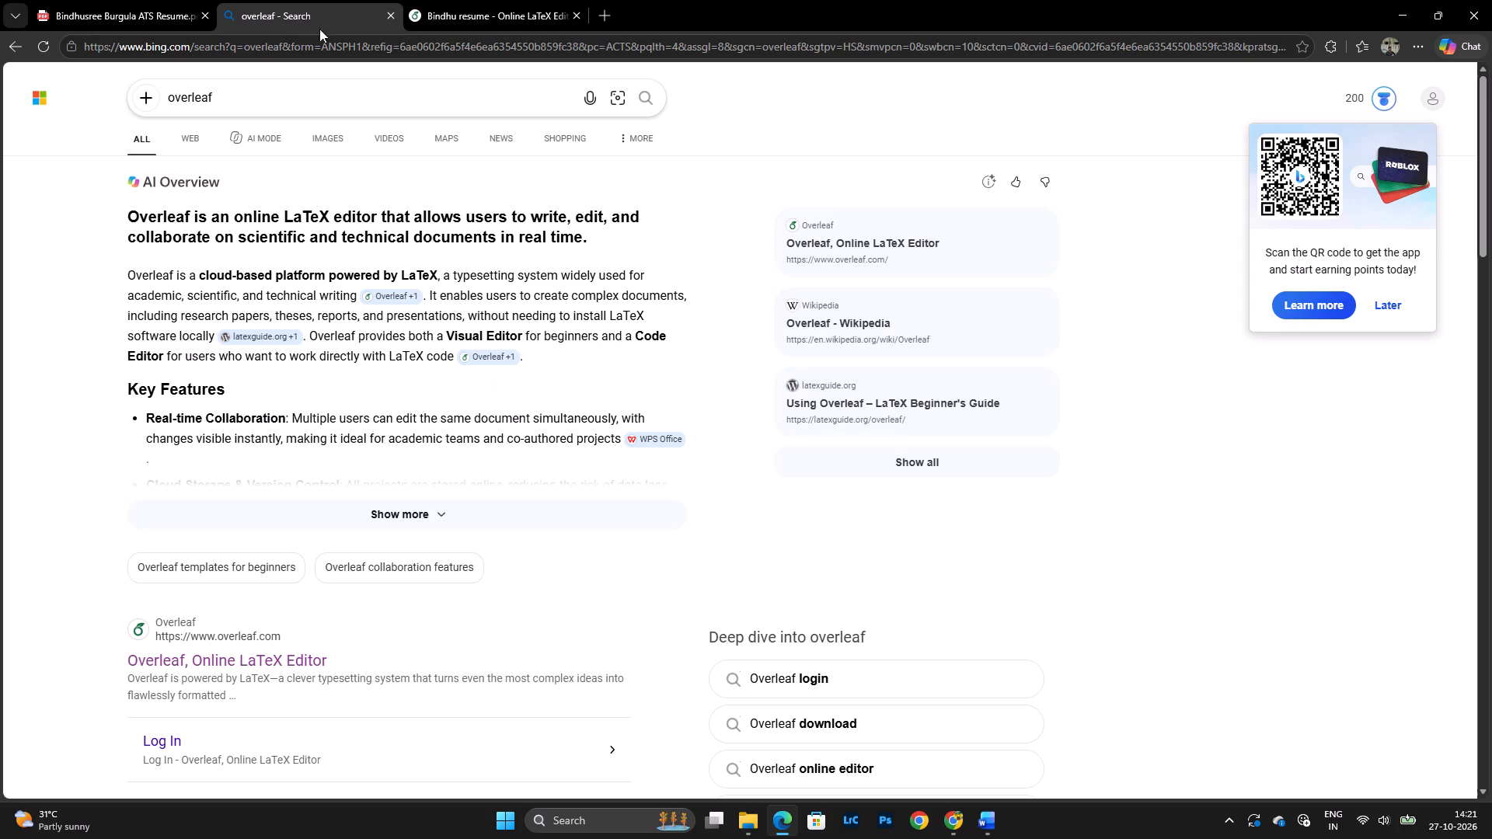
left_click(532, 0)
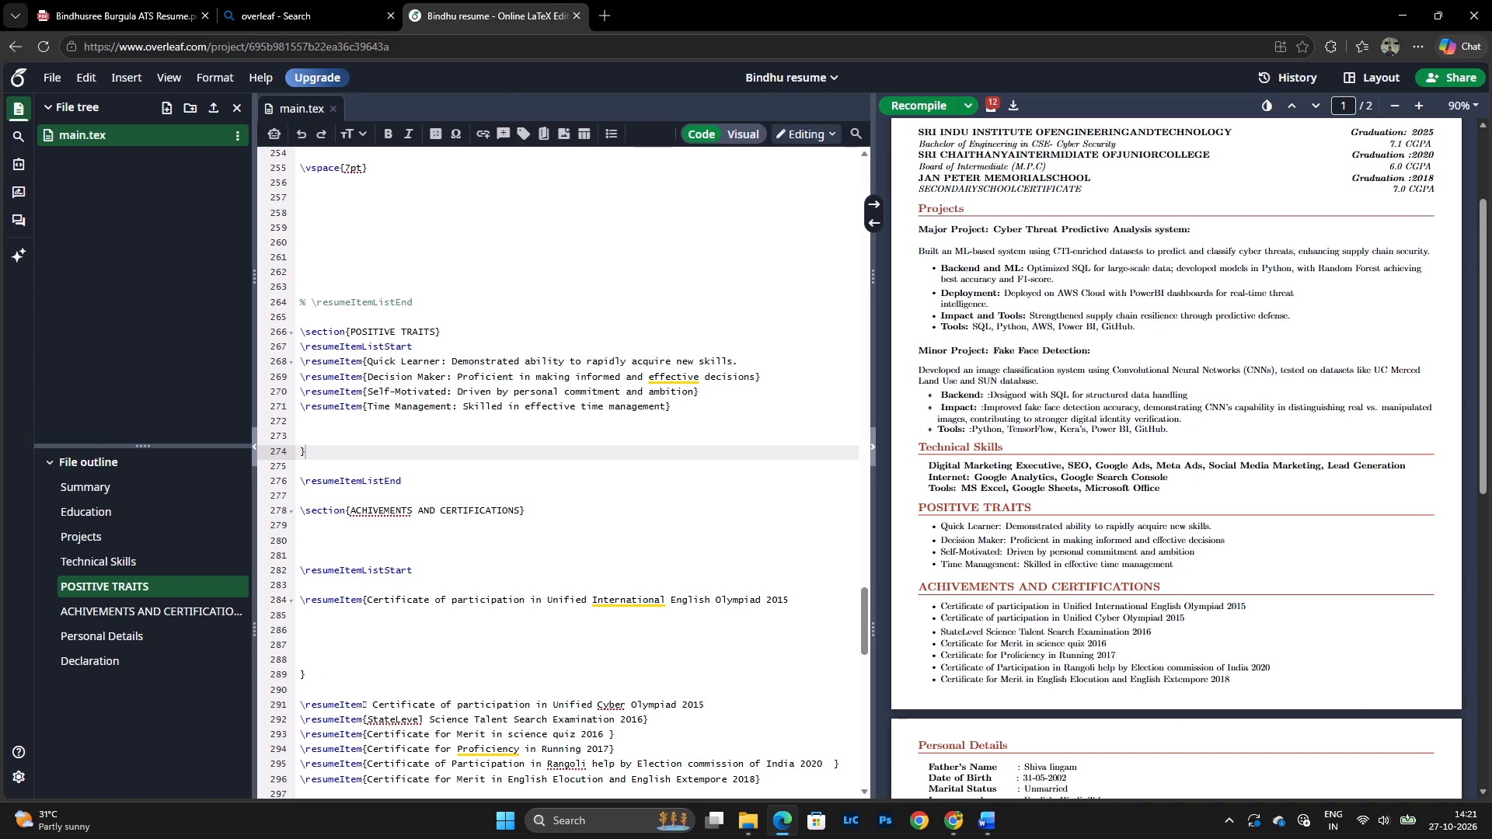
left_click_drag(350, 329, 434, 329)
key("ctrl+v")
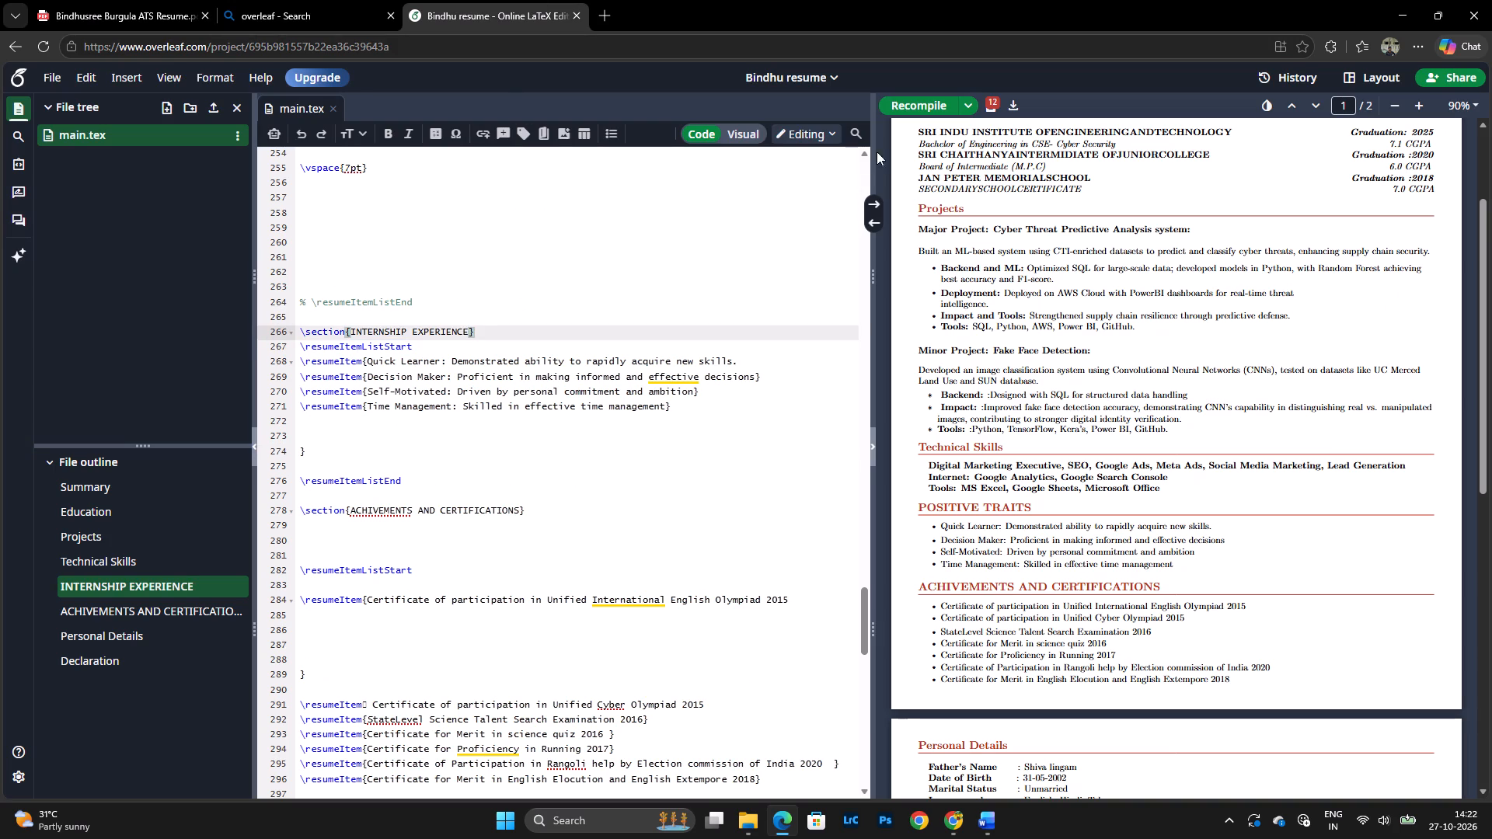
left_click(897, 106)
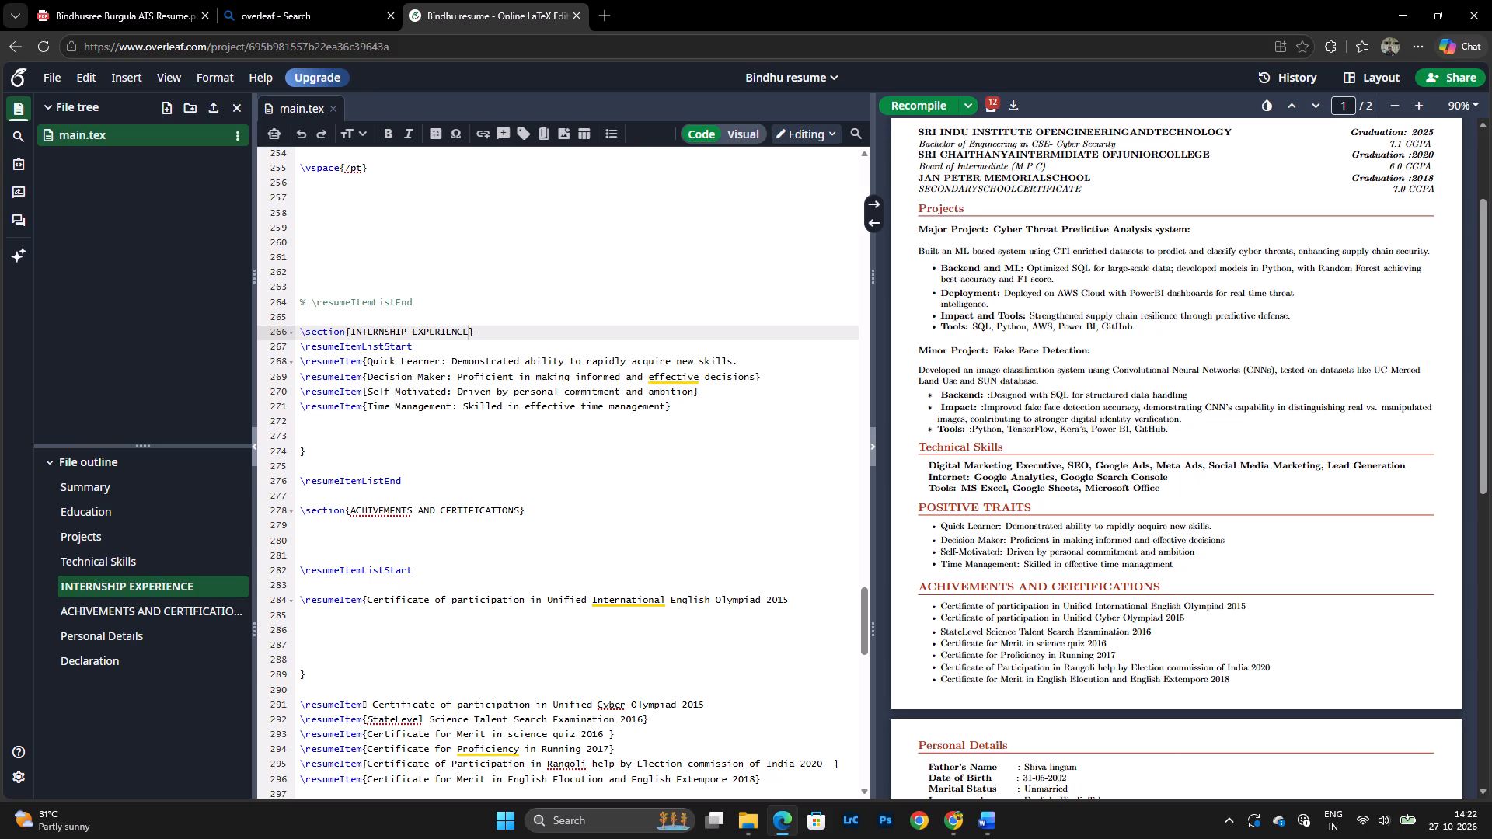
scroll(1053, 569, "down", 1)
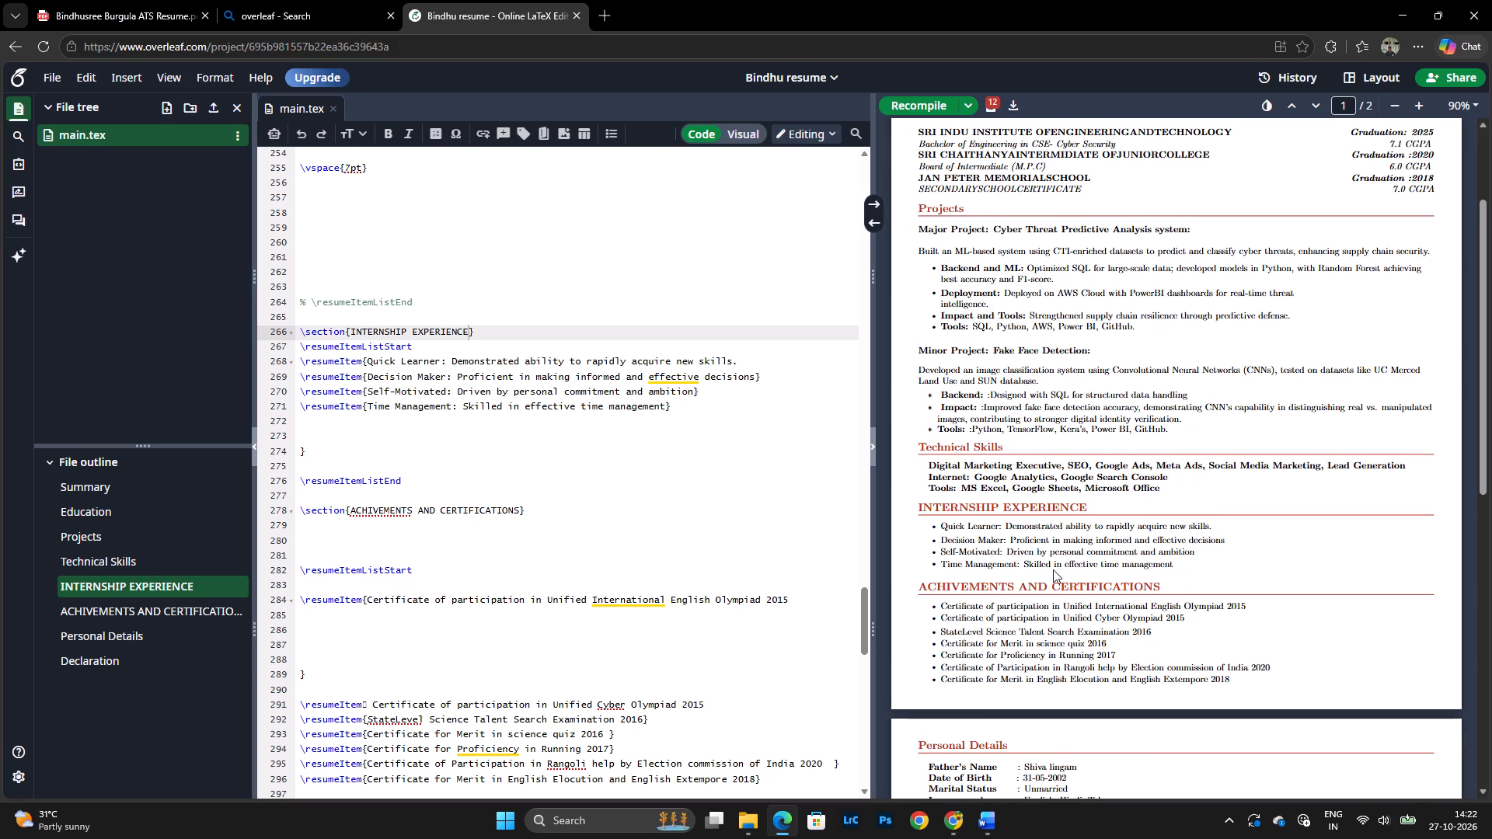
scroll(957, 459, "down", 2)
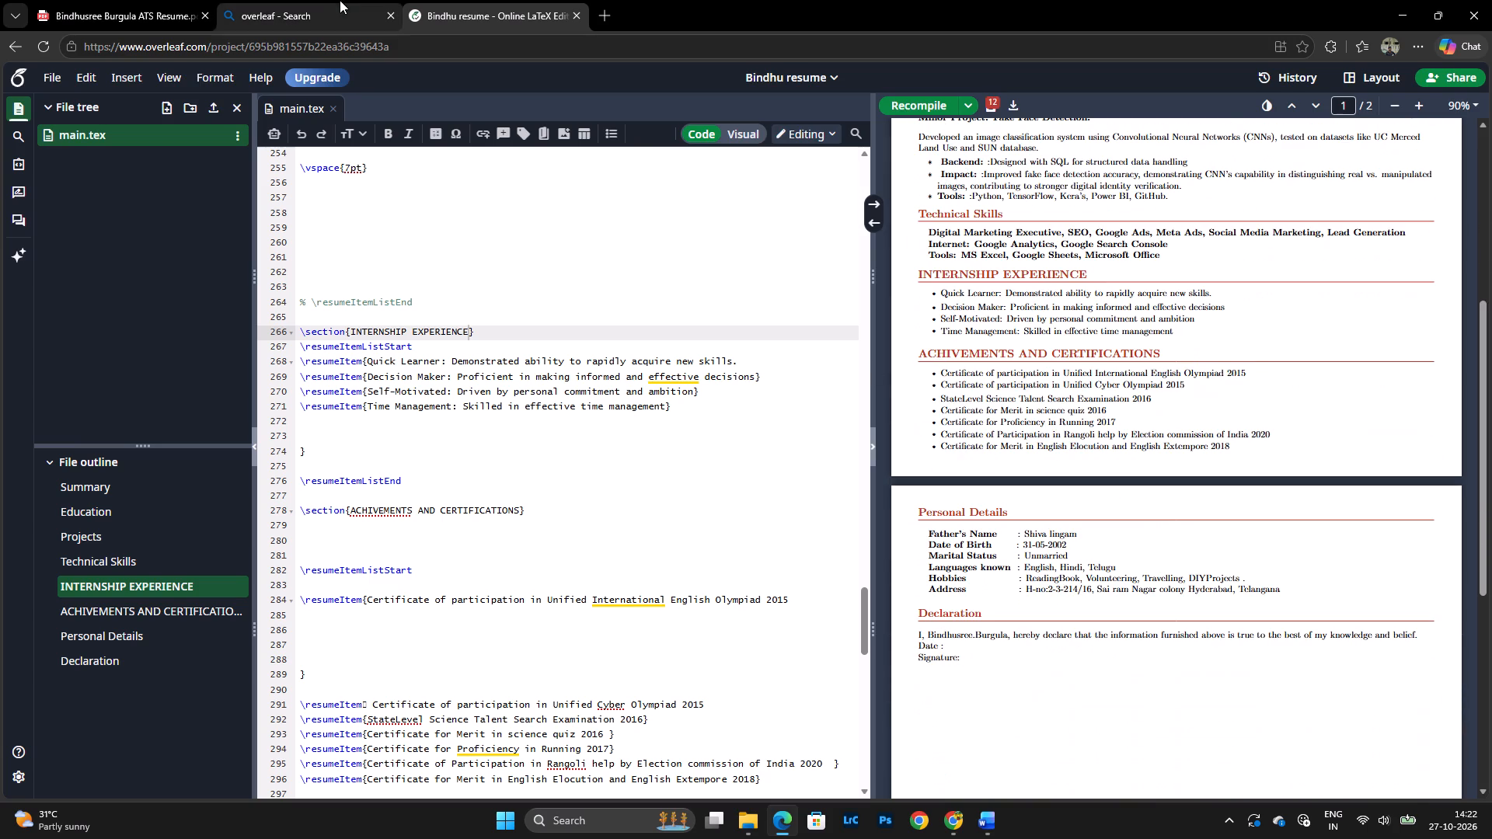
Replace the Quick Learner item's text with "SEO Intern — GammaStack.com | July 2026 – Present" copied from the ATS Resume PDF, and recompile.
left_click(78, 0)
left_click(467, 246)
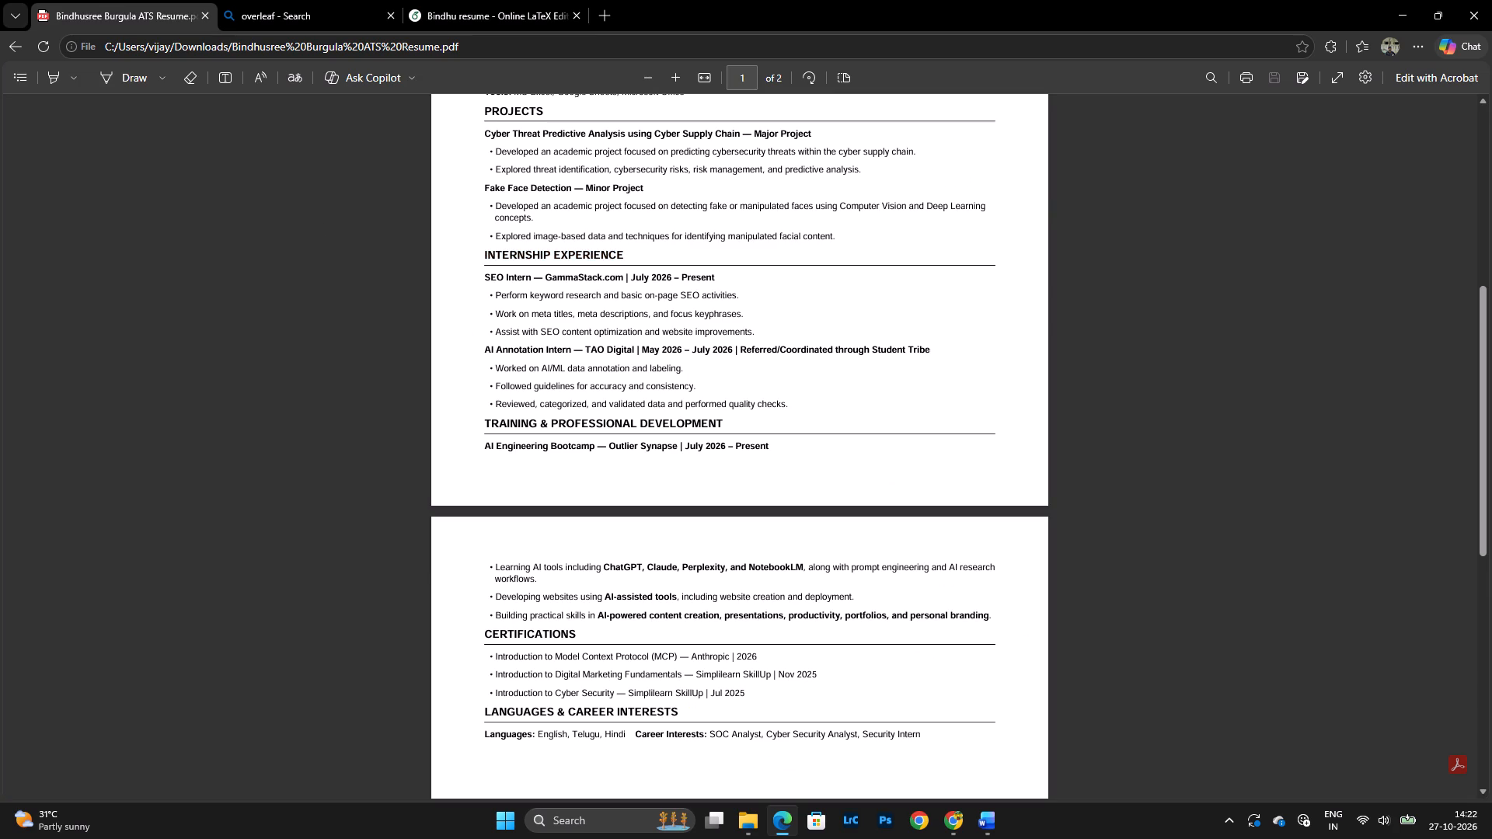
left_click_drag(479, 276, 718, 275)
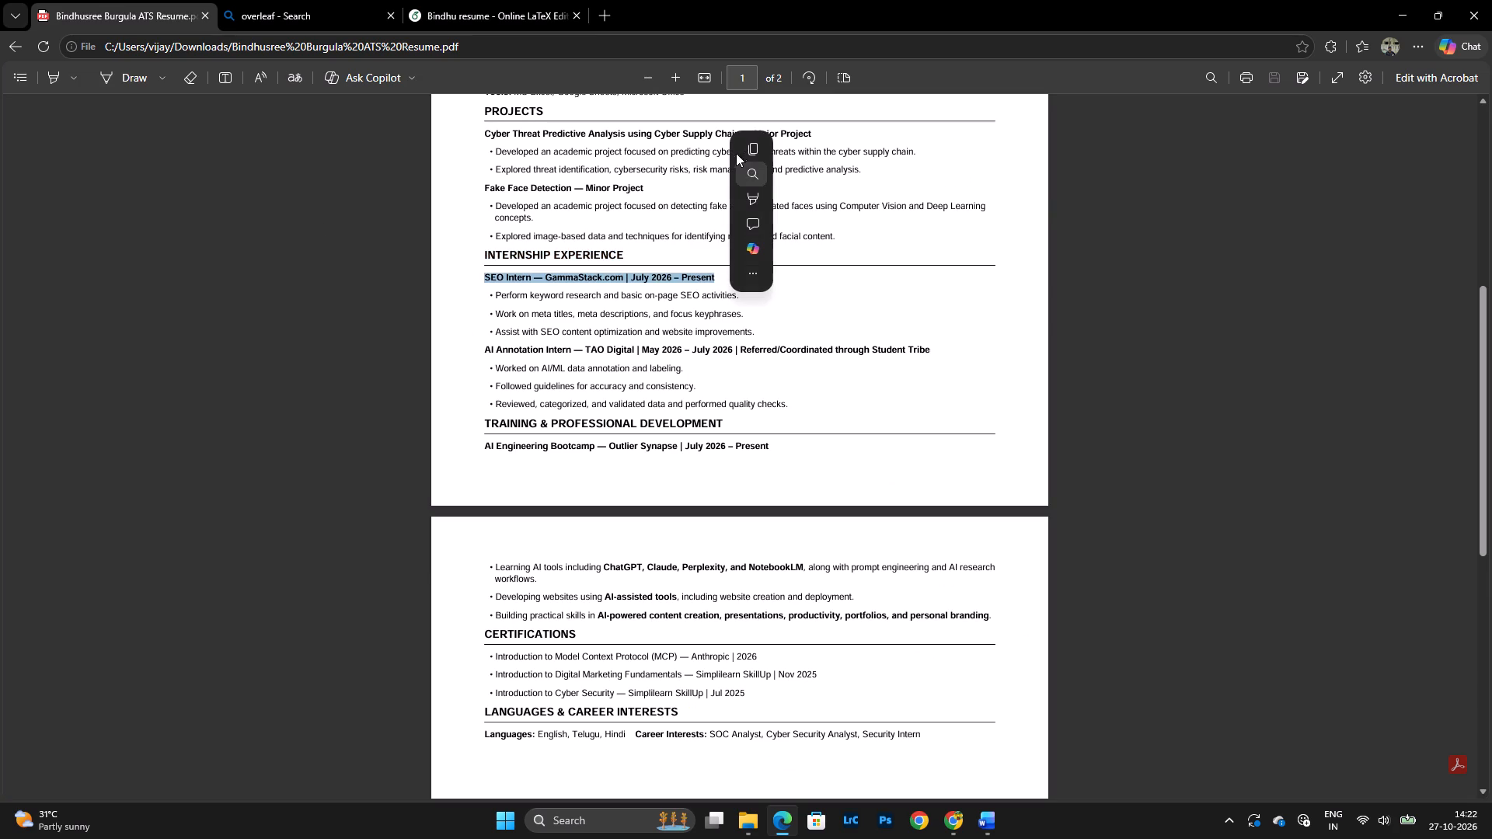
left_click(755, 149)
left_click(459, 0)
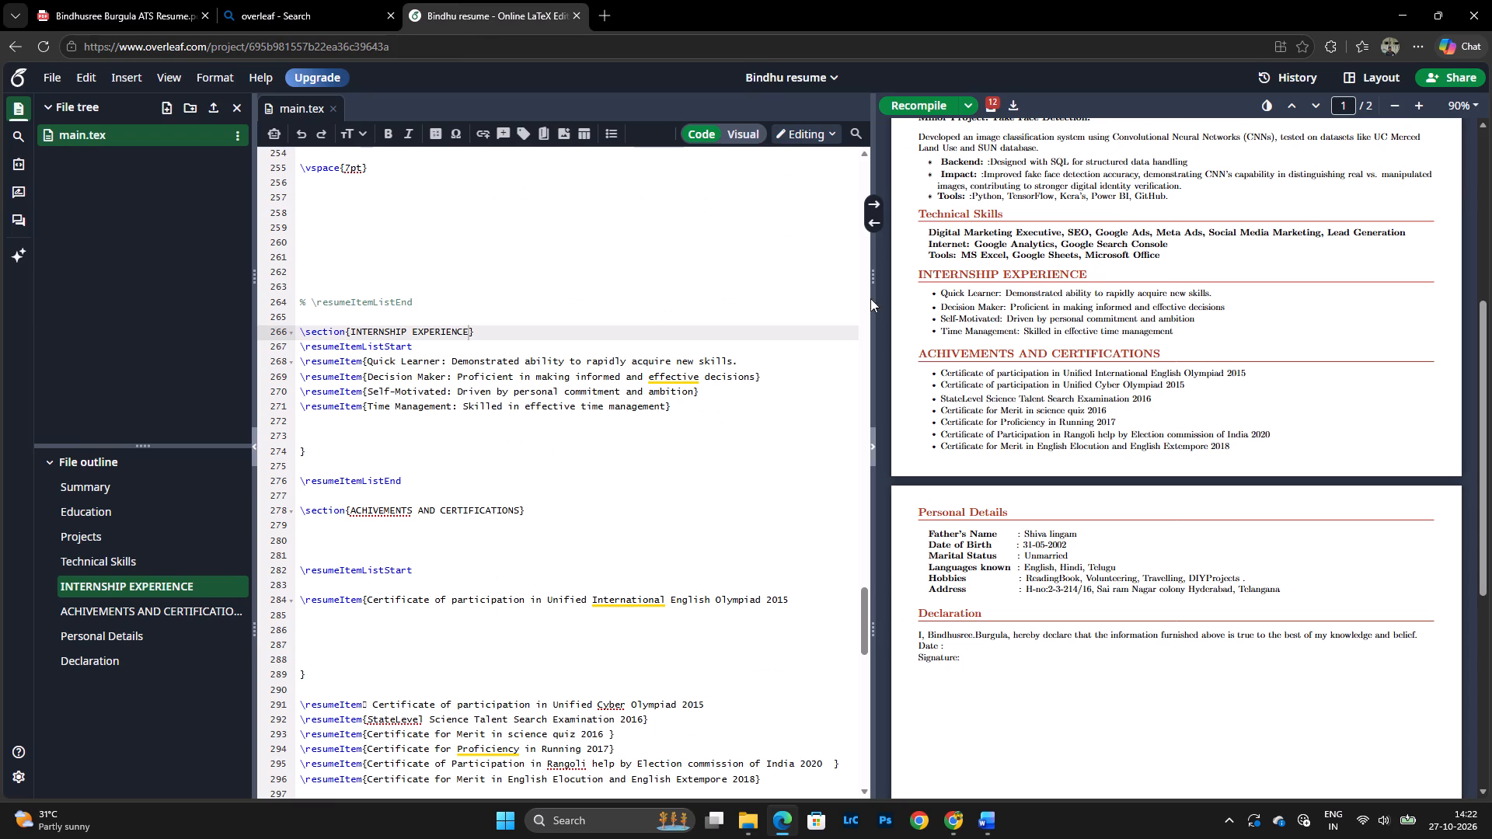
scroll(902, 299, "up", 2)
scroll(902, 299, "down", 1)
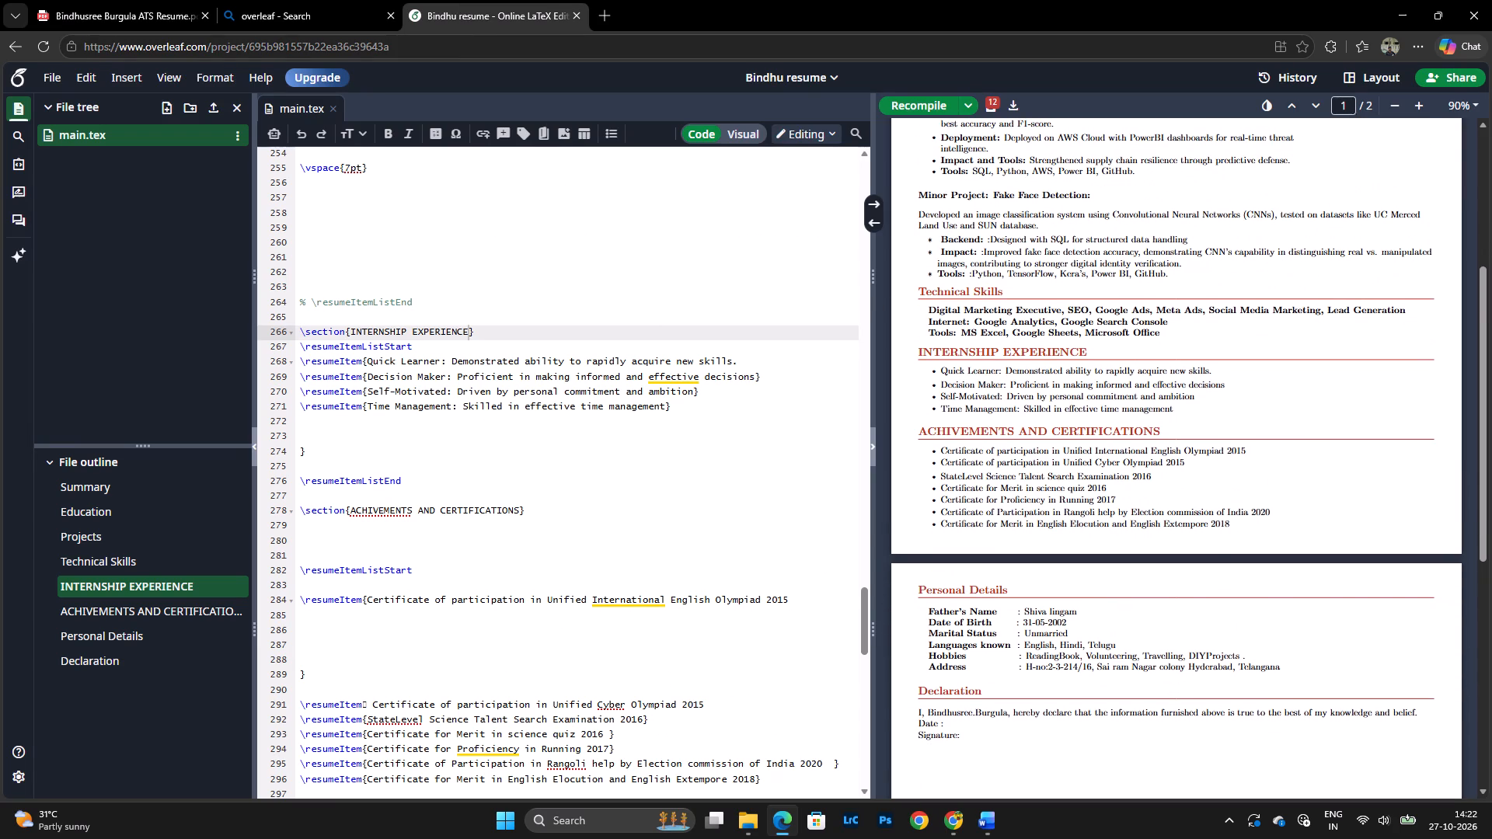
left_click(368, 360)
left_click_drag(368, 360, 723, 362)
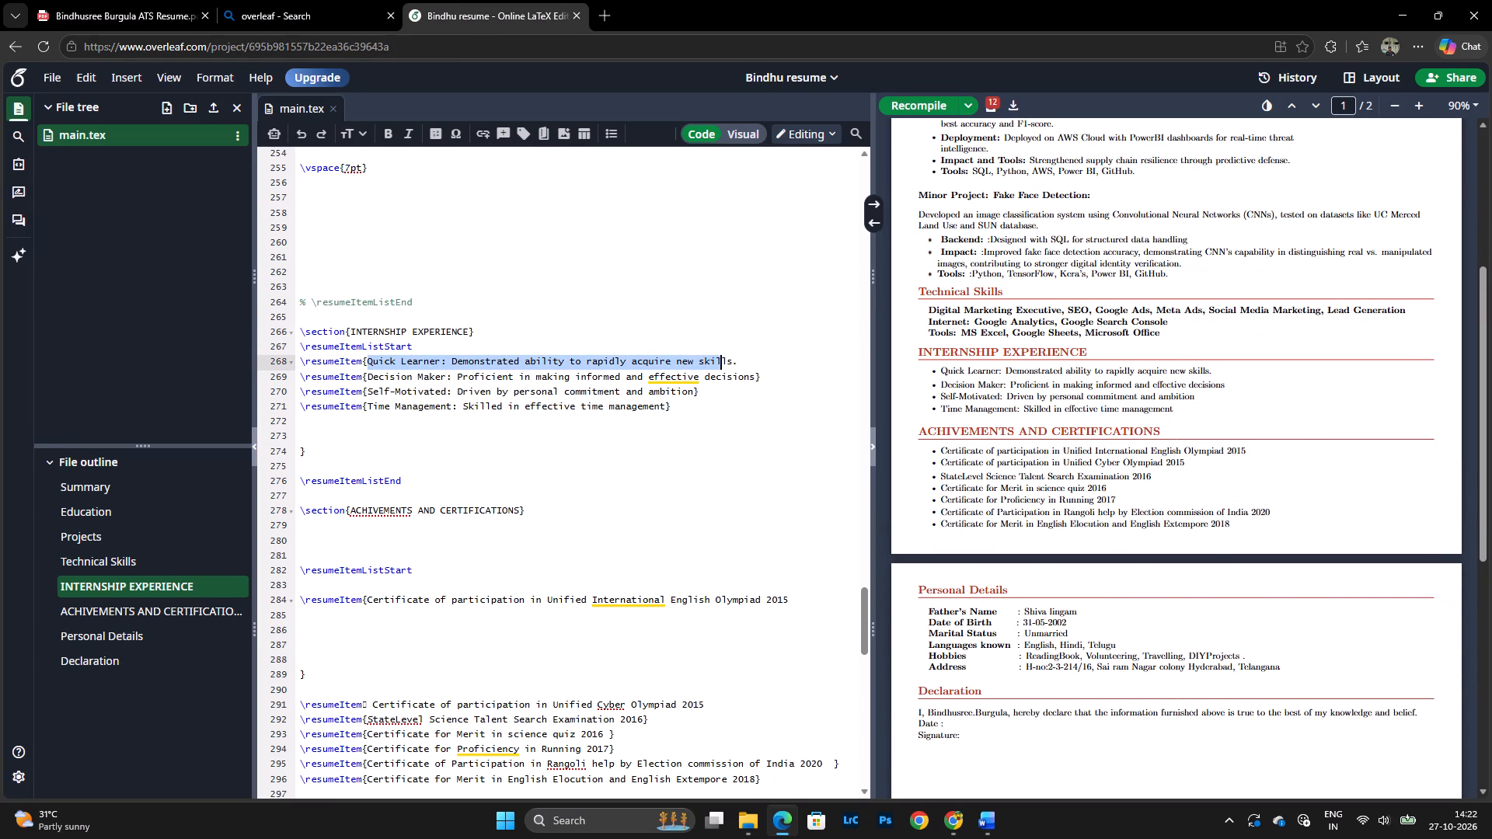
left_click_drag(723, 362, 734, 362)
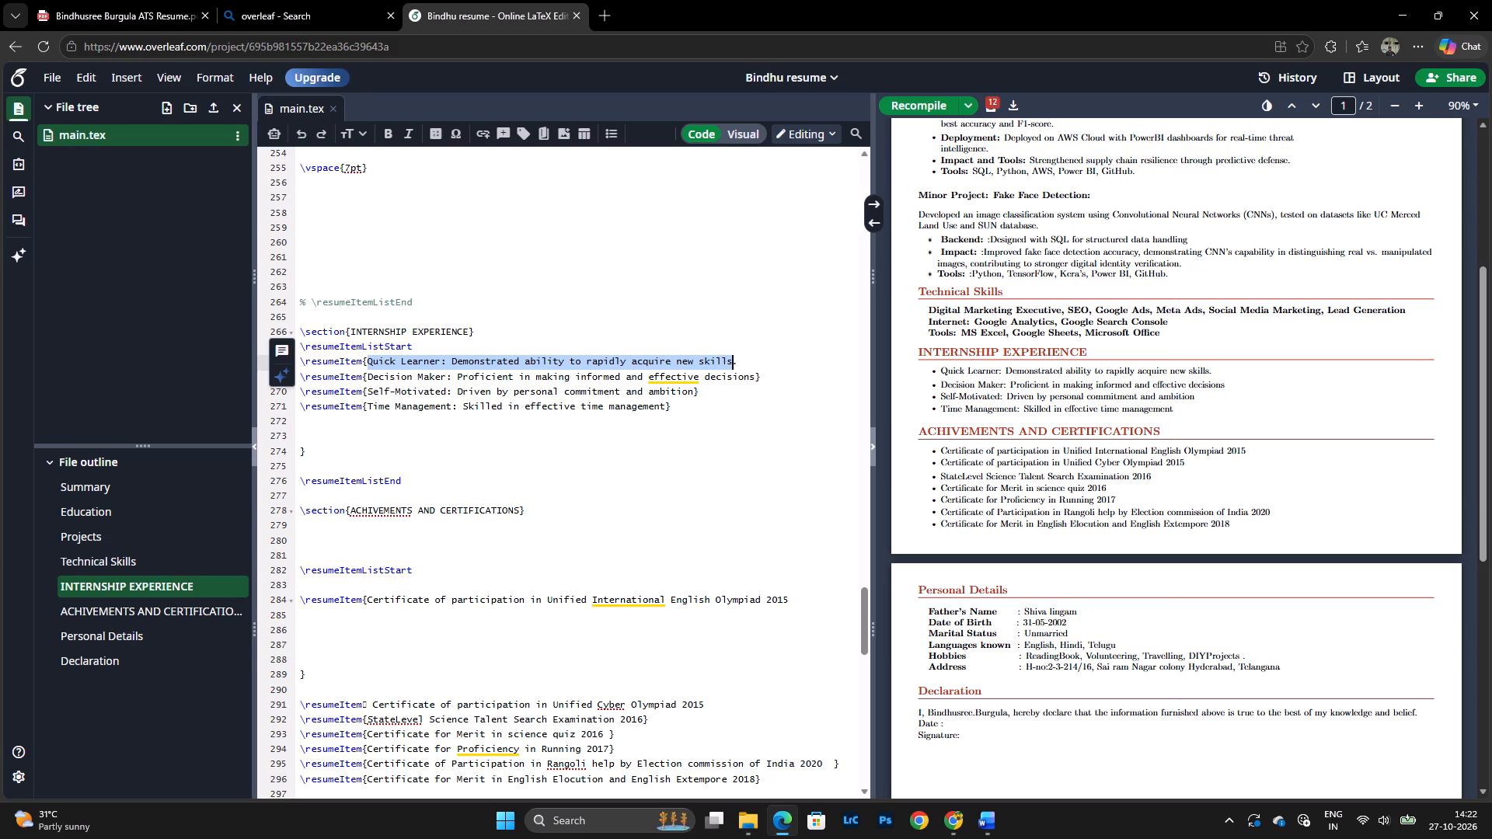
key("ctrl+v")
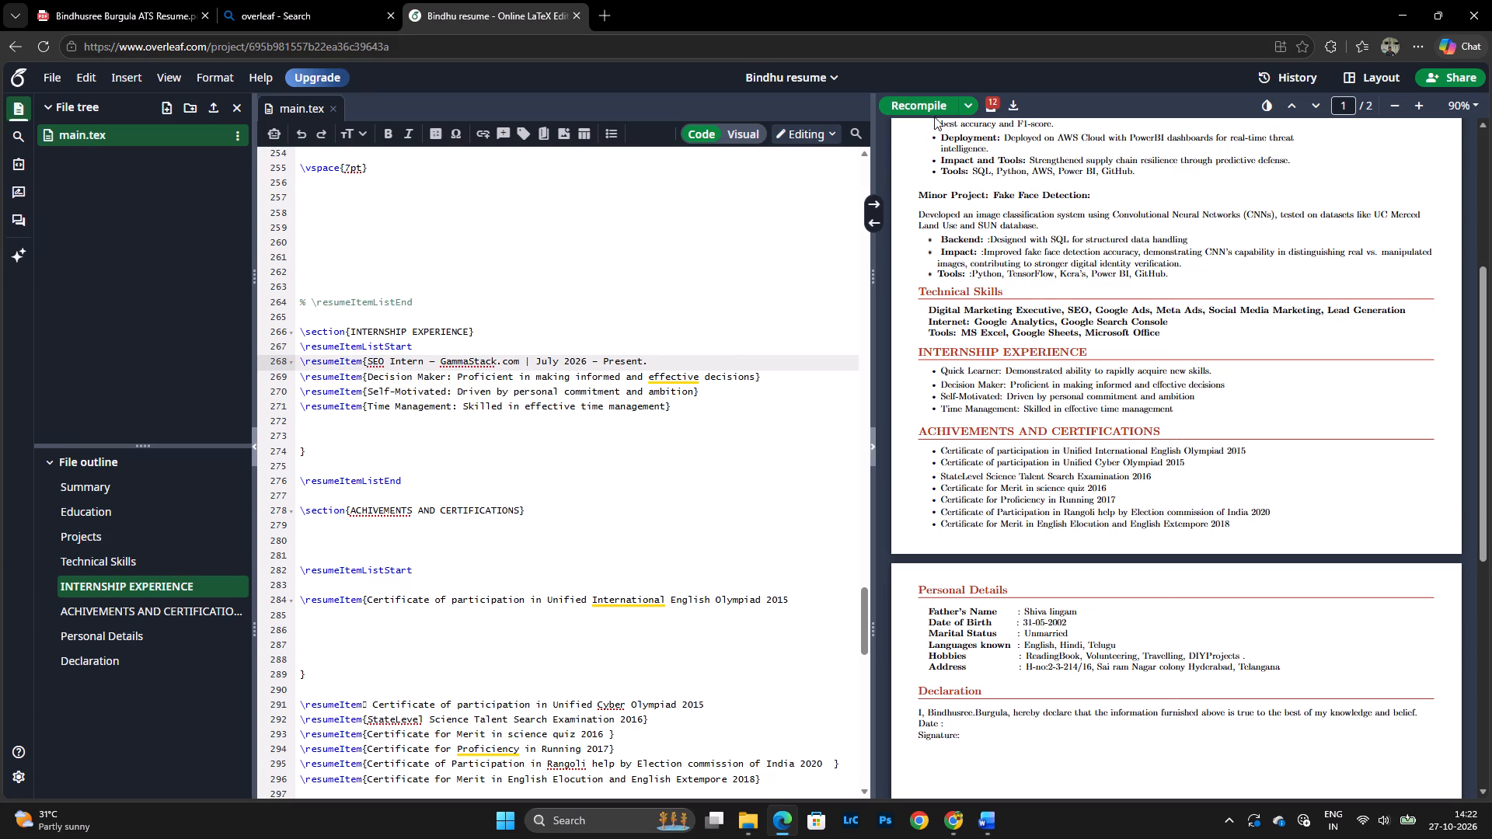
left_click(926, 106)
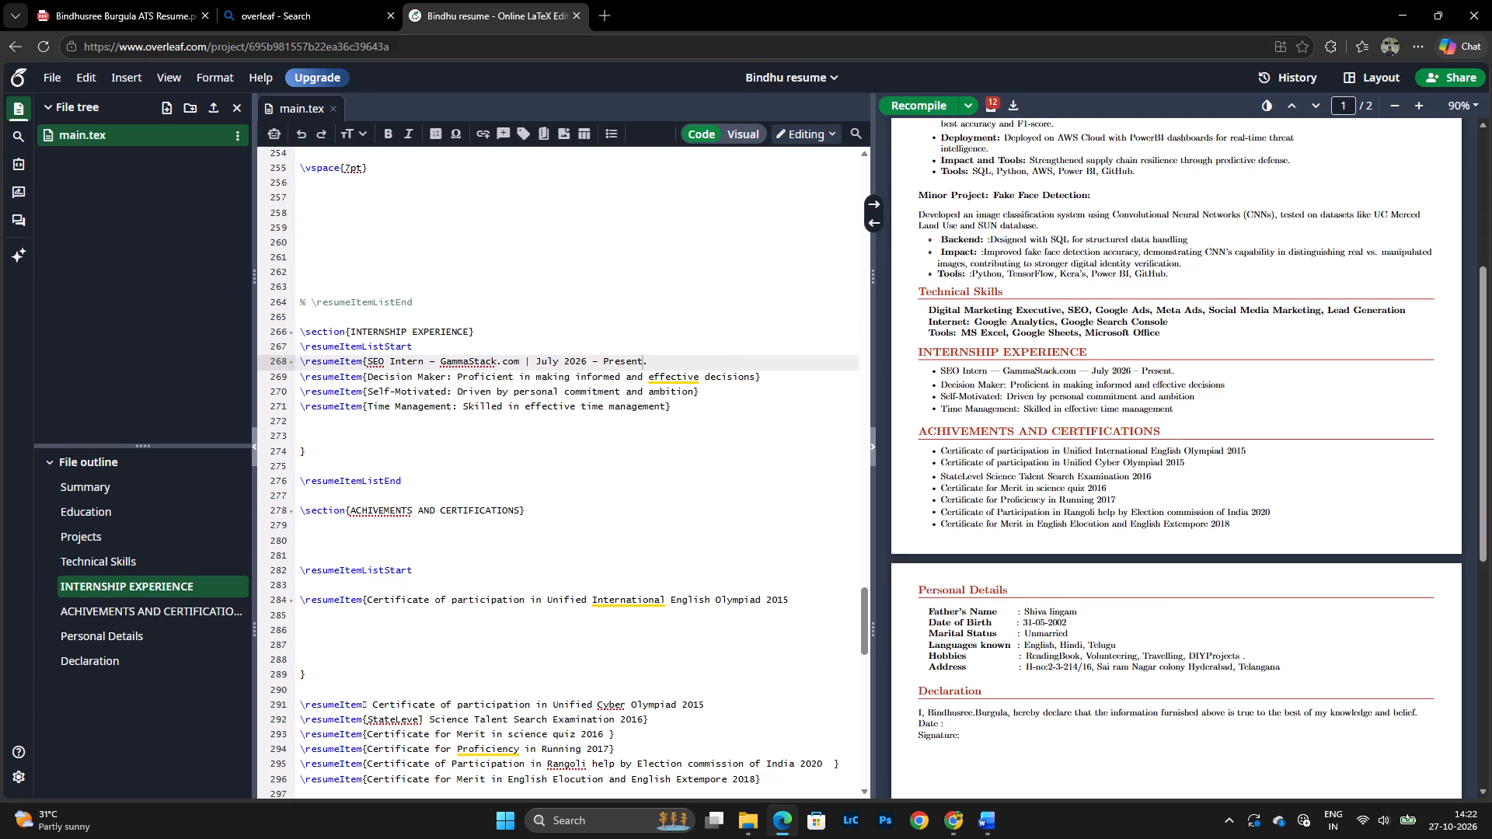
Examine the Technical Skills and commented-out Certifications source above Internship Experience alongside the compiled preview.
scroll(948, 361, "up", 2)
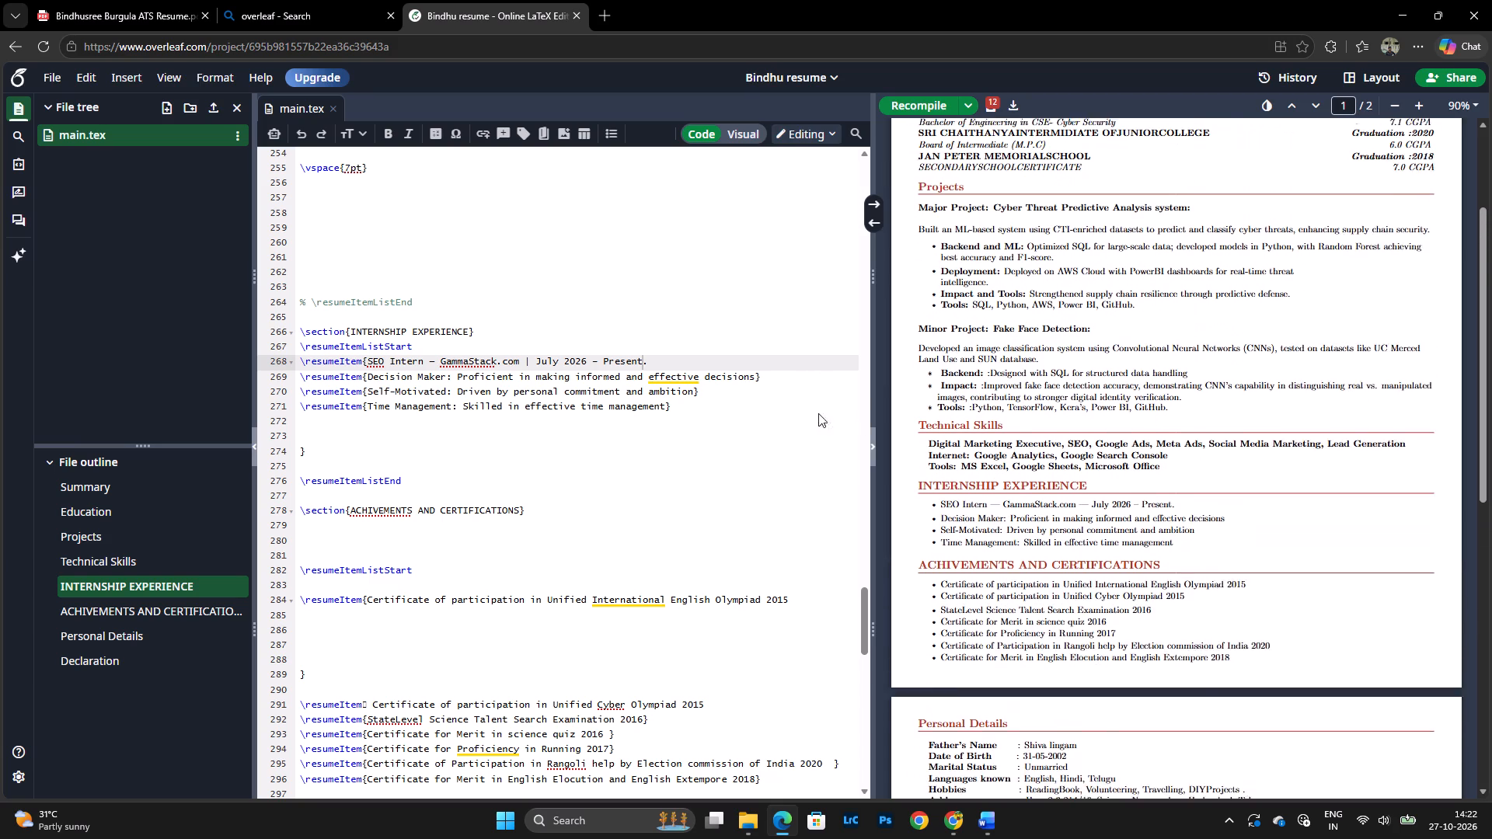
scroll(436, 368, "up", 8)
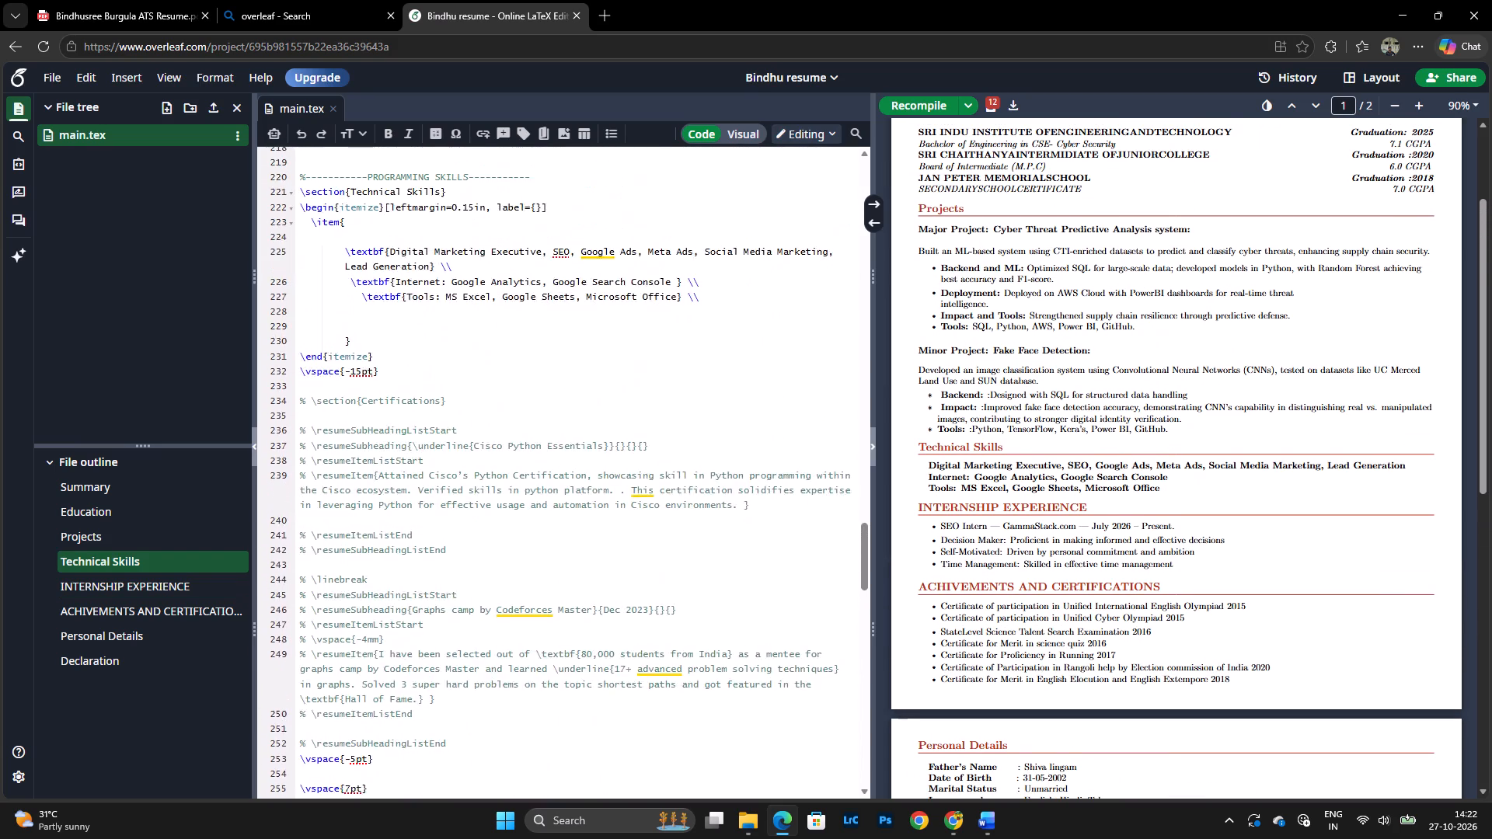
scroll(380, 354, "up", 4)
scroll(460, 480, "down", 2)
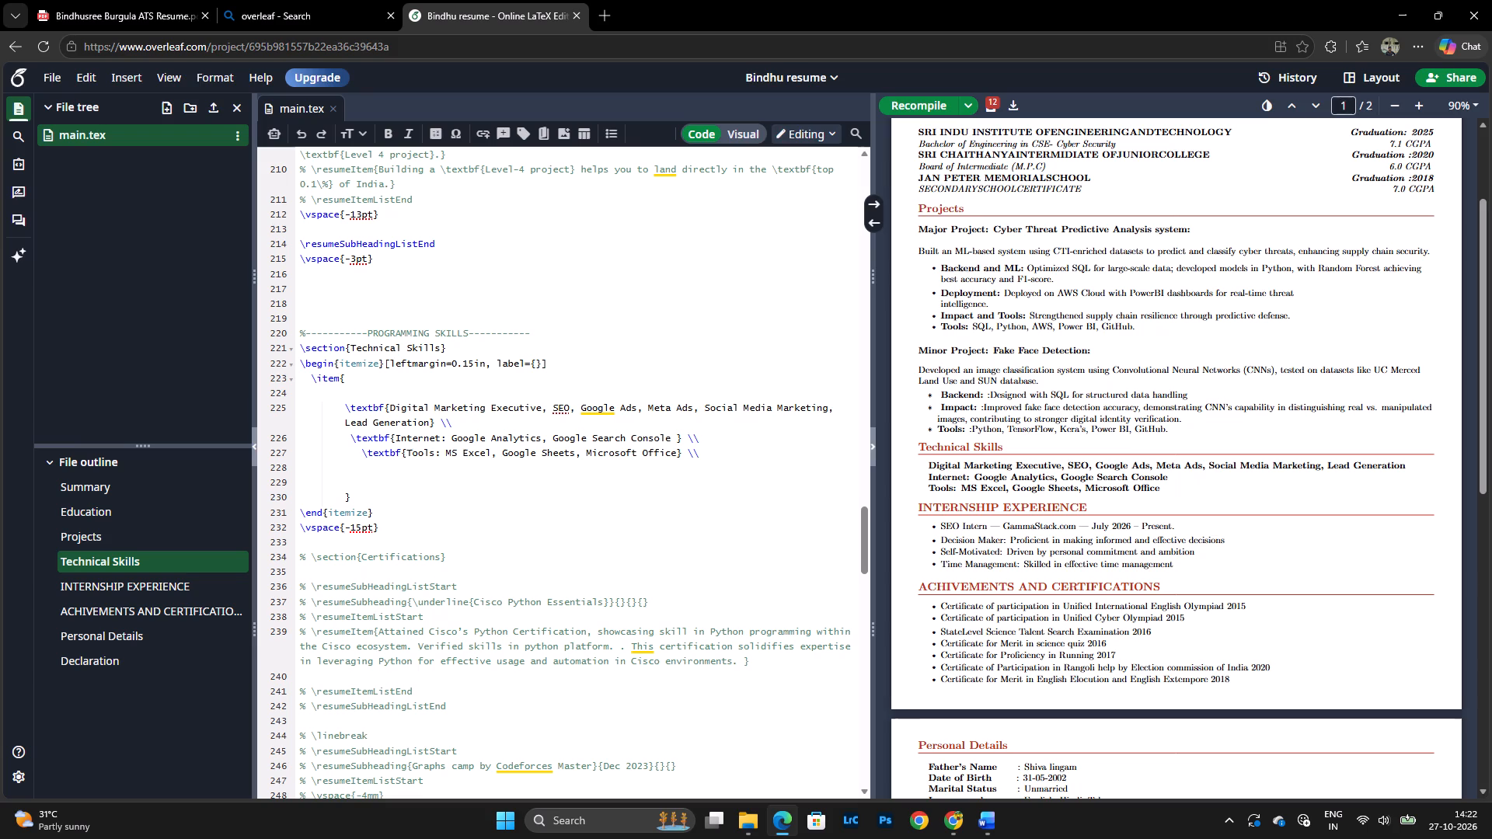
scroll(384, 394, "up", 2)
scroll(384, 394, "down", 1)
scroll(386, 464, "up", 3)
scroll(386, 467, "down", 6)
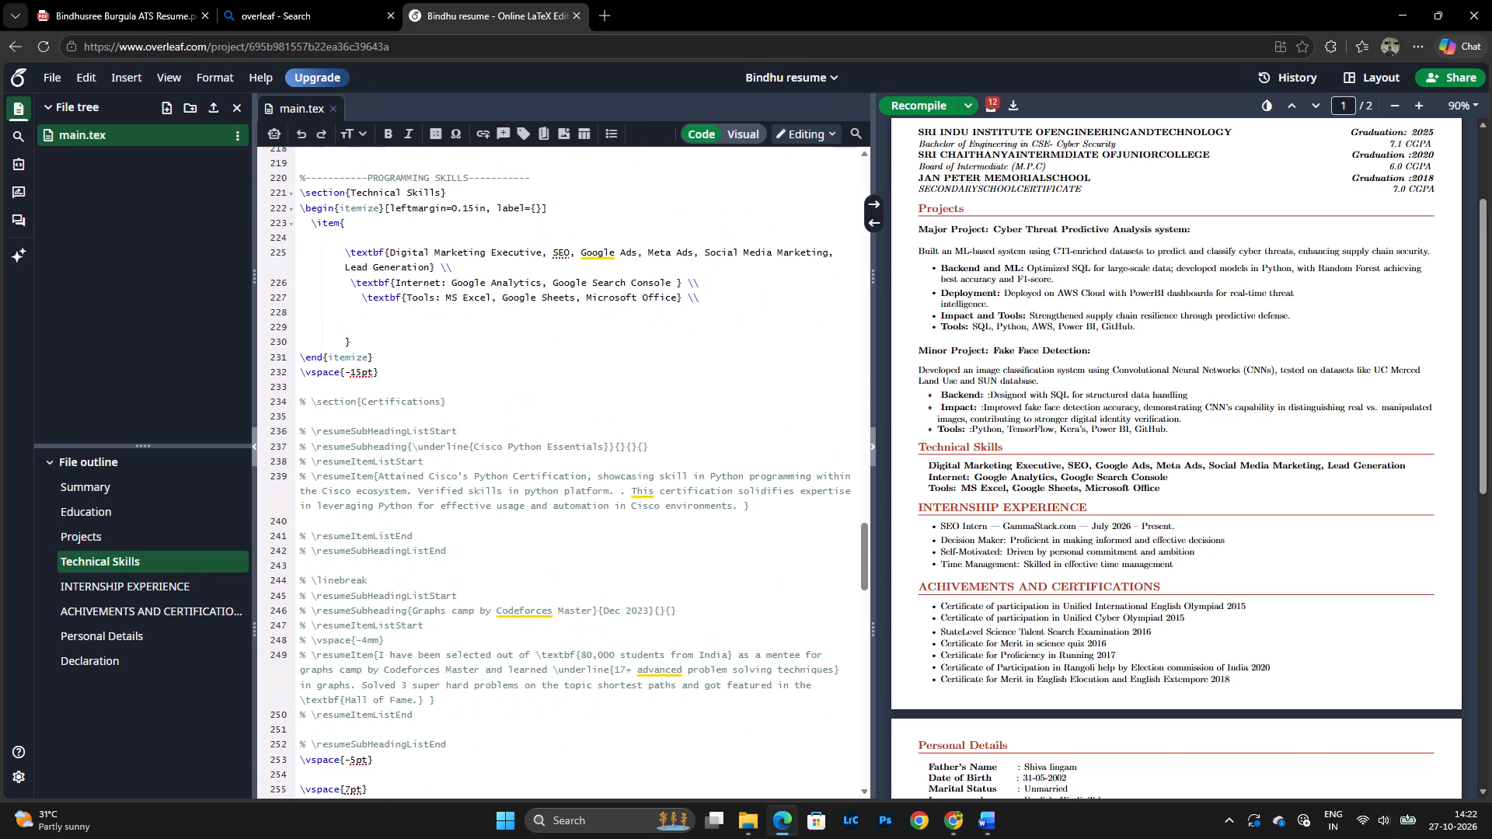
Copy the bold Tools line from Technical Skills into a new line directly below \resumeItemListStart in Internship Experience.
scroll(386, 468, "up", 1)
scroll(386, 468, "down", 11)
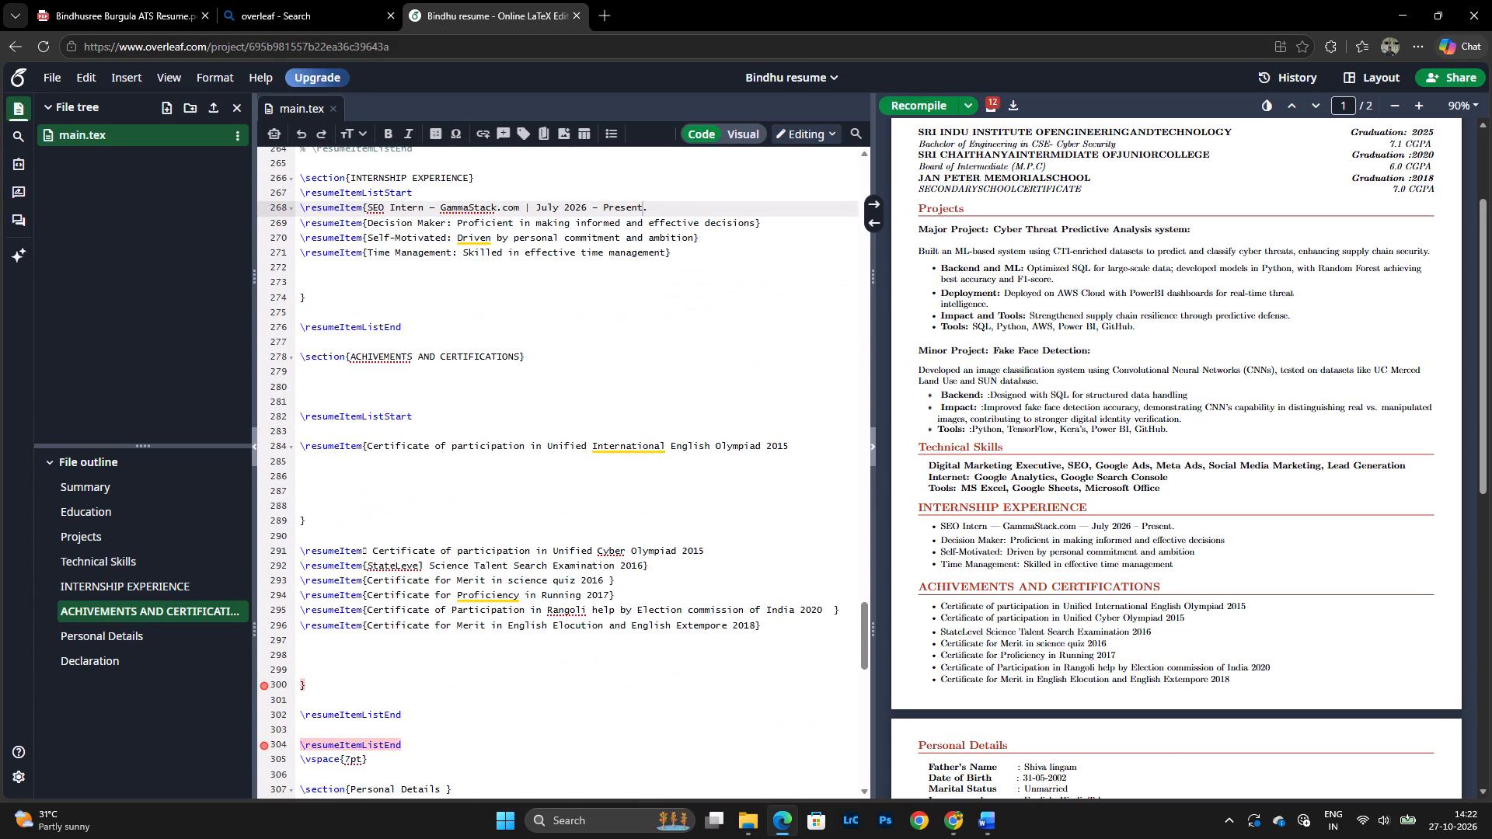
scroll(379, 416, "up", 9)
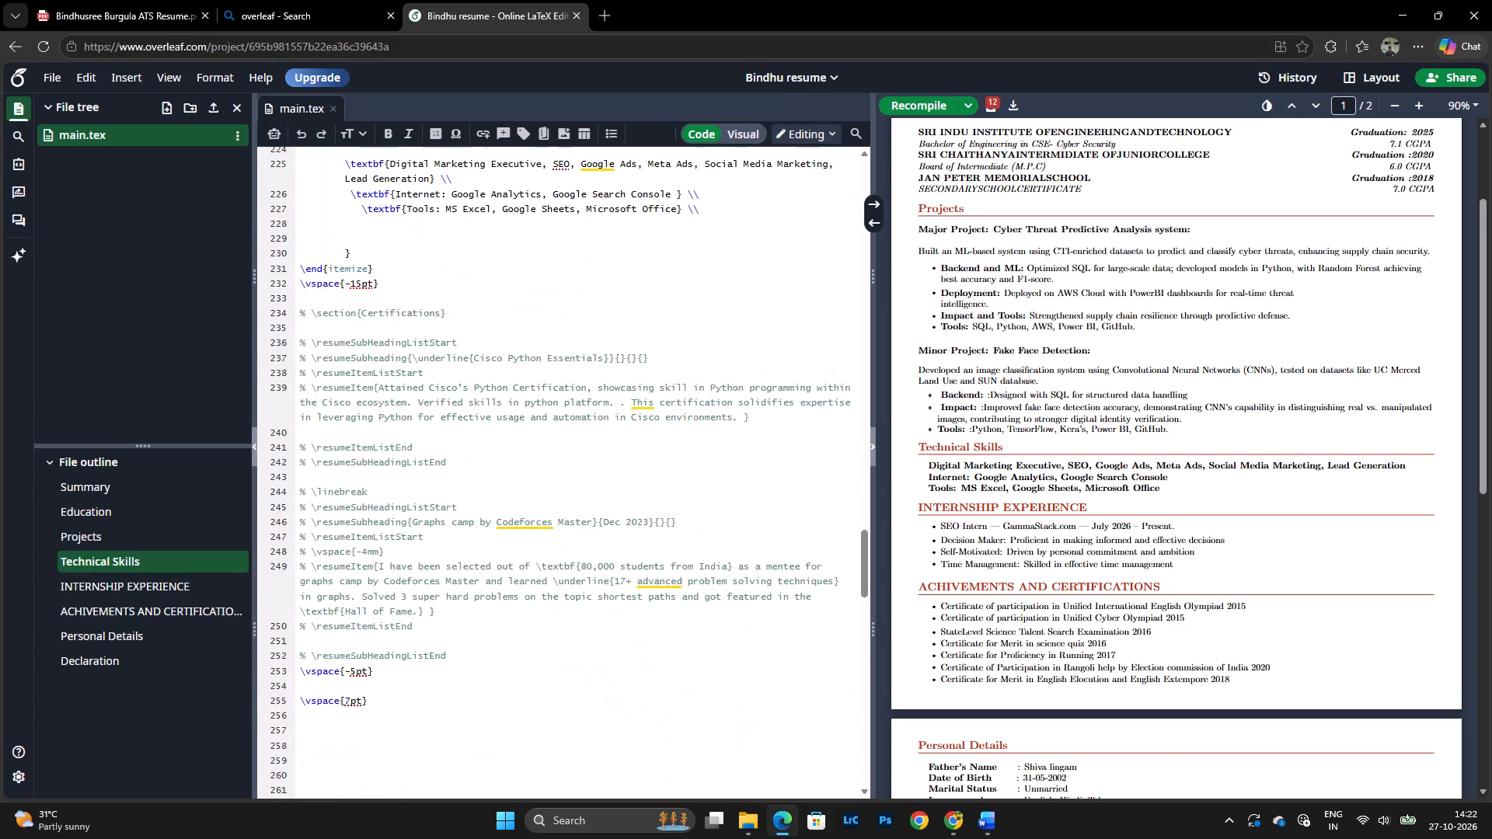
scroll(379, 416, "up", 3)
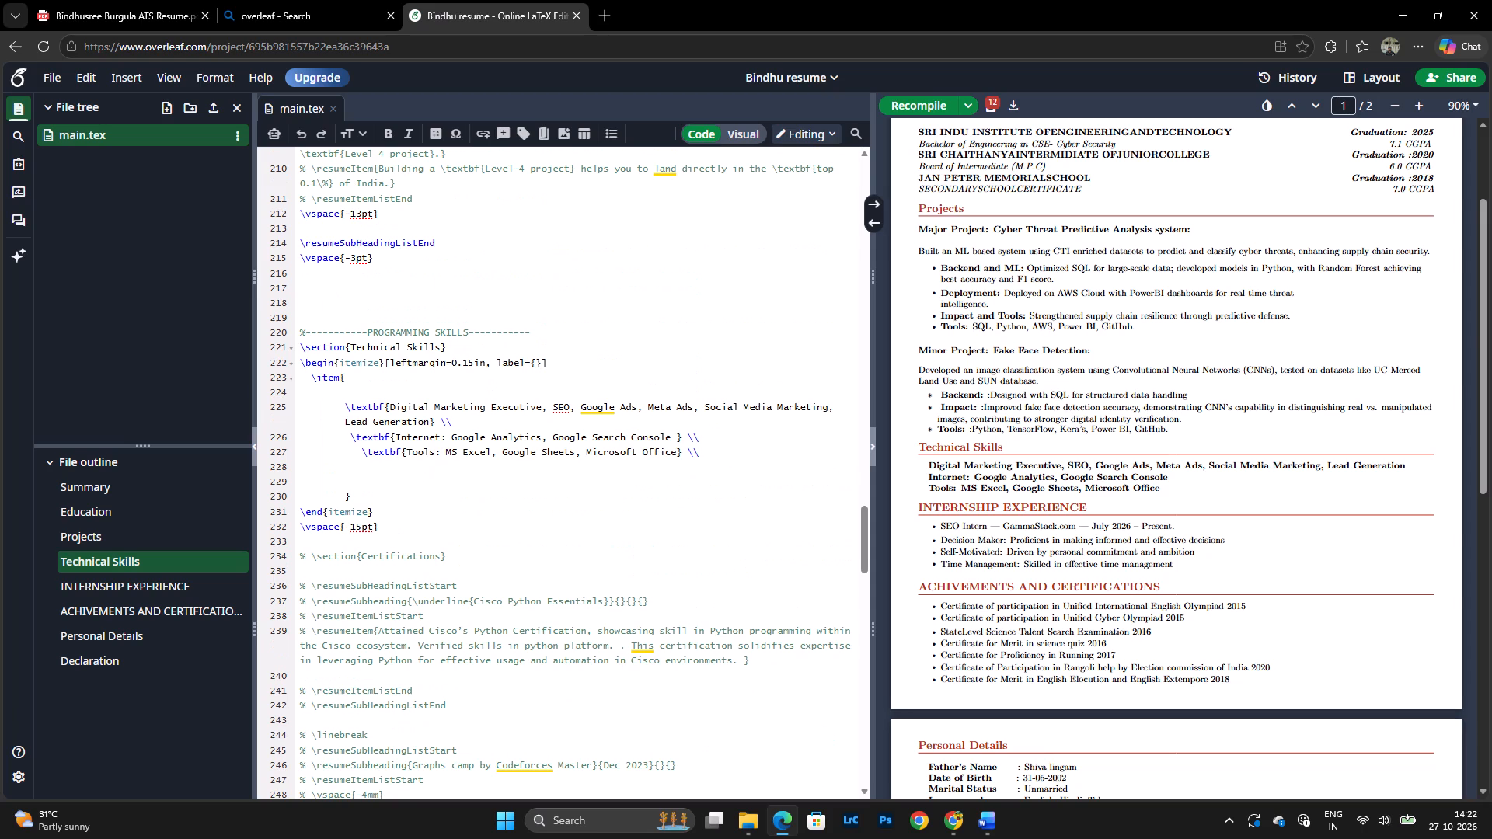
left_click_drag(361, 454, 700, 454)
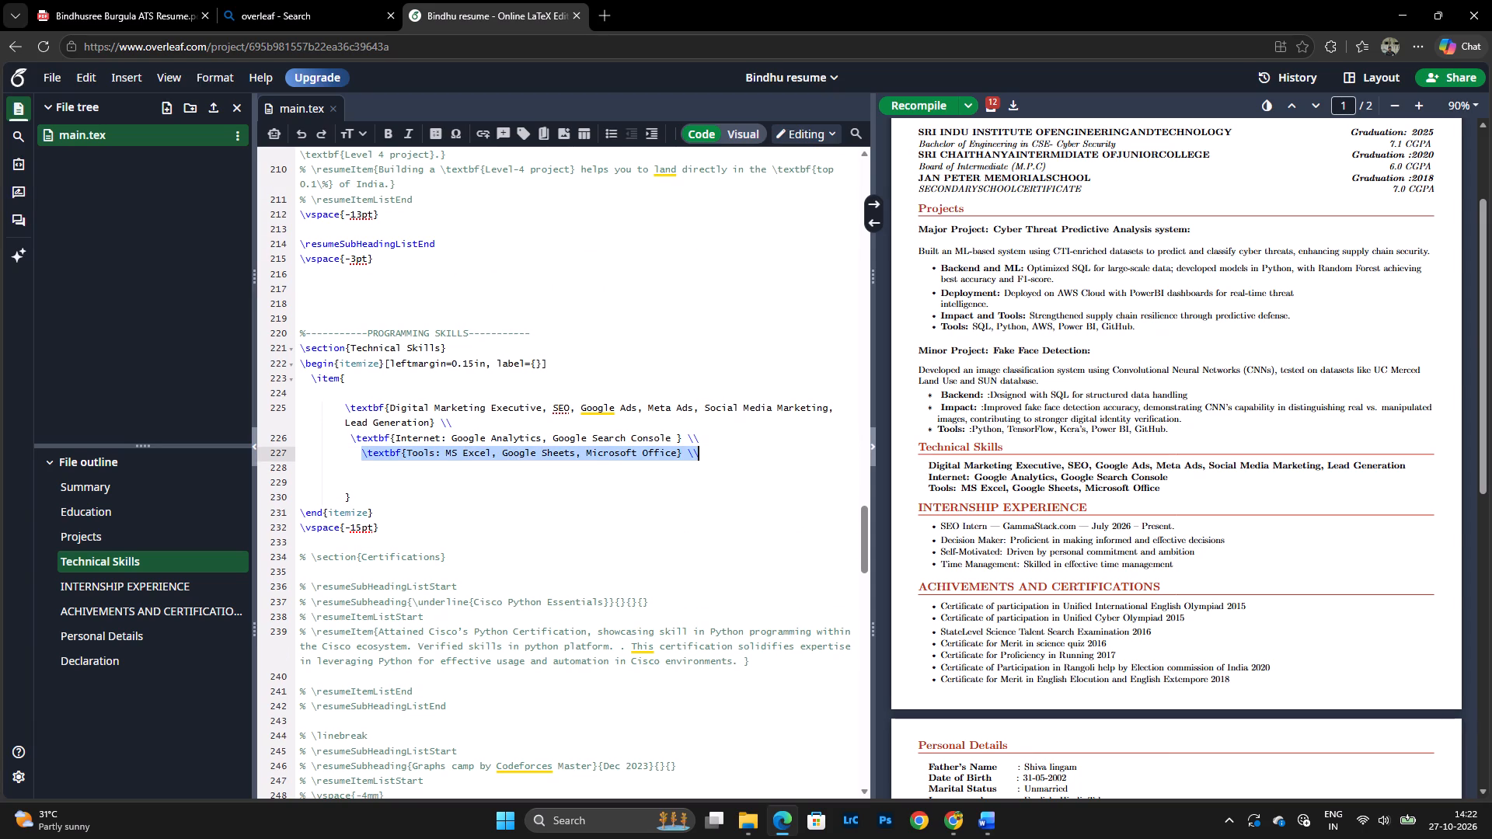
left_click_drag(700, 454, 701, 454)
right_click(521, 458)
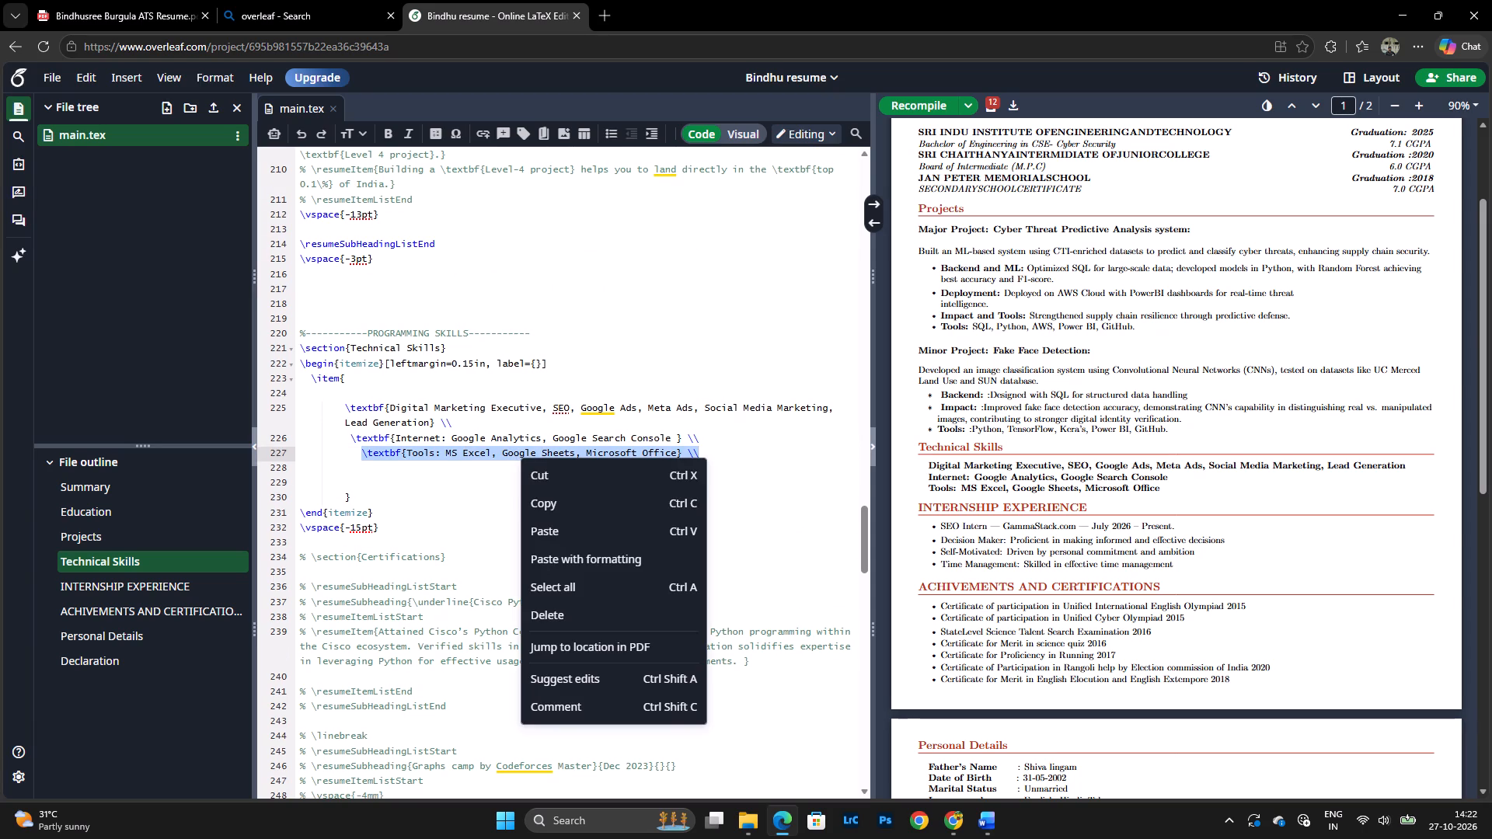
left_click(544, 500)
scroll(476, 493, "down", 9)
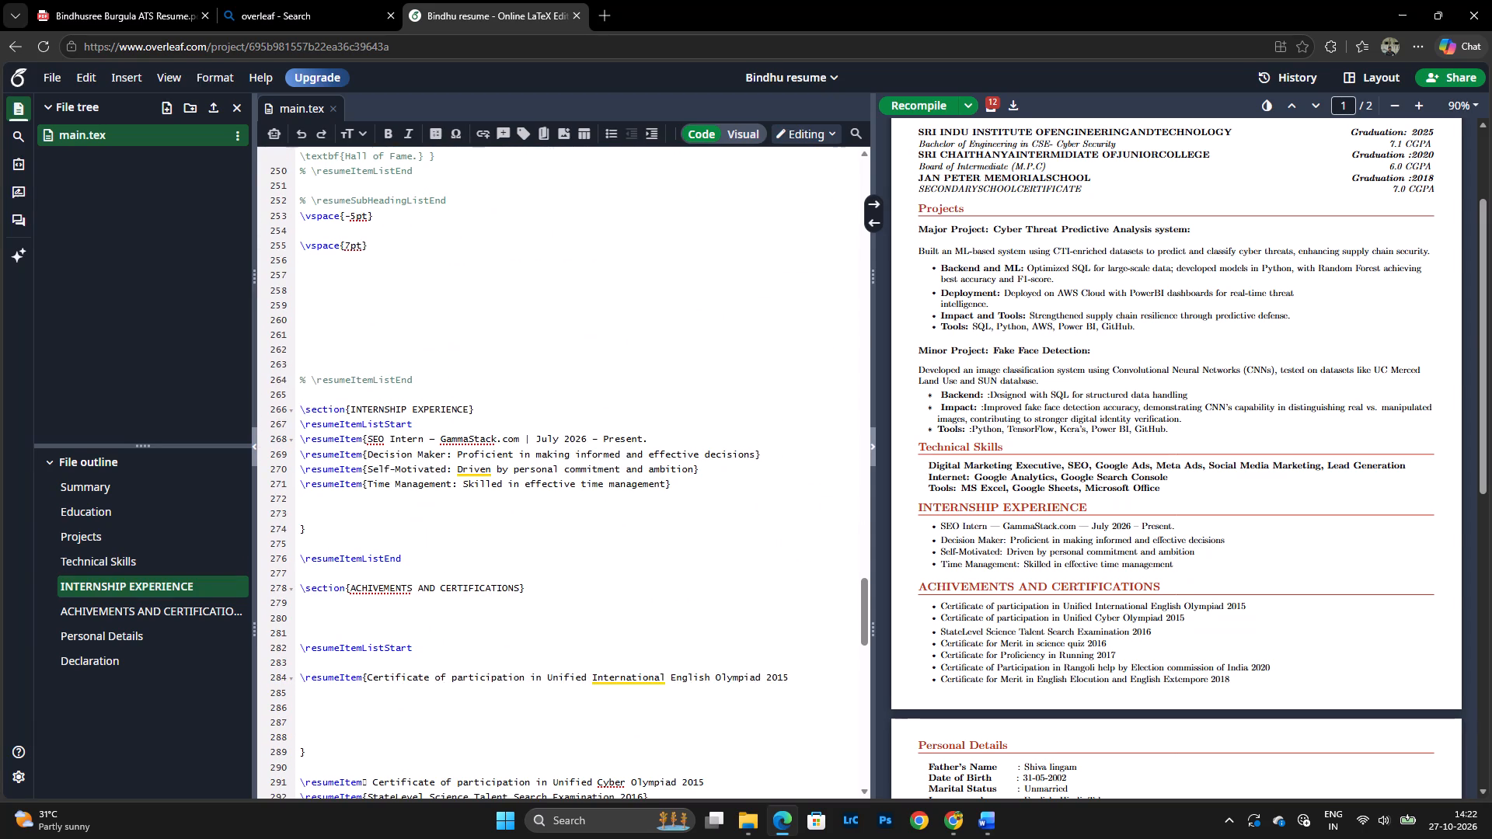
left_click(419, 424)
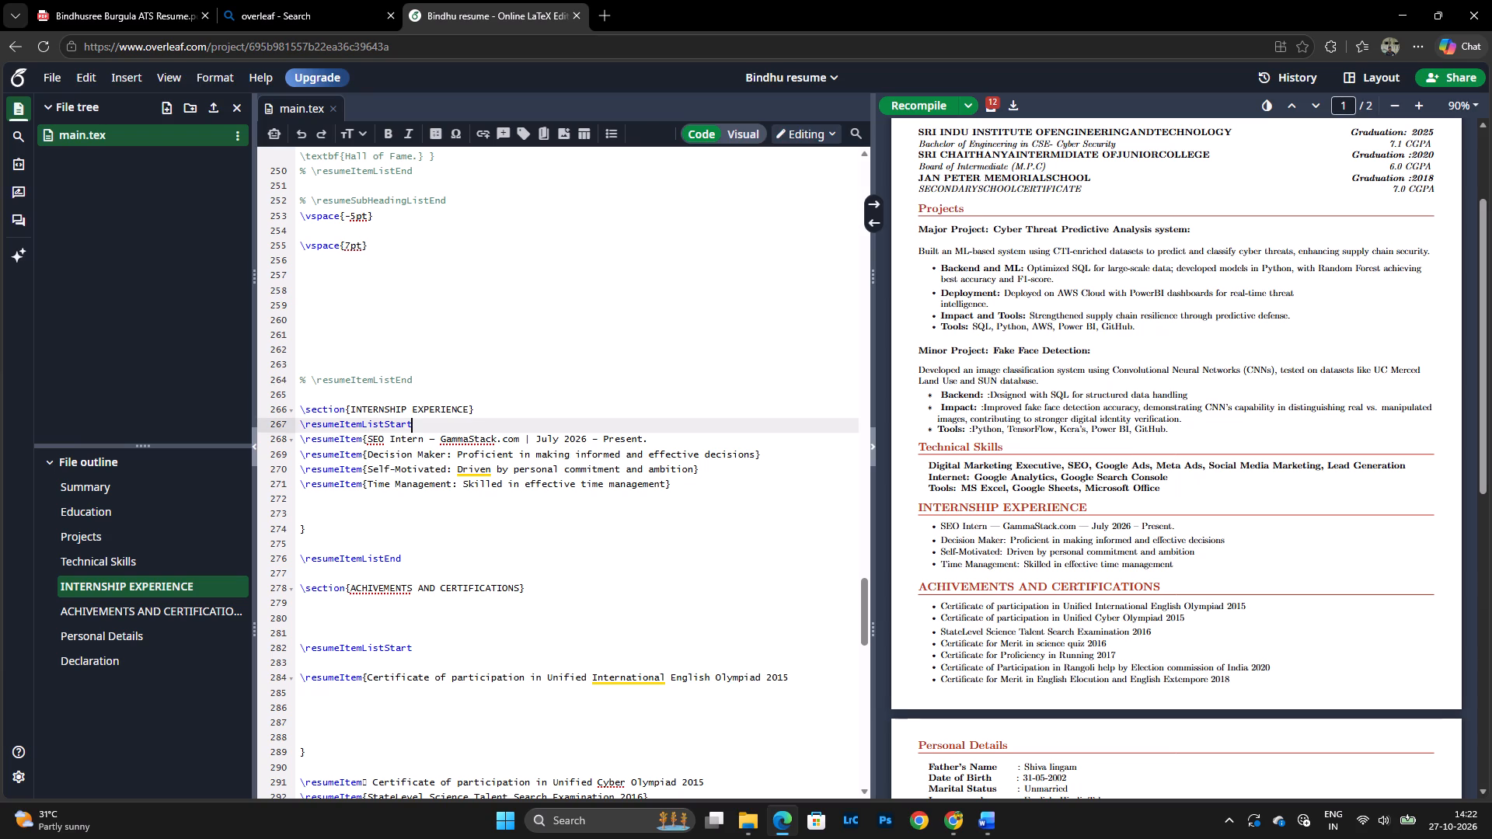
key("shift+Return")
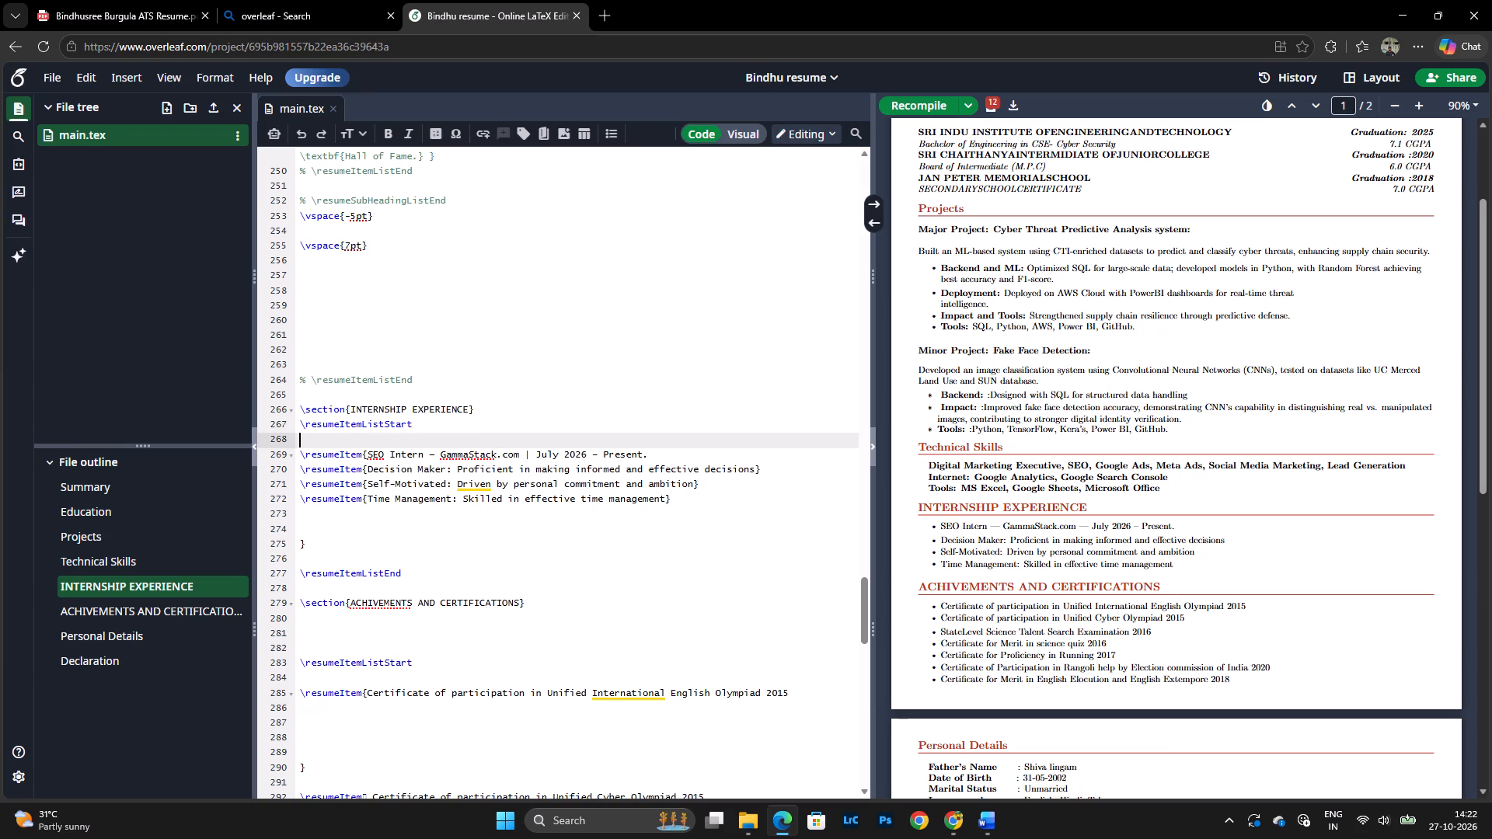
key("ctrl+v")
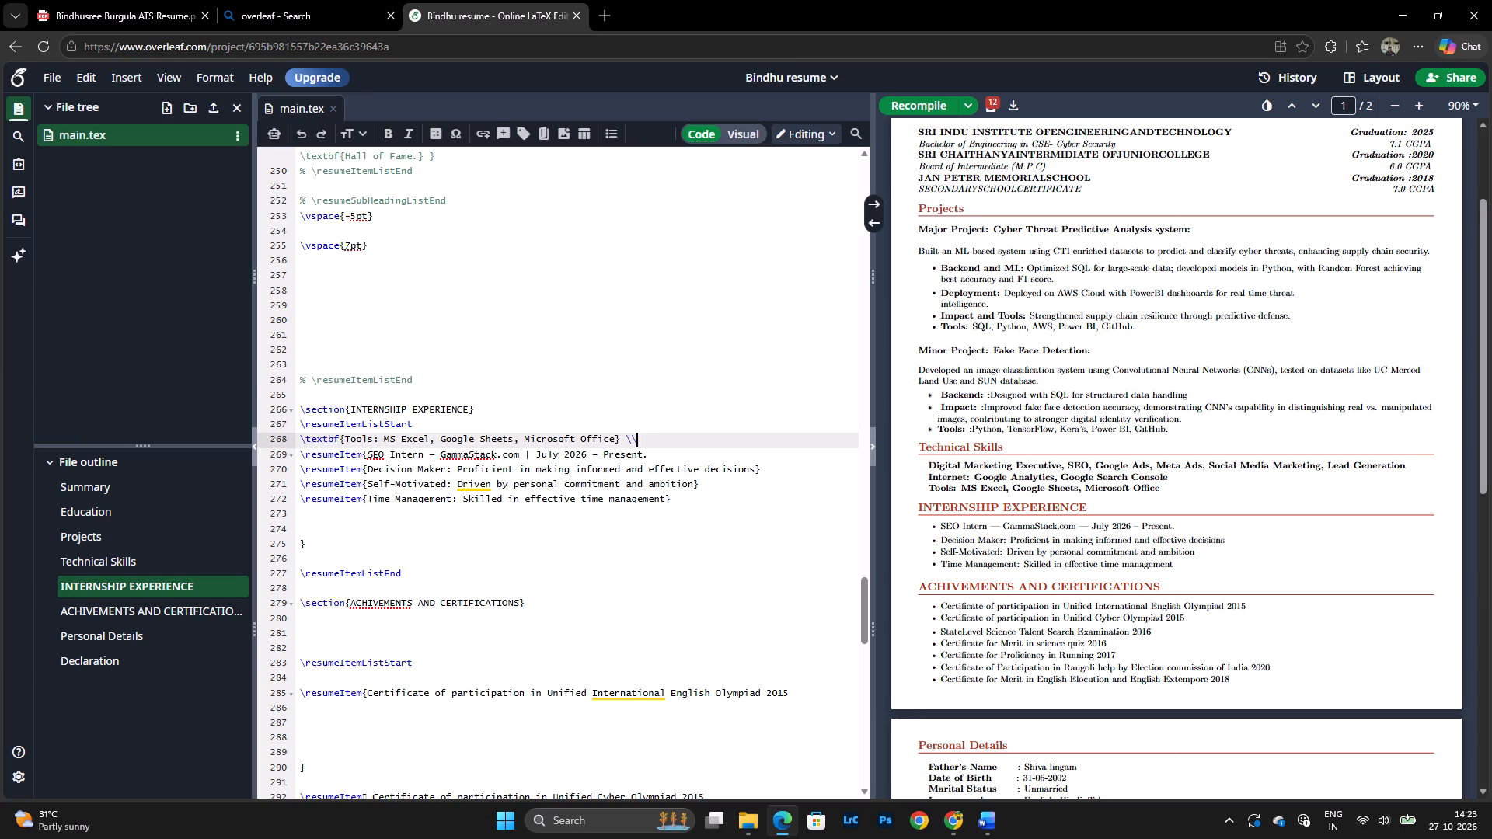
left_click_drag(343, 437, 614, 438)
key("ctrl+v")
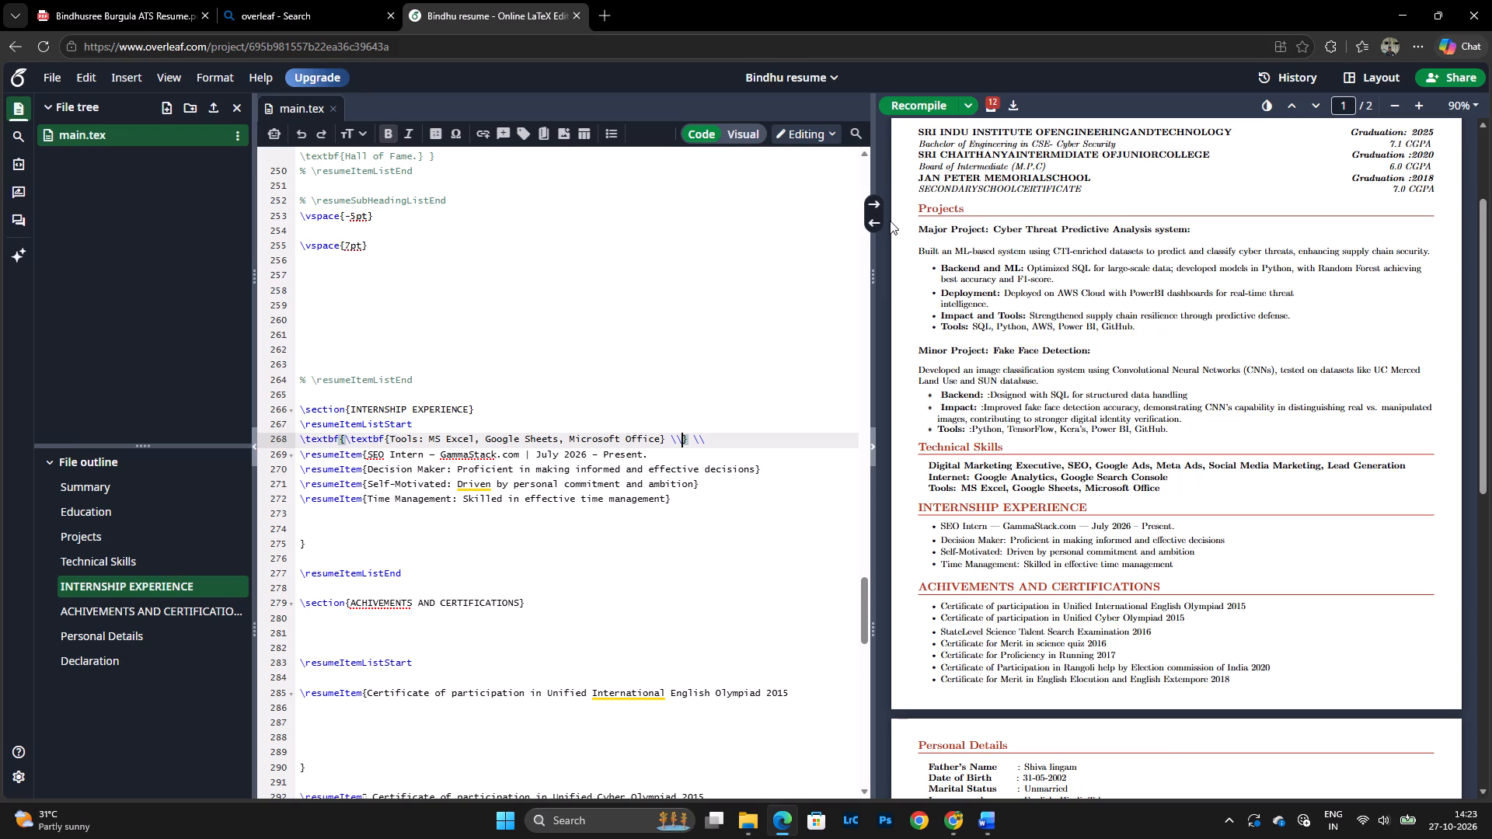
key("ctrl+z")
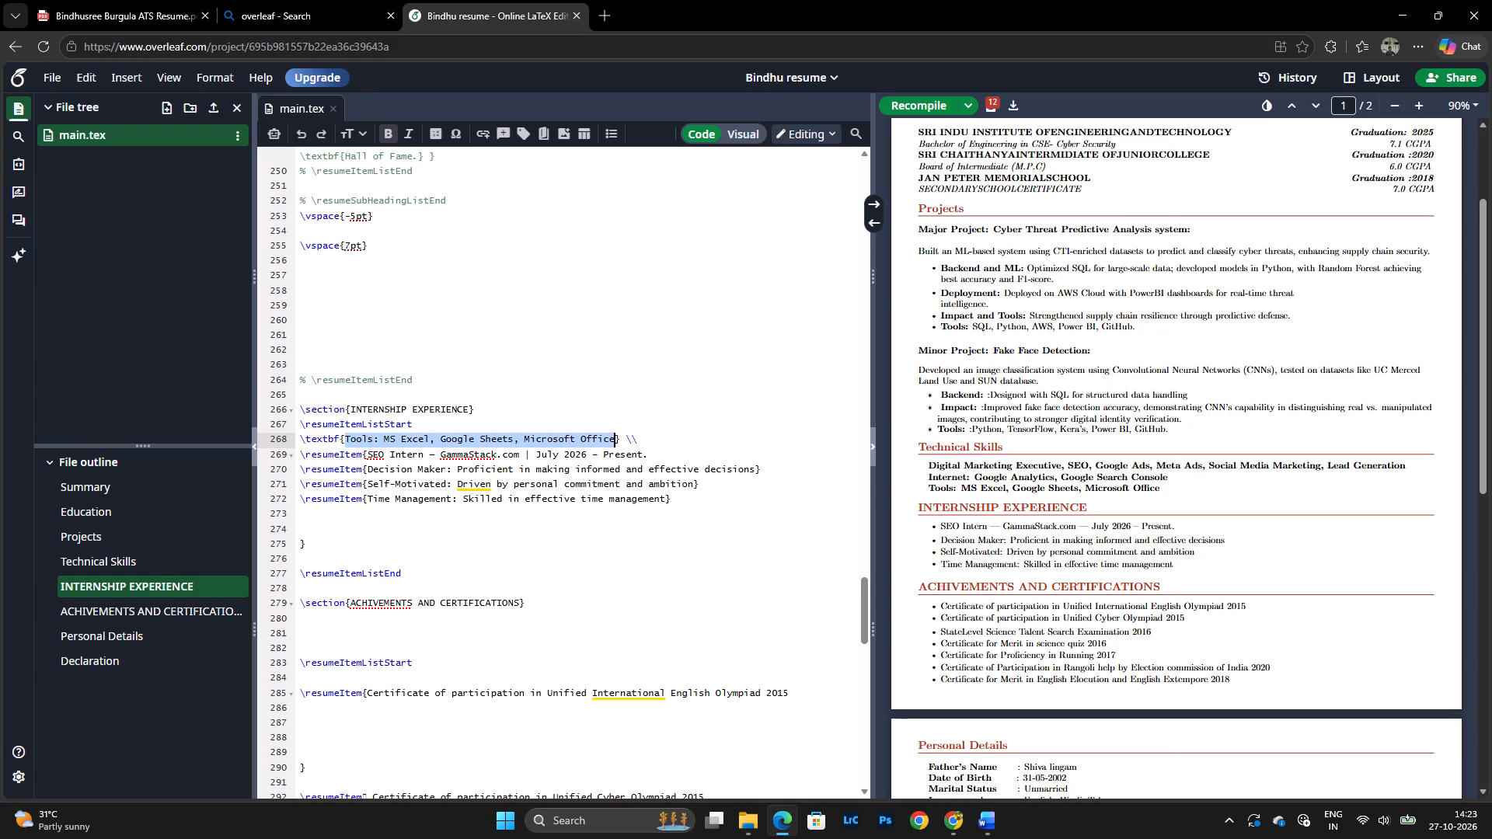
Replace the pasted Tools text in Internship Experience with "SEO Intern – GammaStack.com | July 2026 – Present." copied from the item below, and recompile.
left_click_drag(368, 454, 647, 454)
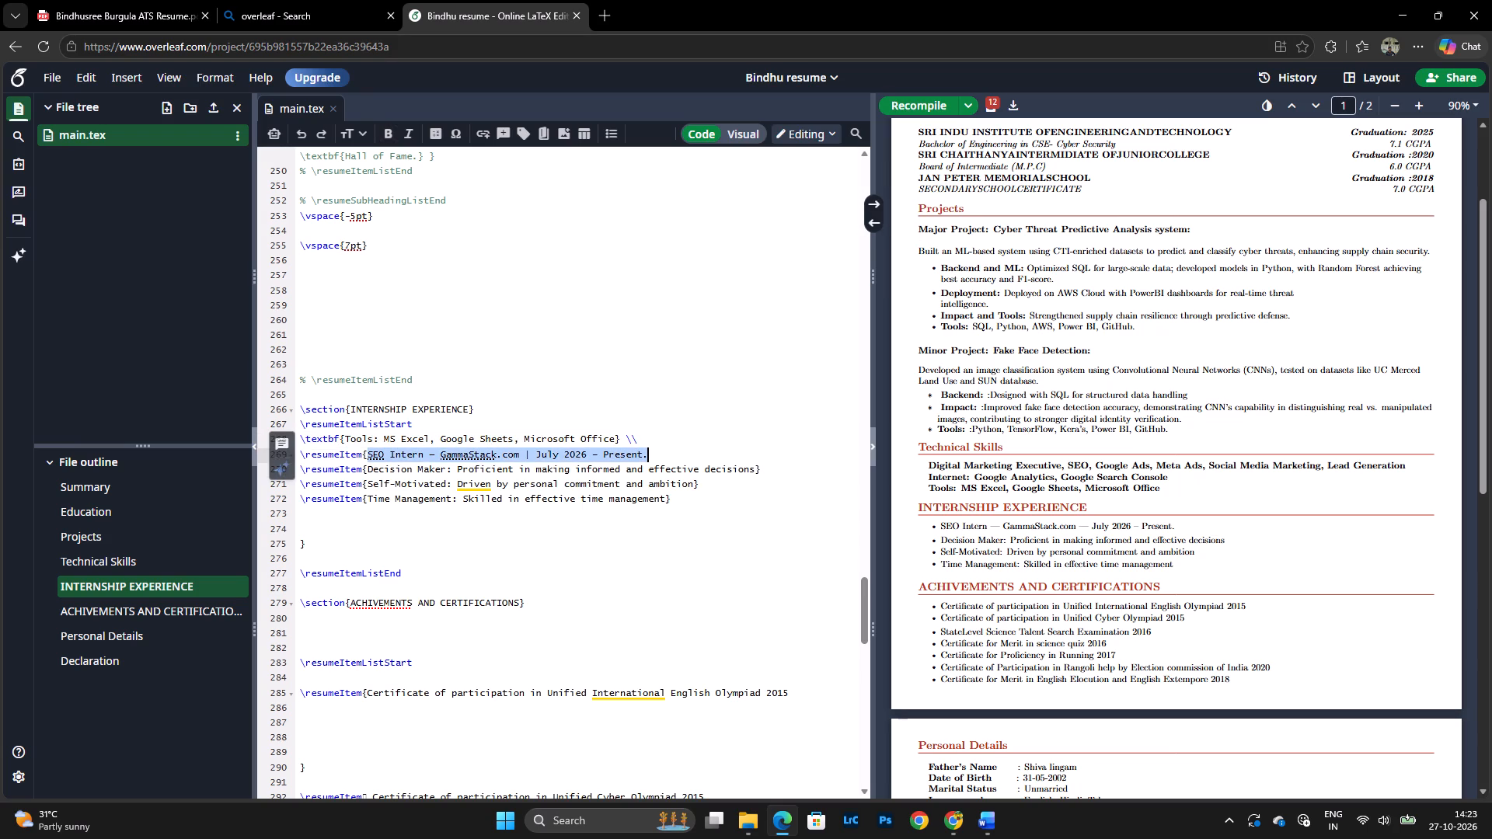
key("ctrl+c")
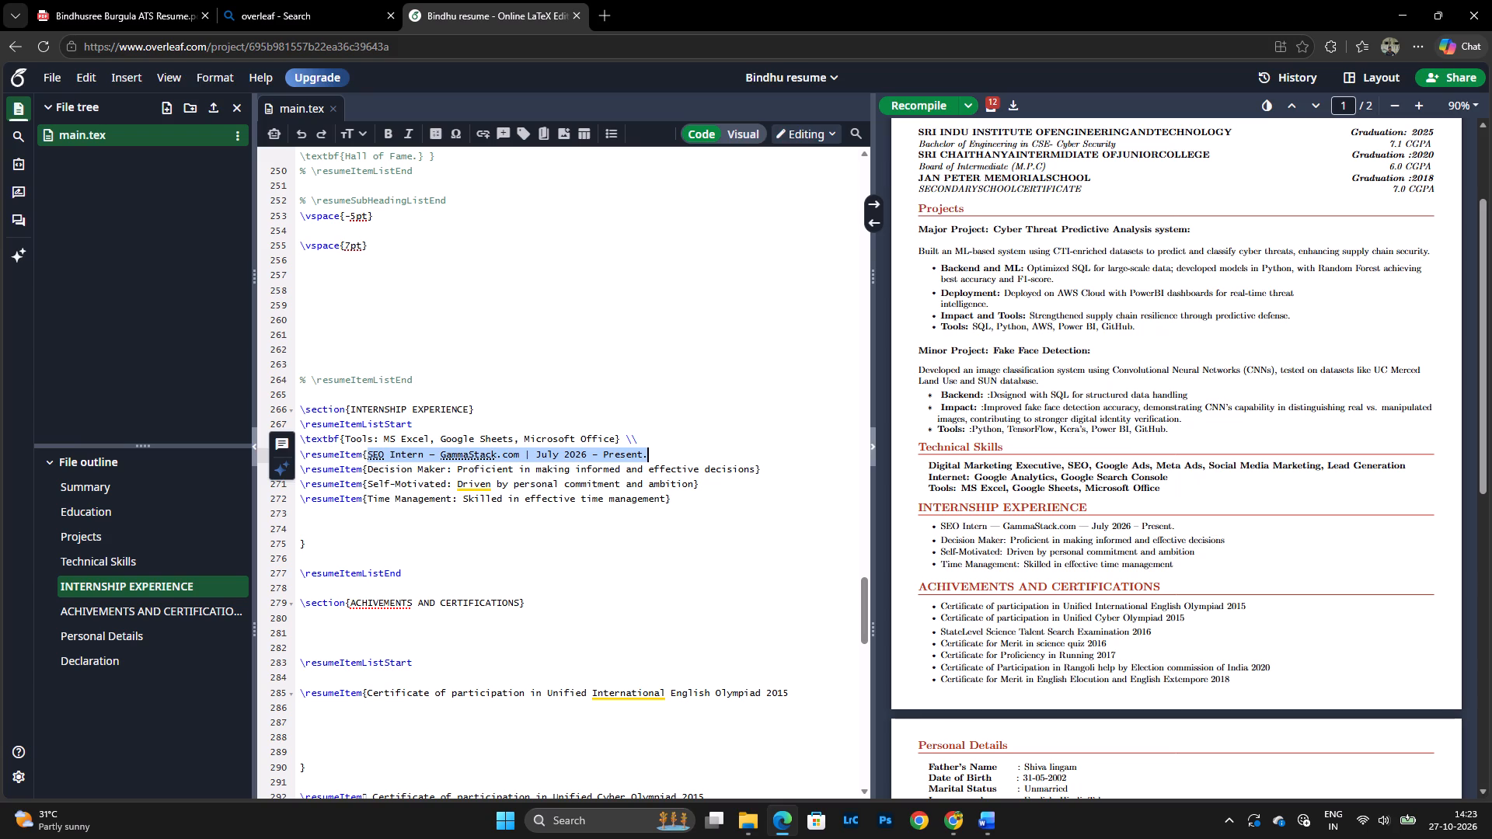
left_click_drag(343, 440, 620, 437)
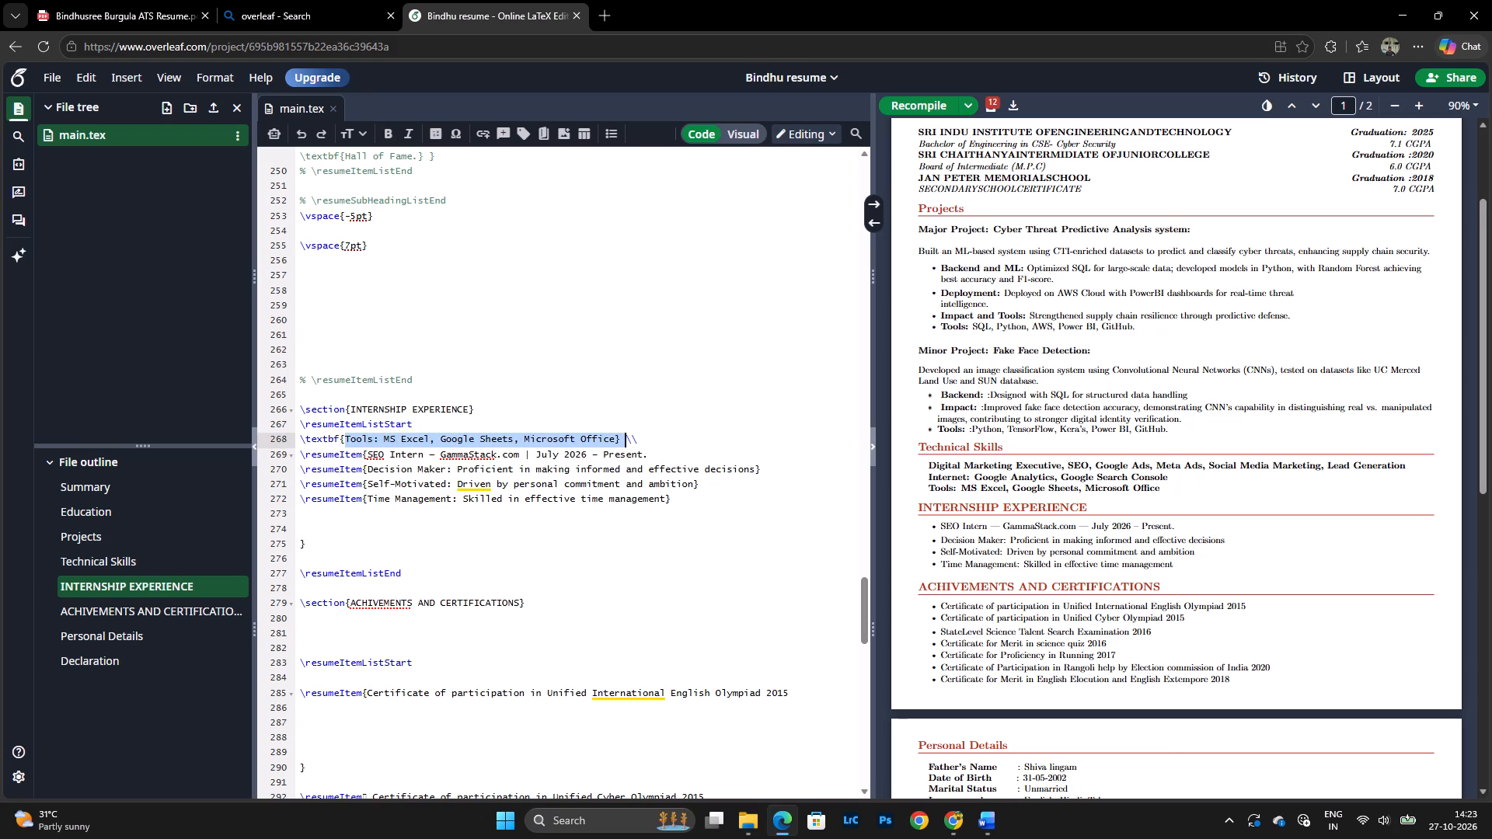
left_click_drag(620, 437, 617, 437)
key("ctrl+v")
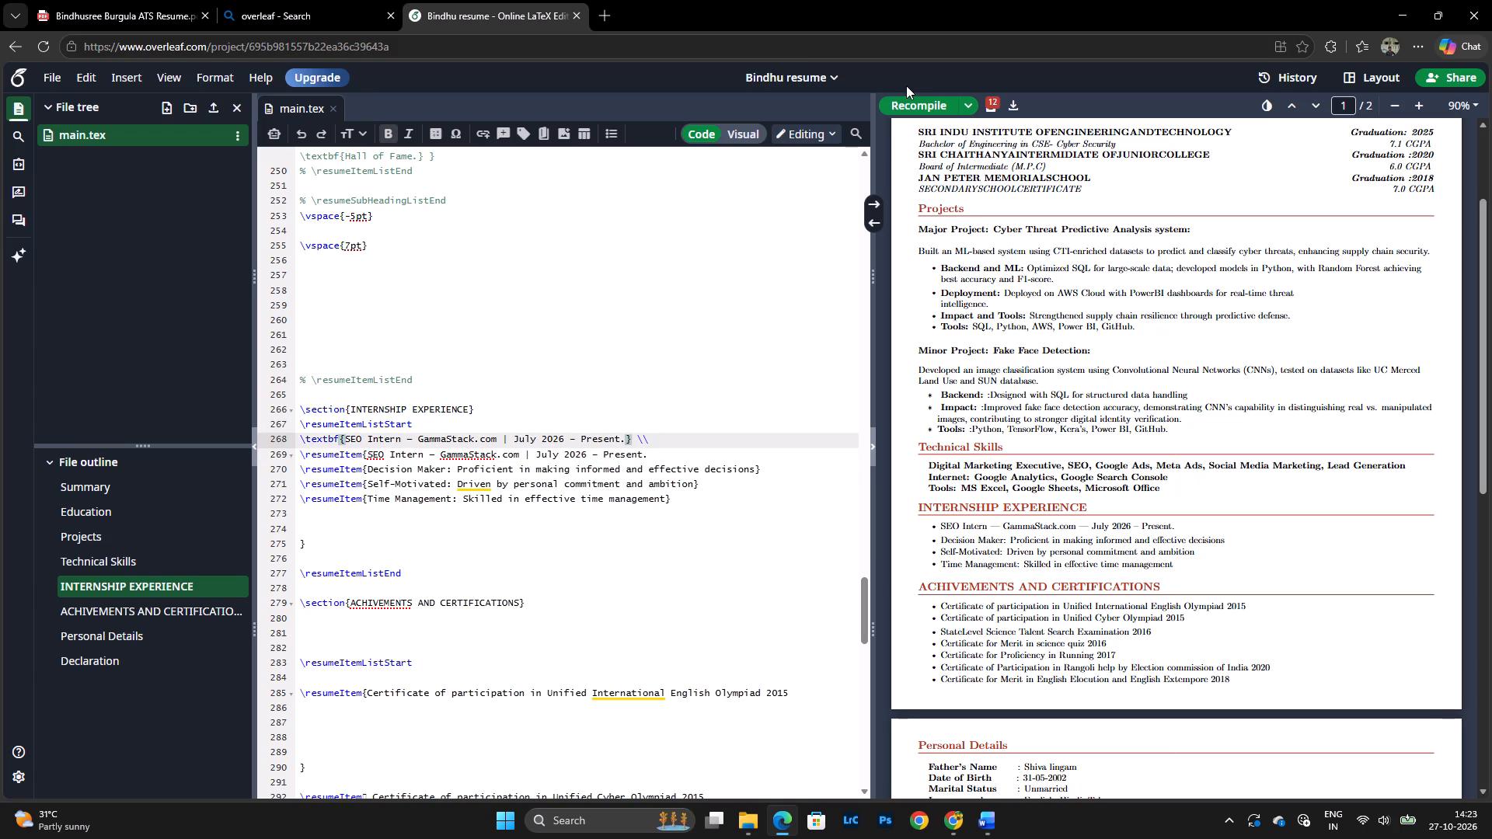
left_click(908, 103)
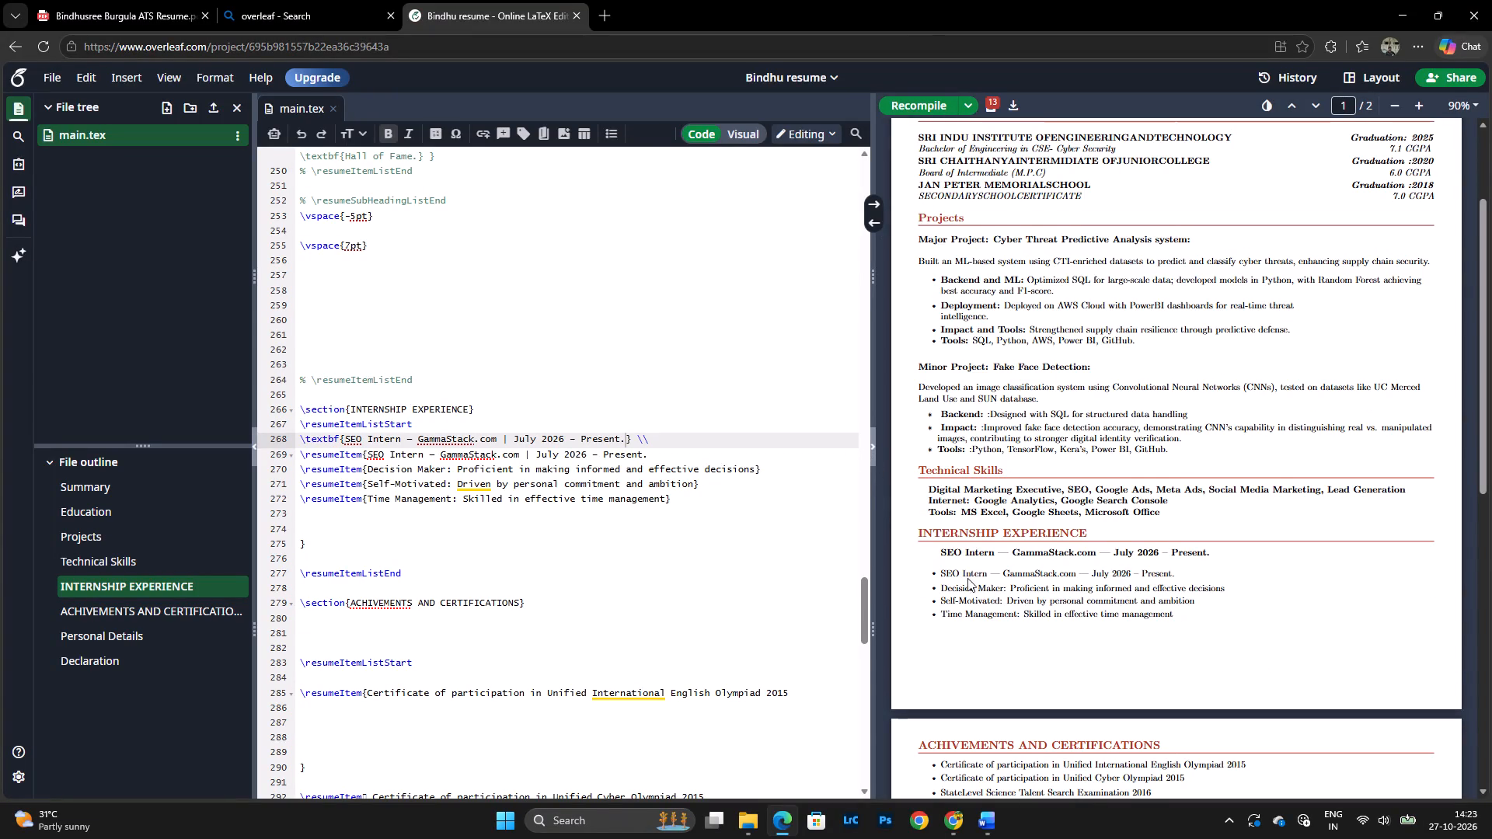
Open hbgvfdx.pdf from the Downloads folder and go to the SEO Intern entry under Internship Experience.
scroll(966, 577, "down", 2)
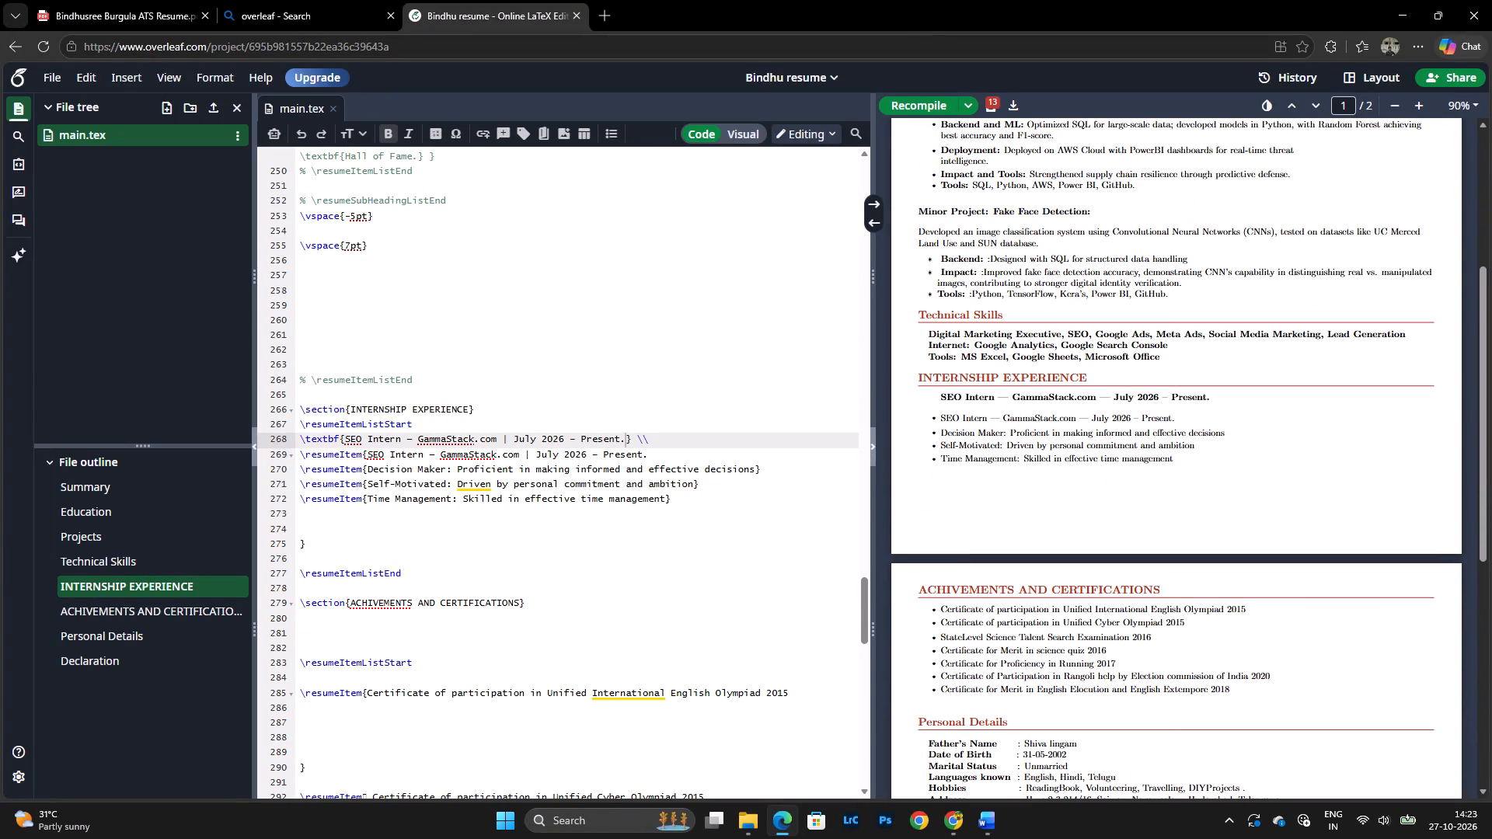
left_click(138, 0)
left_click(539, 300)
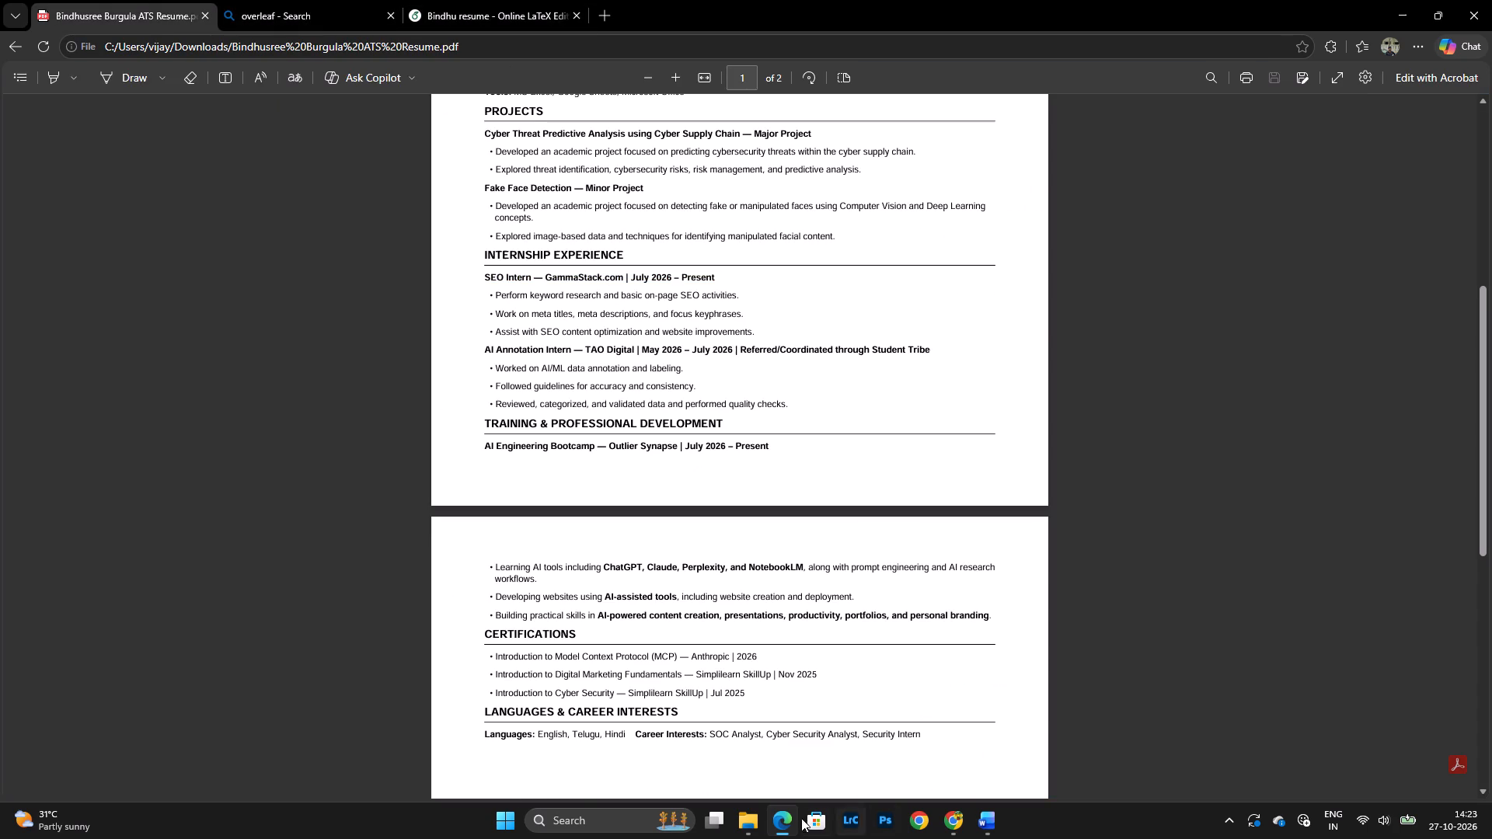
left_click(755, 823)
left_click(676, 756)
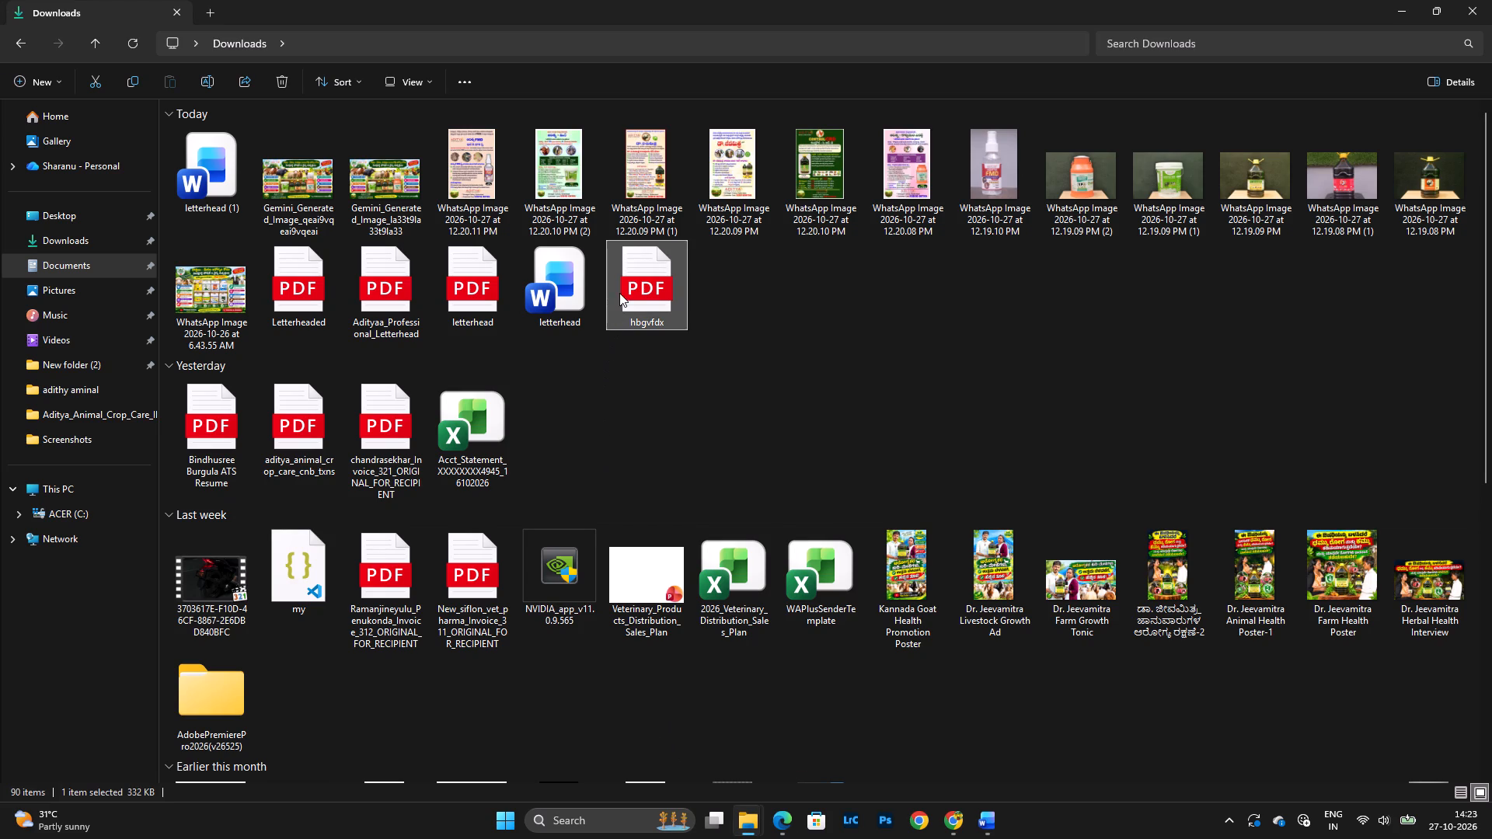
double_click(620, 292)
scroll(630, 550, "down", 1)
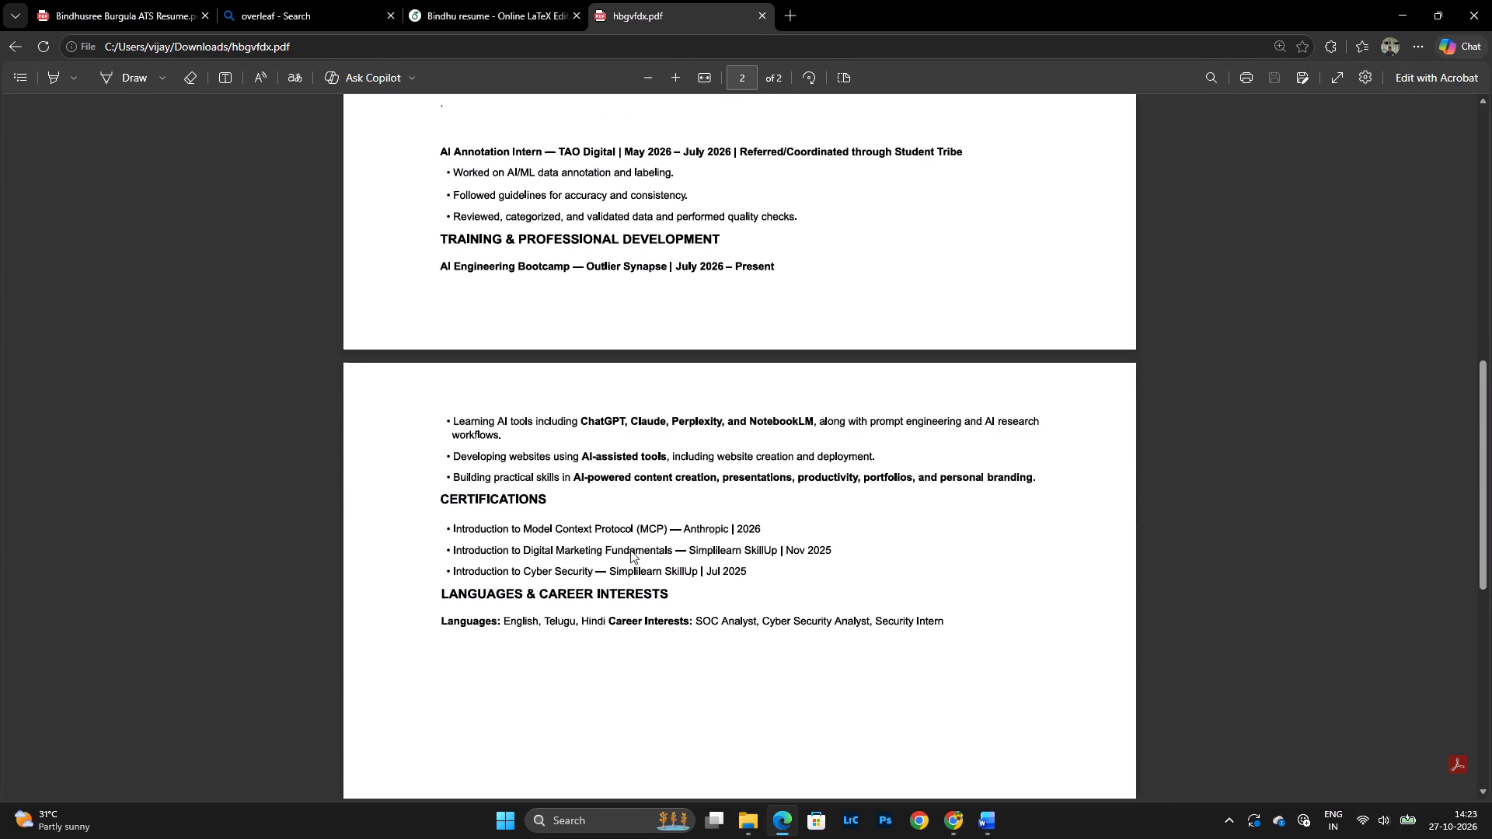
scroll(630, 550, "up", 4)
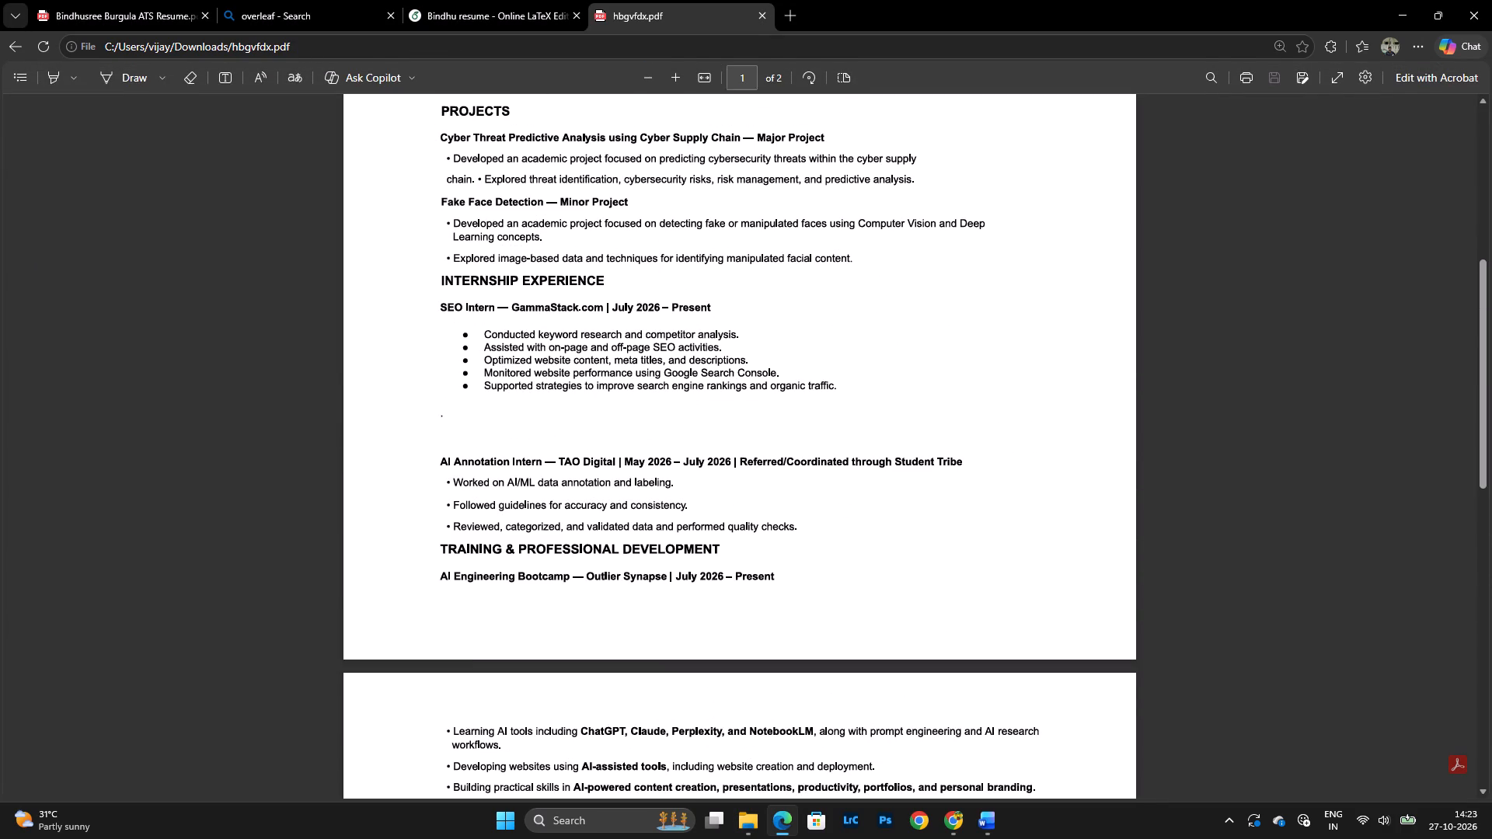
Capture a screen snip of the SEO Intern bullet points in hbgvfdx.pdf.
left_click_drag(483, 333, 738, 331)
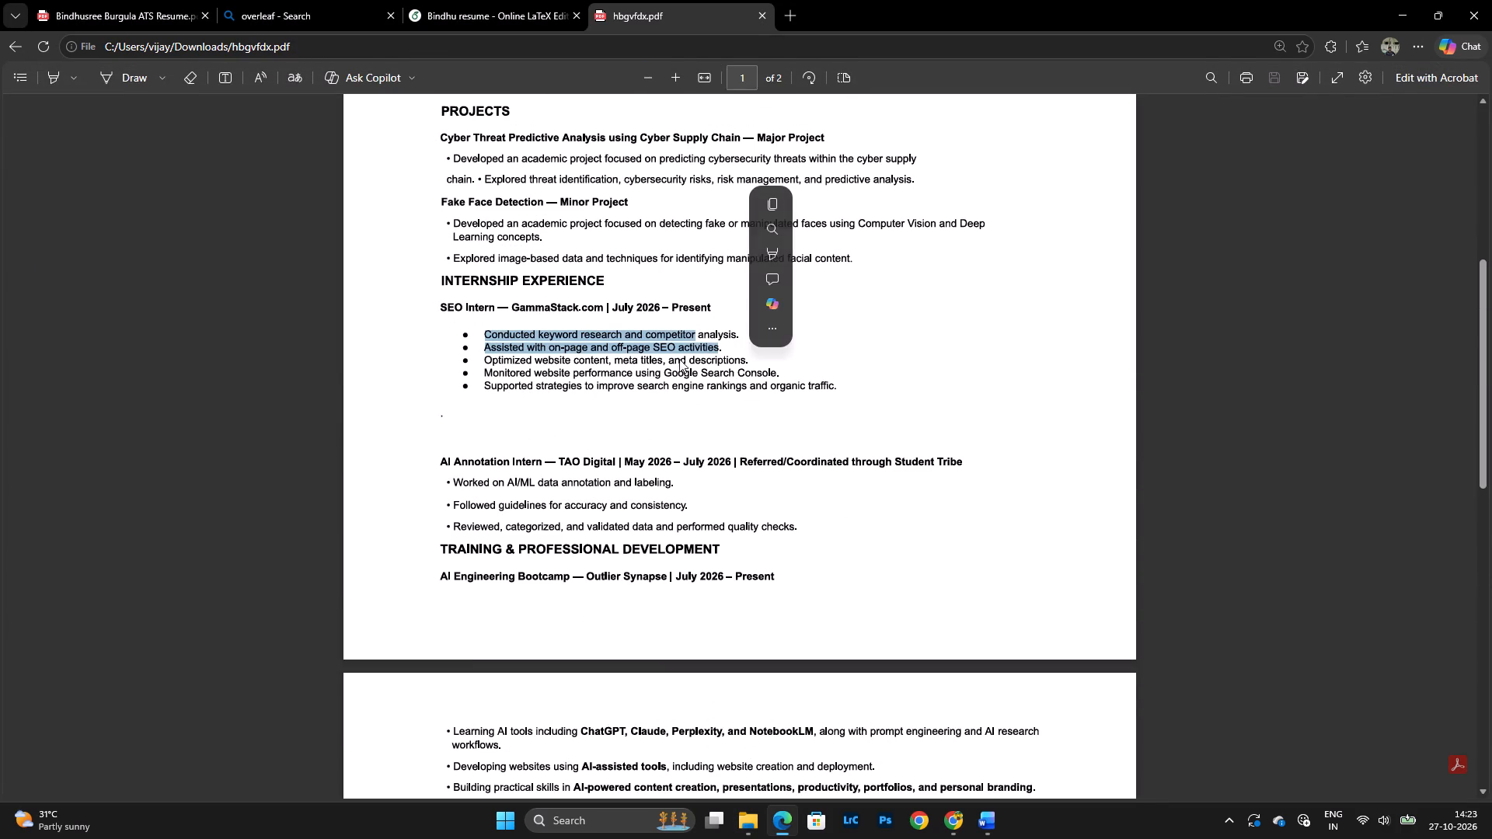
left_click(688, 428)
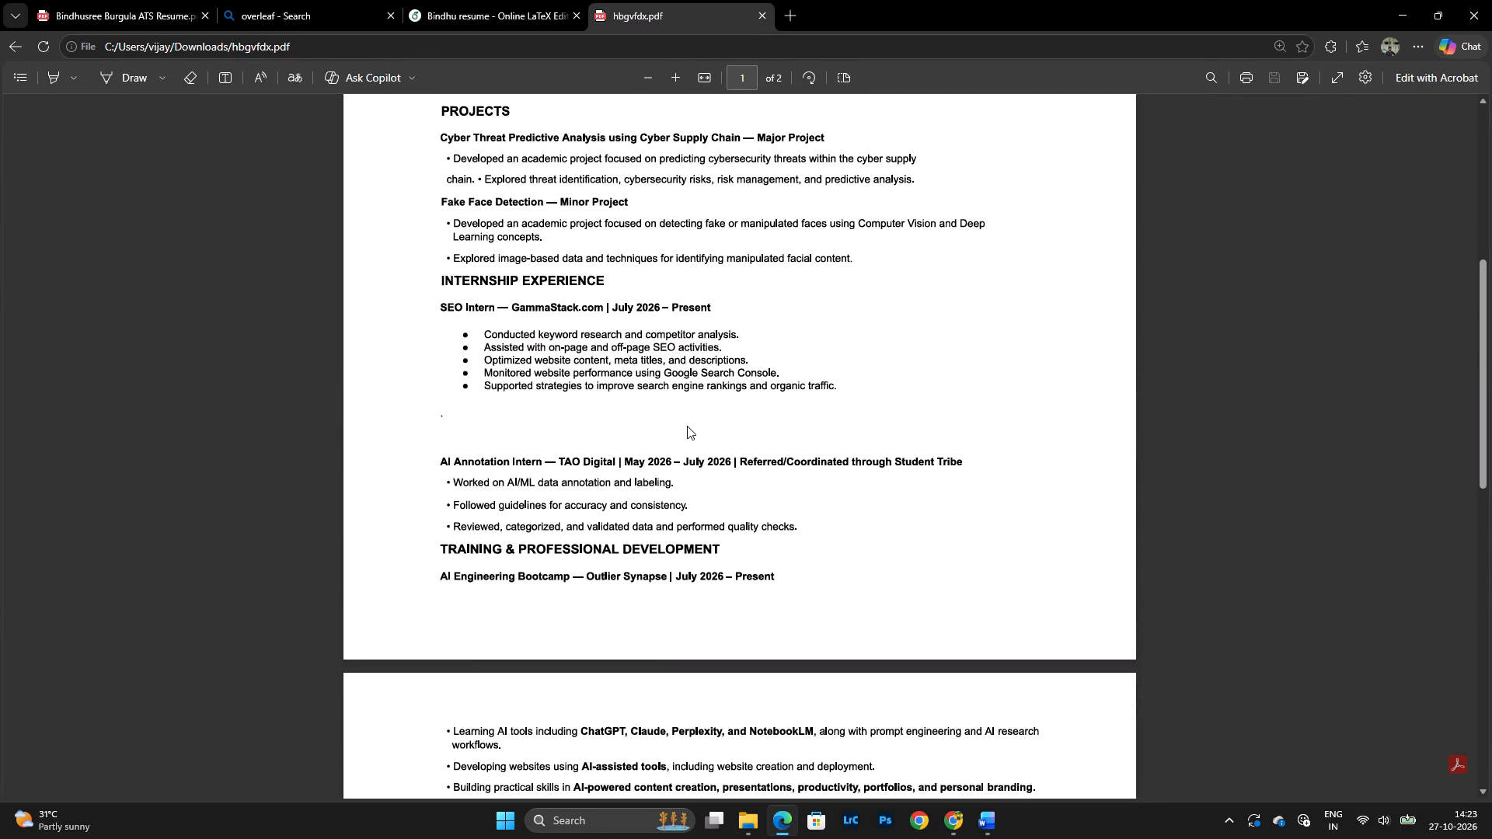
key("shift+super+s")
left_click_drag(429, 314, 629, 381)
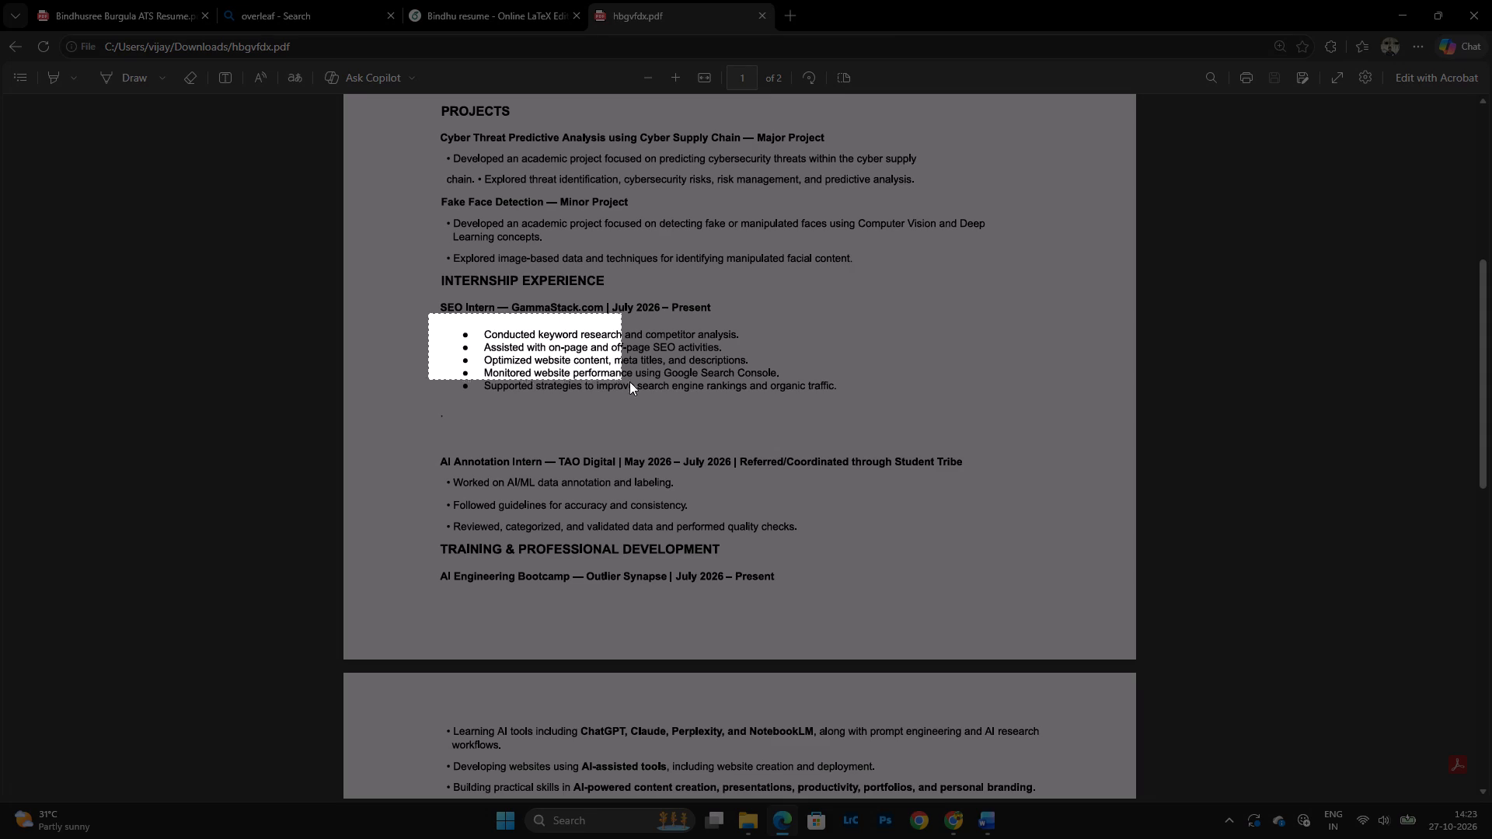
left_click_drag(629, 381, 873, 422)
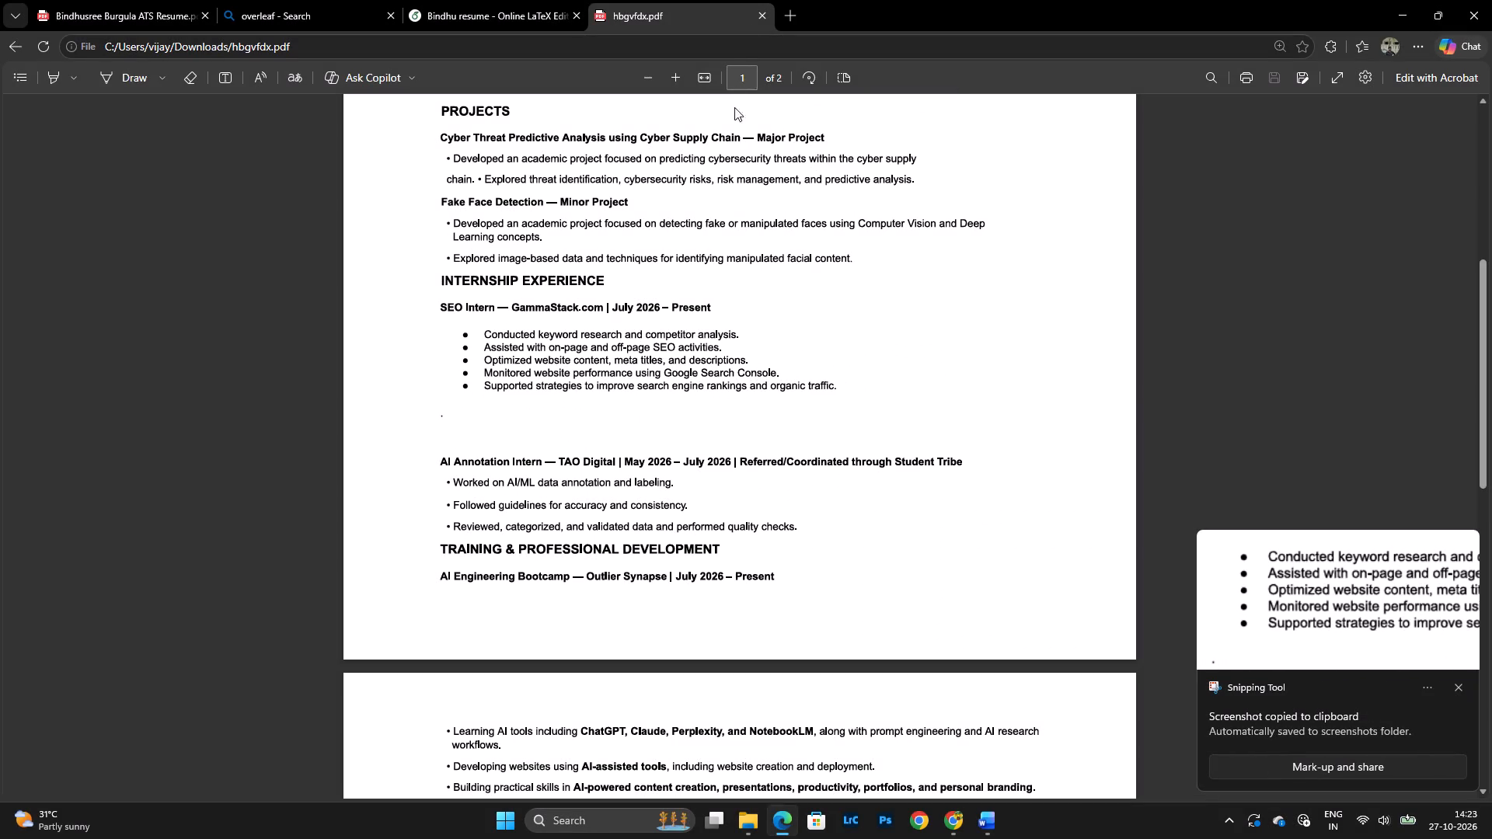
Switch to Chrome and run a Google Lens search in a new tab with the newly captured screenshot of the SEO bullets.
left_click(783, 15)
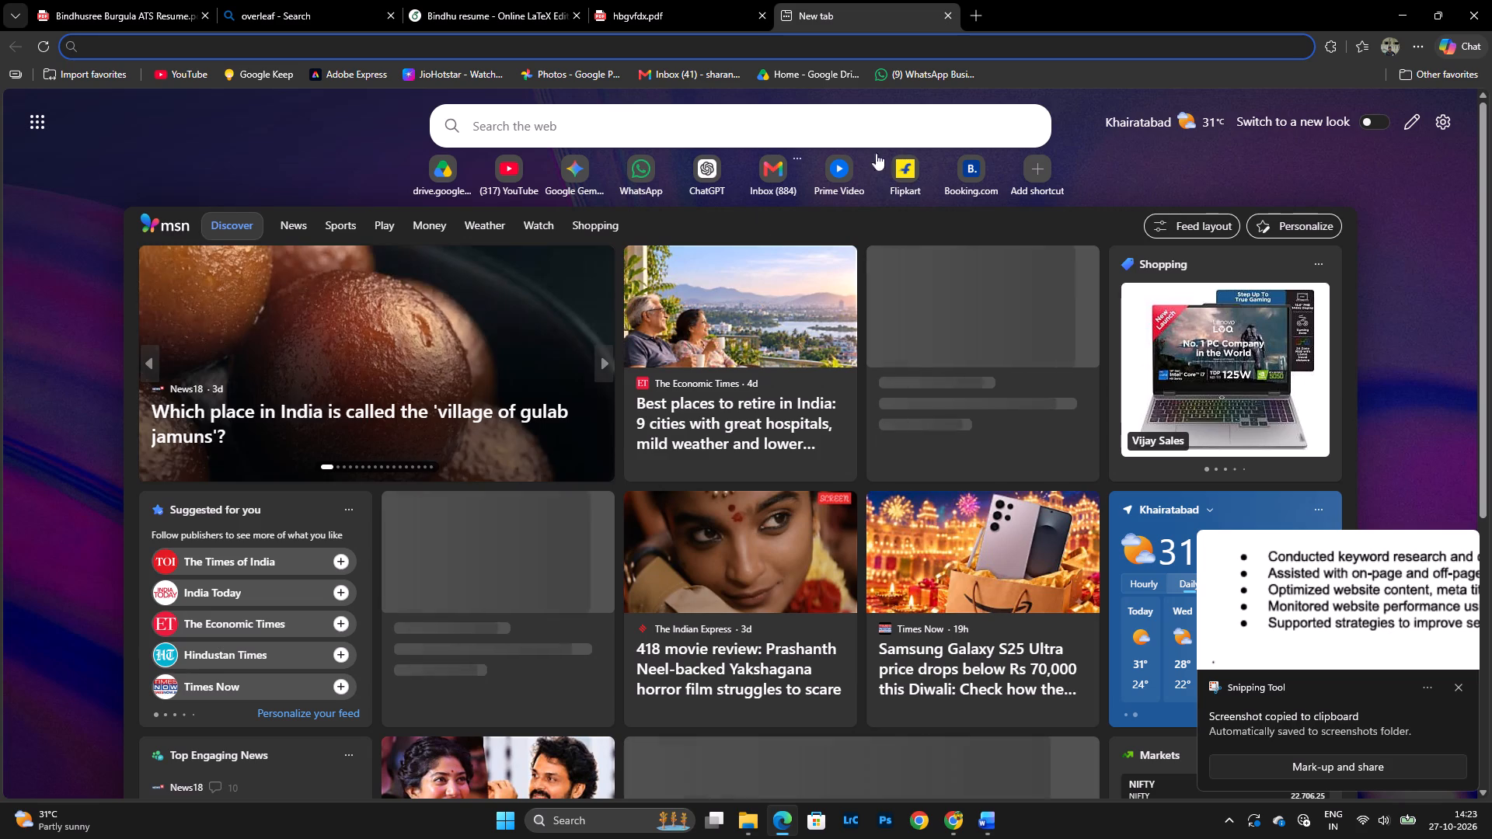
left_click(944, 818)
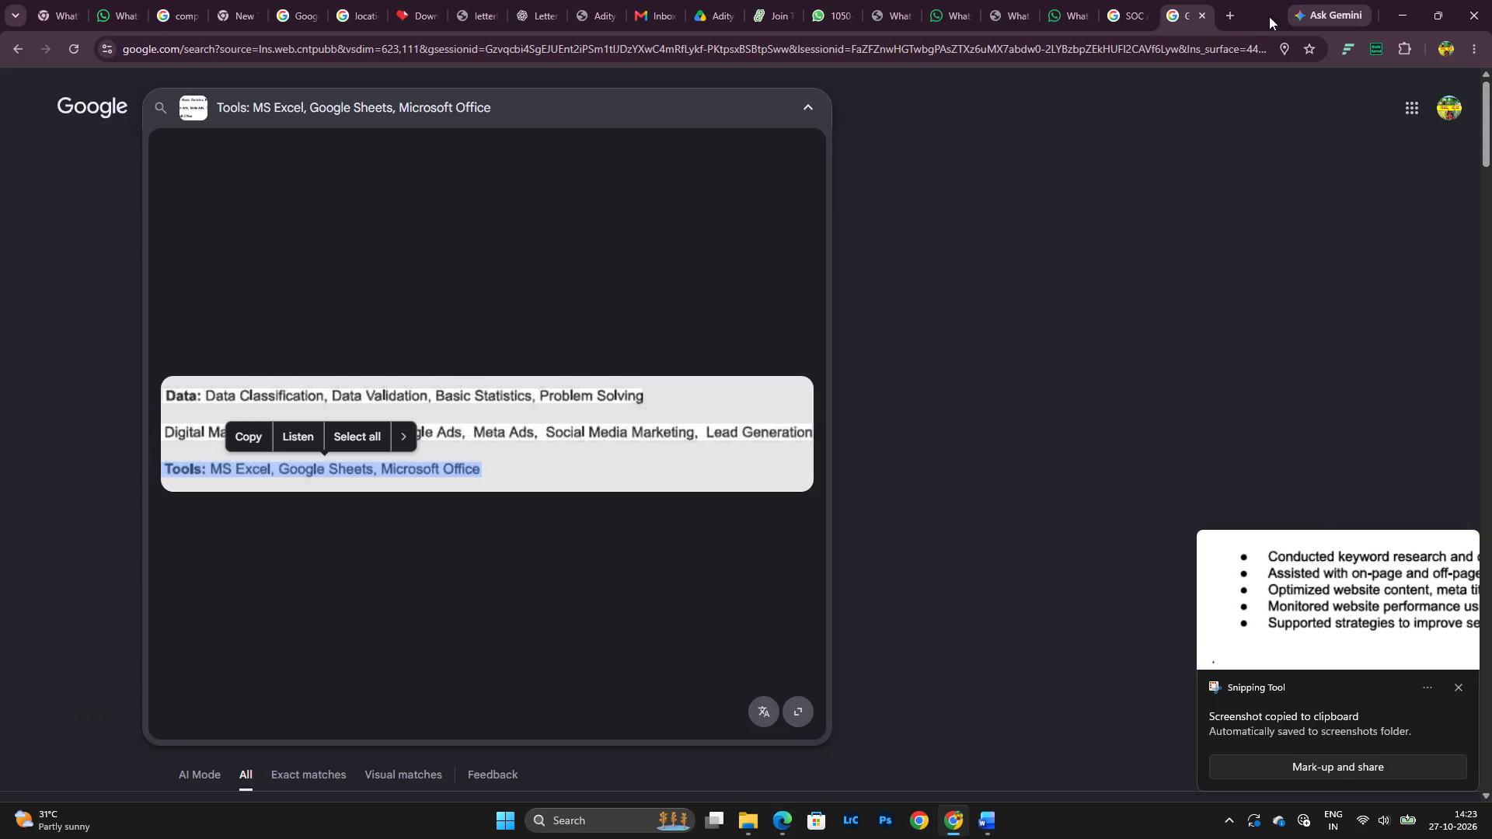
left_click(1234, 18)
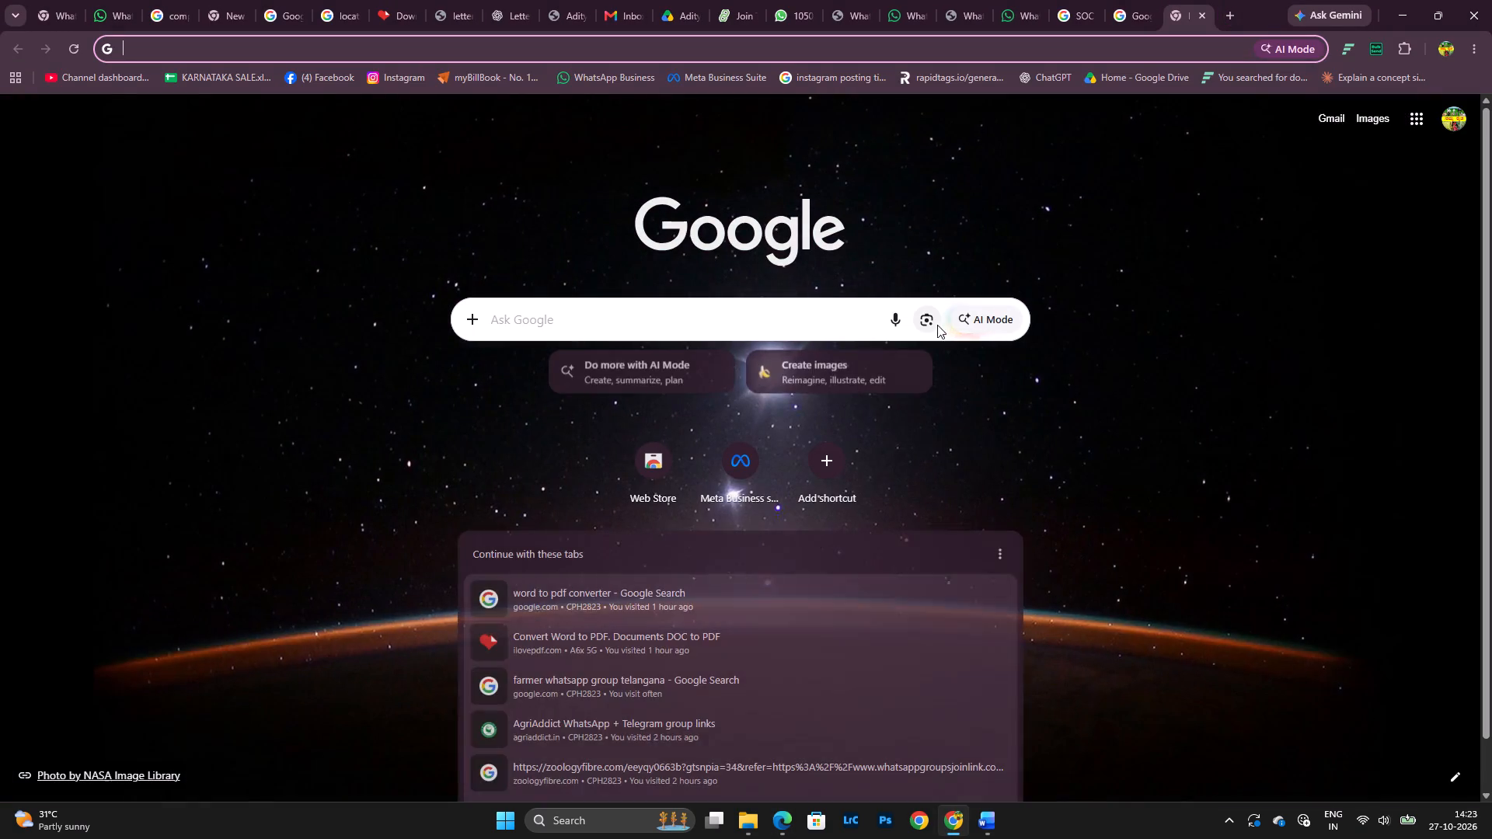
left_click(936, 326)
left_click(834, 419)
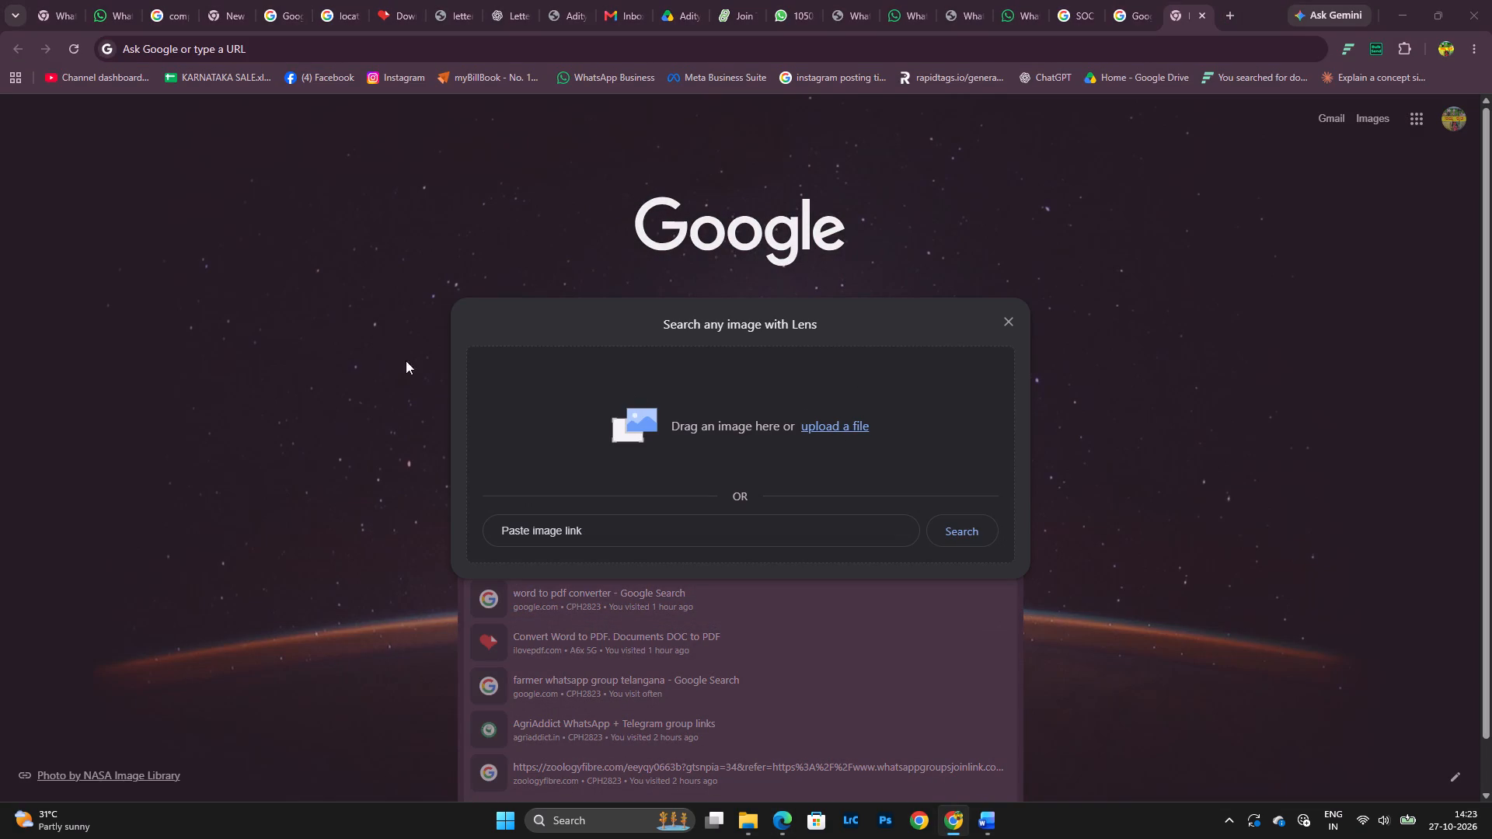
scroll(311, 195, "up", 1)
scroll(311, 195, "down", 13)
scroll(361, 257, "up", 2)
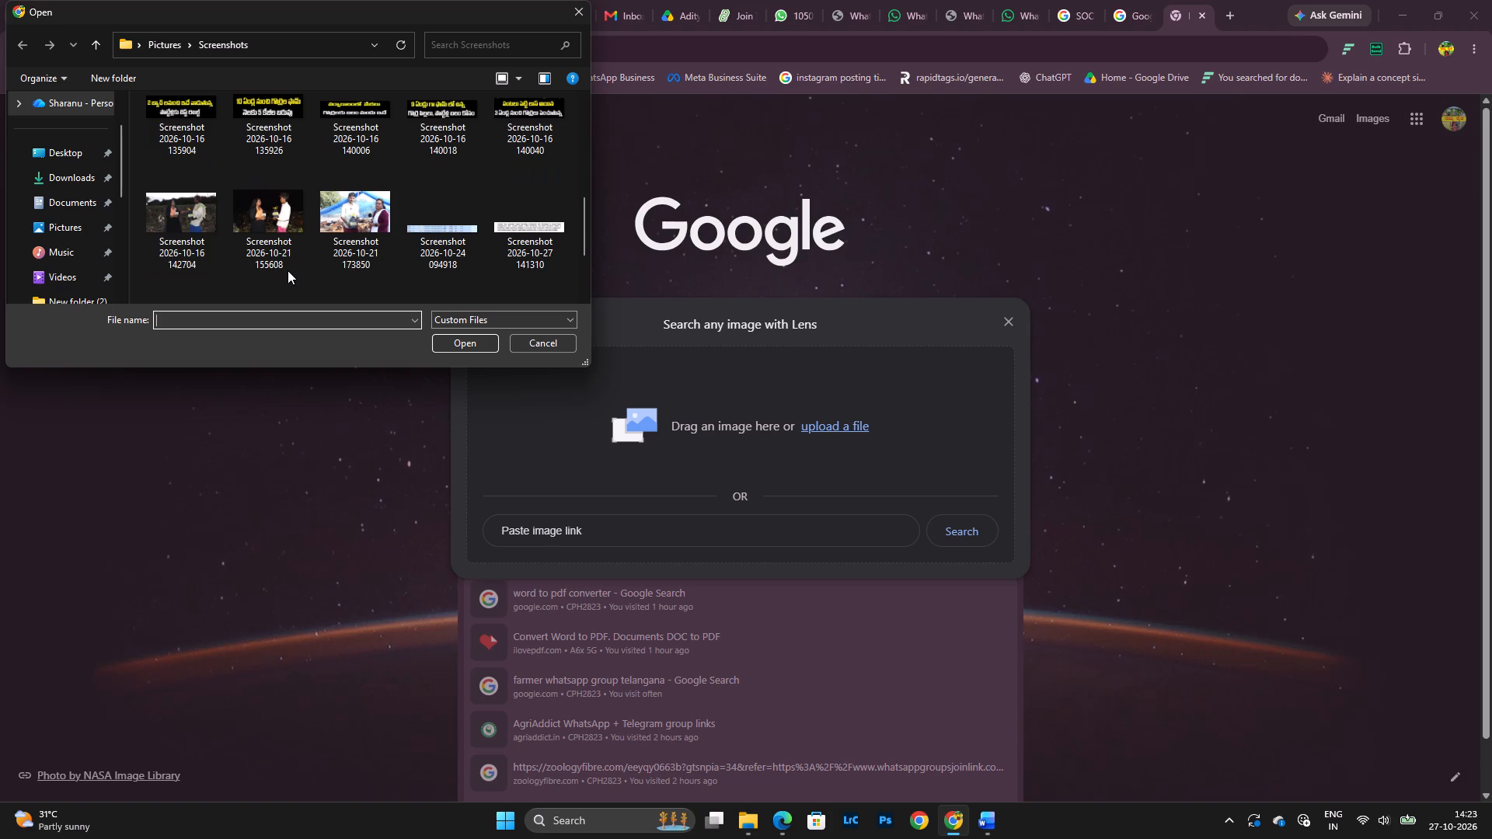
scroll(322, 264, "down", 7)
left_click(259, 251)
left_click(445, 344)
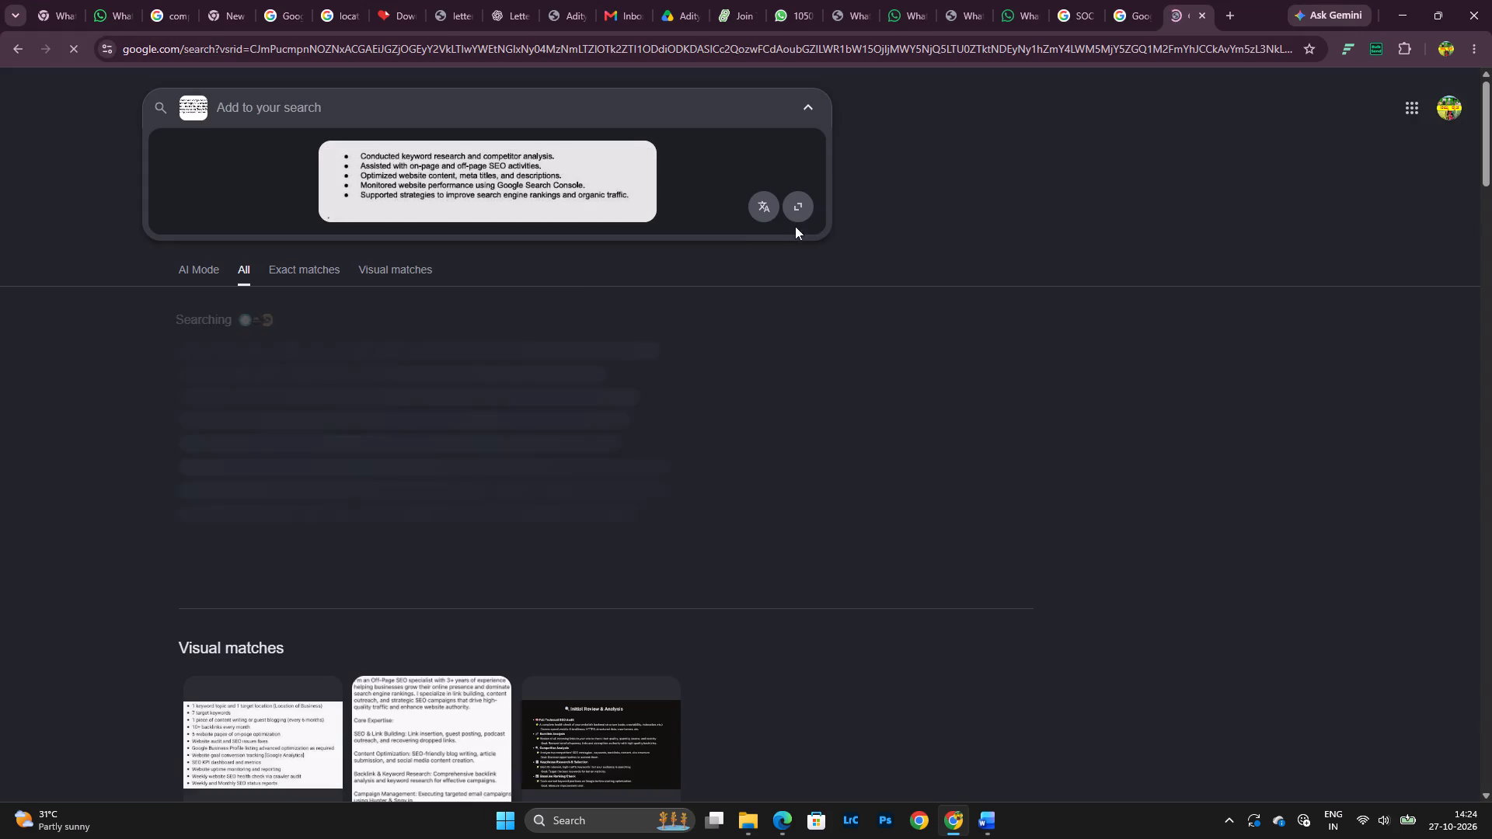
Copy "Conducted keyword research and competitor analysis" from the Lens results and, in Overleaf in Edge, replace the first Internship Experience item's text with it.
left_click(799, 208)
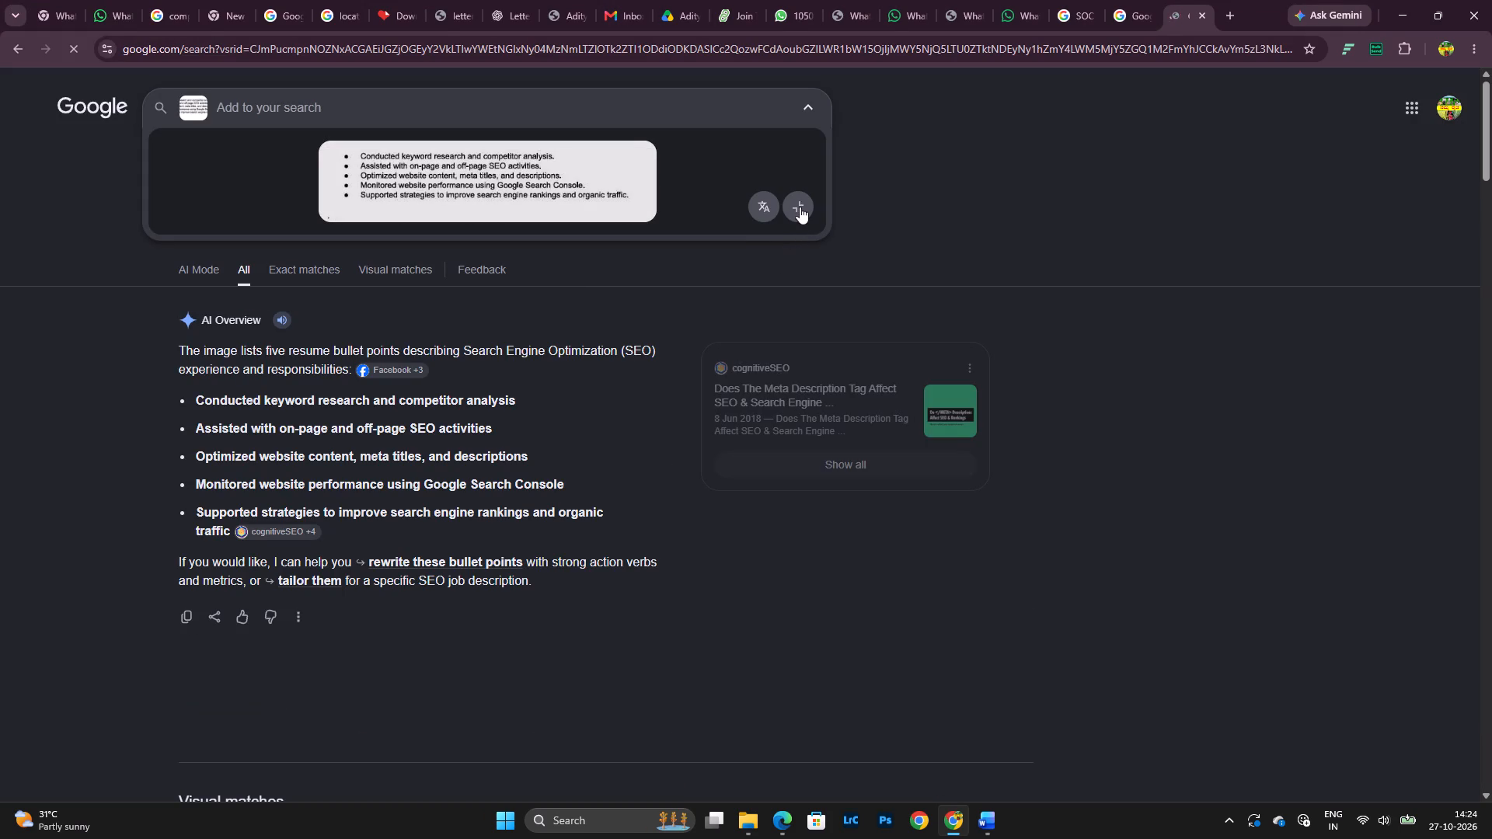
left_click(800, 202)
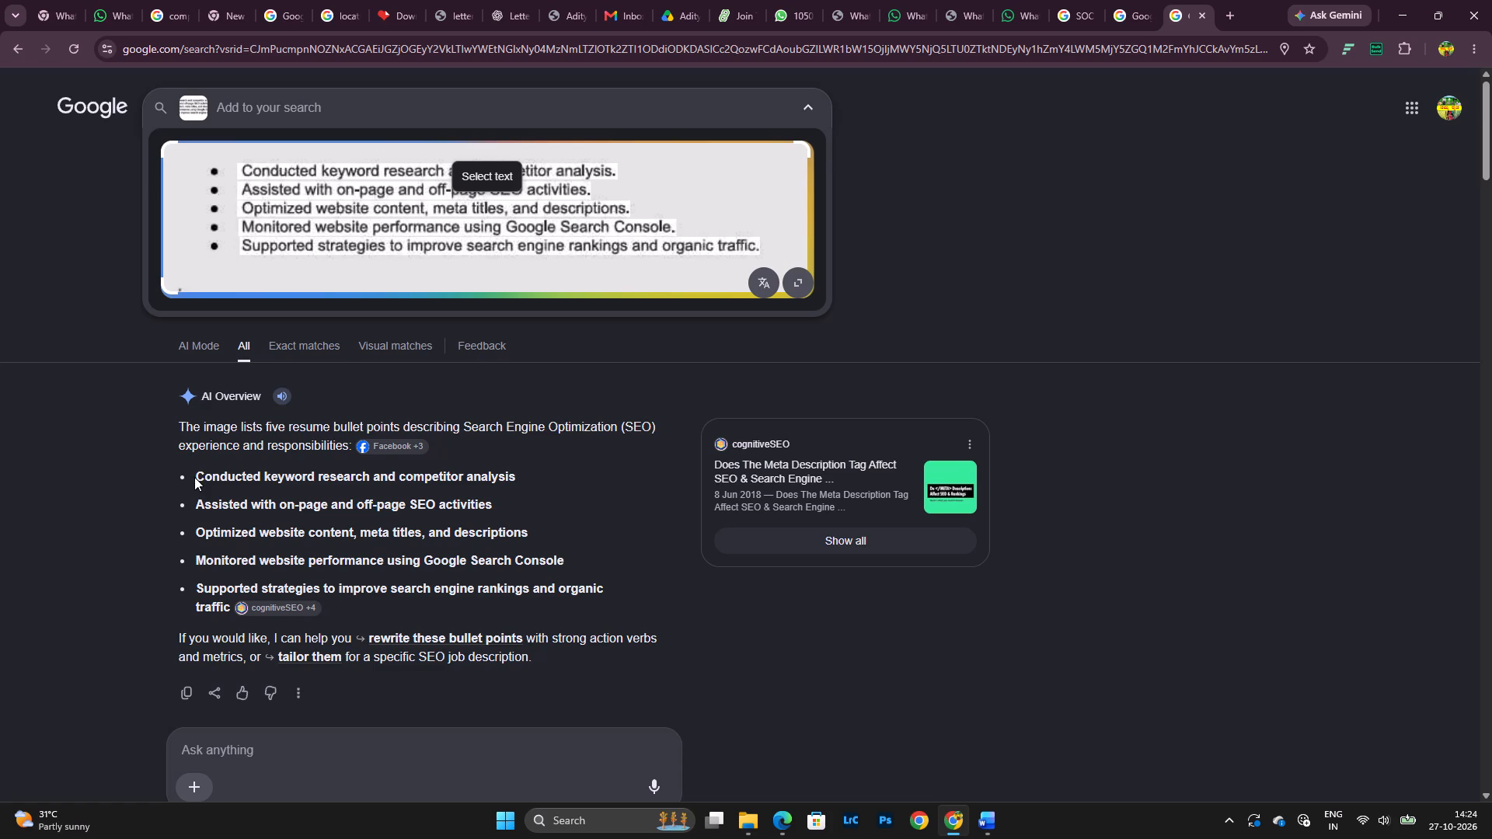
left_click_drag(201, 477, 274, 478)
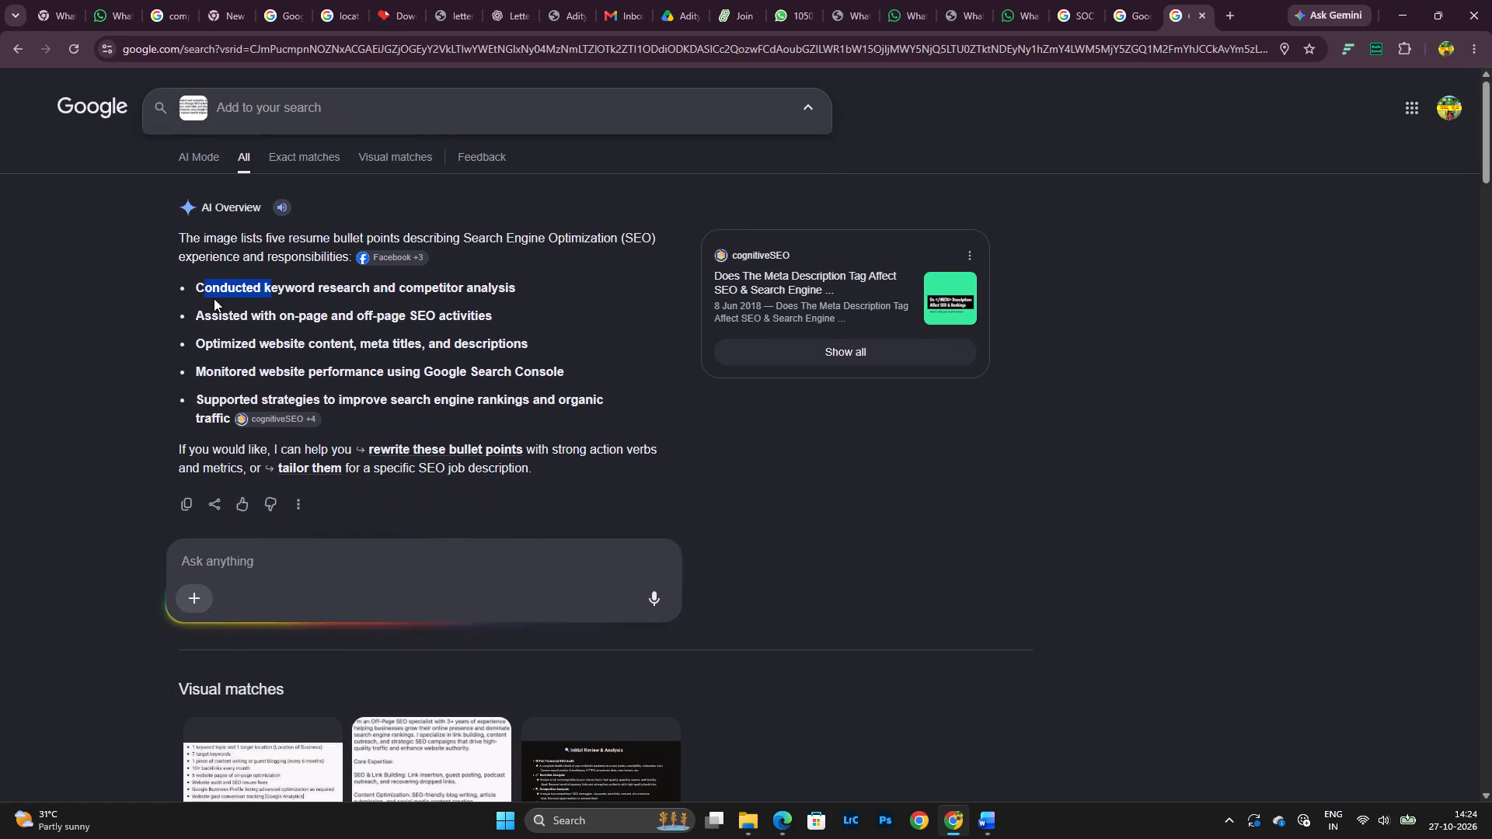
left_click(195, 287)
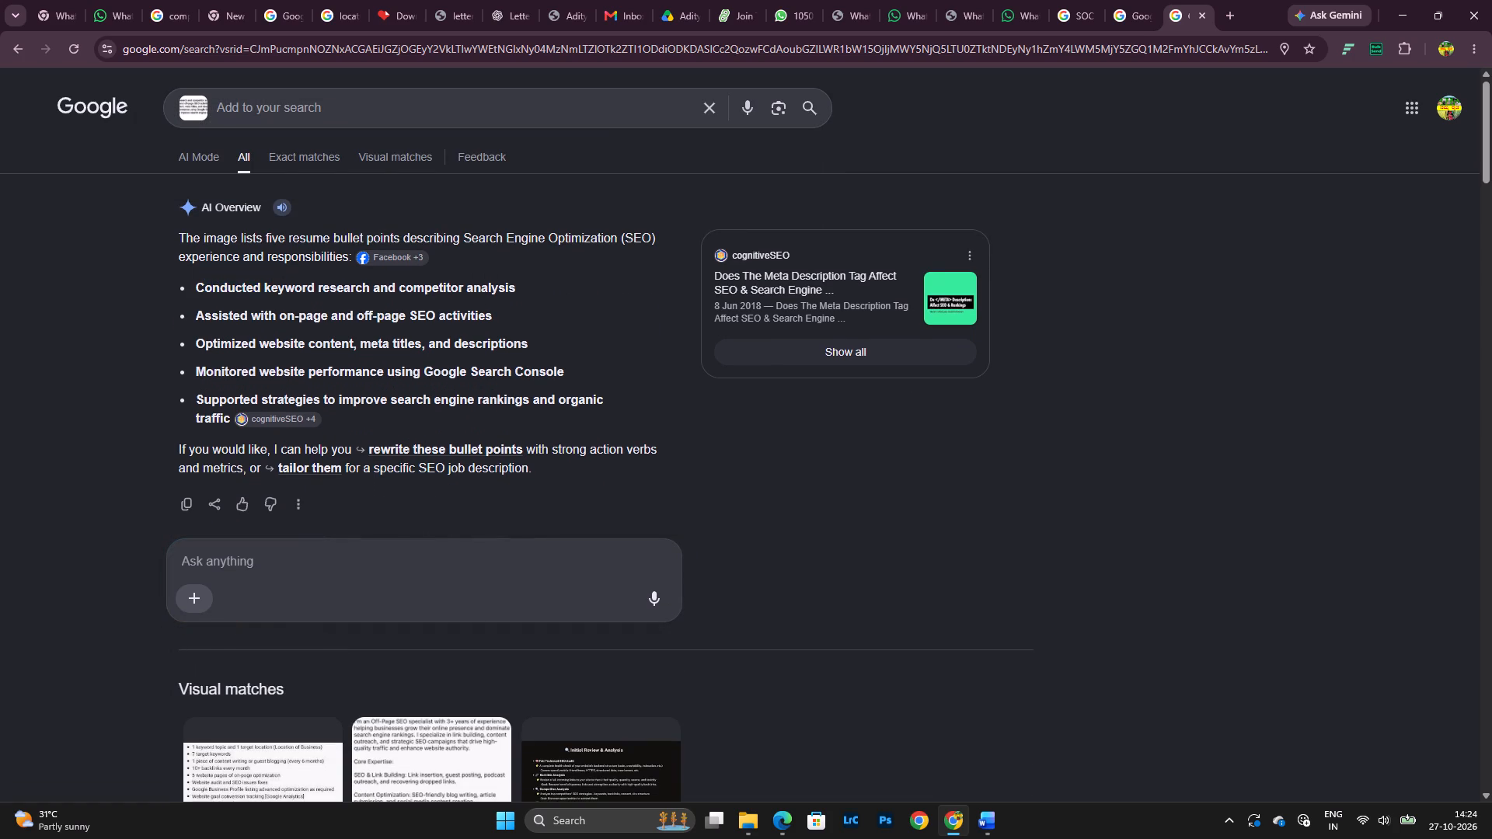
left_click_drag(197, 286, 540, 275)
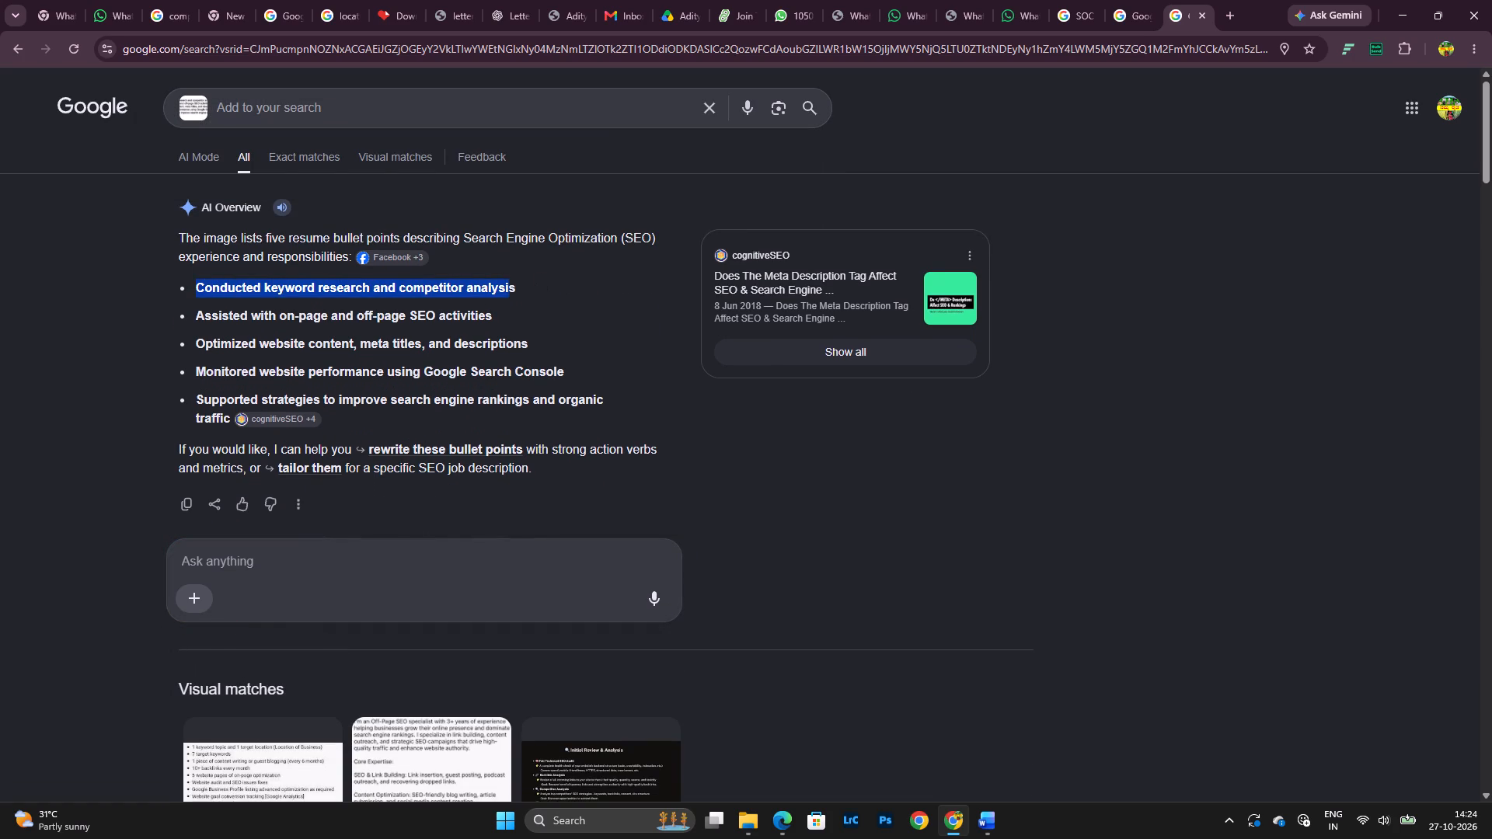
right_click(378, 287)
left_click(421, 307)
key("alt+Tab")
left_click(457, 0)
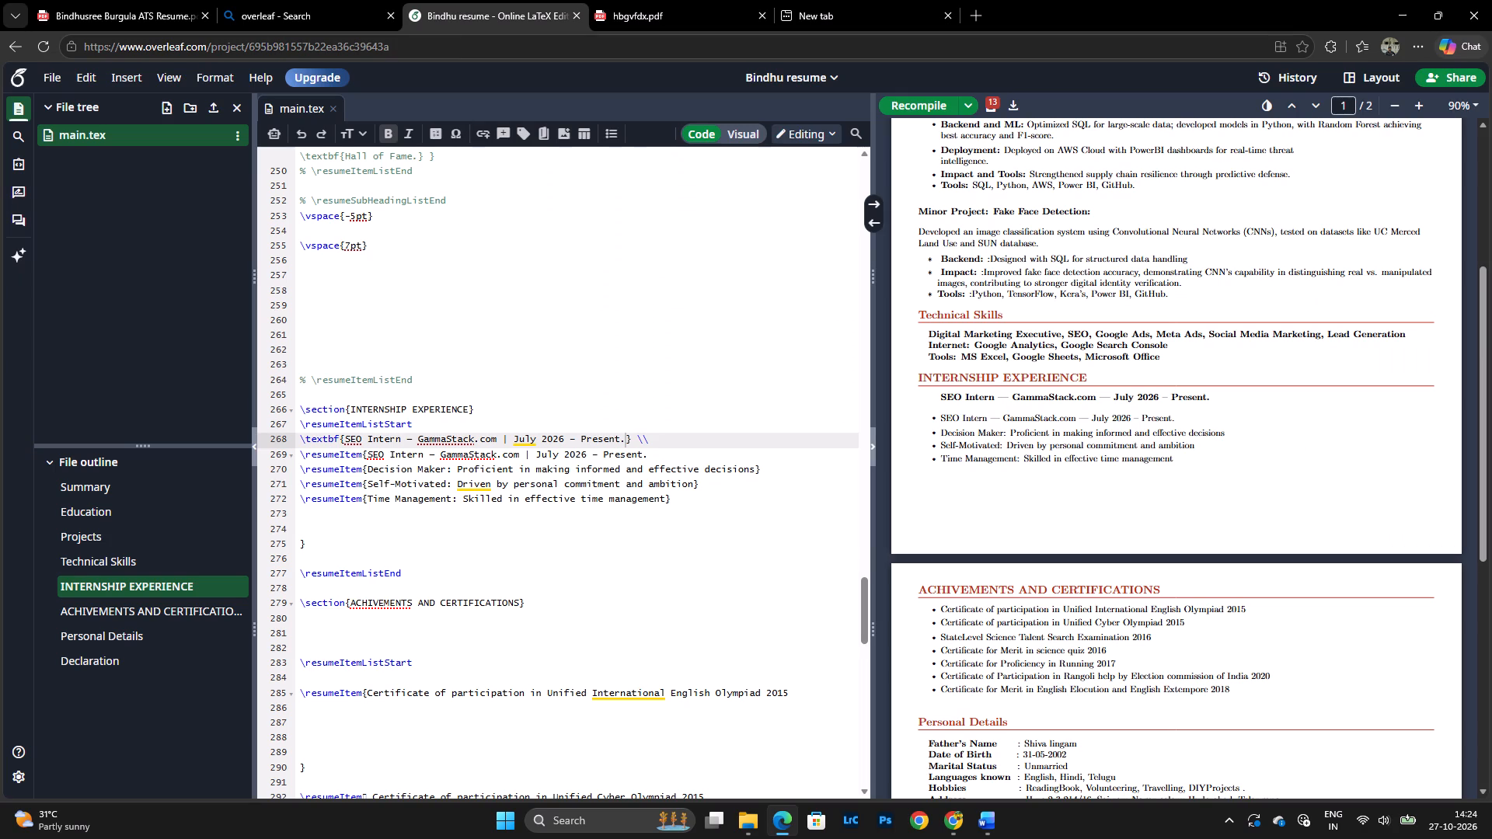
left_click_drag(343, 440, 373, 438)
left_click_drag(373, 438, 626, 437)
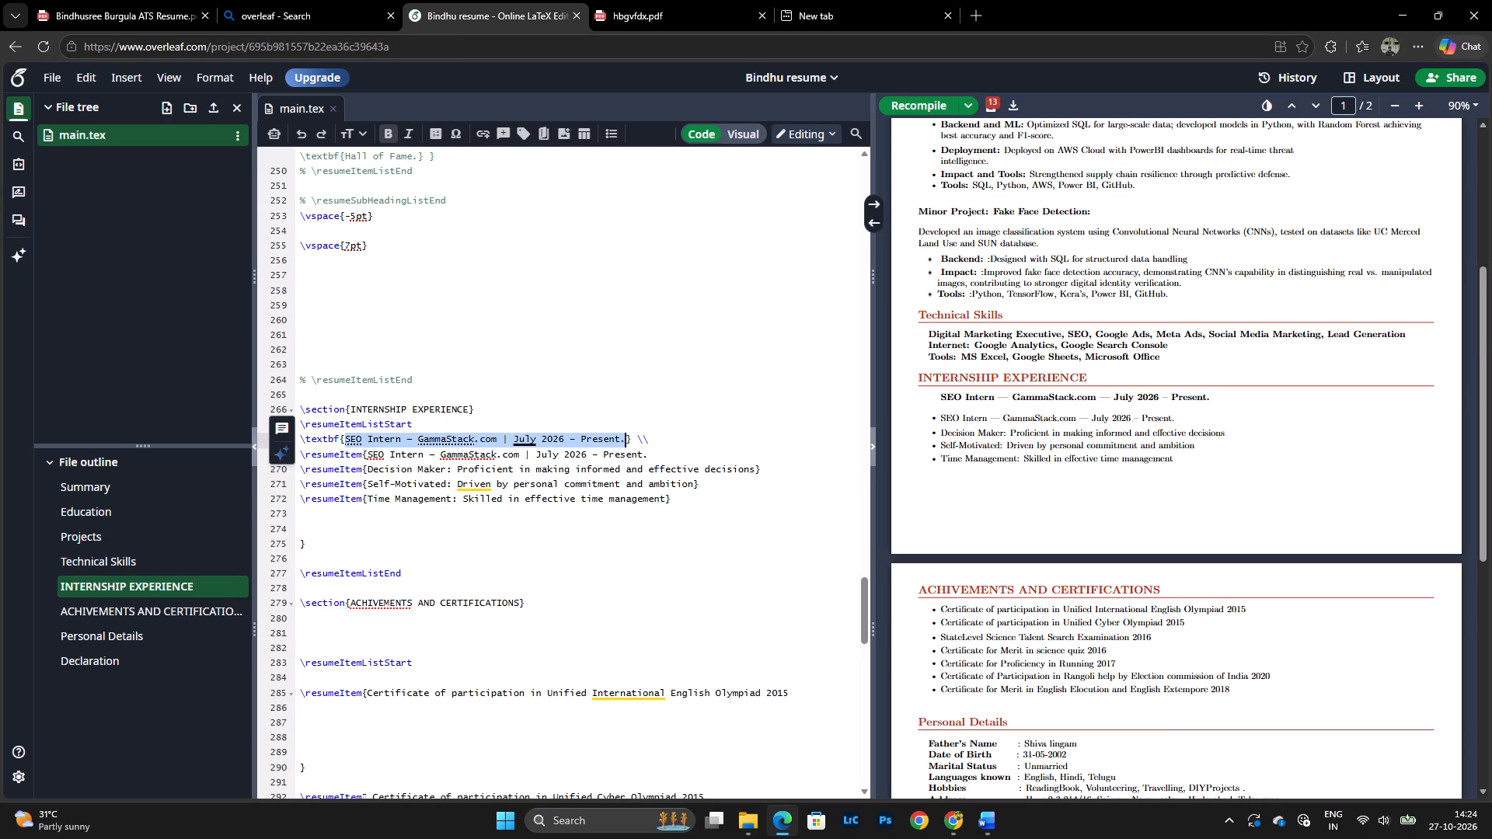
left_click_drag(371, 454, 419, 454)
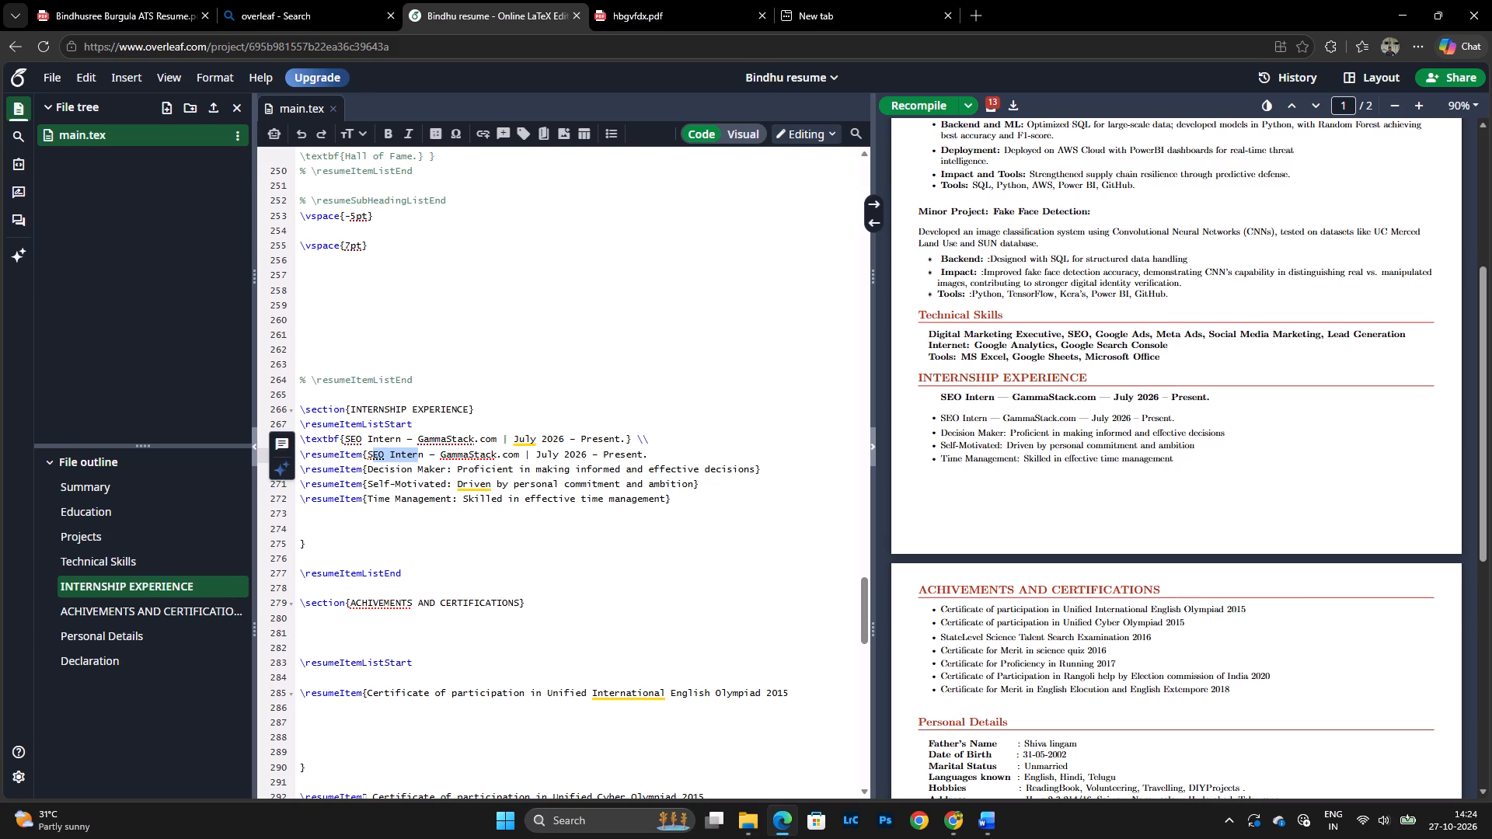
left_click_drag(369, 455, 650, 461)
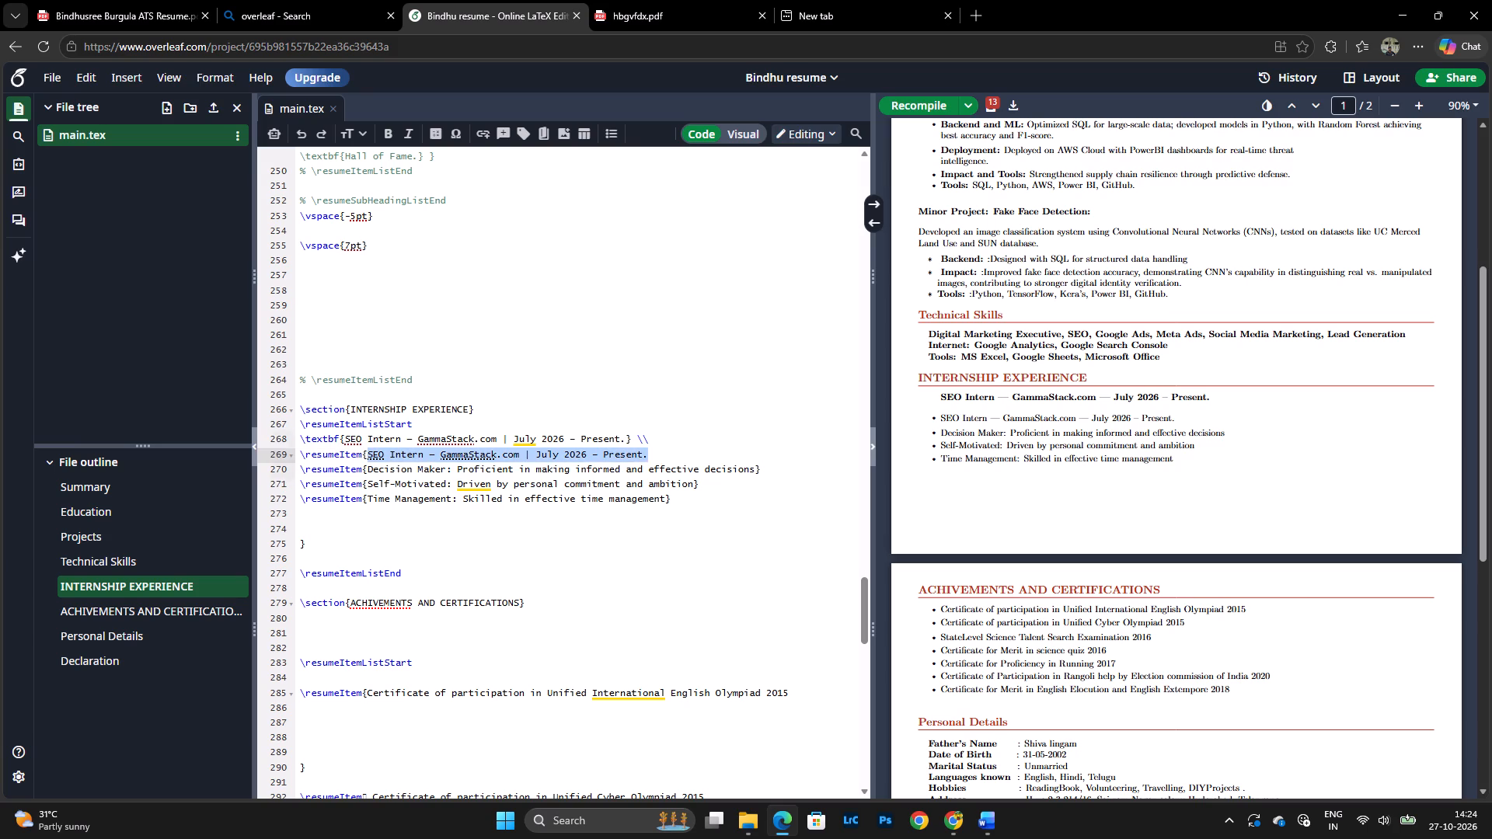
key("ctrl+v")
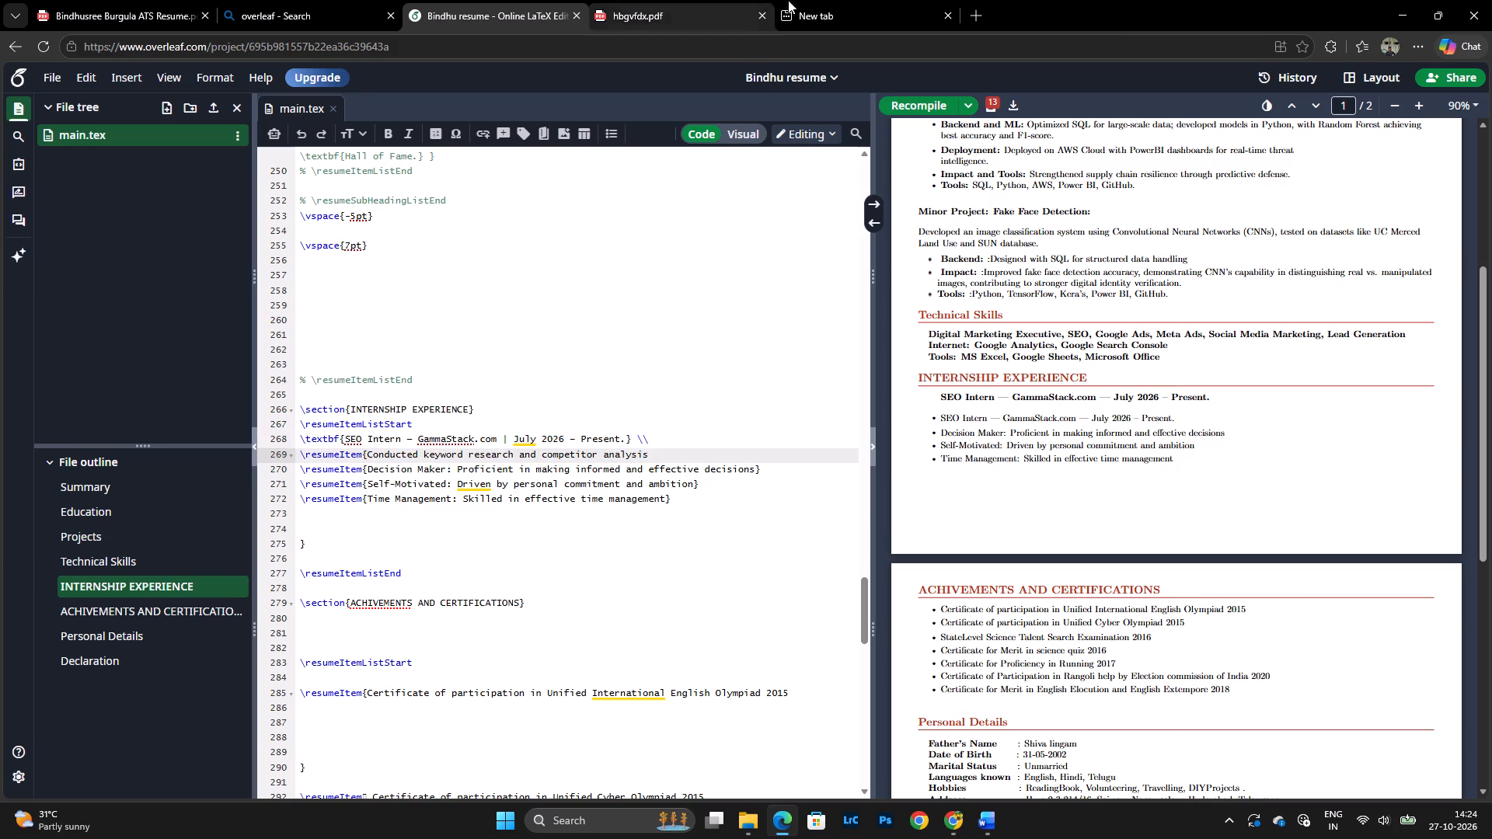
Copy "Assisted with on-page and off-page SEO activities" from the Chrome results and replace the Decision Maker item's text in Overleaf with it.
left_click(612, 0)
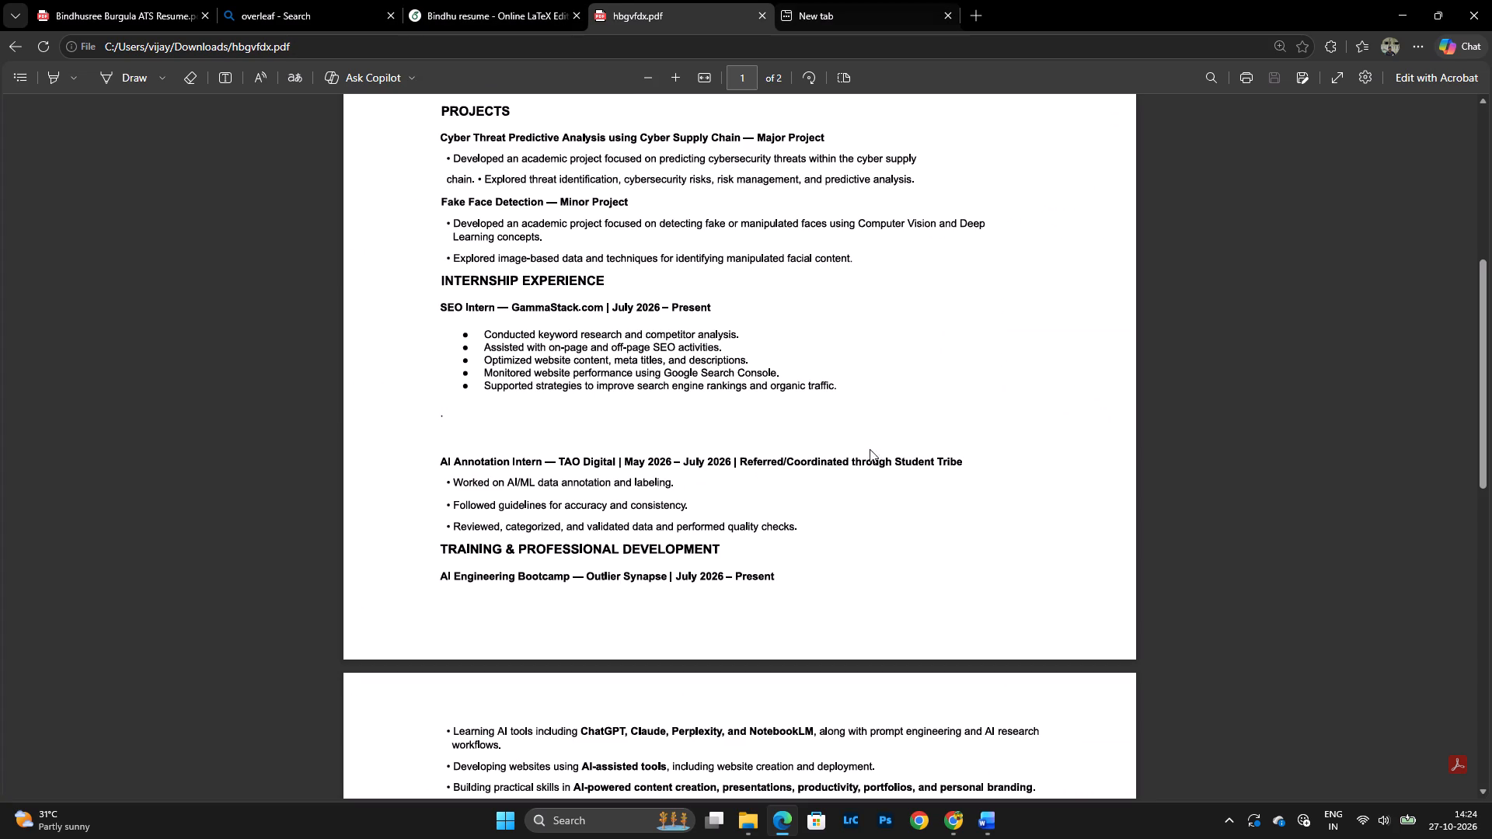
left_click(441, 0)
key("alt+Tab")
key("alt+Tab")
key("alt+Tab")
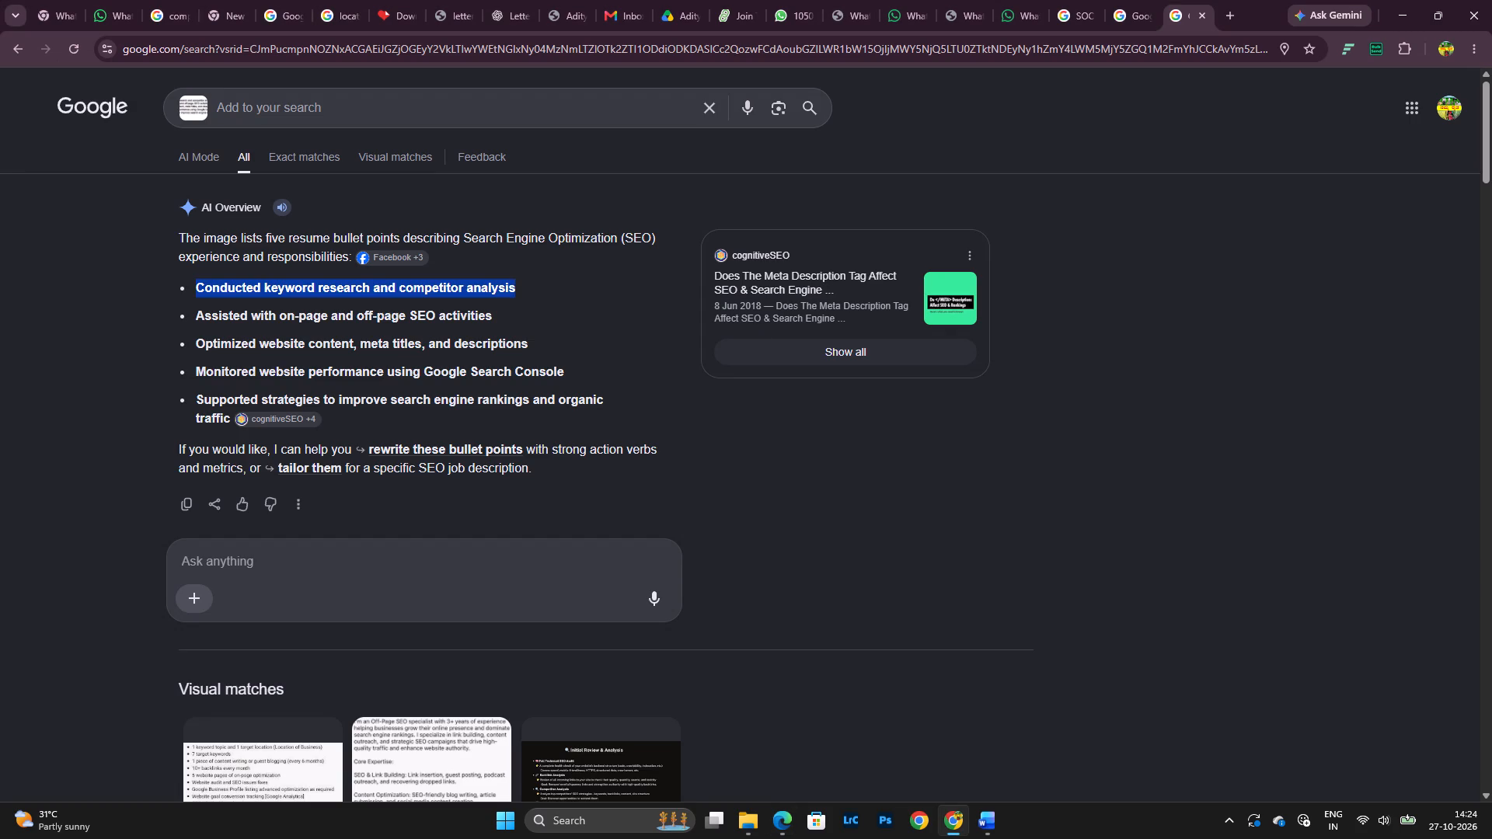
left_click_drag(197, 316, 504, 313)
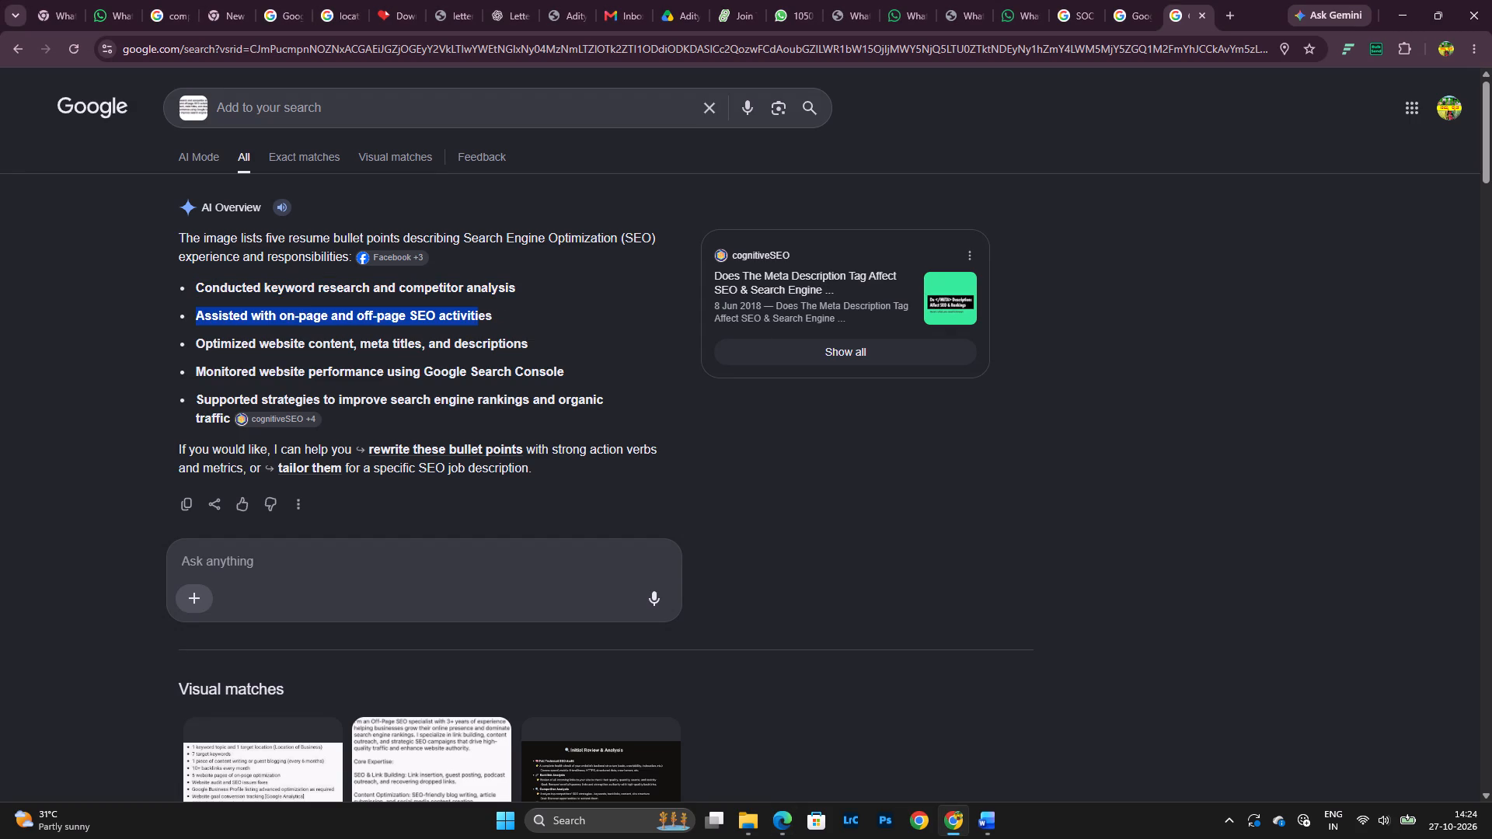
right_click(448, 318)
left_click(501, 346)
key("alt+Tab")
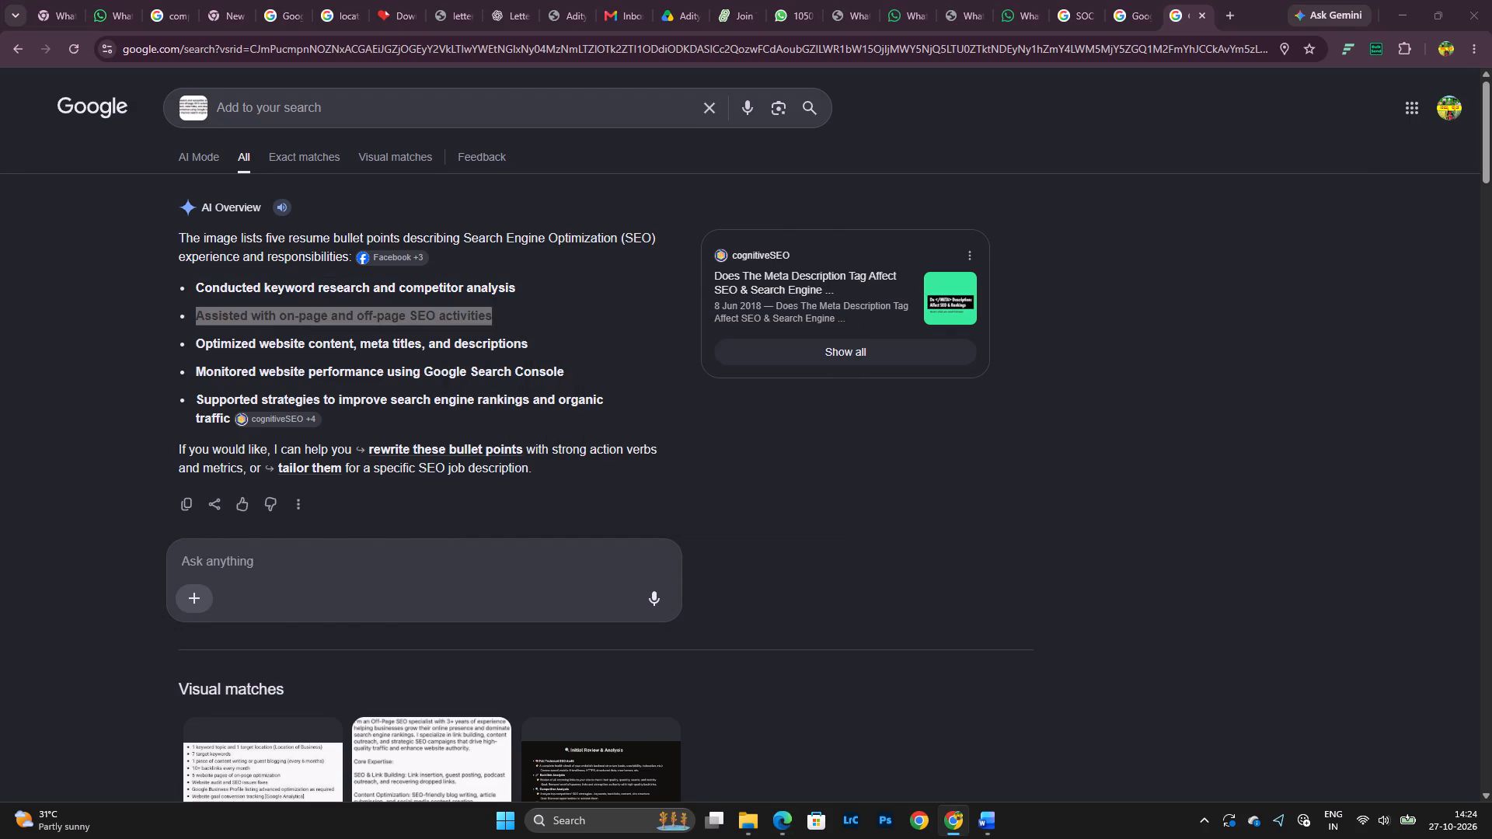
key("alt+Tab")
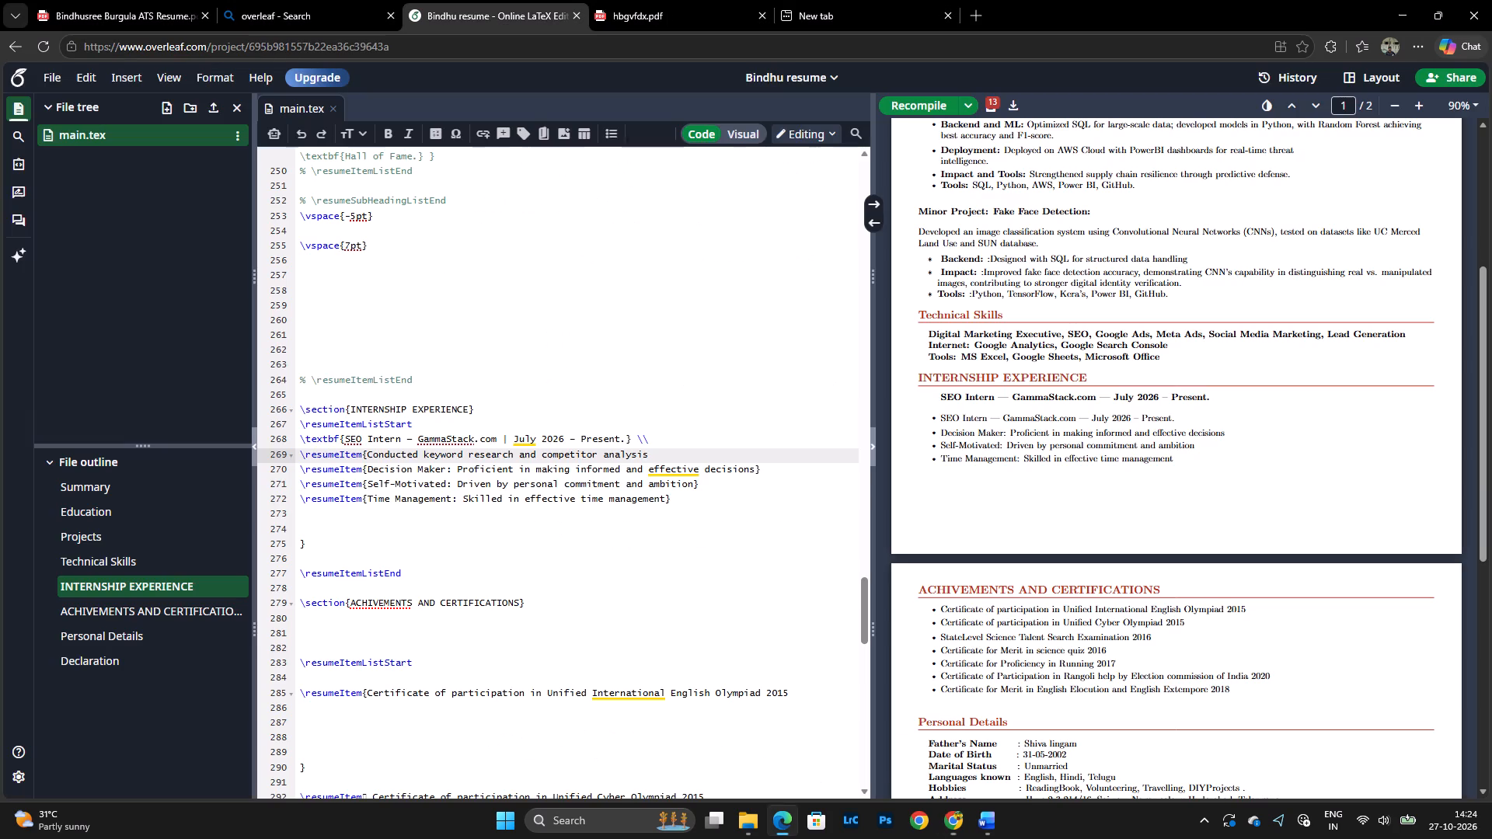
left_click_drag(364, 470, 376, 468)
left_click(372, 468)
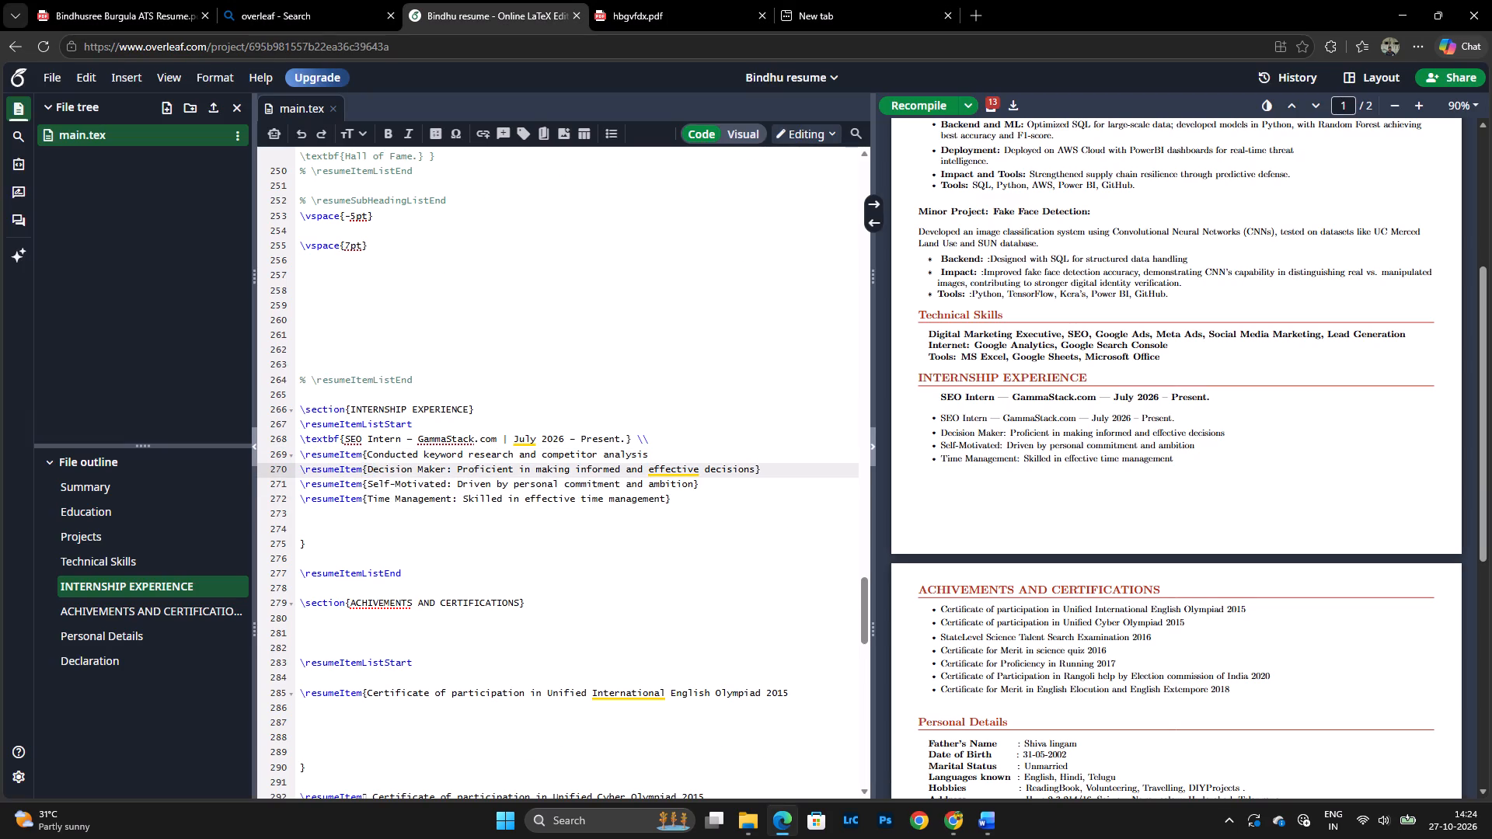
left_click_drag(366, 468, 750, 474)
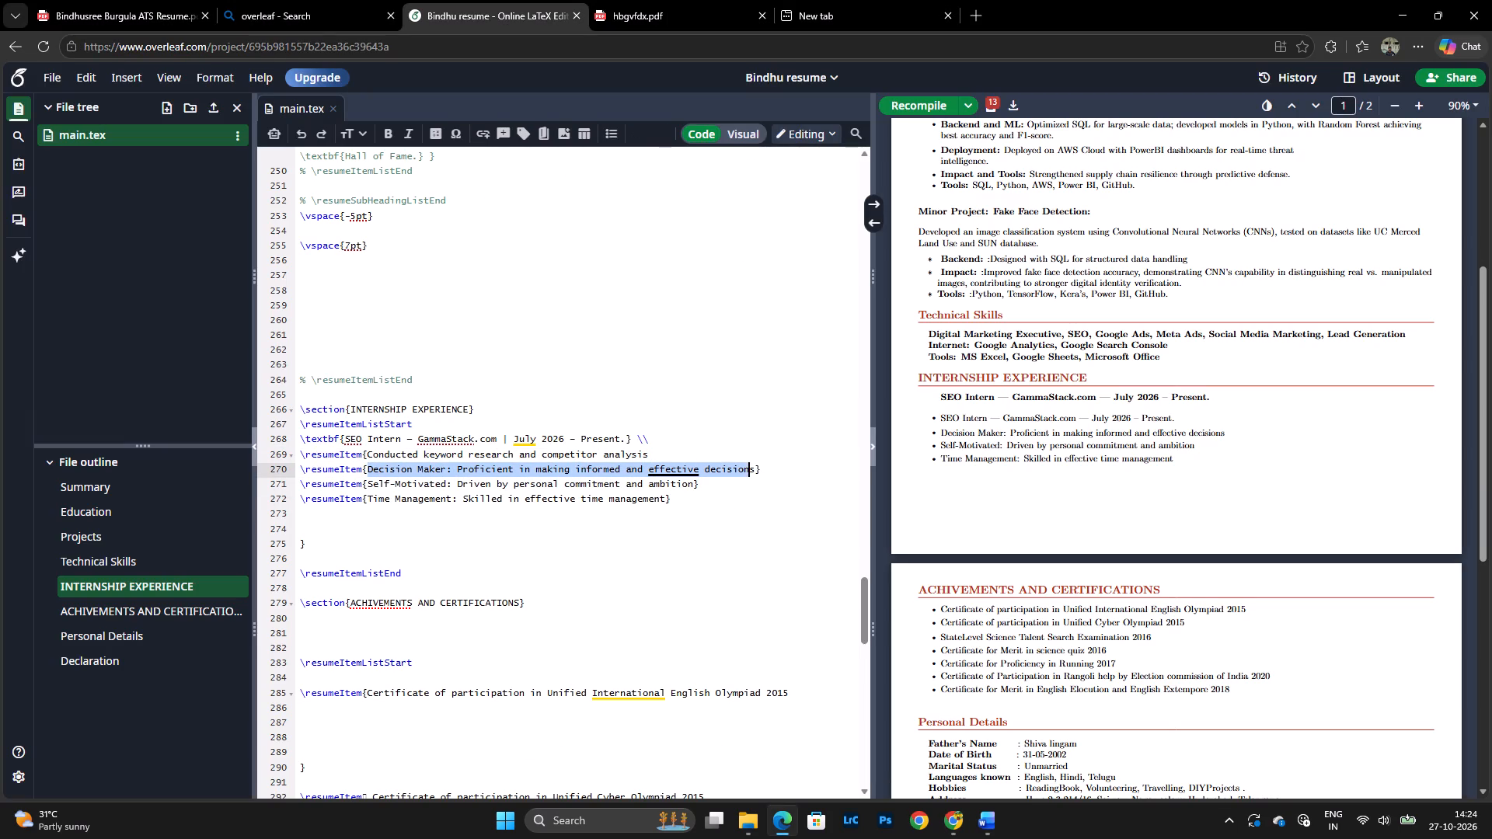
left_click_drag(750, 474, 754, 474)
key("ctrl+v")
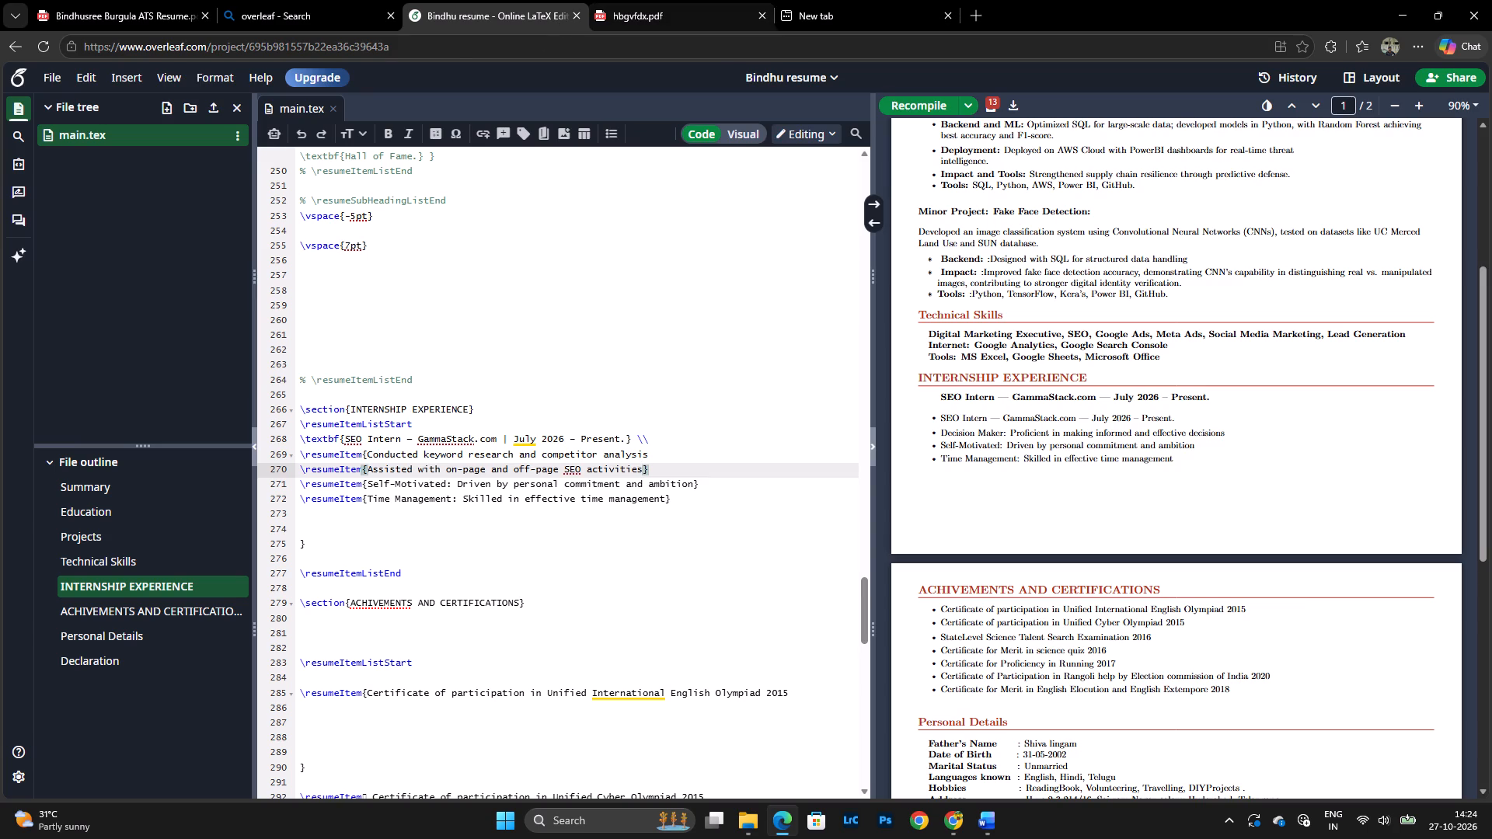
Copy "Optimized website content, meta titles, and descriptions" from the Chrome results and replace the Self-Motivated item's text in Overleaf with it.
key("alt+Tab")
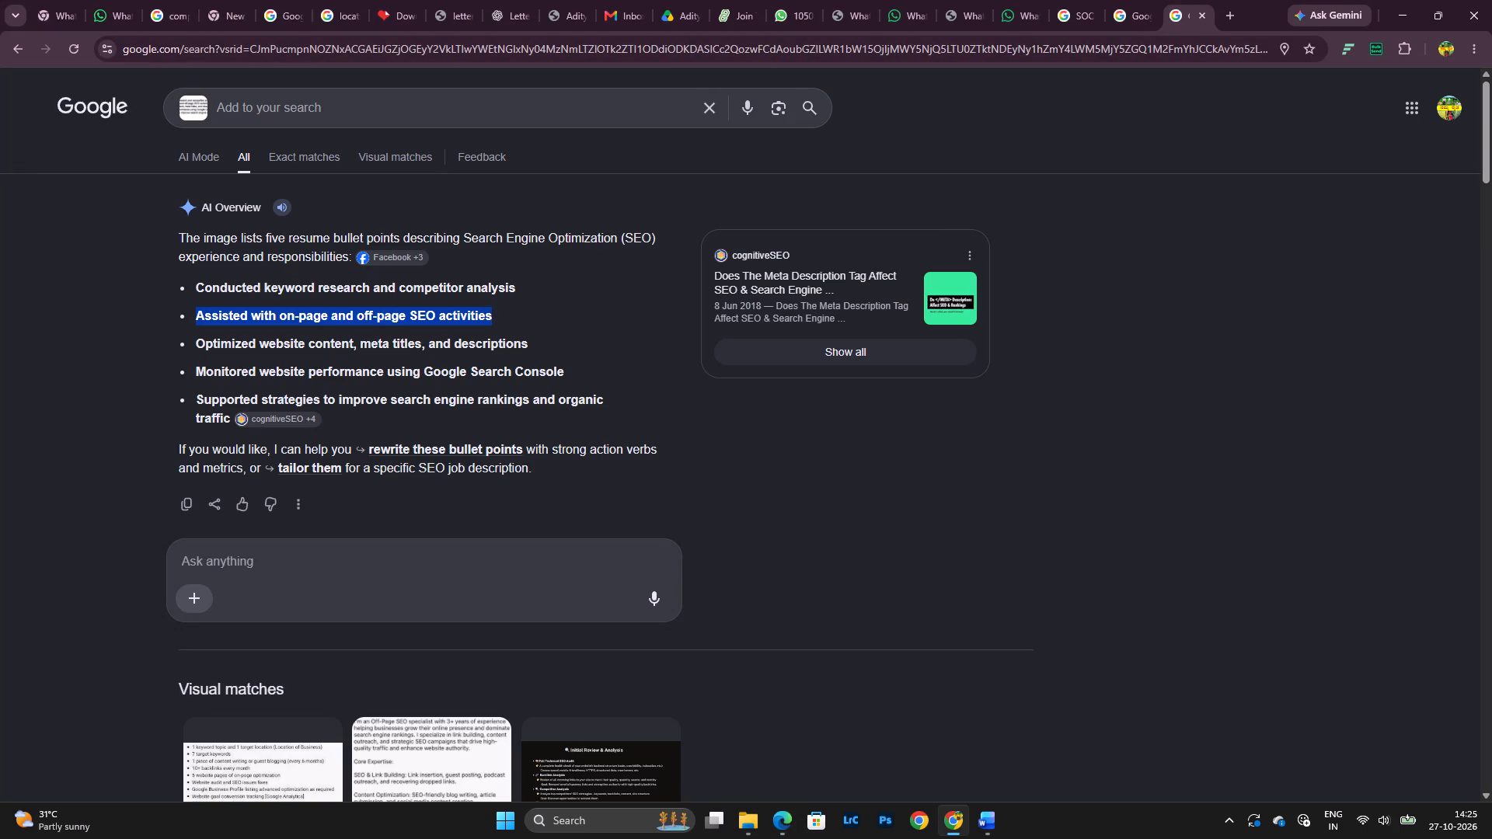
left_click_drag(198, 339, 528, 339)
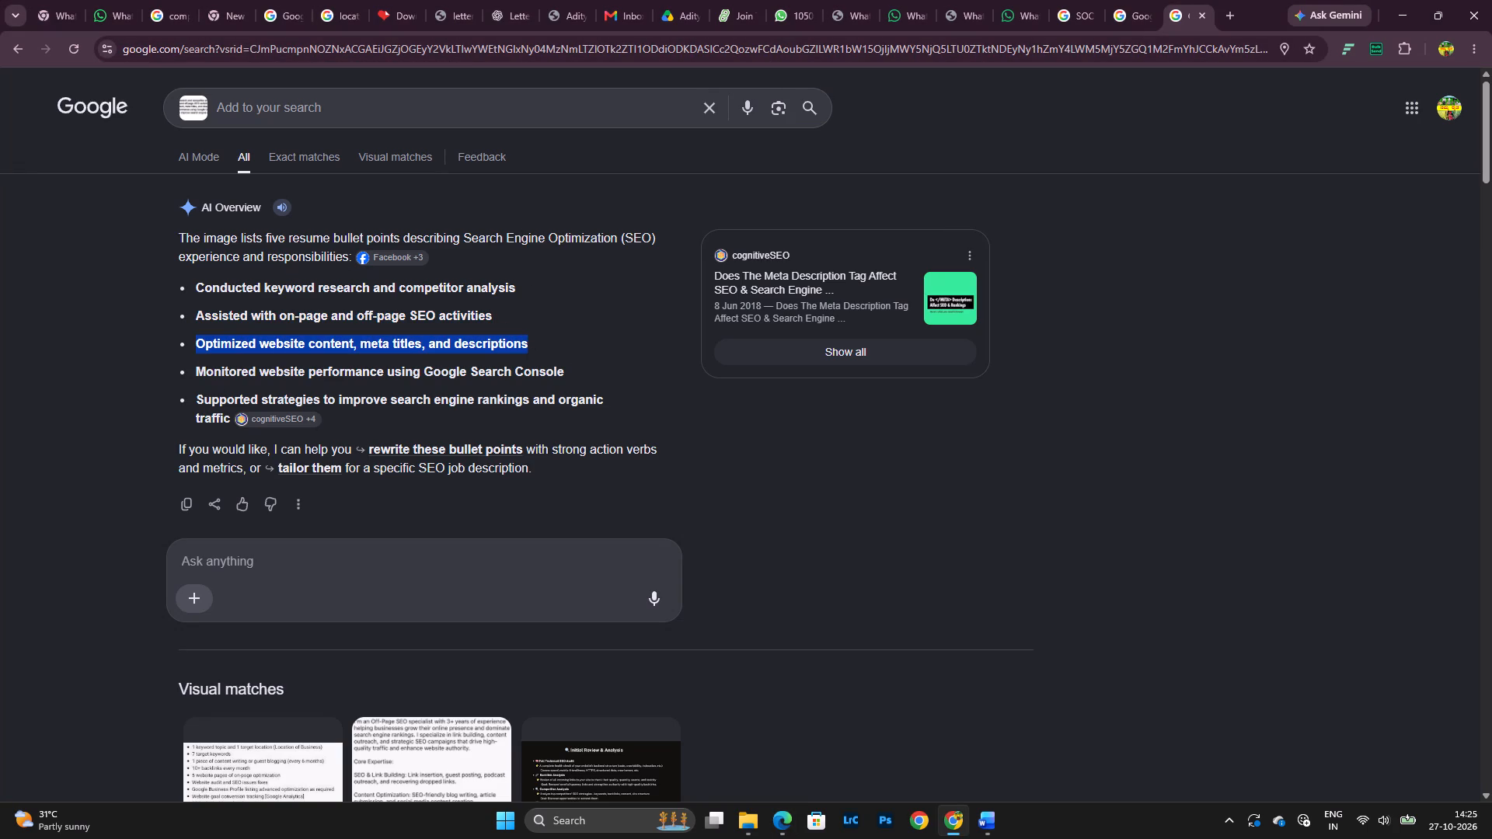
right_click(494, 343)
left_click(541, 366)
key("alt+Tab")
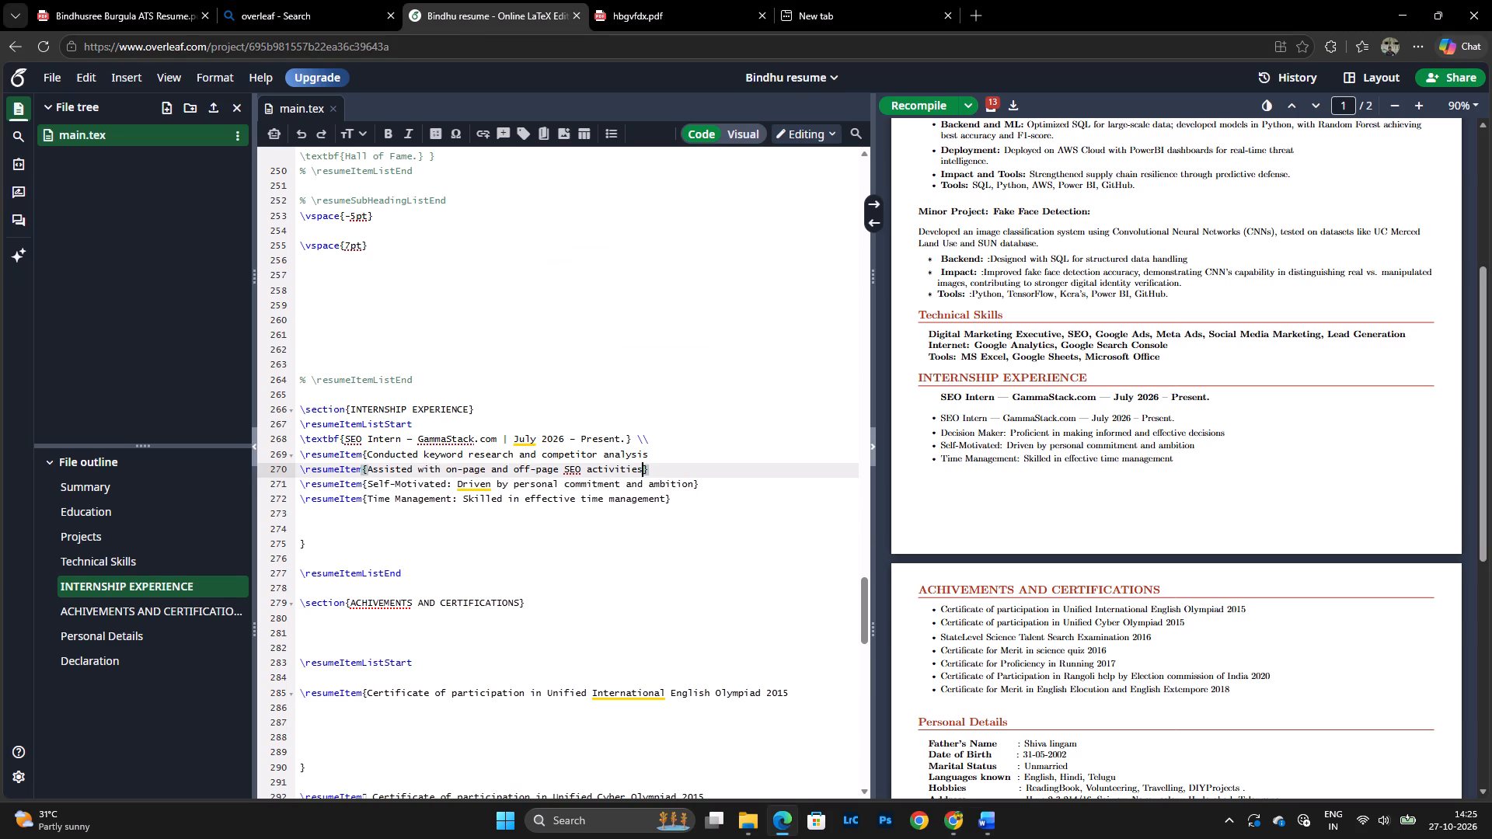
left_click_drag(368, 486, 691, 489)
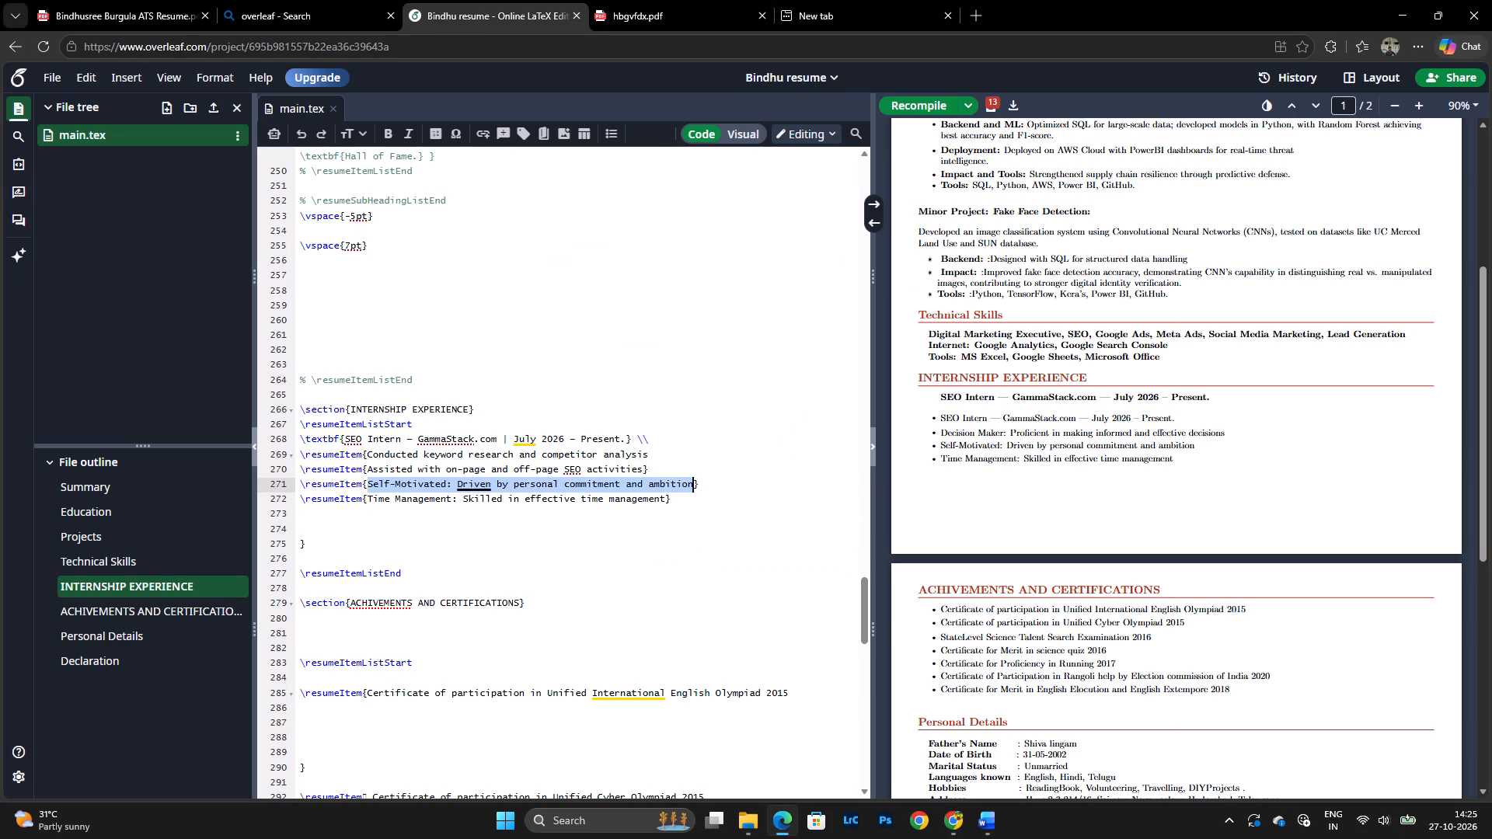
left_click_drag(691, 489, 692, 489)
key("ctrl+v")
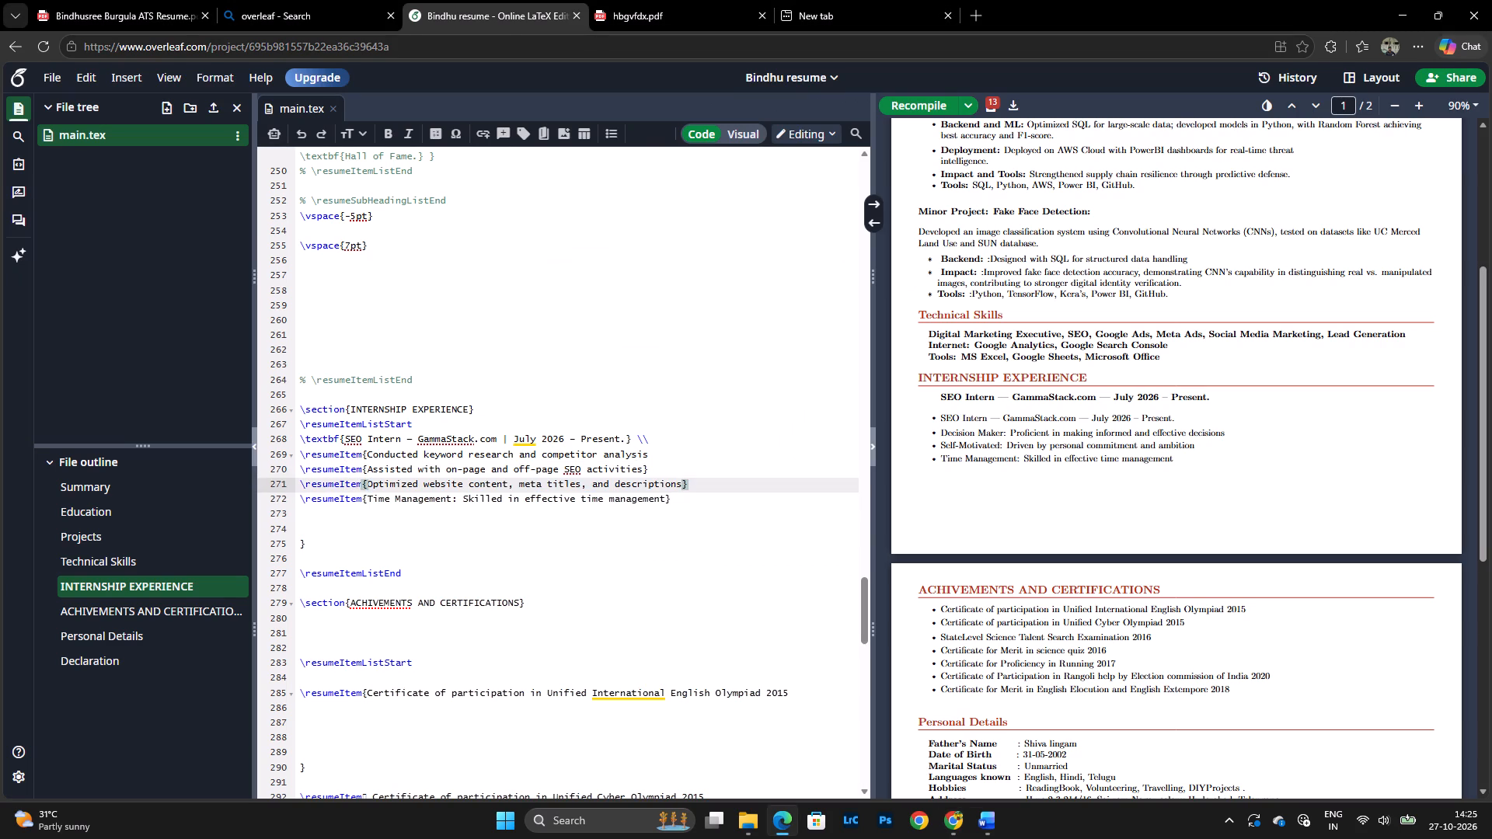
Copy "Monitored website performance using Google Search Console" from the Chrome results and replace the Time Management item's text in Overleaf with it.
key("alt+Tab")
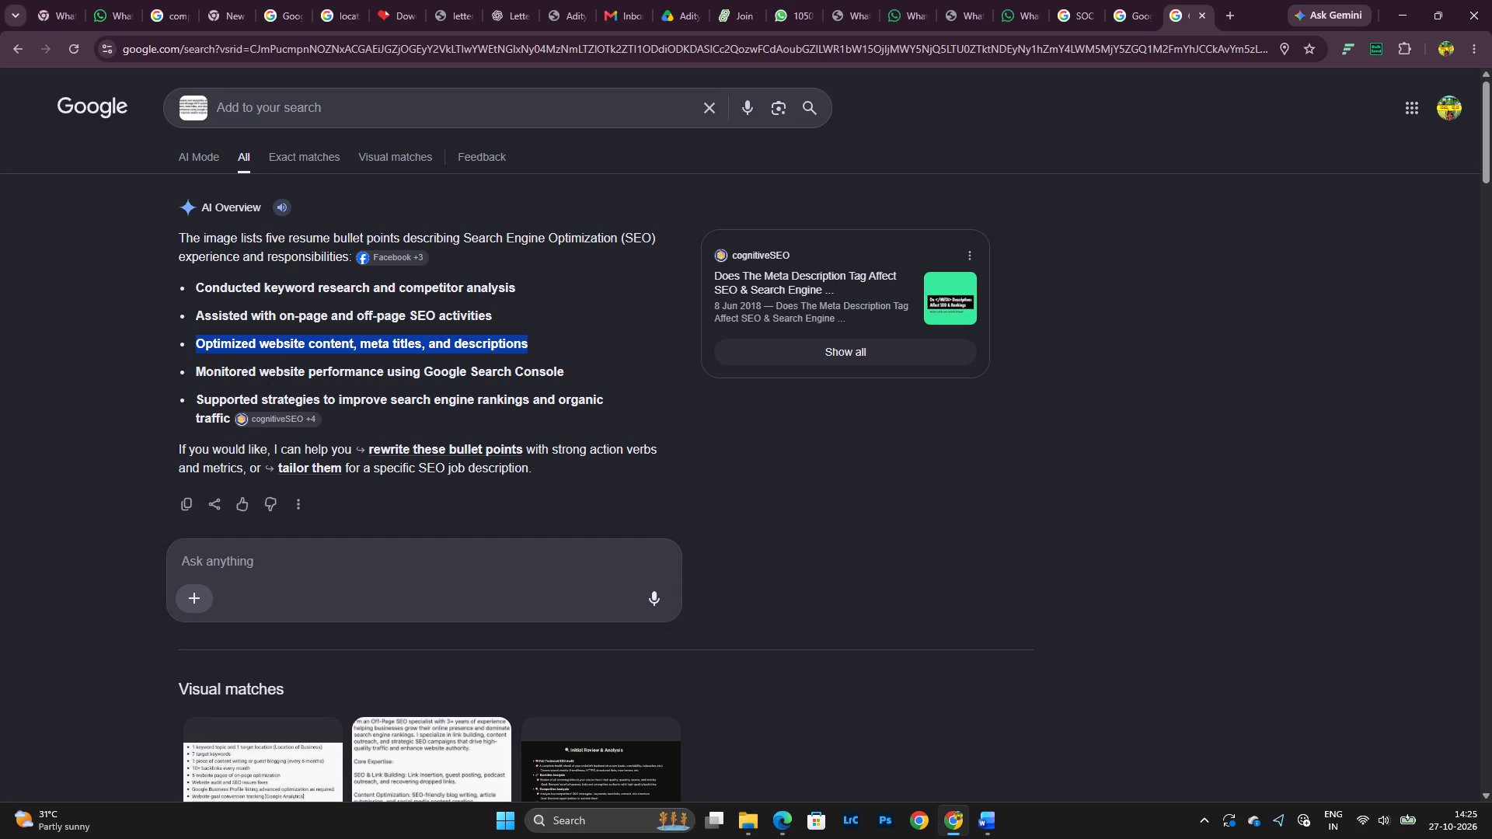
left_click_drag(196, 371, 596, 379)
right_click(541, 369)
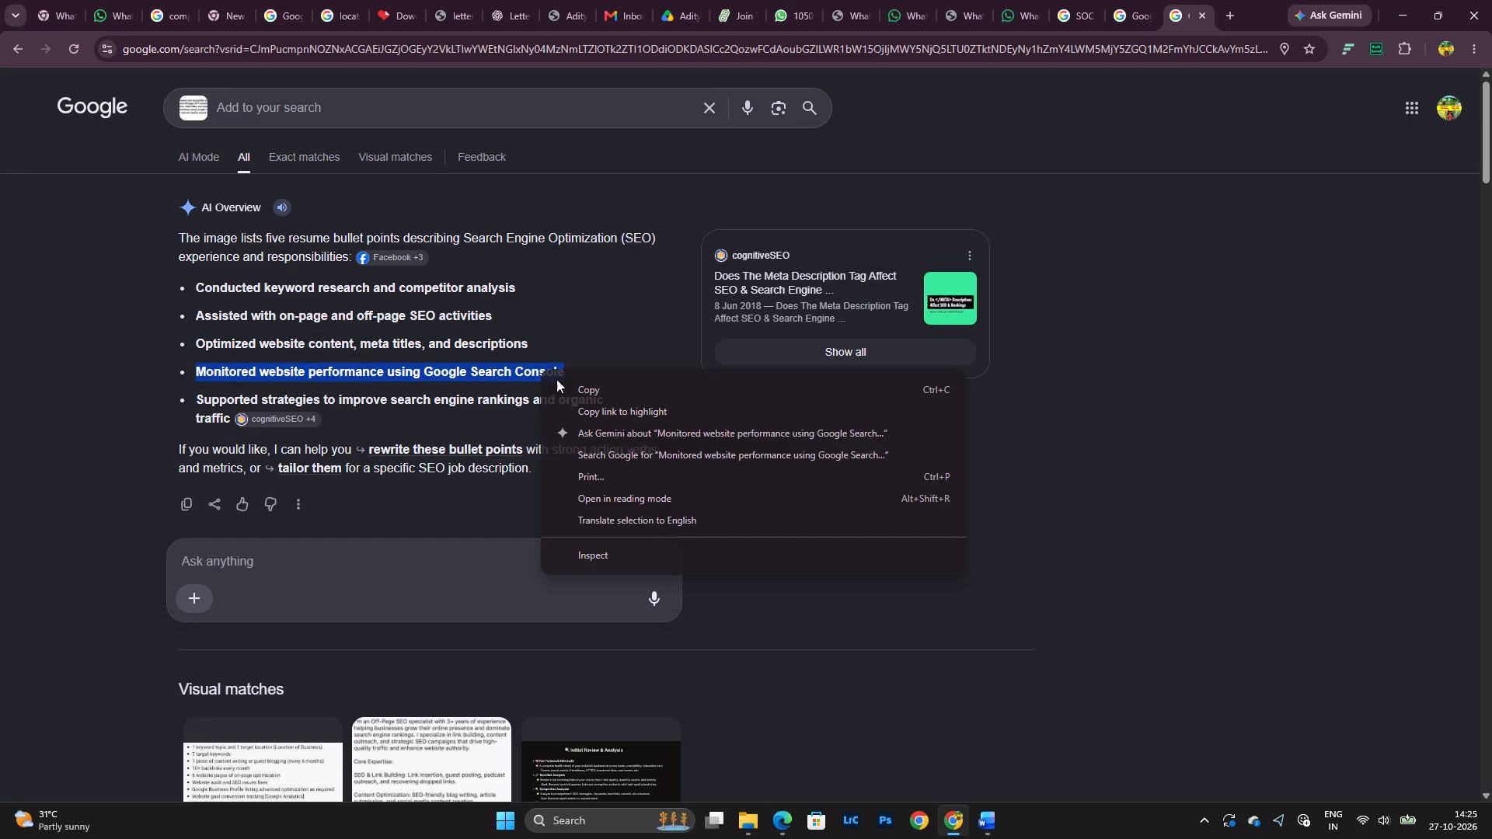
left_click(577, 385)
key("alt+Tab")
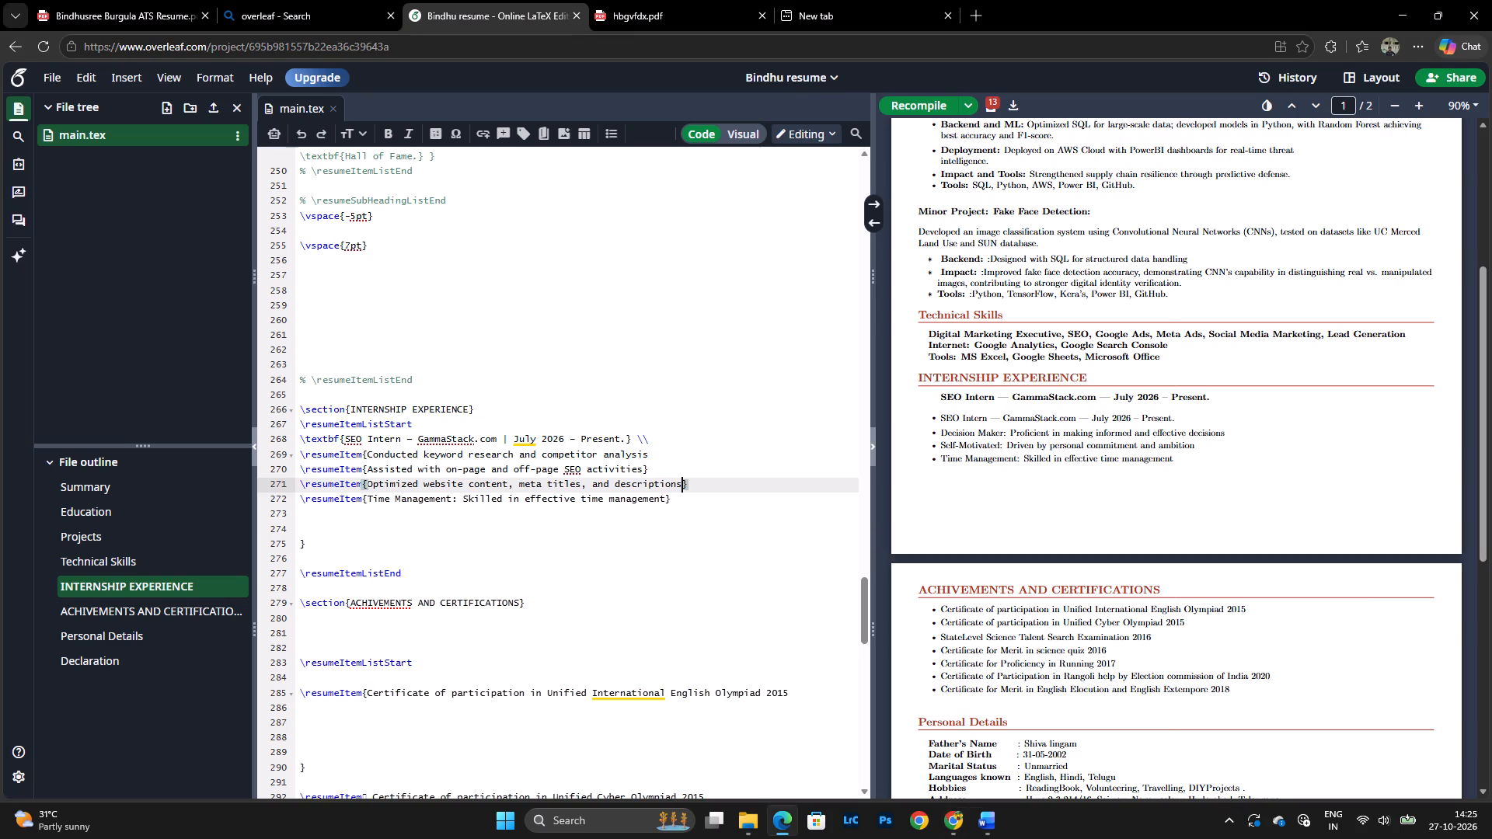
left_click_drag(368, 497, 665, 503)
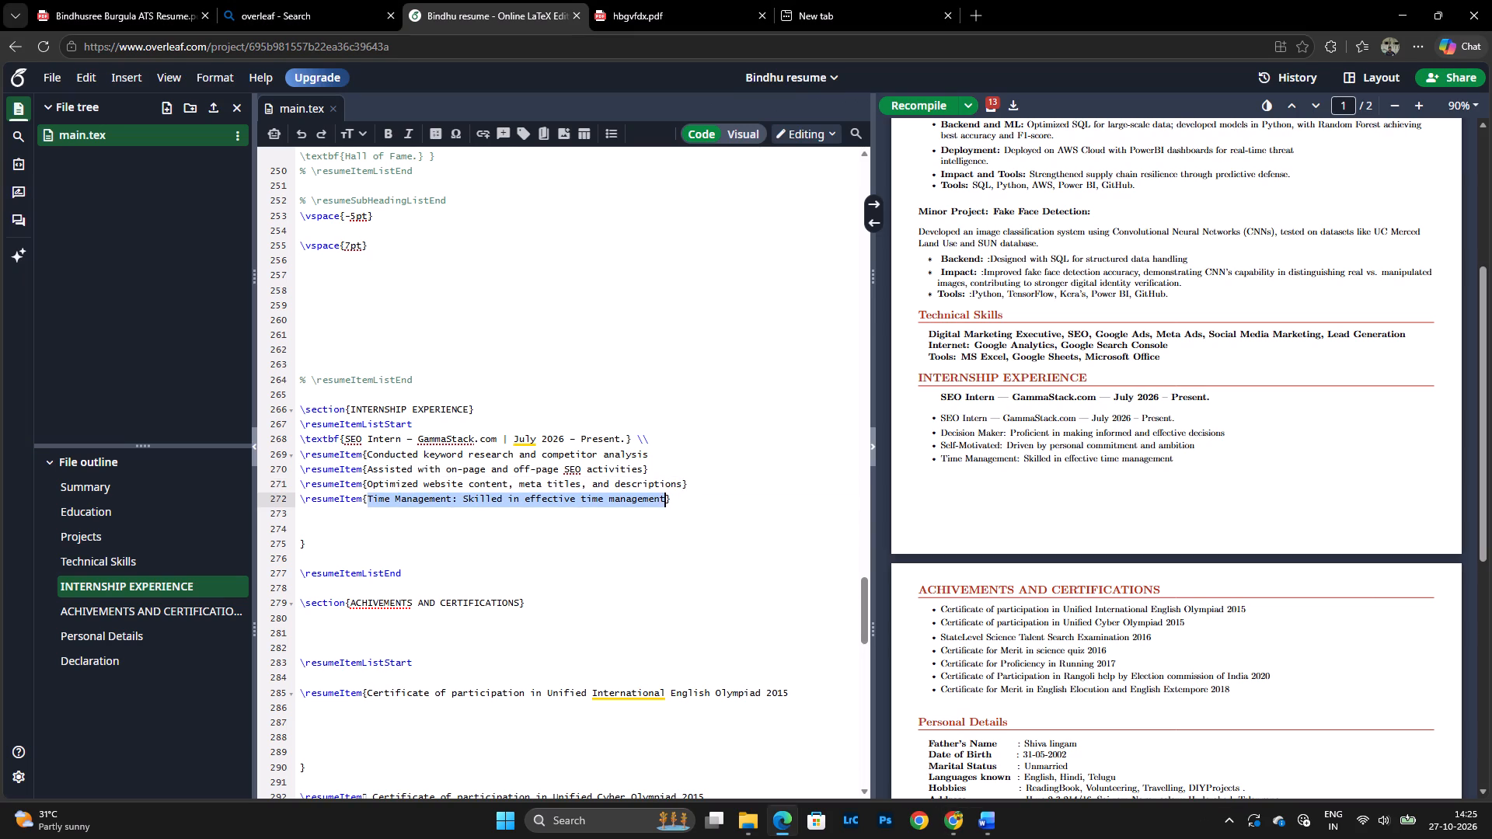
left_click_drag(665, 503, 666, 503)
key("ctrl+v")
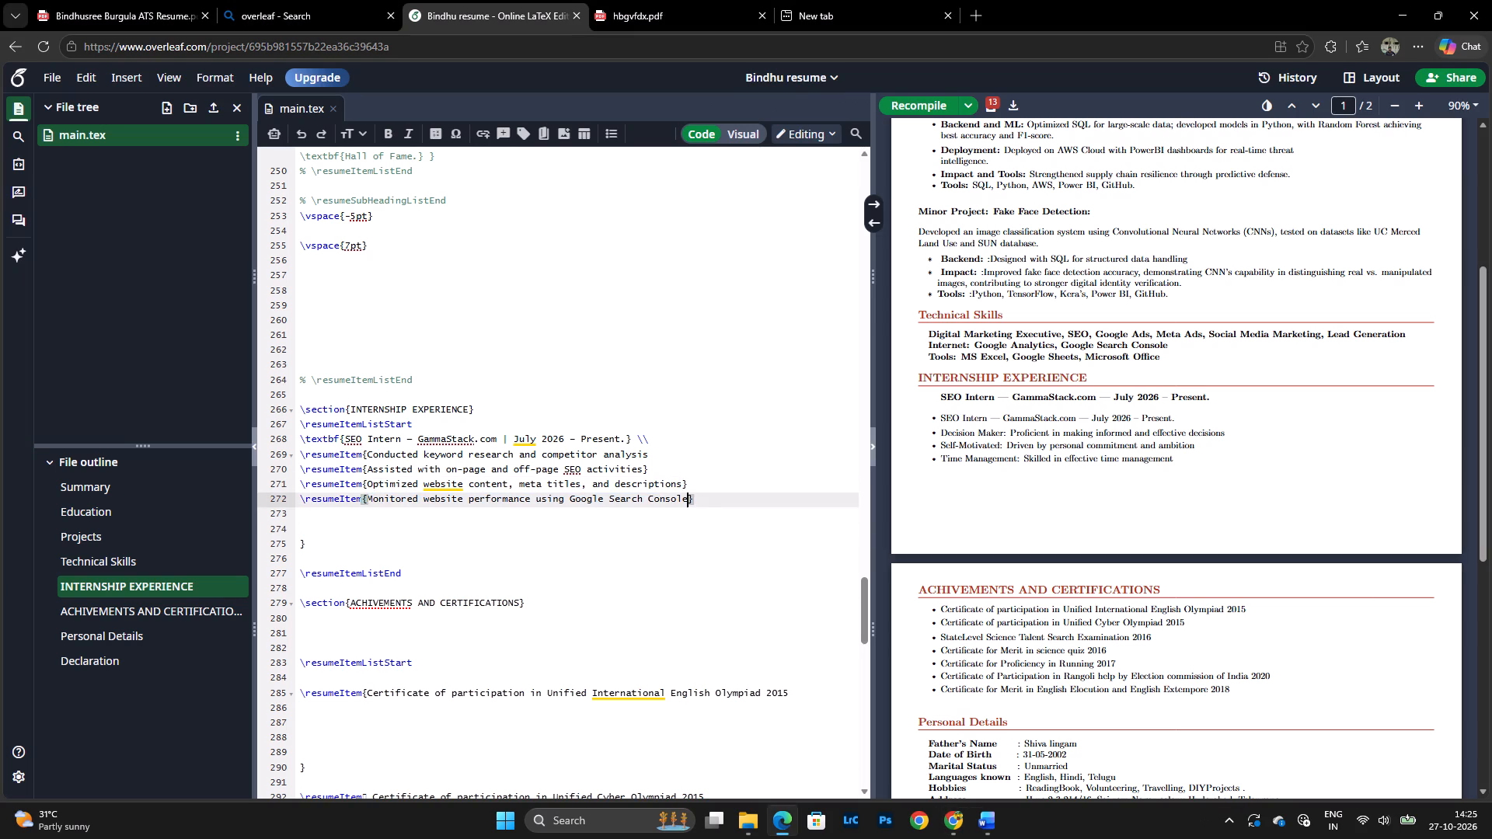
Recompile the resume and check the SEO Intern bullets in the preview.
left_click(558, 530)
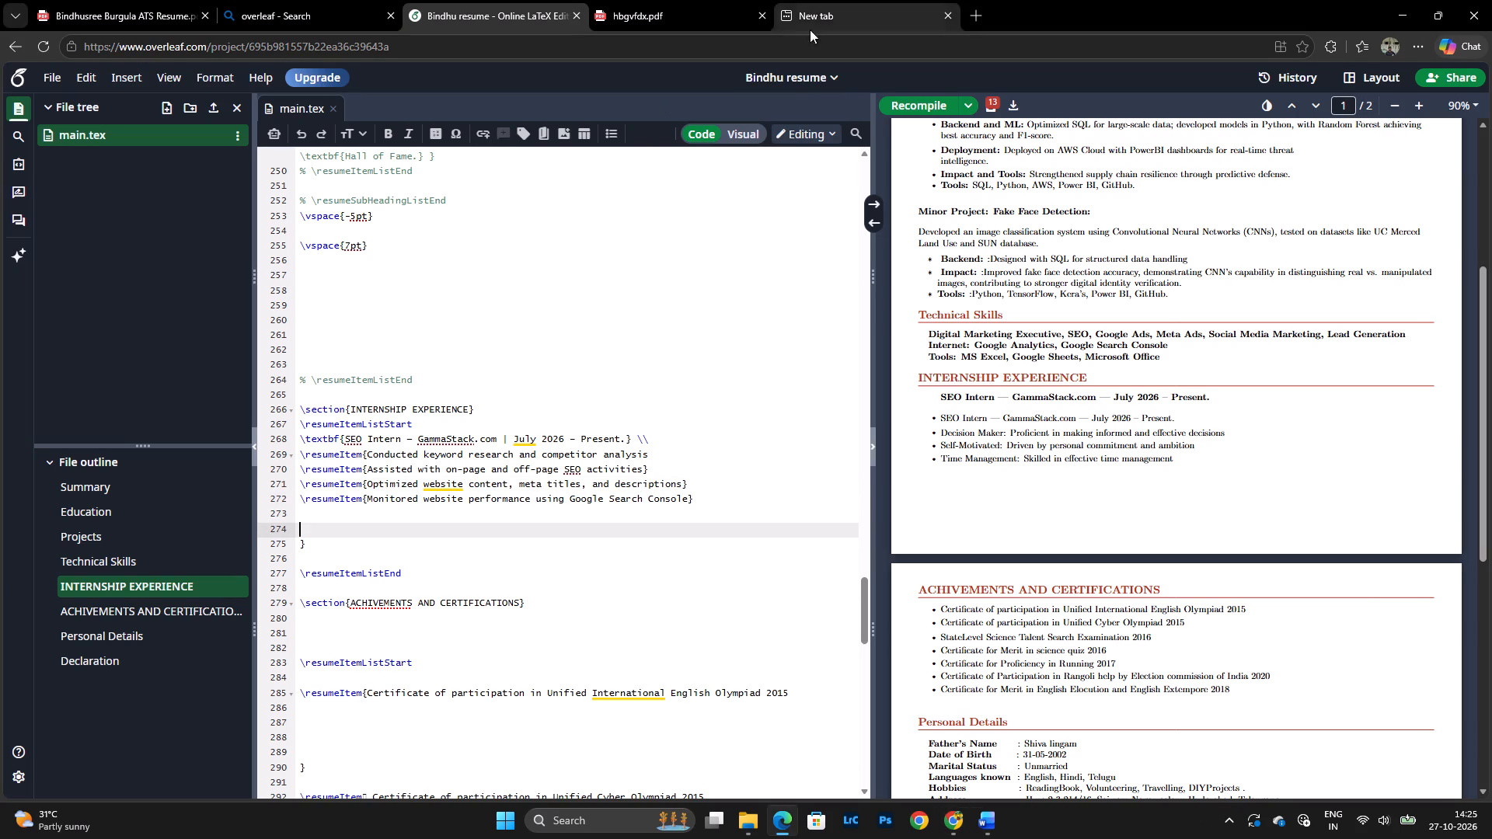
left_click(884, 103)
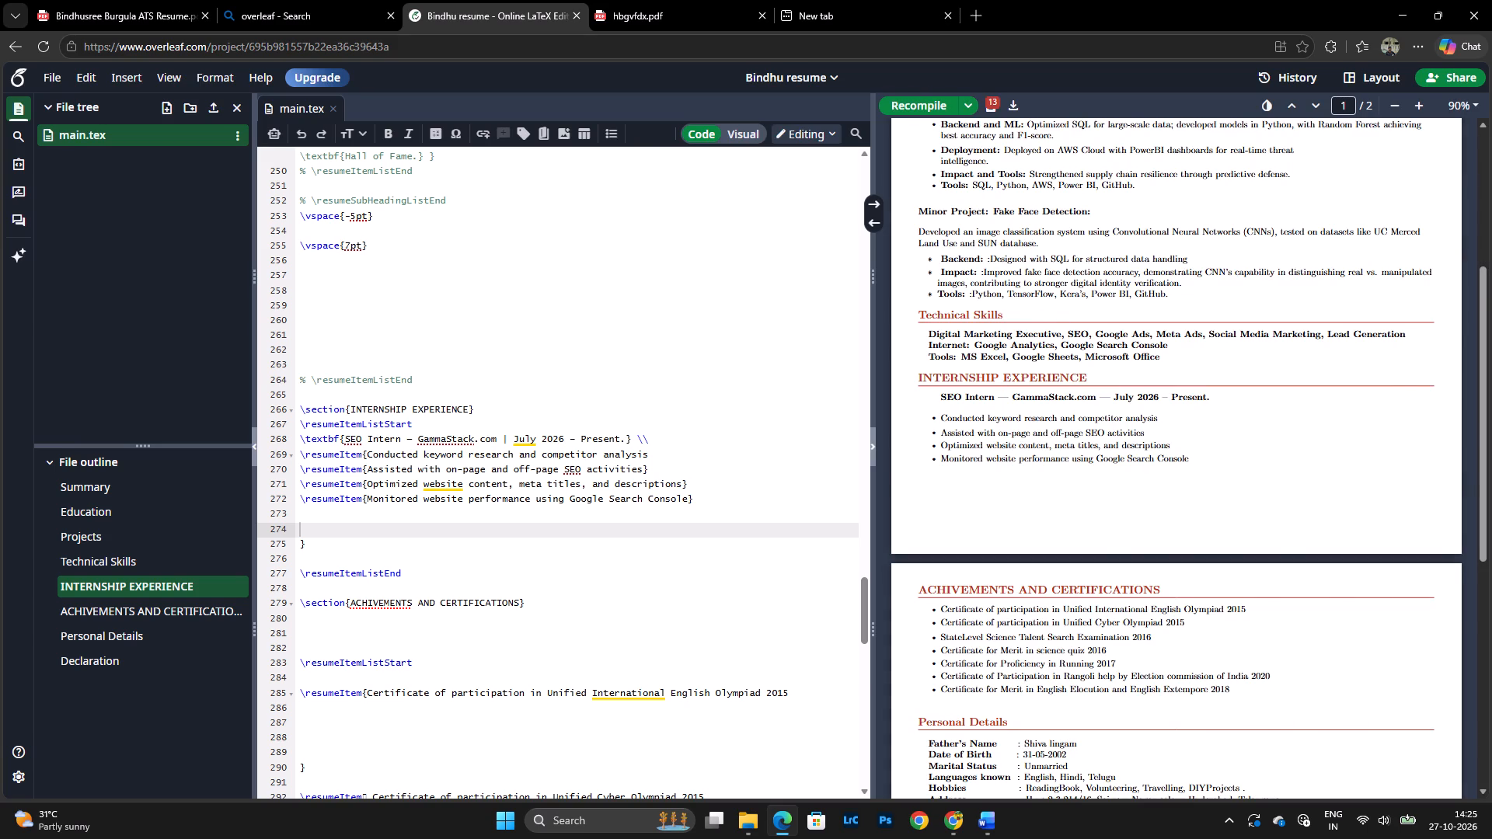
scroll(975, 458, "down", 1)
Duplicate the "Monitored website performance using Google Search Console" item onto a new line directly below it.
left_click_drag(700, 505, 697, 505)
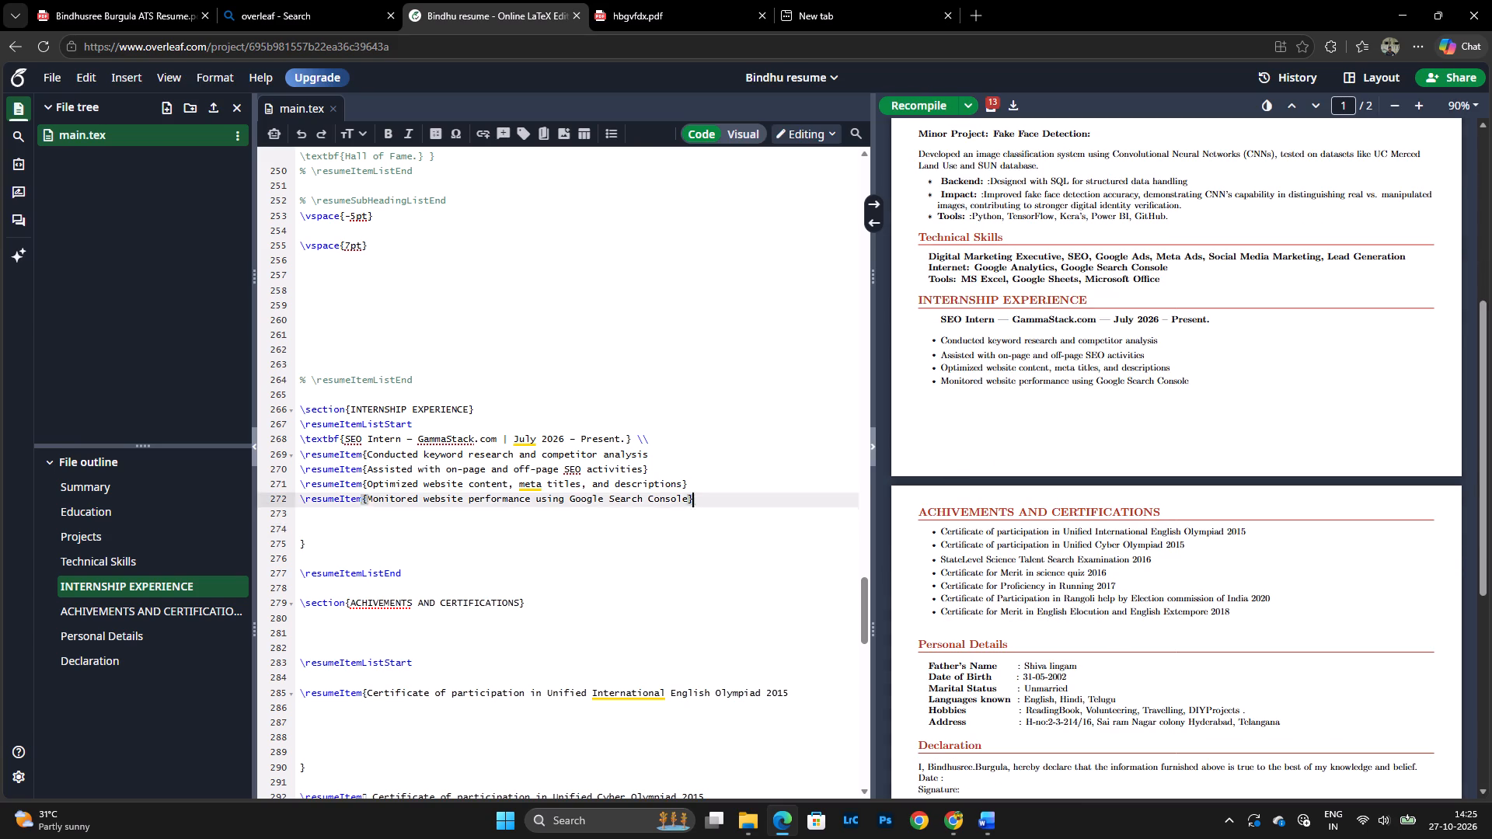
left_click_drag(697, 505, 291, 502)
key("ctrl+c")
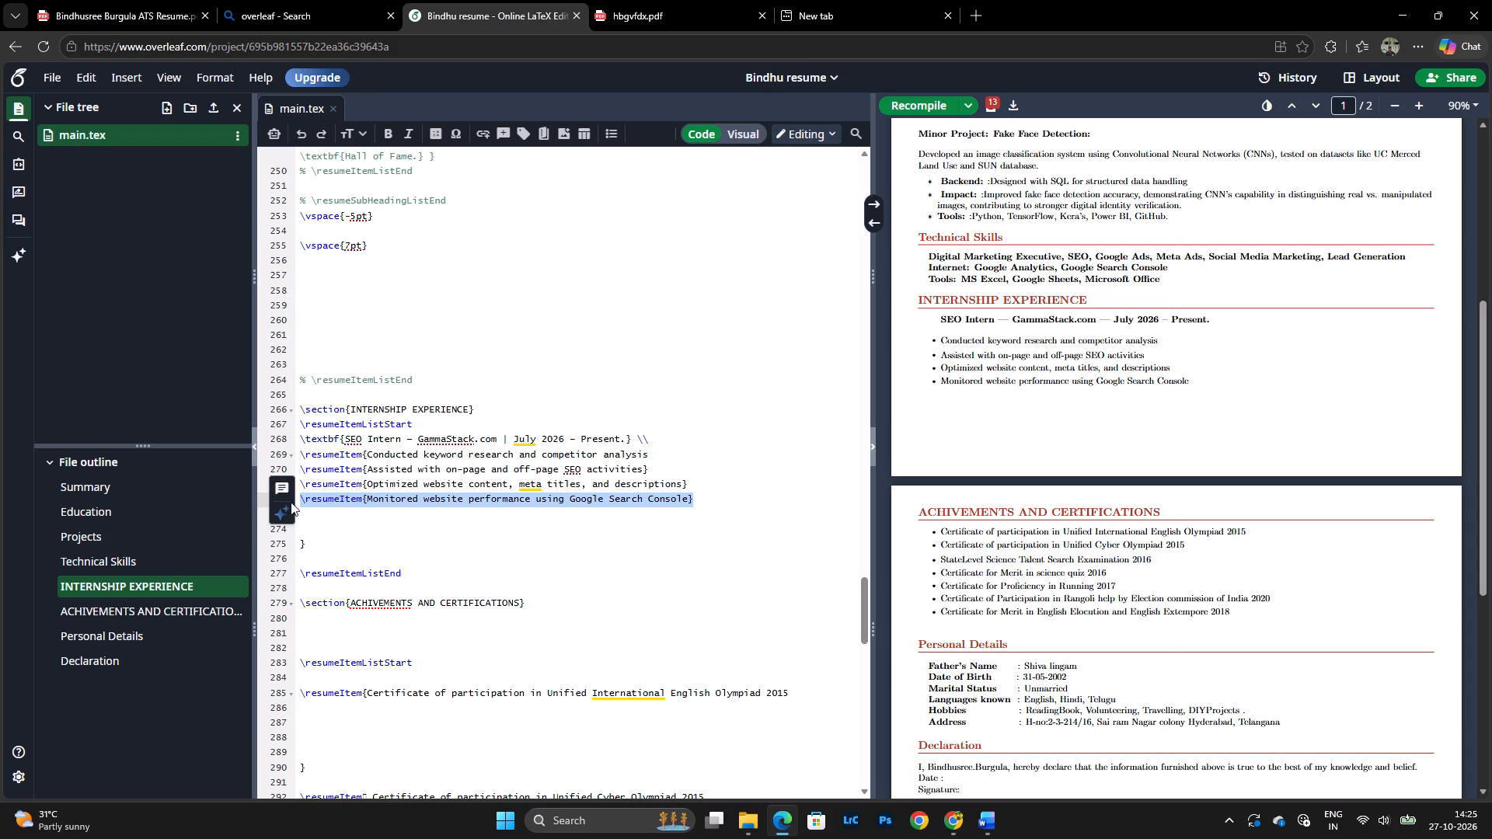
left_click(714, 503)
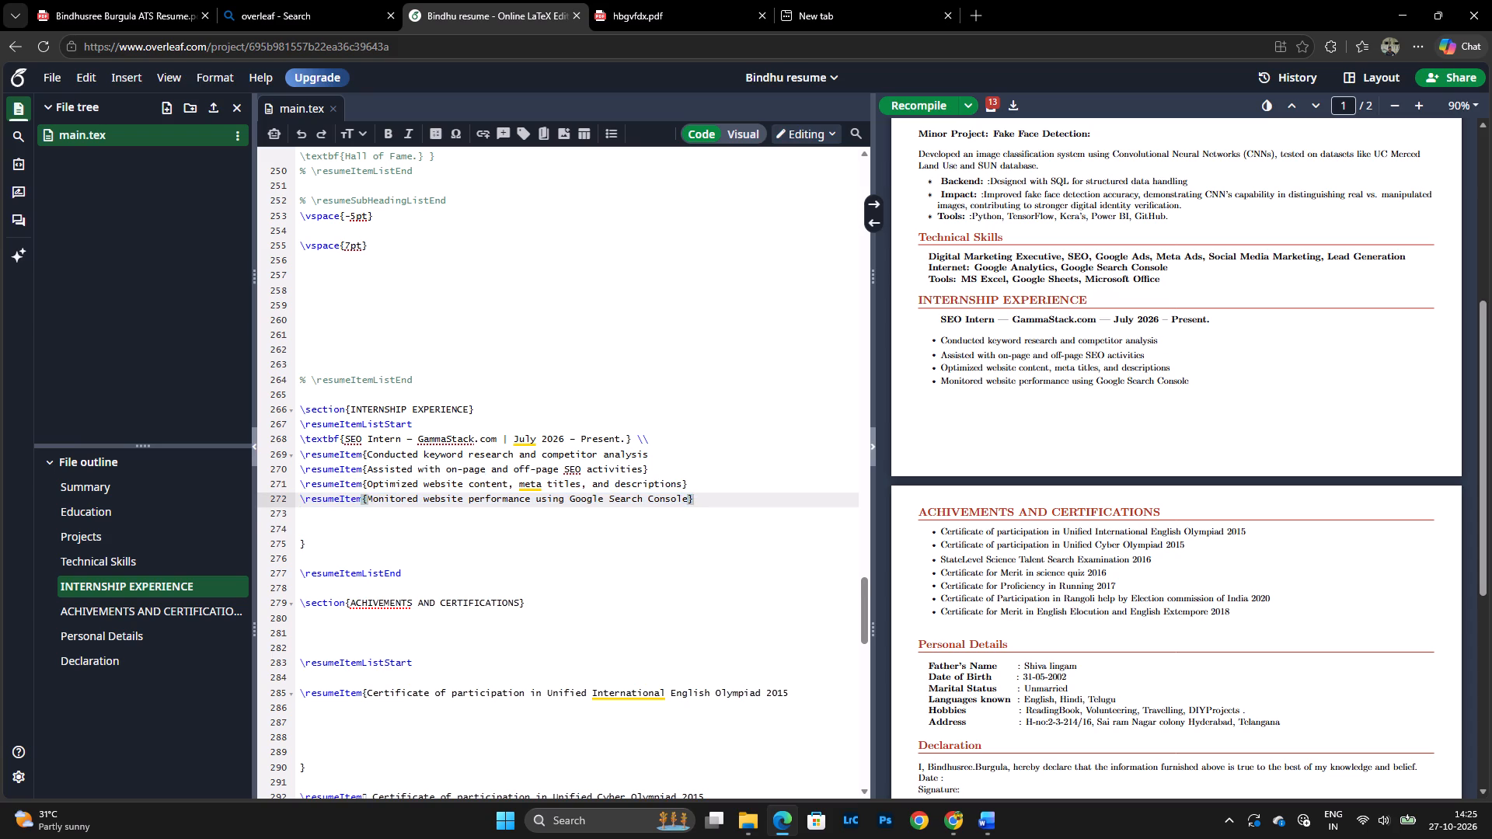
key("Return")
key("ctrl+v")
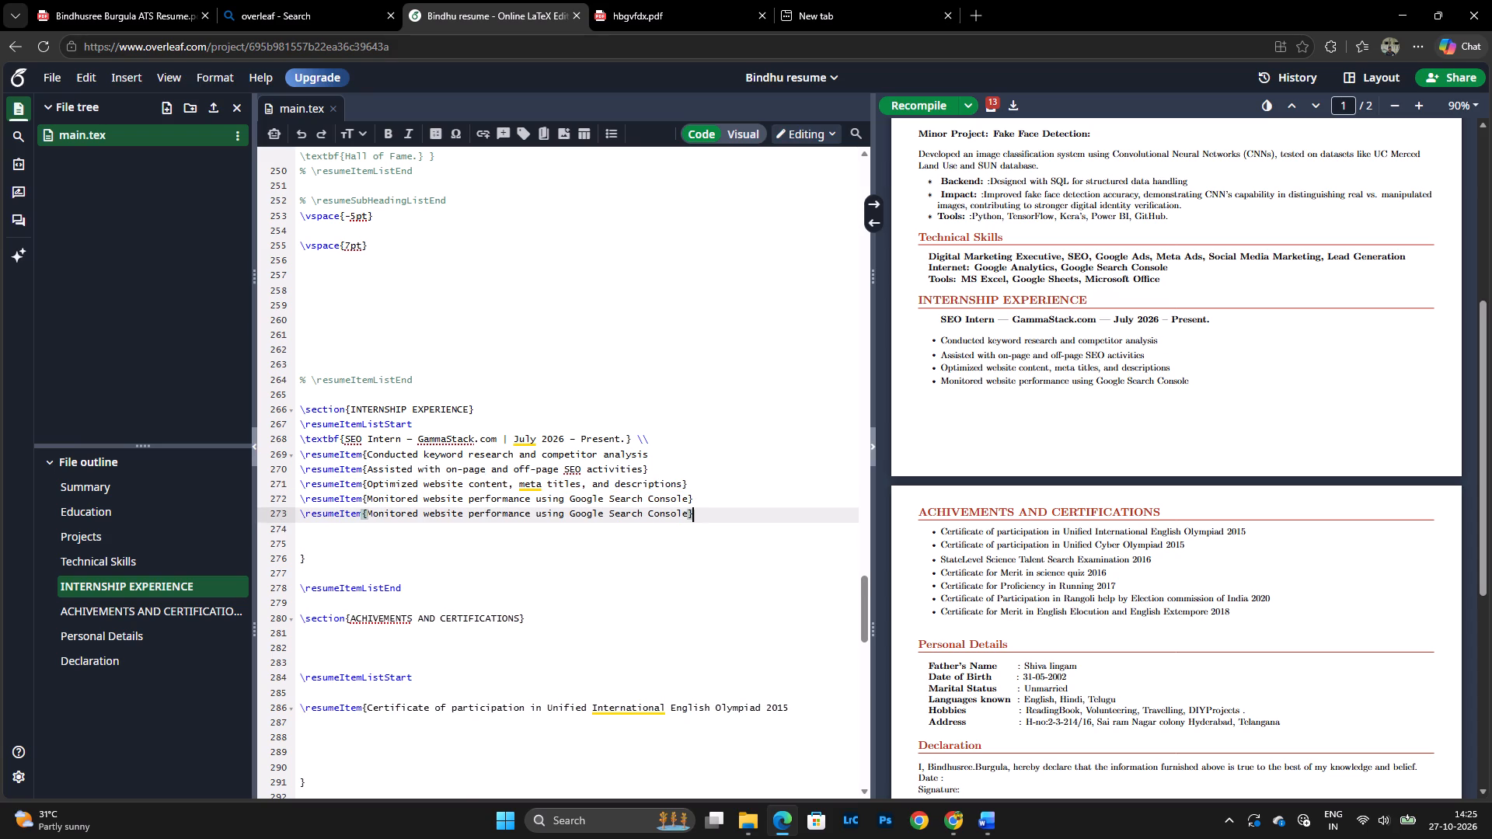
Copy "Supported strategies to improve search engine rankings and organic traffic." from the searched image in Chrome, replace the duplicated item's text in Overleaf with it, and recompile.
key("alt+Tab")
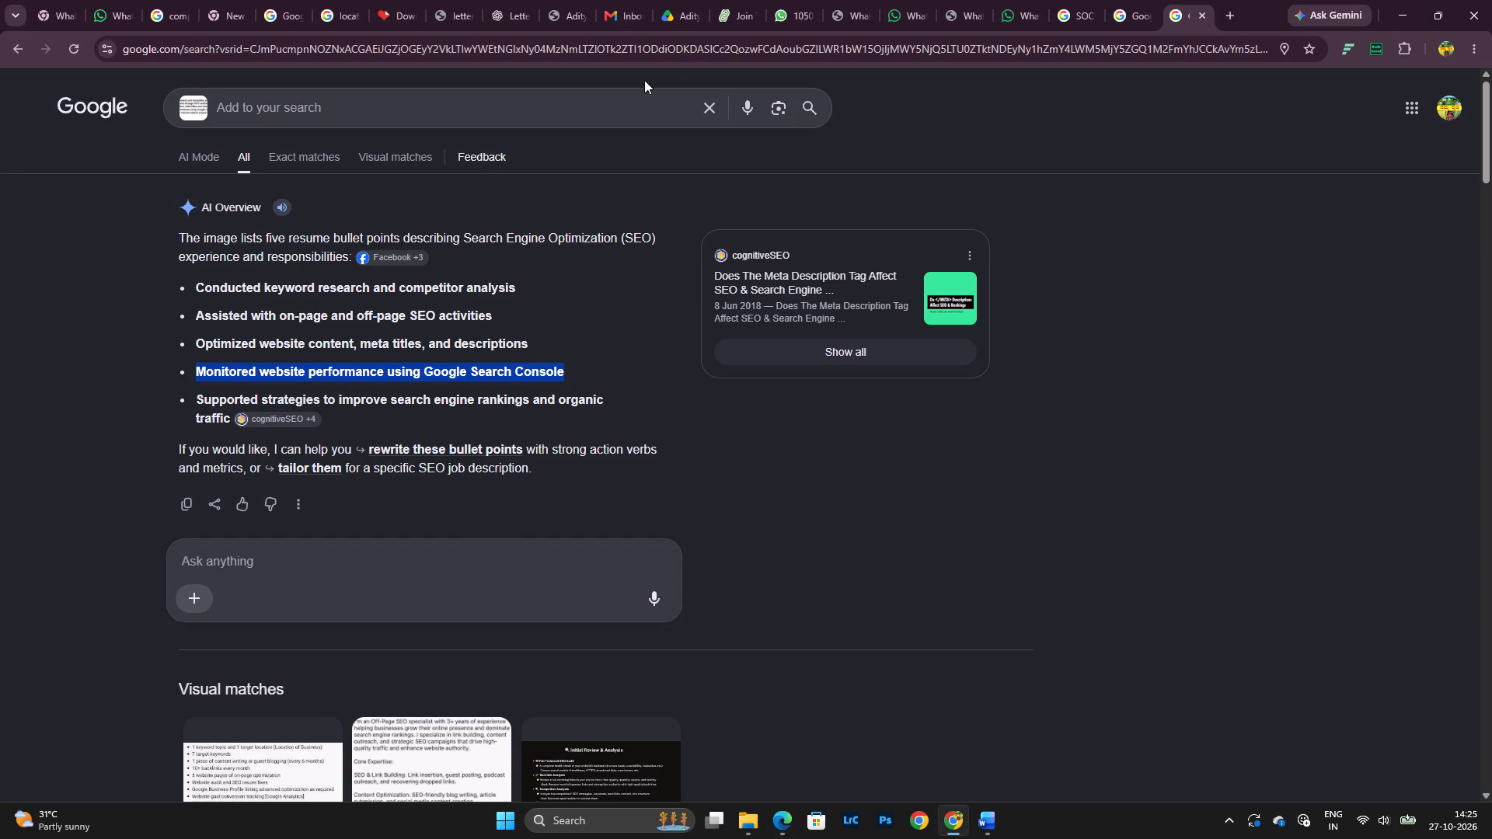
left_click(207, 106)
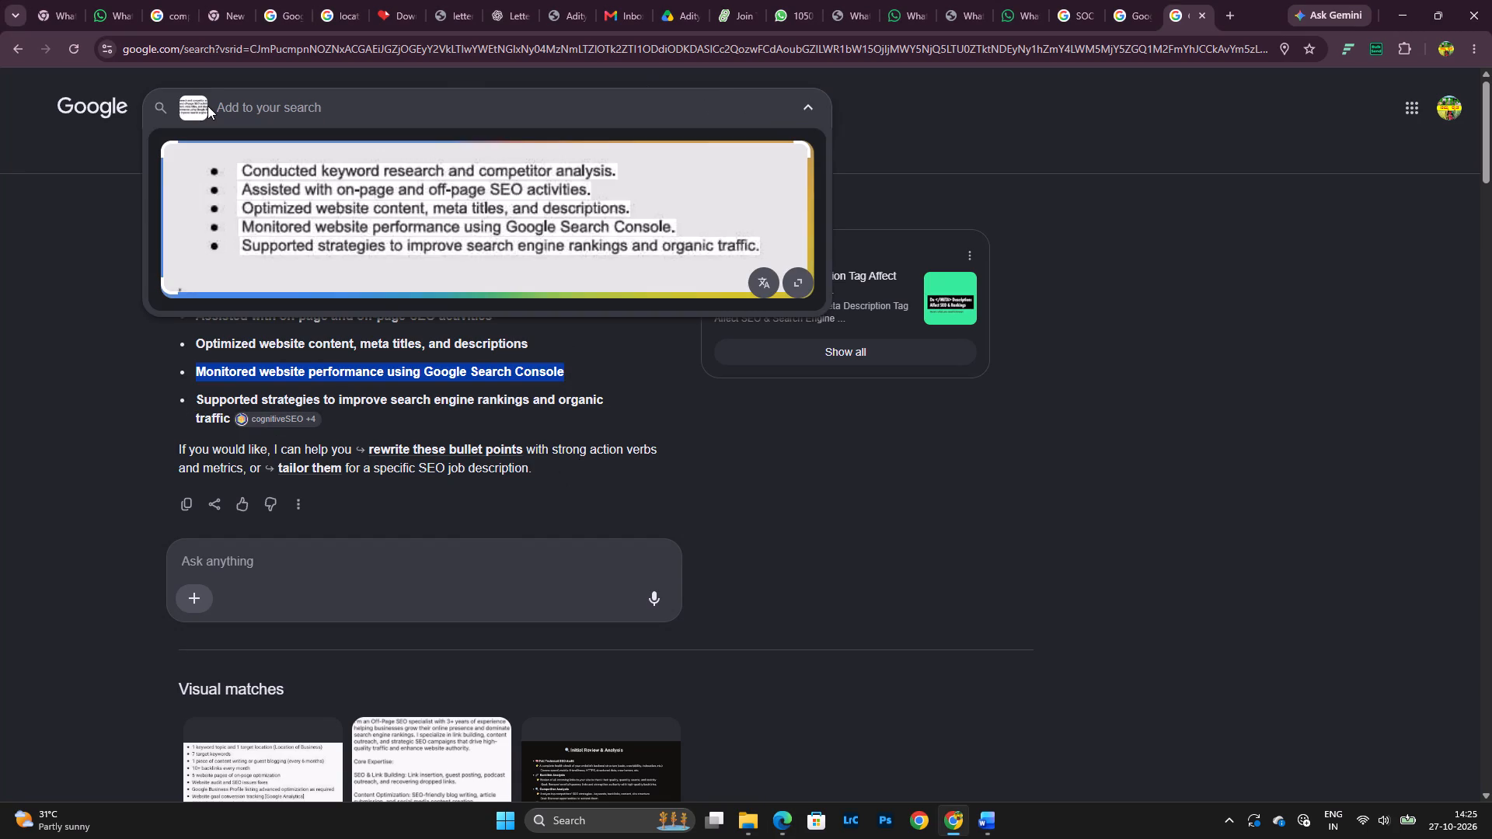
left_click_drag(245, 245, 277, 245)
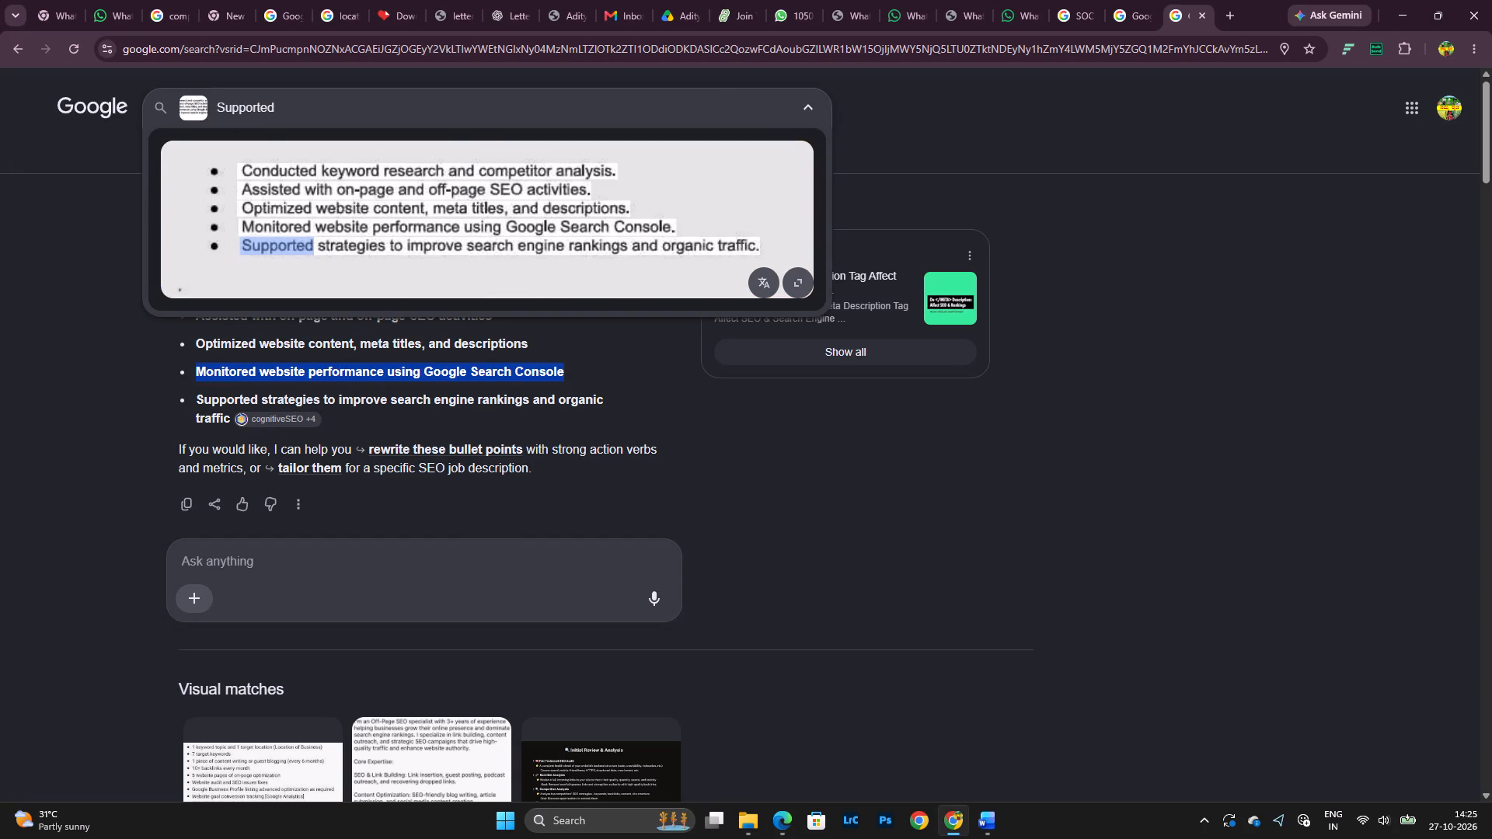
left_click_drag(277, 245, 762, 245)
right_click(737, 245)
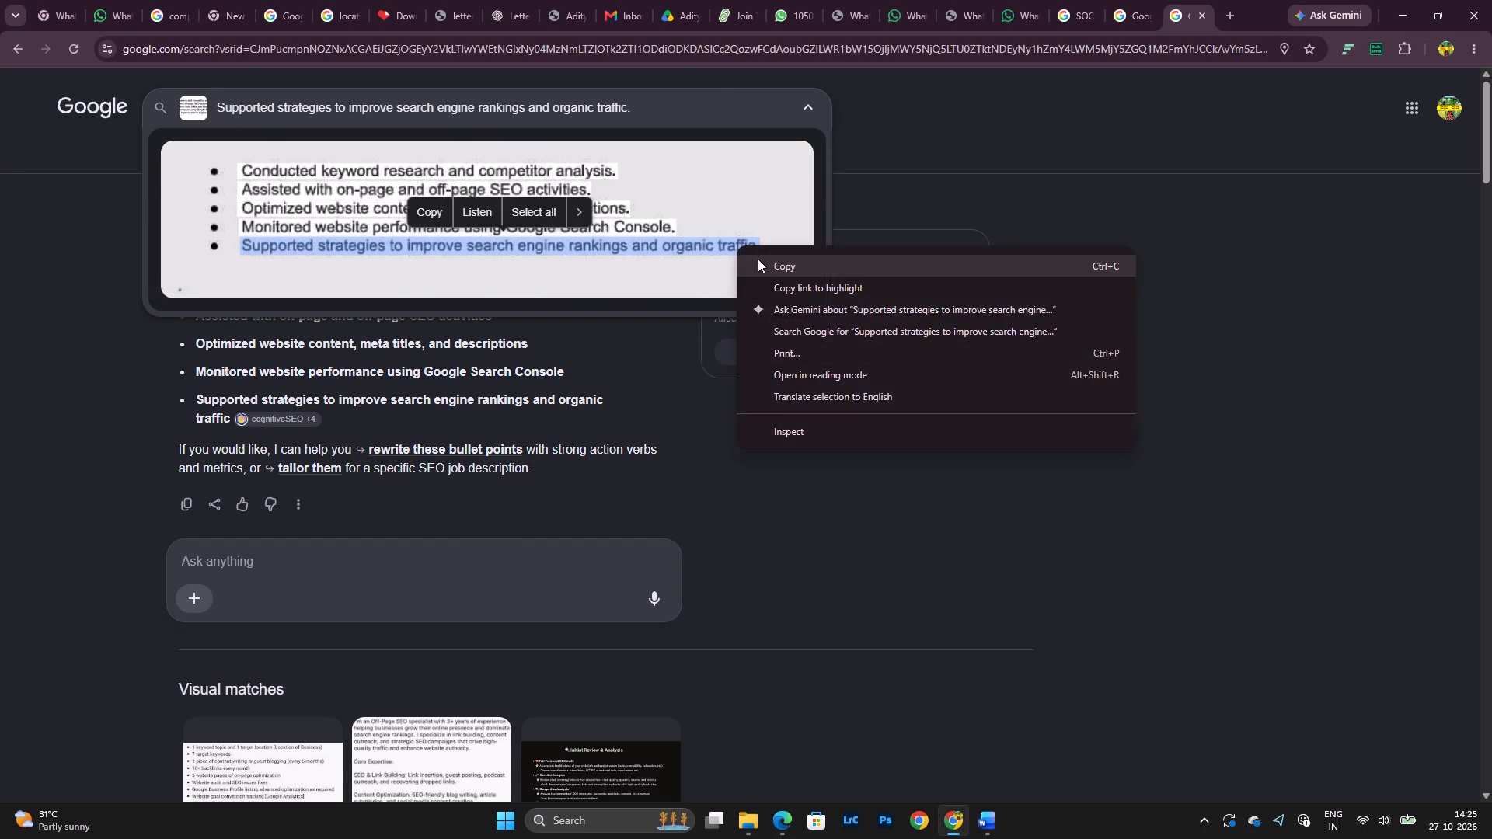
left_click(769, 267)
key("alt+Tab")
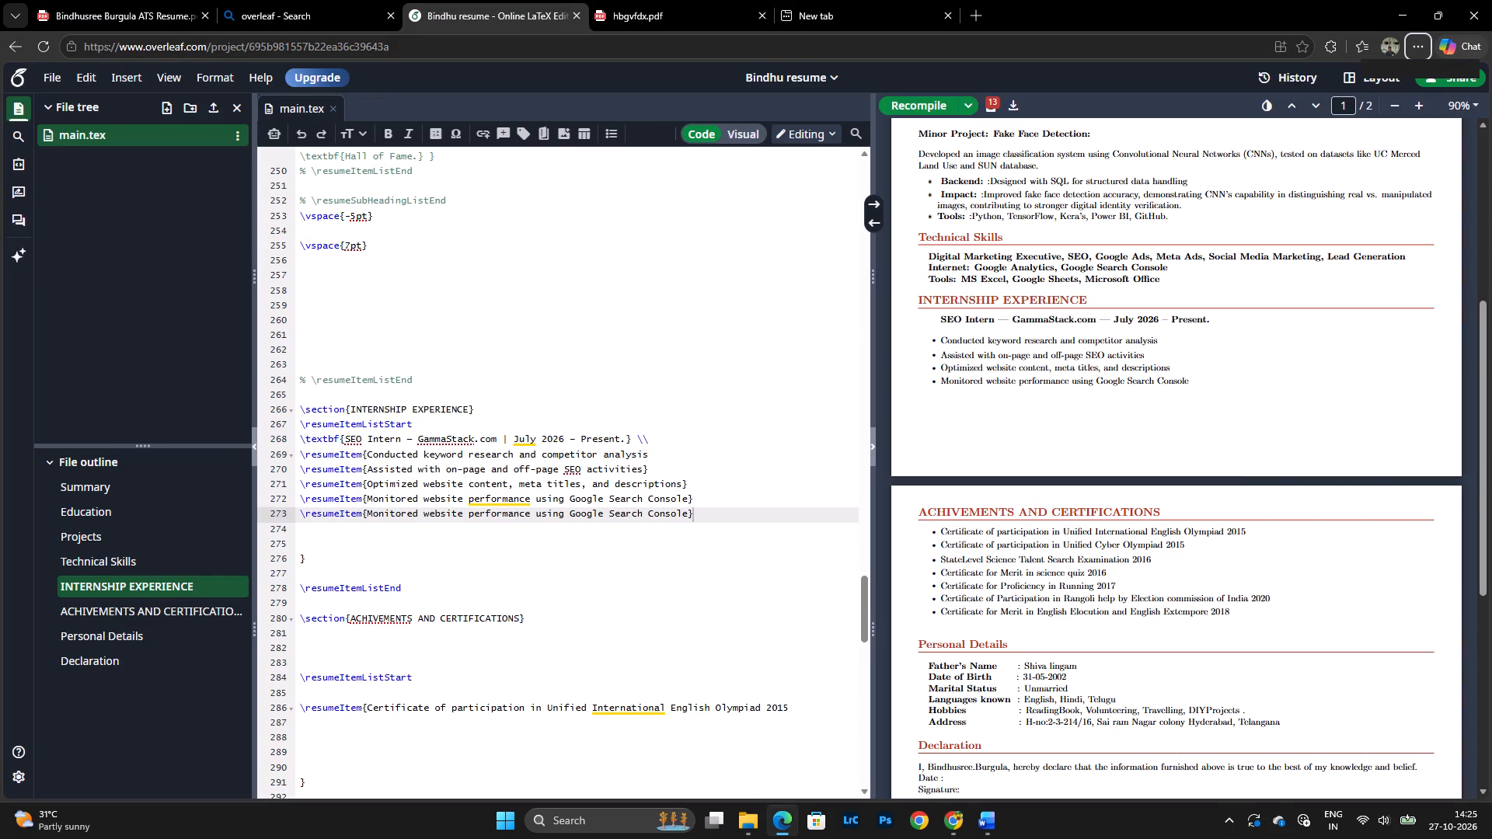
left_click_drag(365, 511, 687, 519)
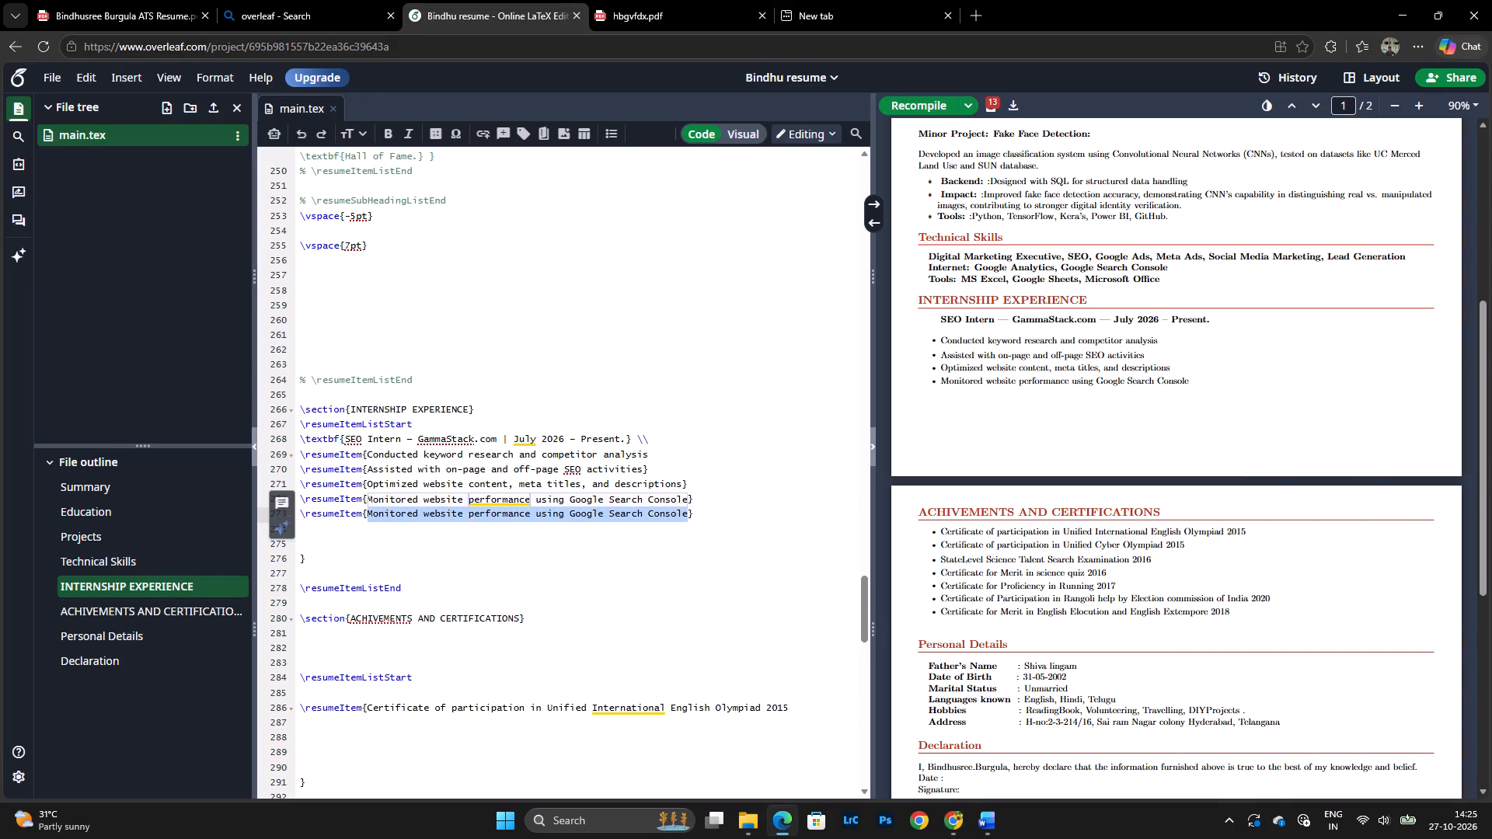
key("ctrl+v")
left_click(697, 583)
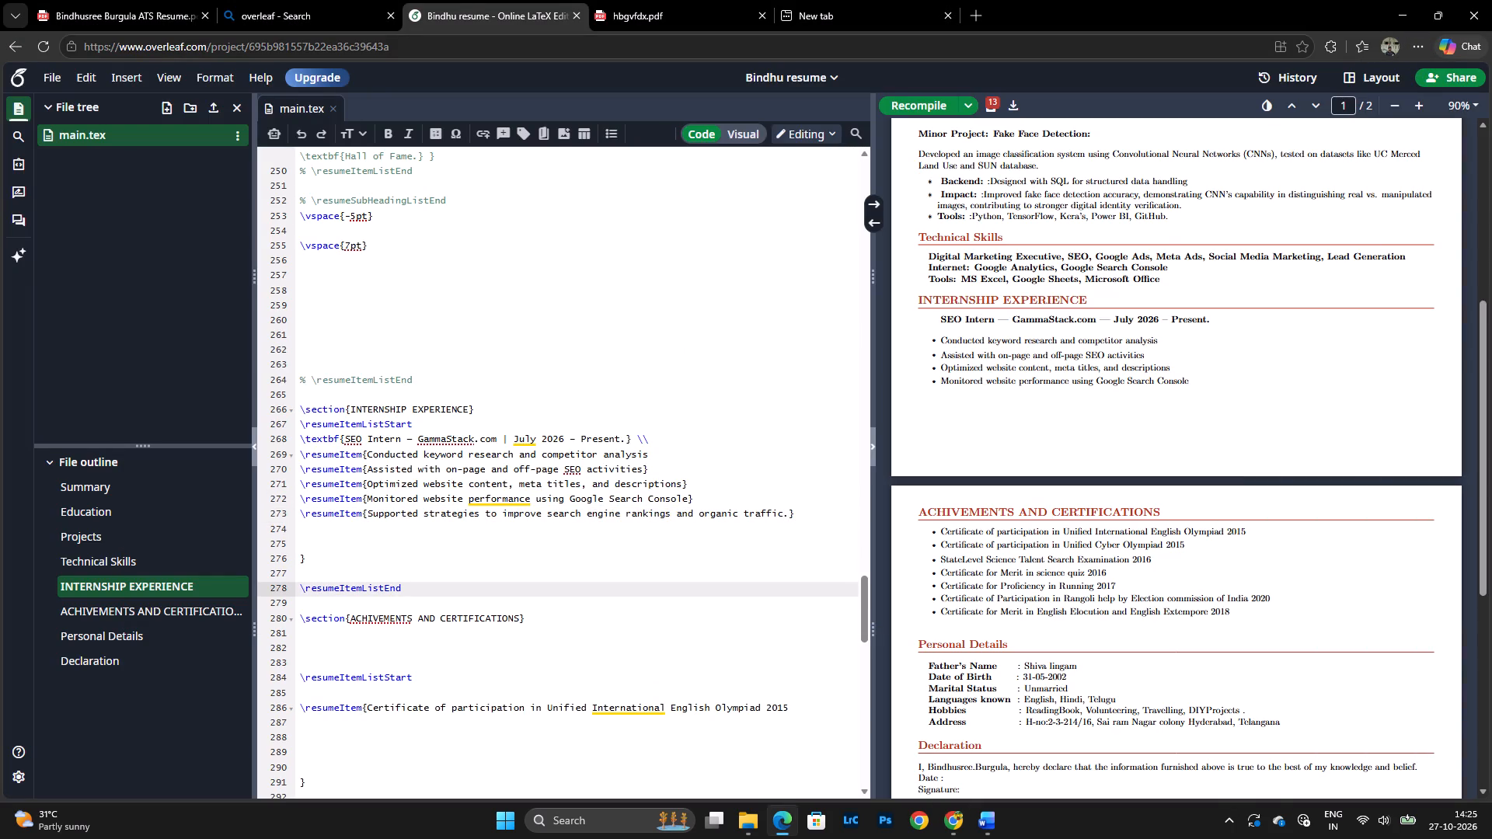
left_click(902, 110)
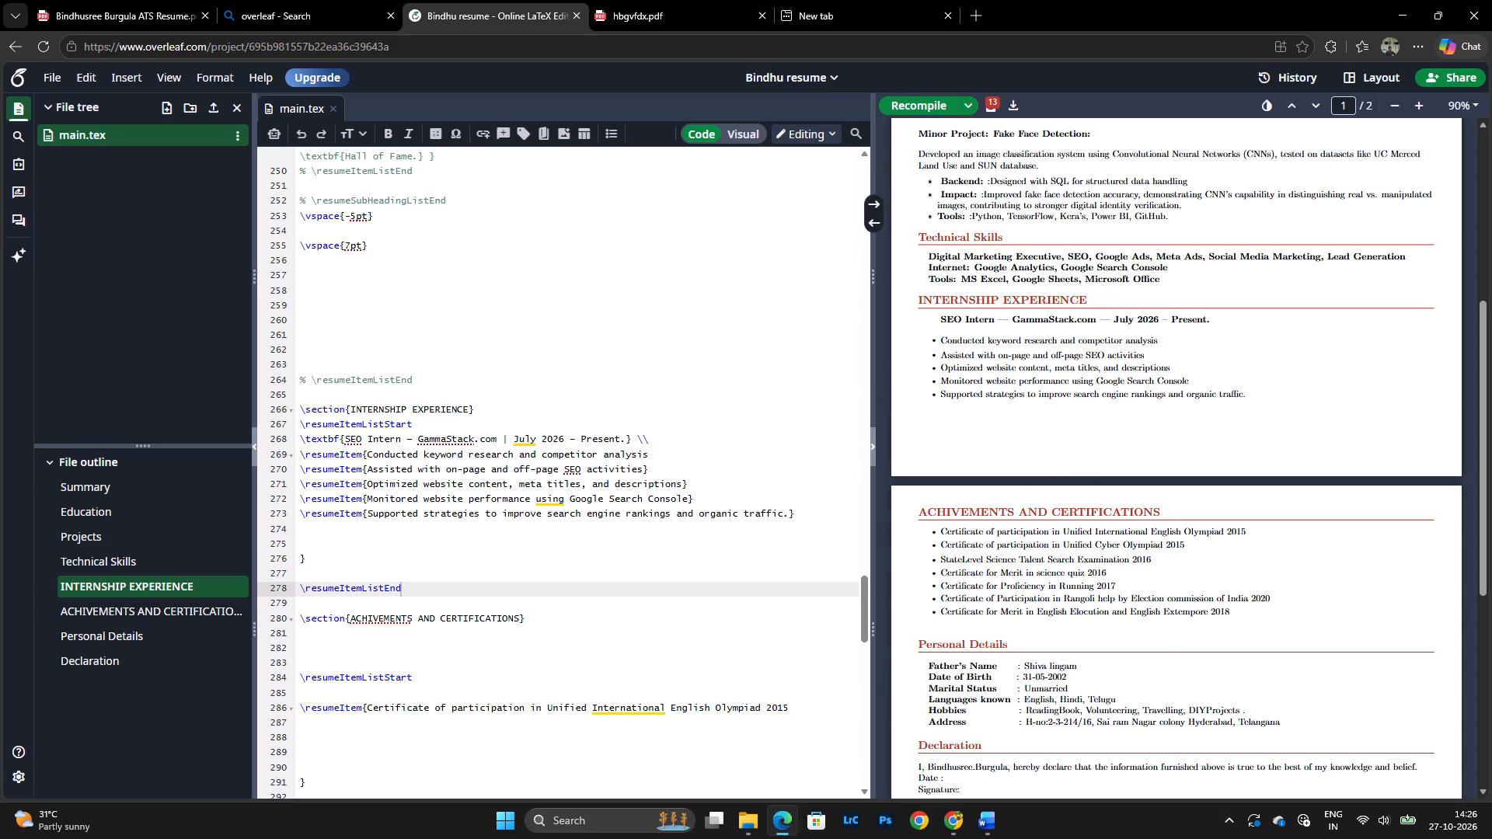
Add the missing closing brace to the "Conducted keyword research and competitor analysis" item and recompile.
left_click(654, 456)
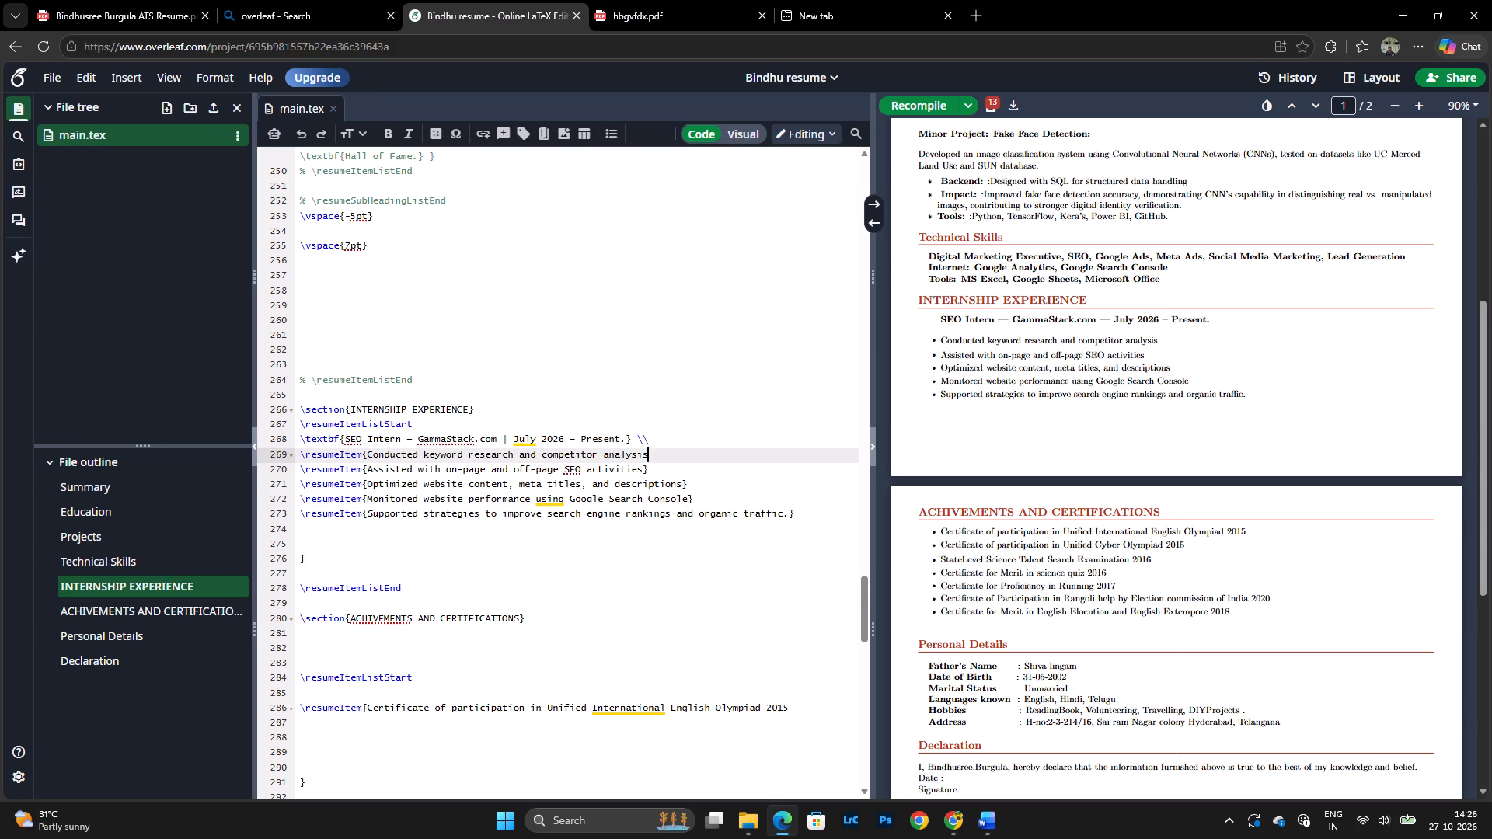
key("shift+braceright")
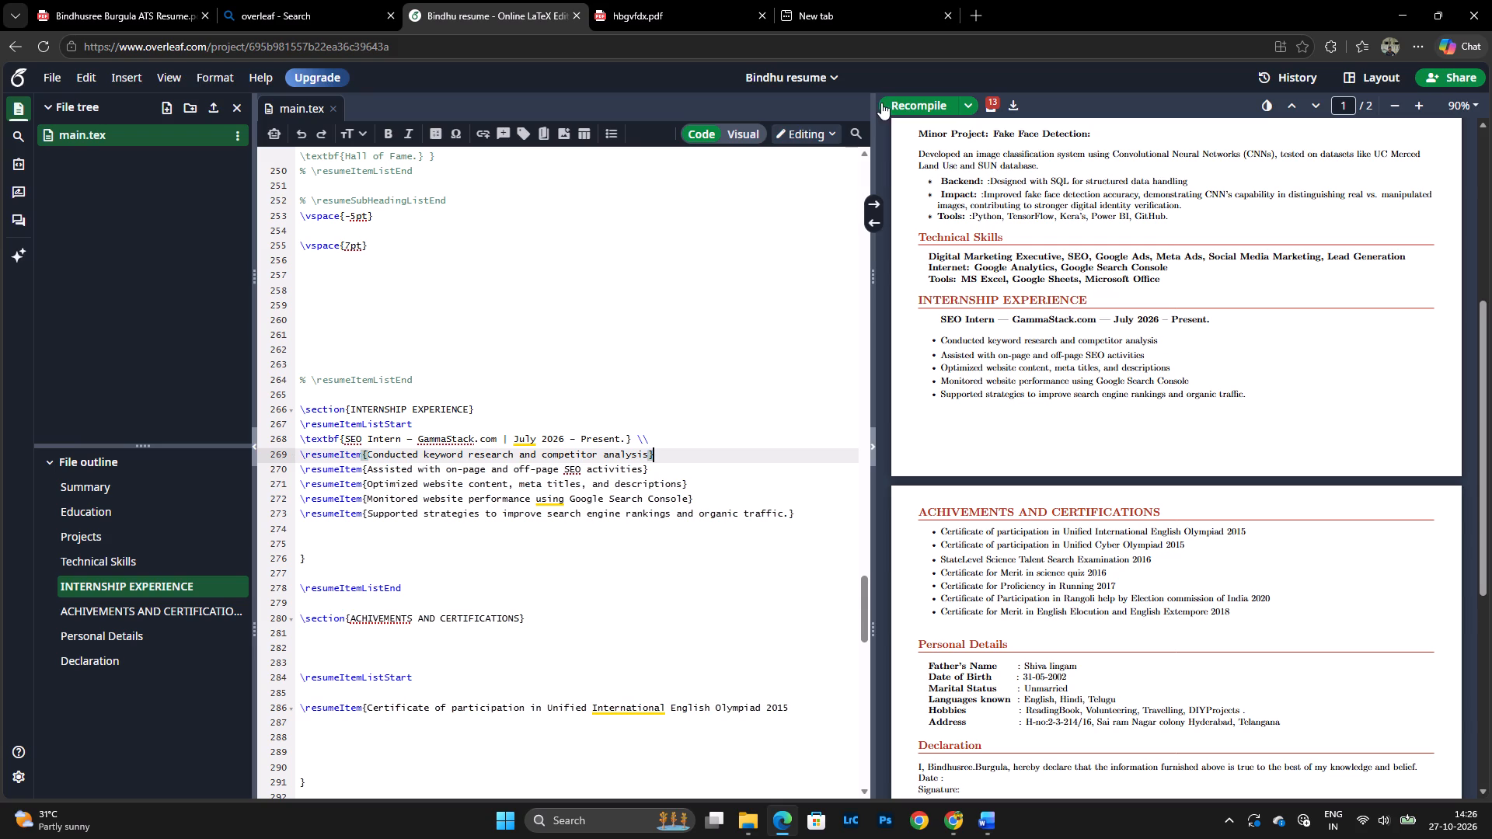
left_click(886, 101)
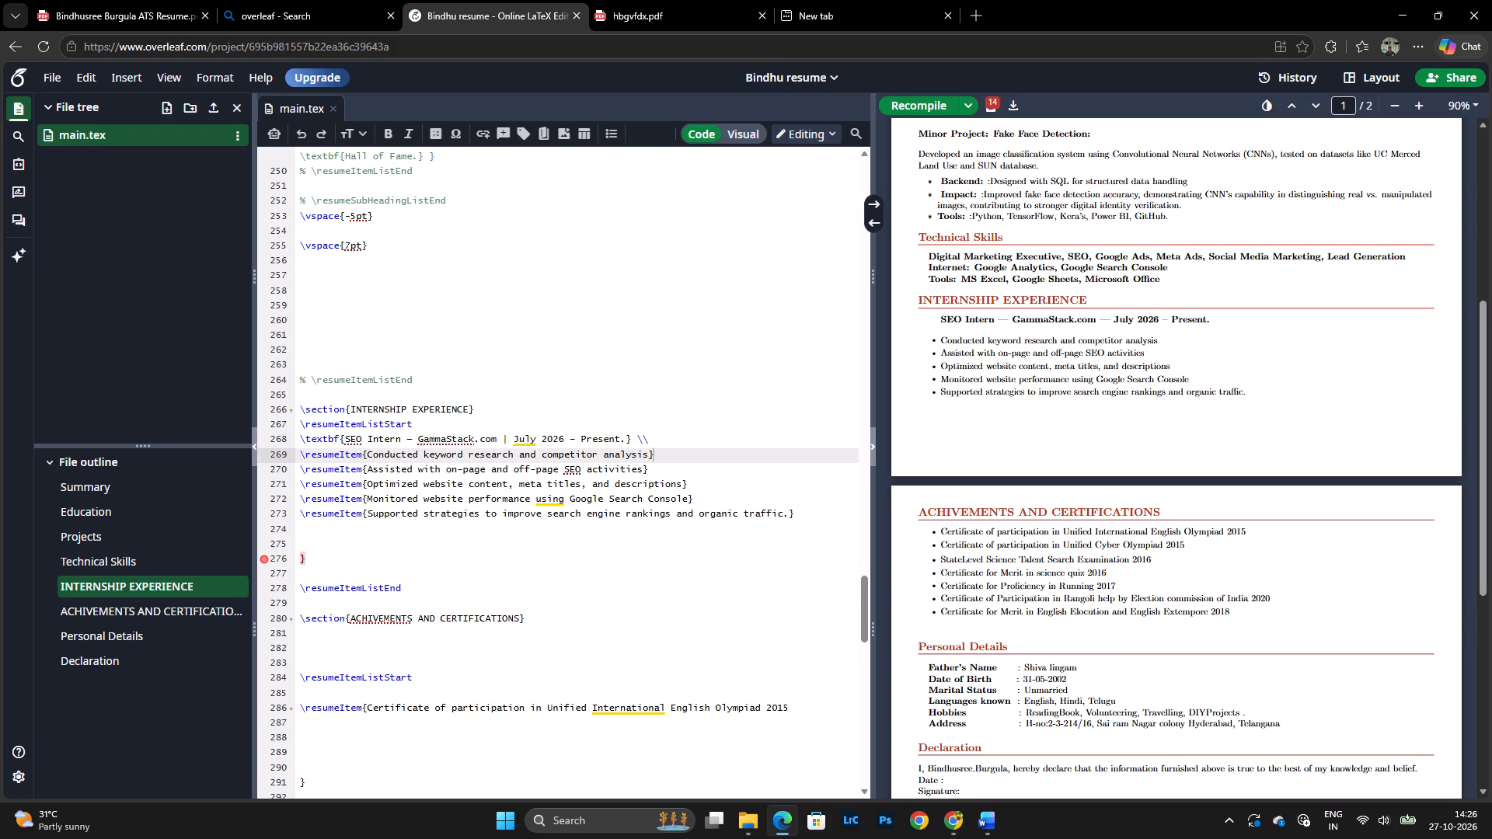
Duplicate the INTERNSHIP EXPERIENCE block, from section heading through fifth bullet, below its last bullet, leaving a blank line between, and recompile to check it.
scroll(786, 442, "down", 1)
left_click_drag(801, 434, 528, 371)
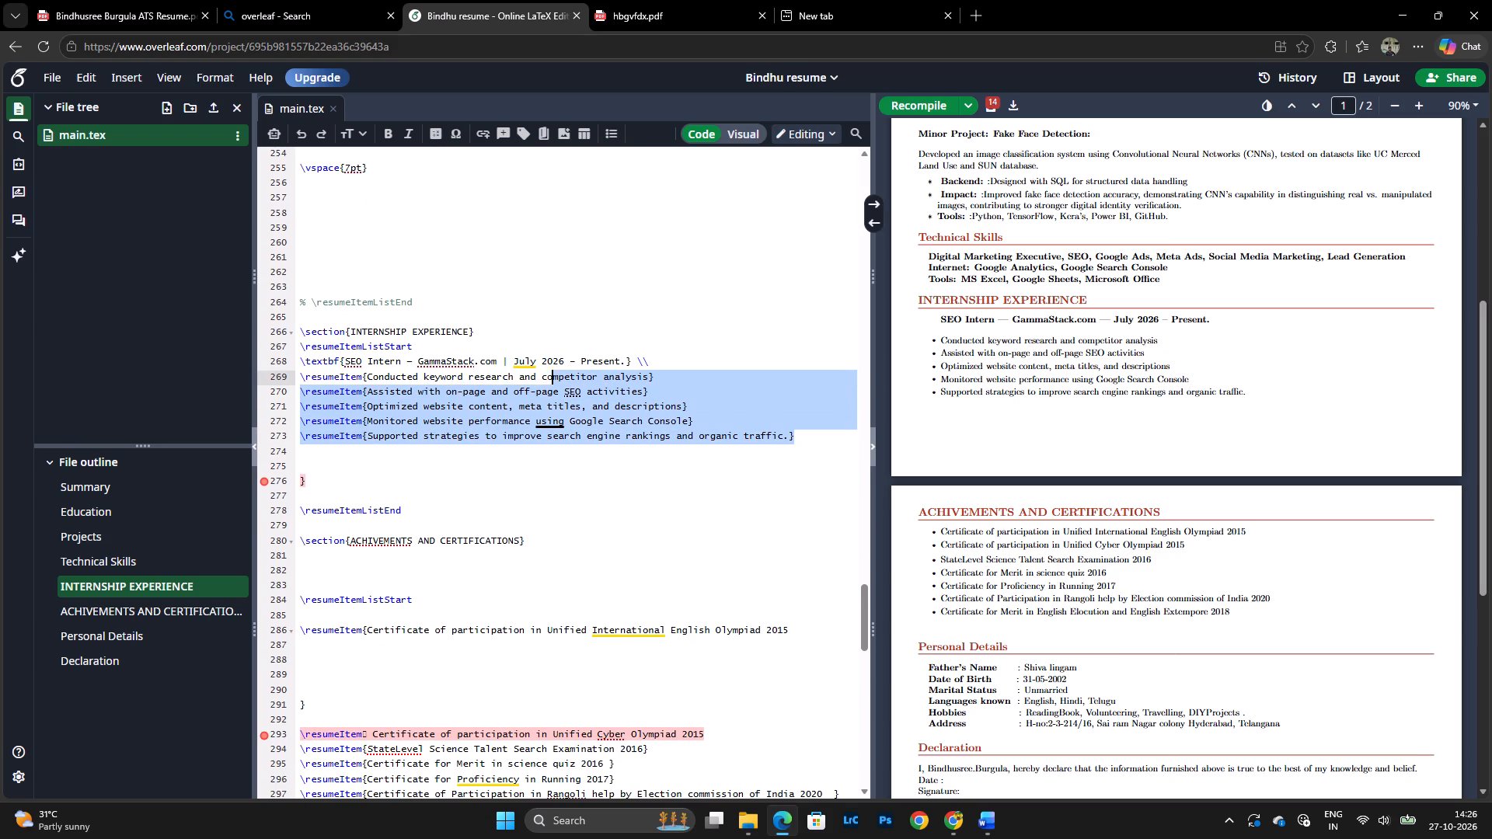
left_click_drag(528, 371, 297, 332)
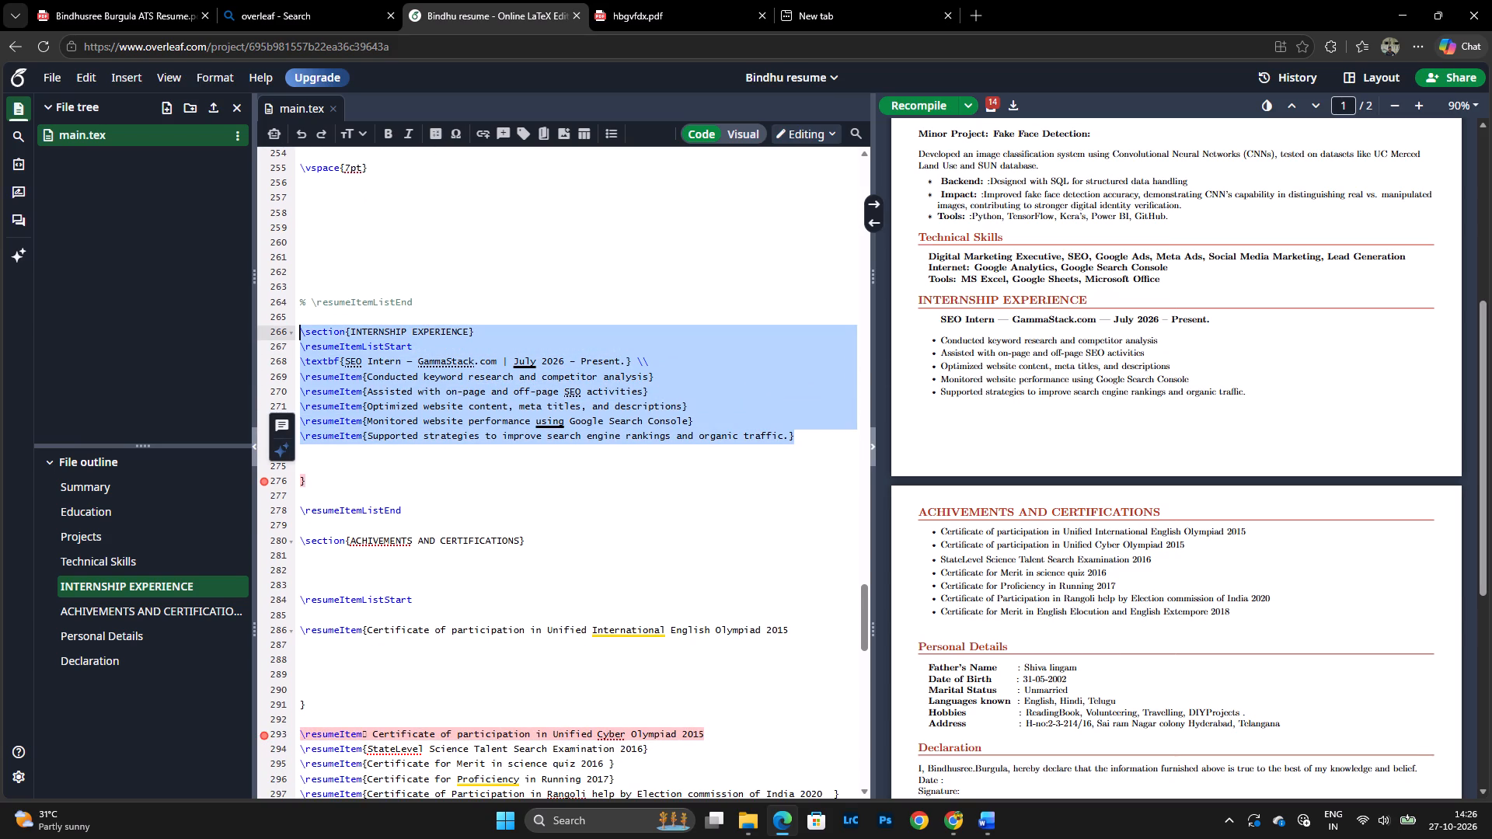
key("ctrl+c")
key("ctrl+c")
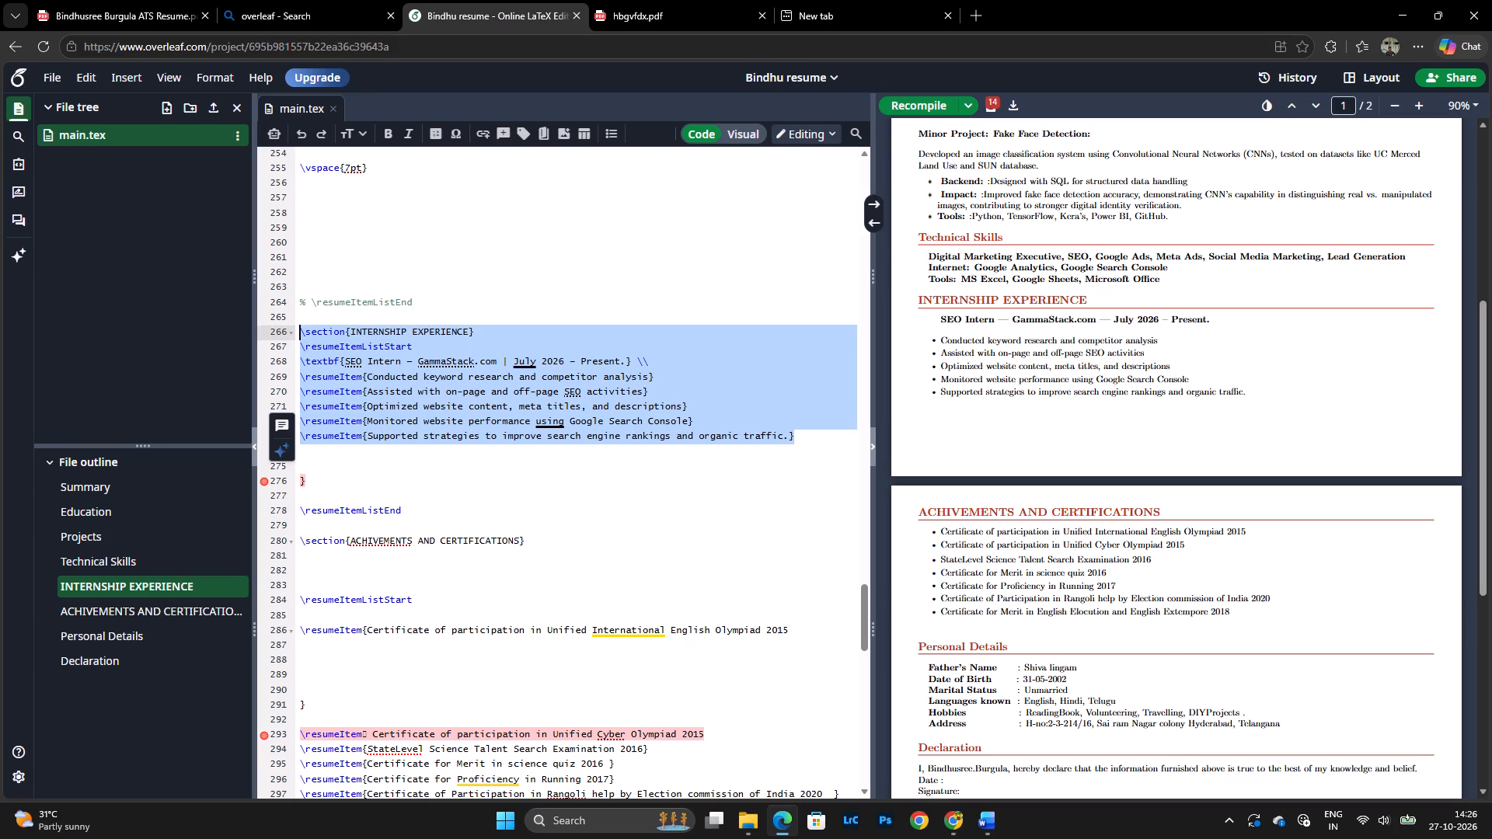
left_click(824, 445)
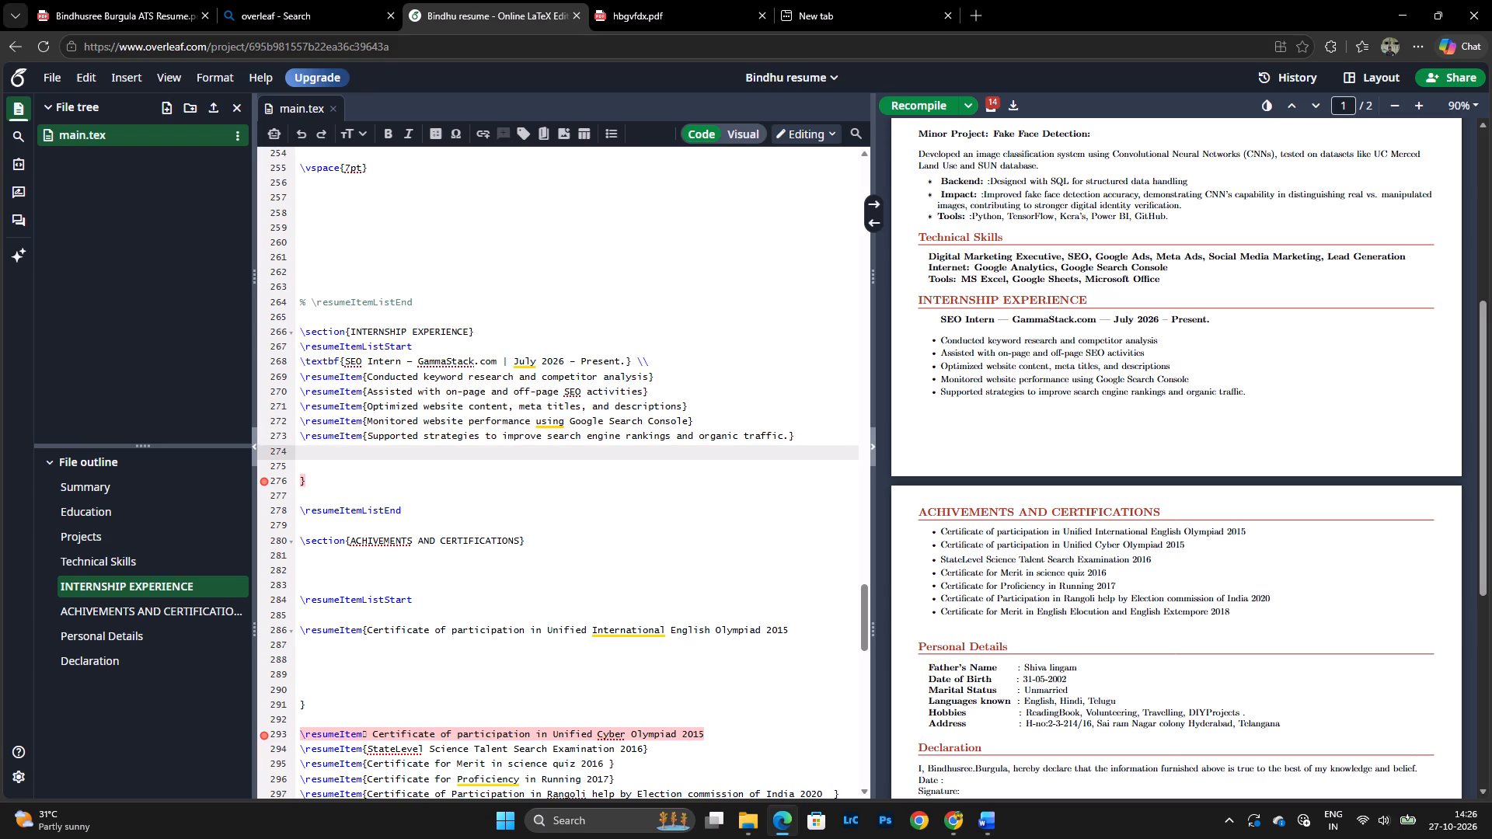
left_click(815, 443)
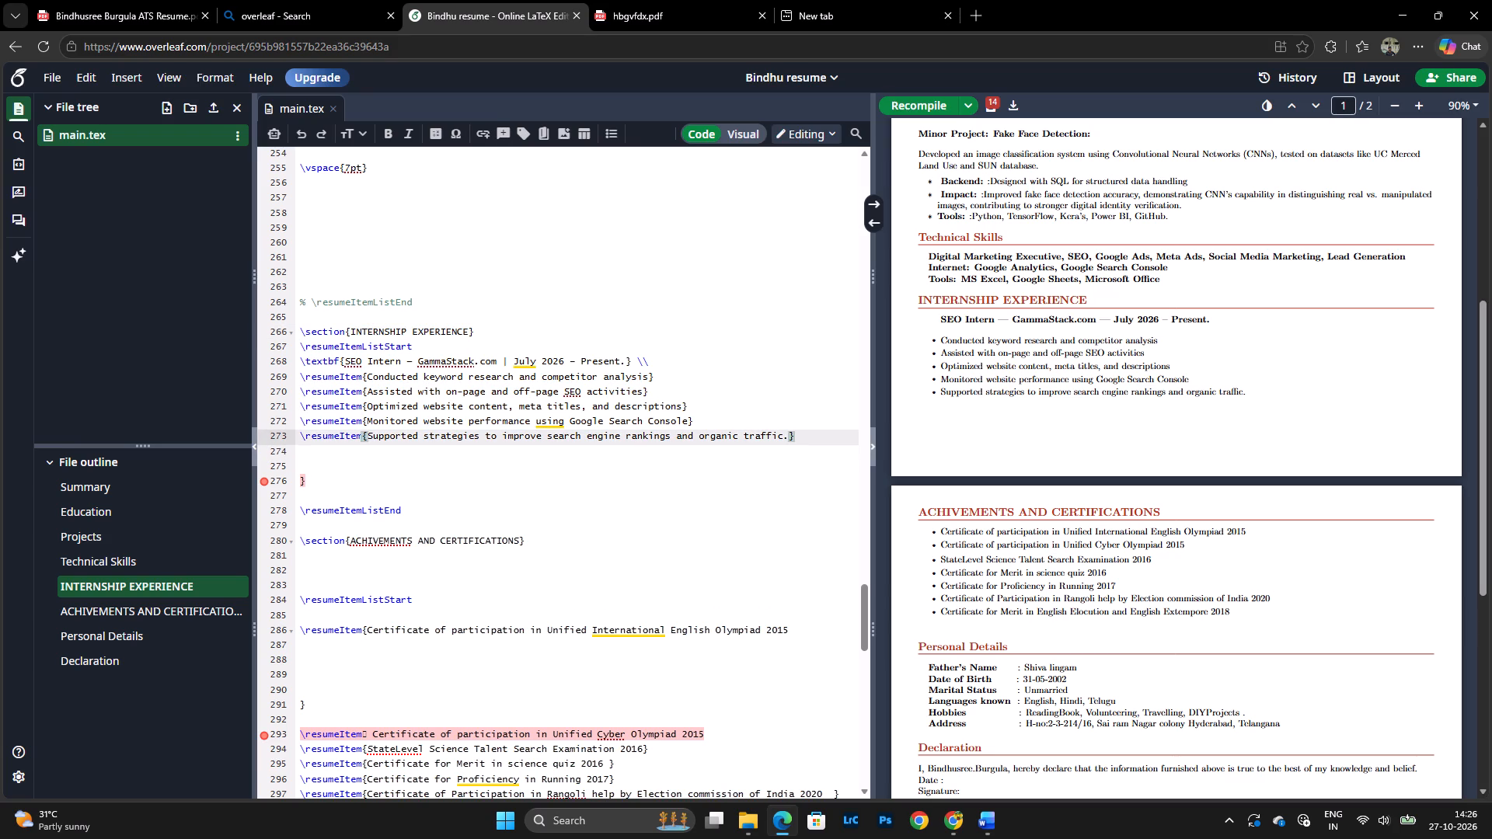
key("Return")
key("Return")
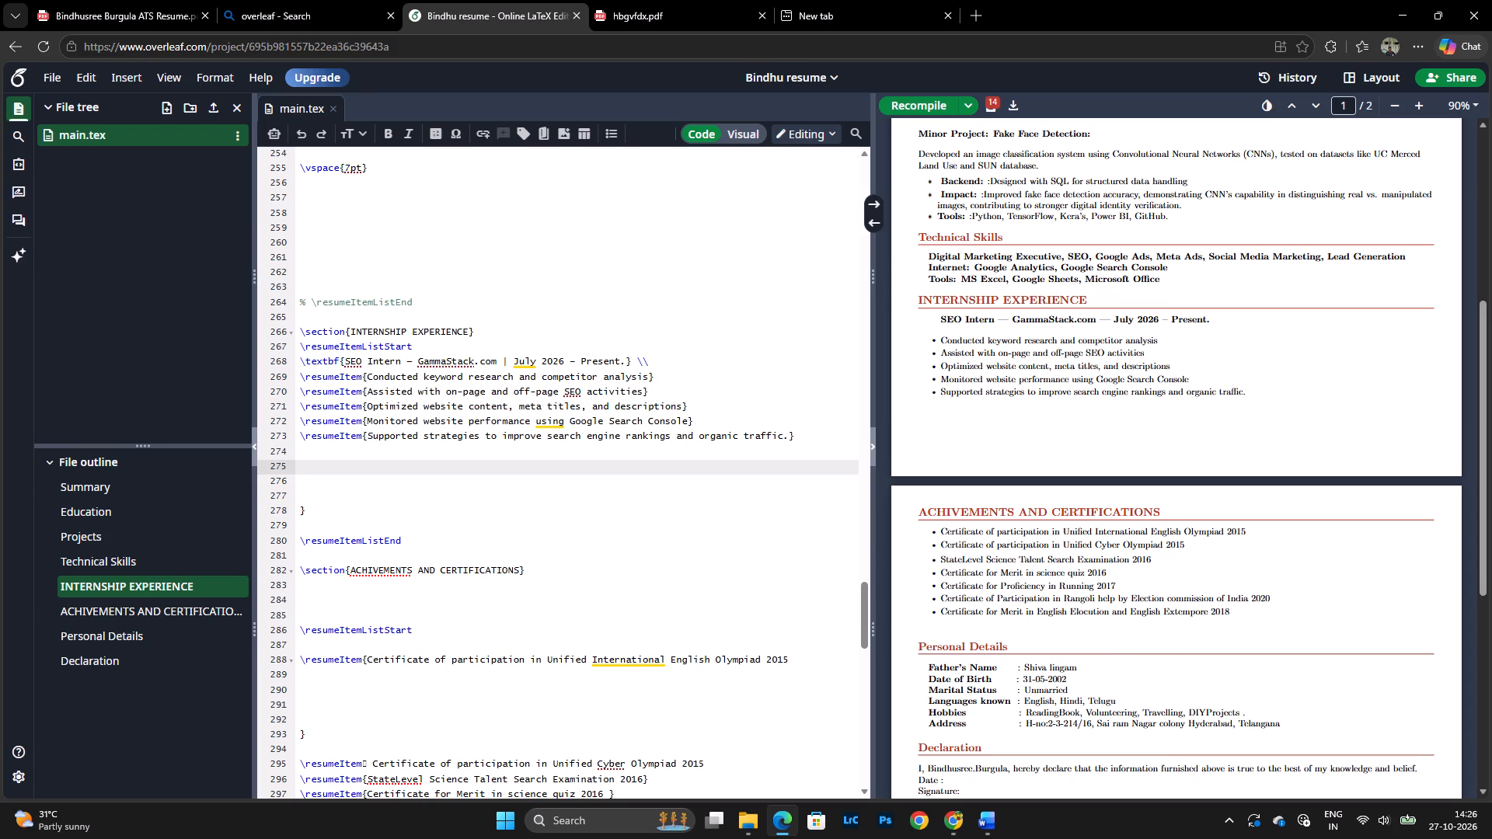
key("ctrl+v")
left_click(932, 103)
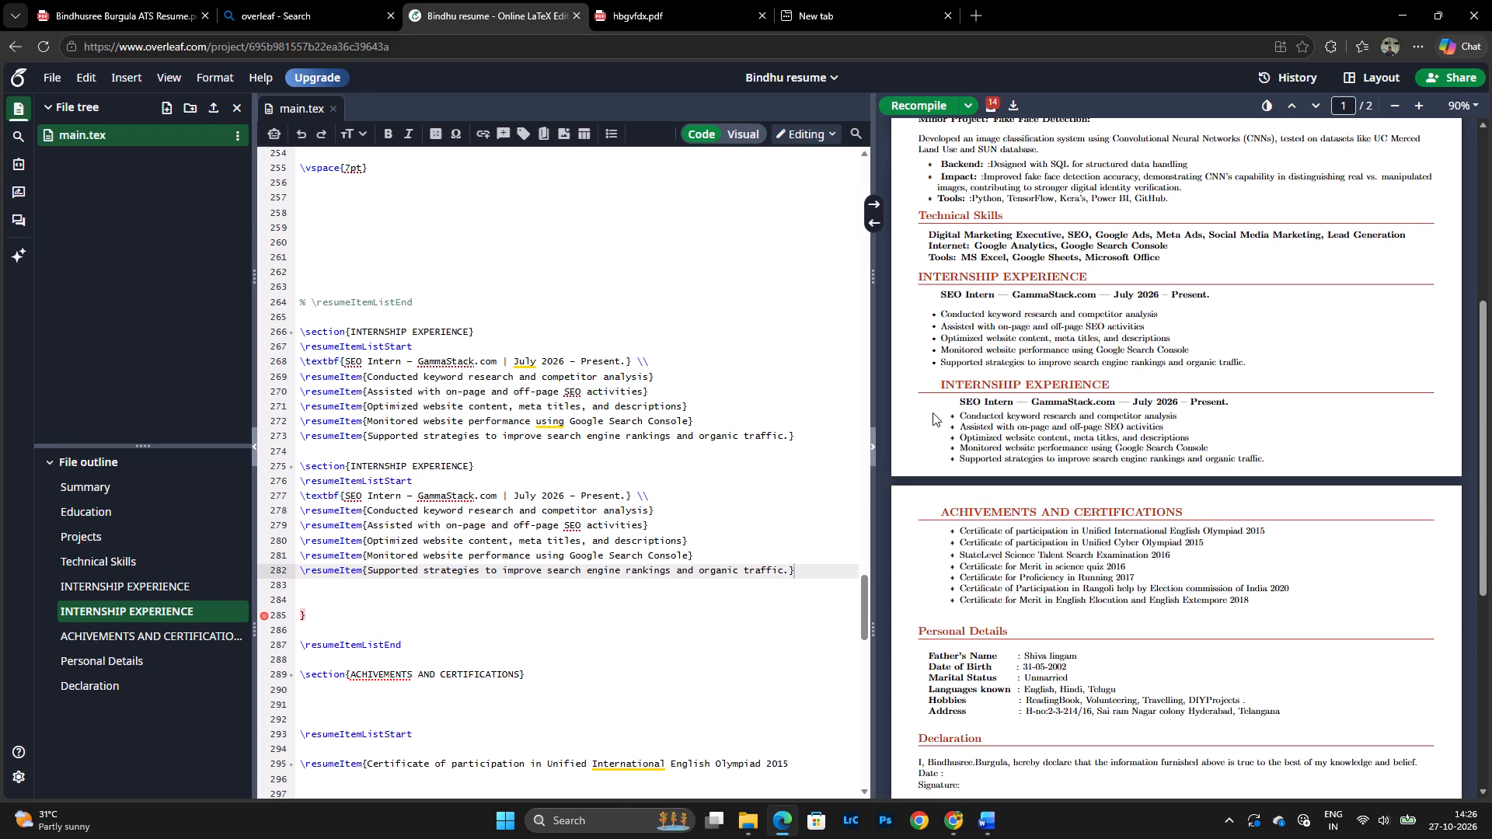
scroll(943, 409, "down", 3)
scroll(991, 292, "up", 2)
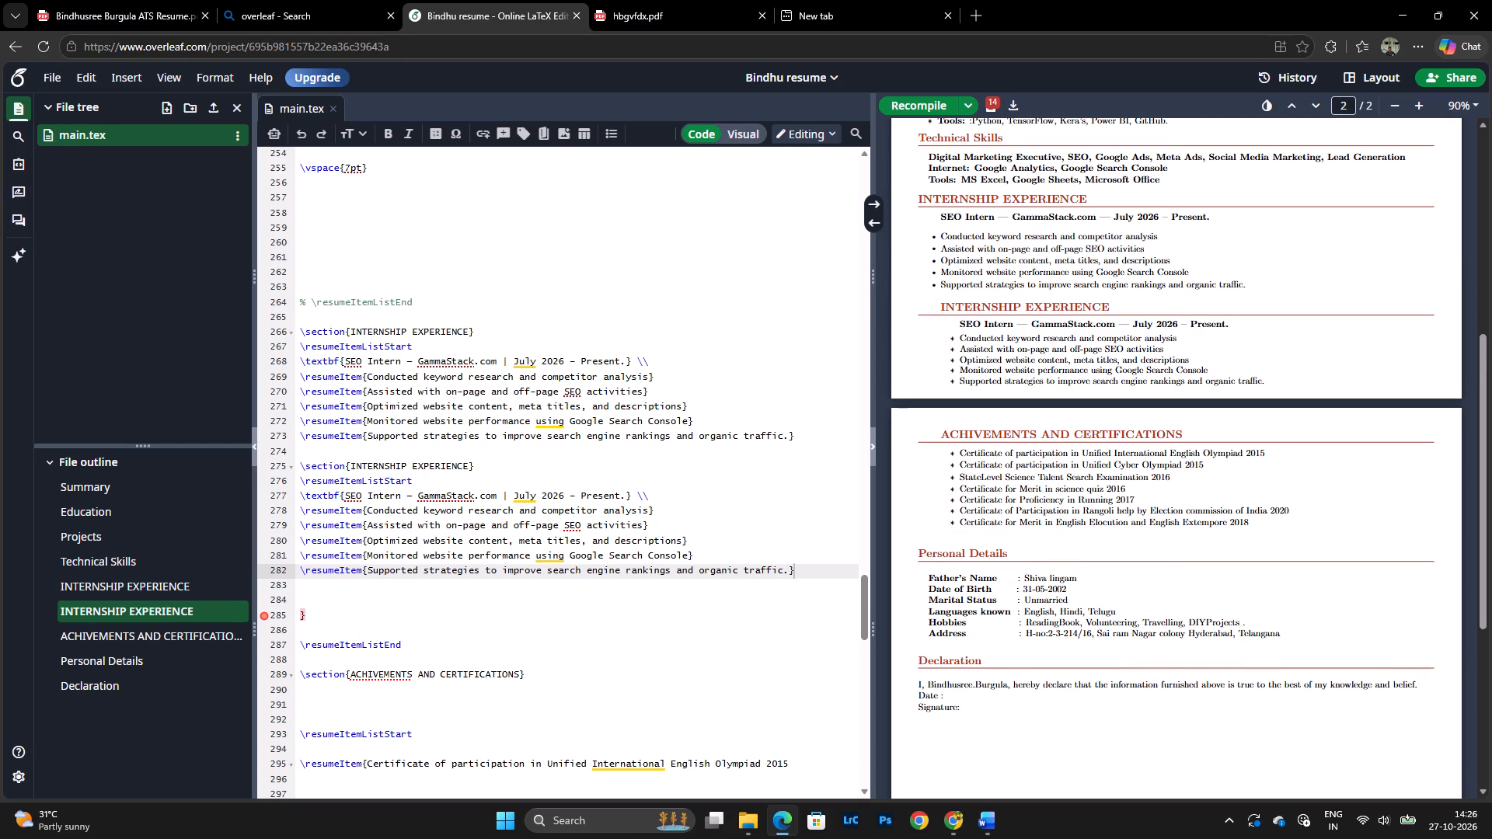
Delete the duplicated INTERNSHIP EXPERIENCE section line and its \resumeItemListStart above the second SEO Intern heading, and recompile.
left_click_drag(414, 482, 280, 468)
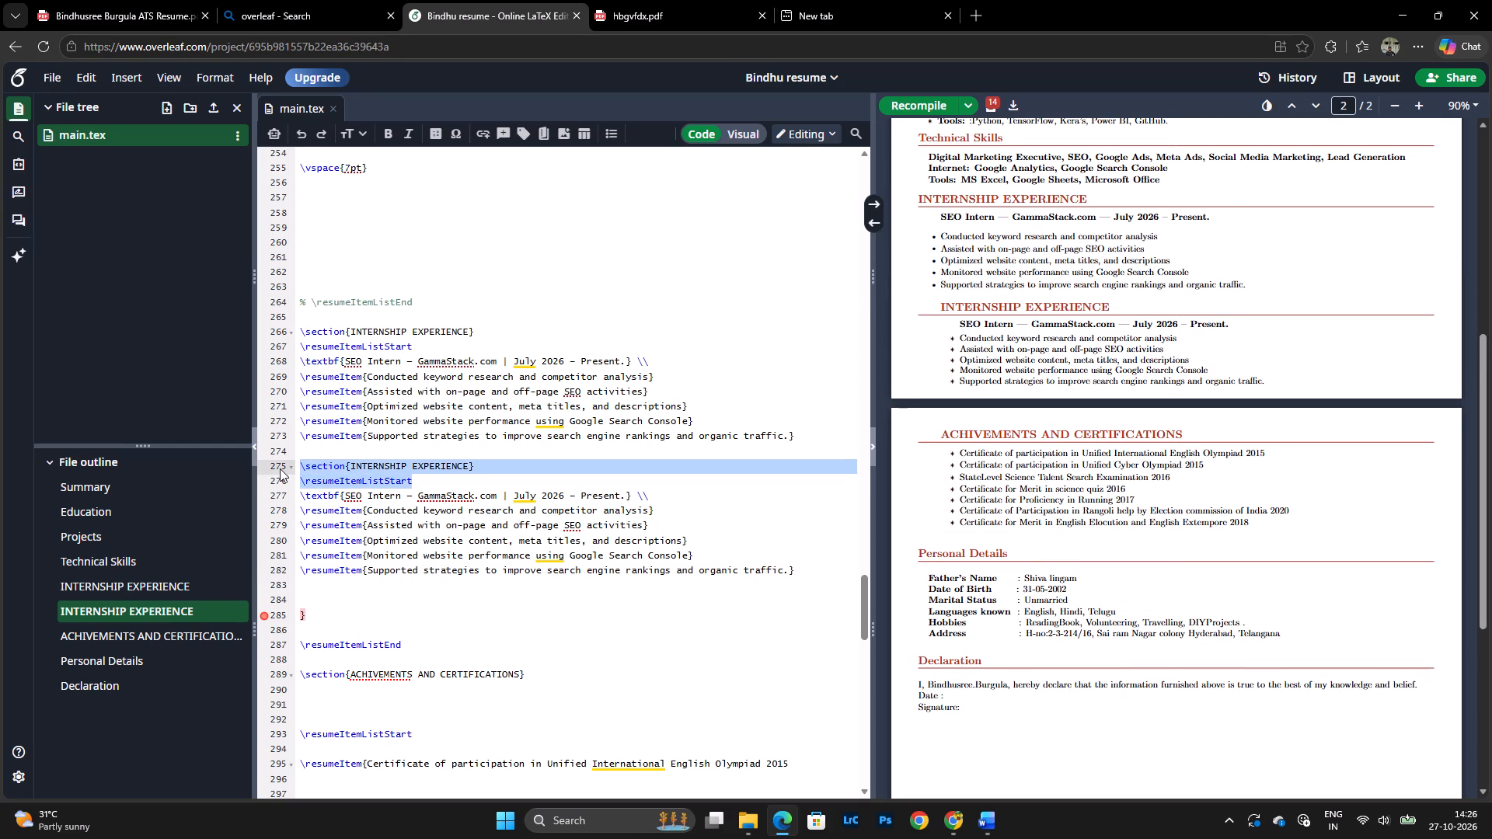
left_click_drag(280, 468, 279, 468)
key("BackSpace")
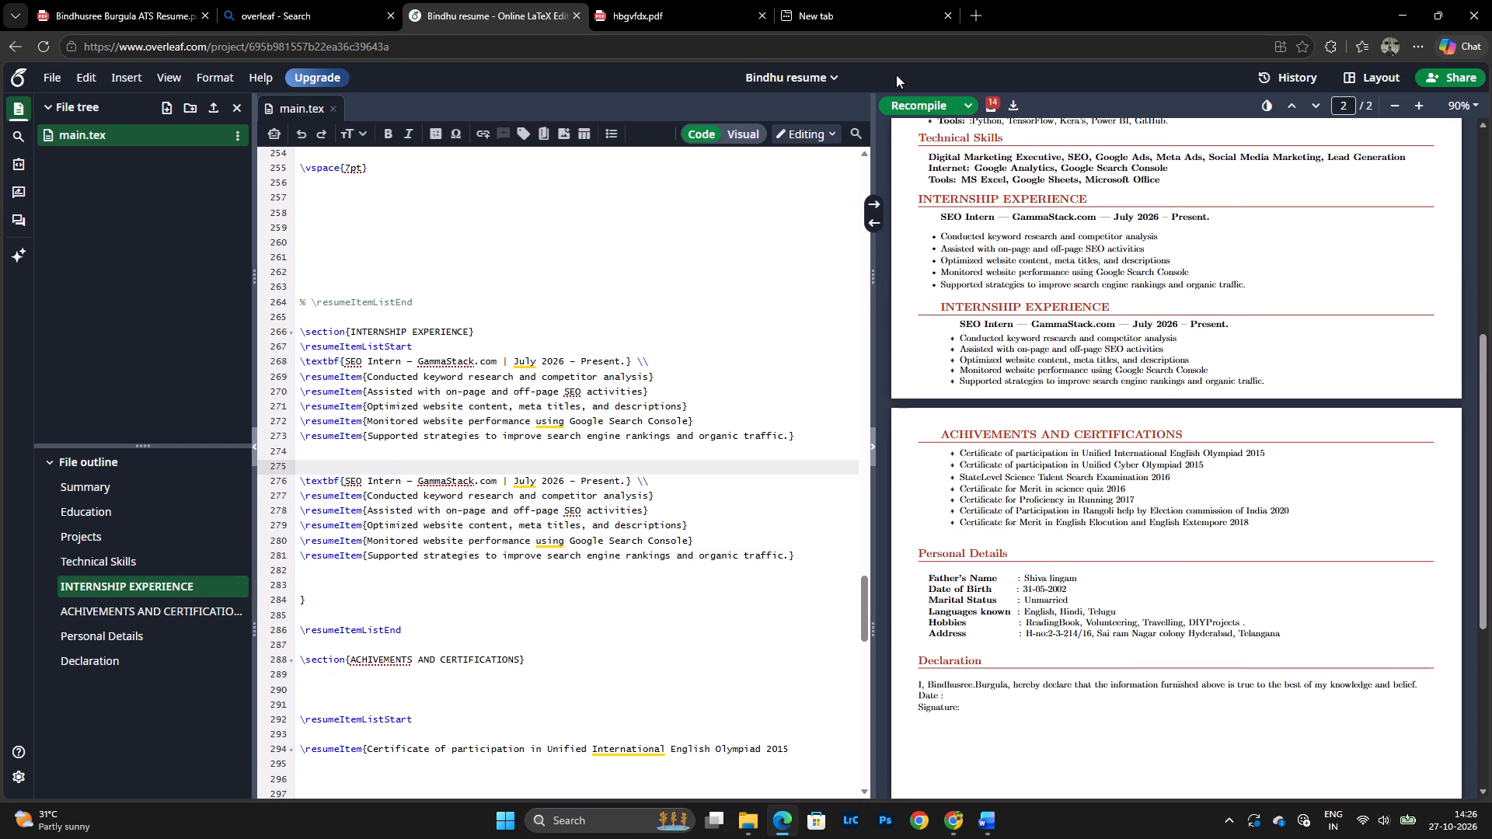
left_click(894, 106)
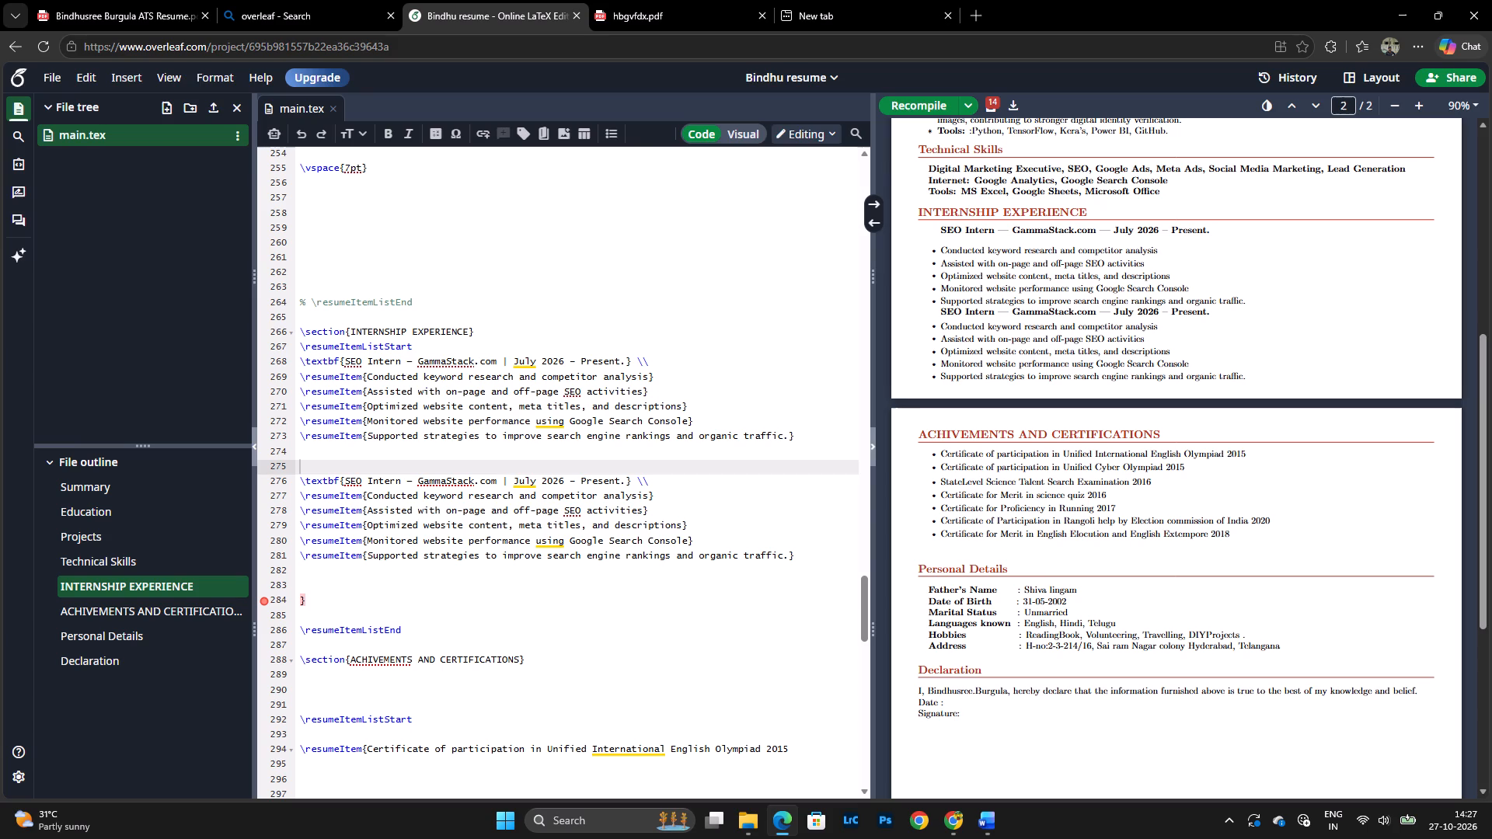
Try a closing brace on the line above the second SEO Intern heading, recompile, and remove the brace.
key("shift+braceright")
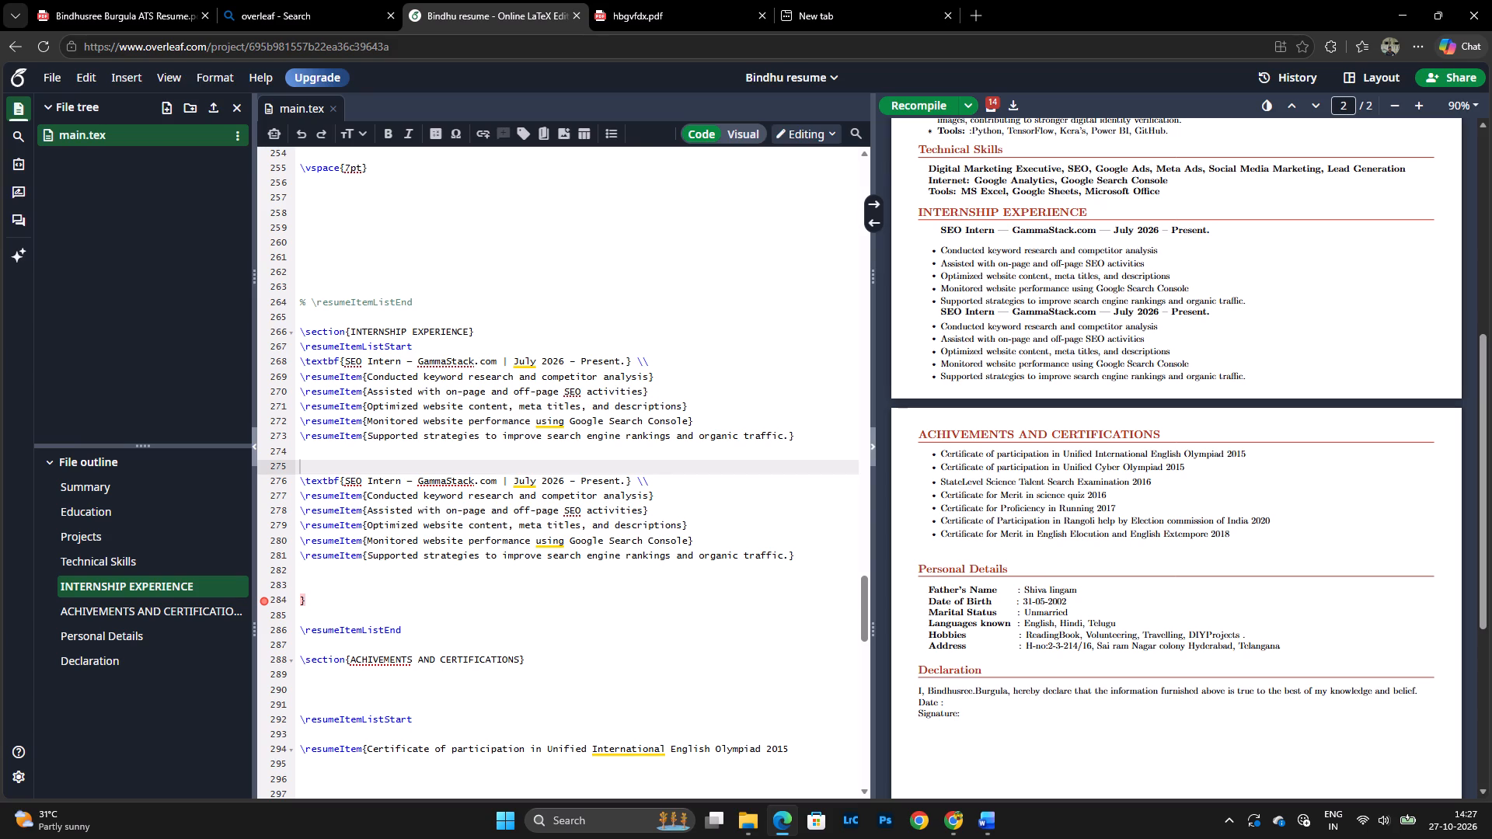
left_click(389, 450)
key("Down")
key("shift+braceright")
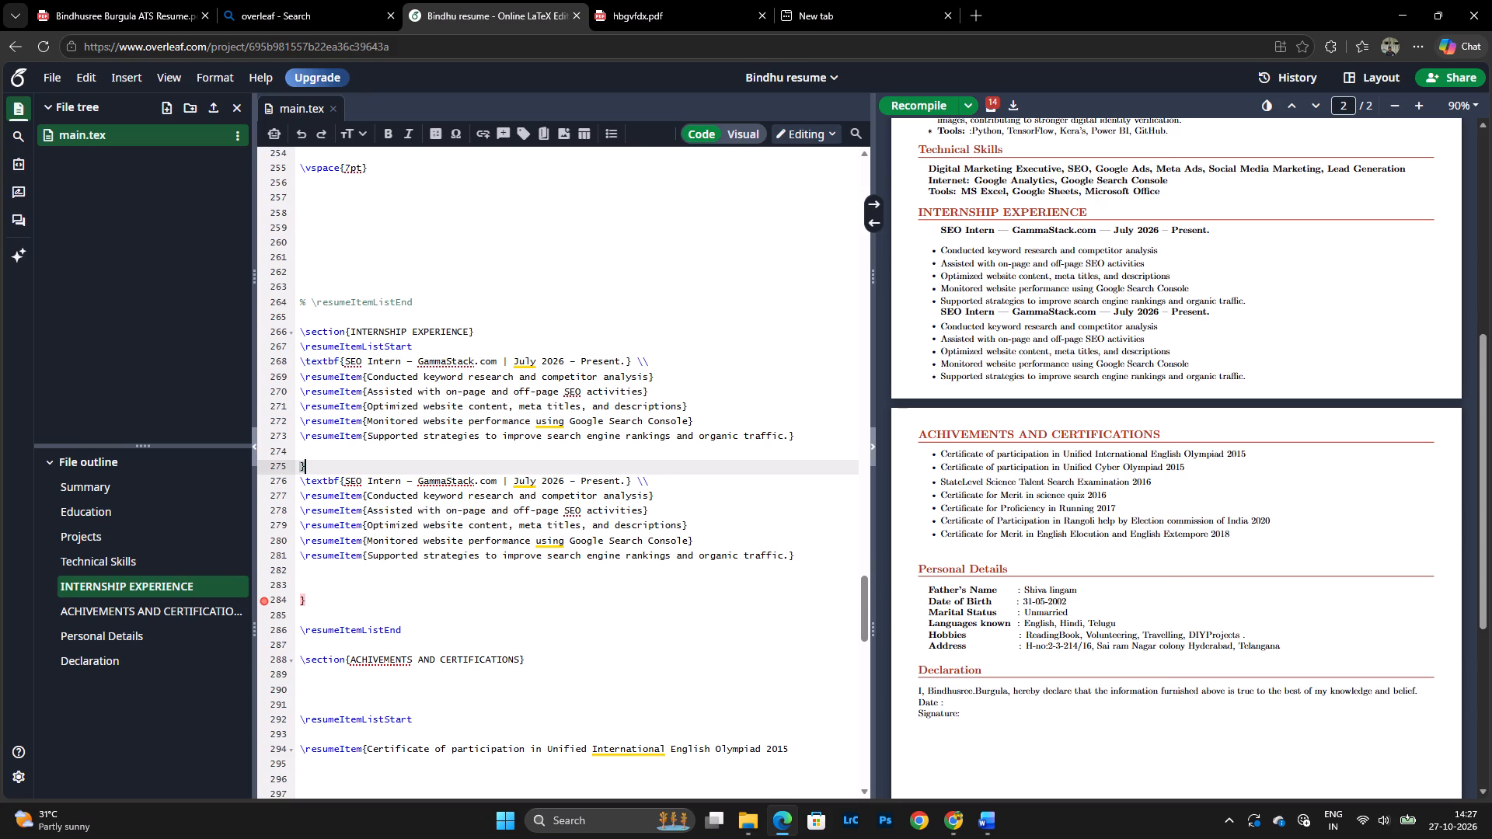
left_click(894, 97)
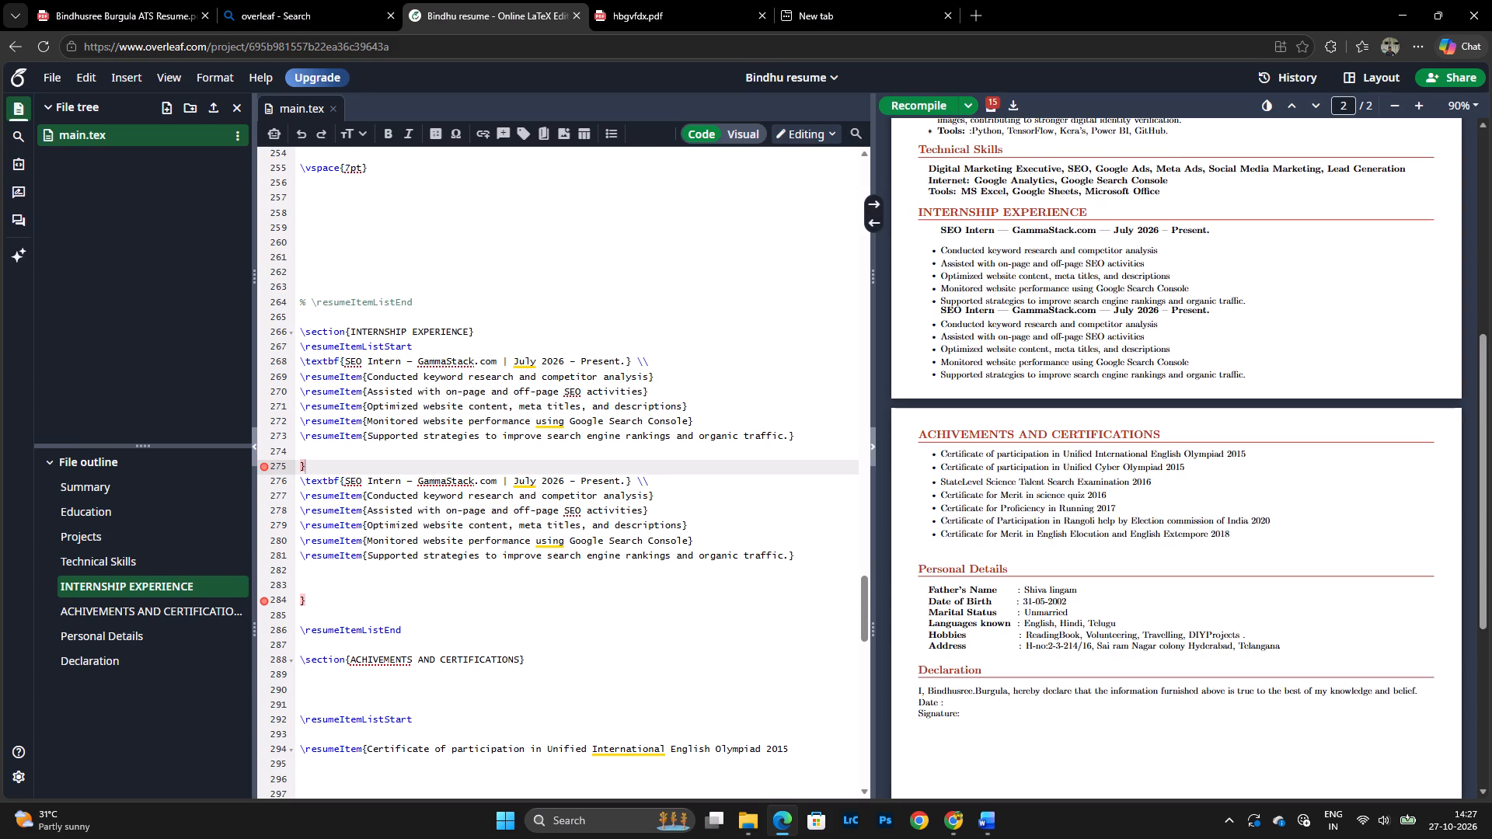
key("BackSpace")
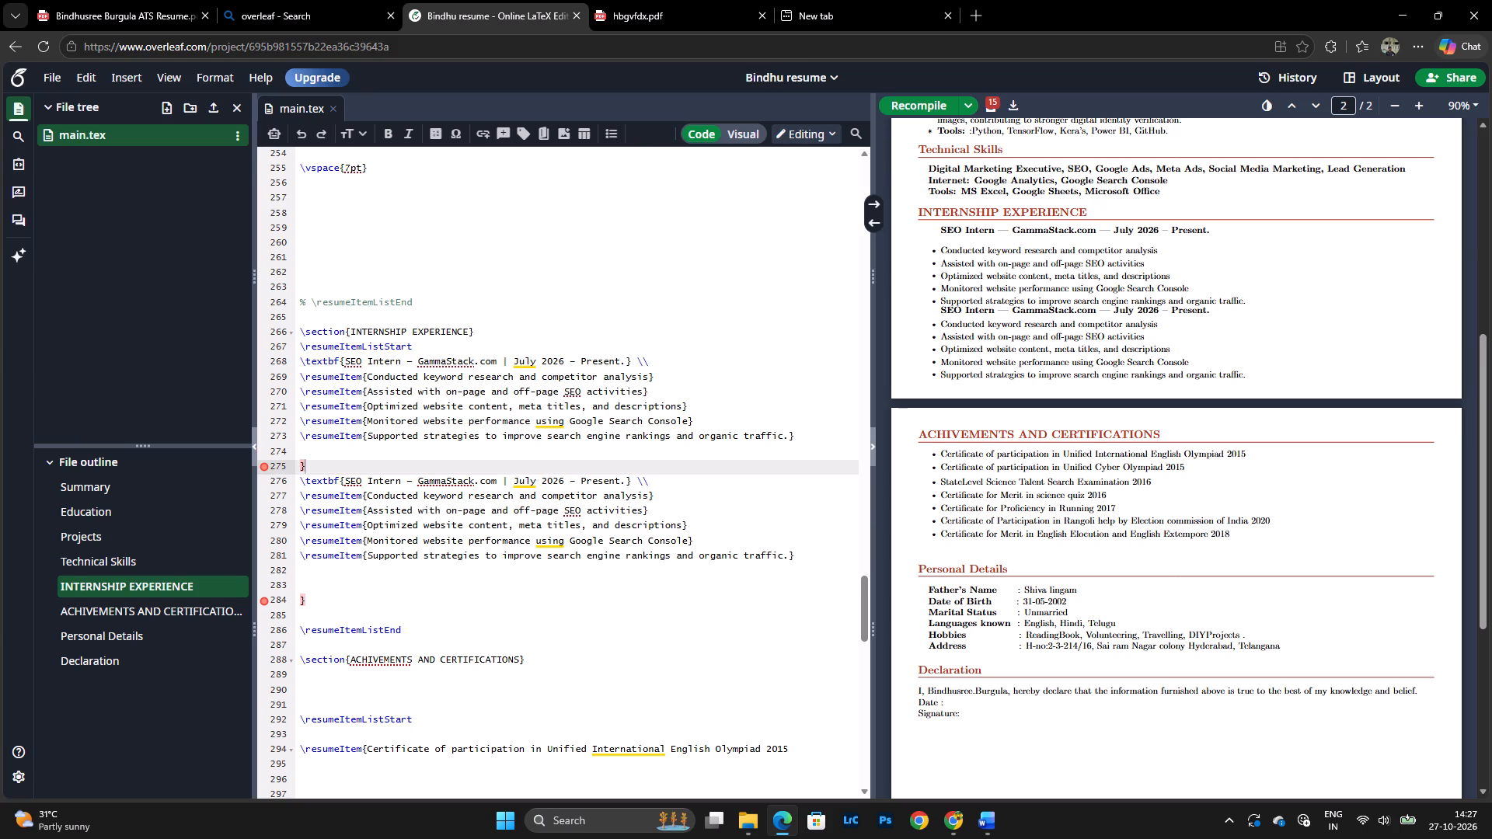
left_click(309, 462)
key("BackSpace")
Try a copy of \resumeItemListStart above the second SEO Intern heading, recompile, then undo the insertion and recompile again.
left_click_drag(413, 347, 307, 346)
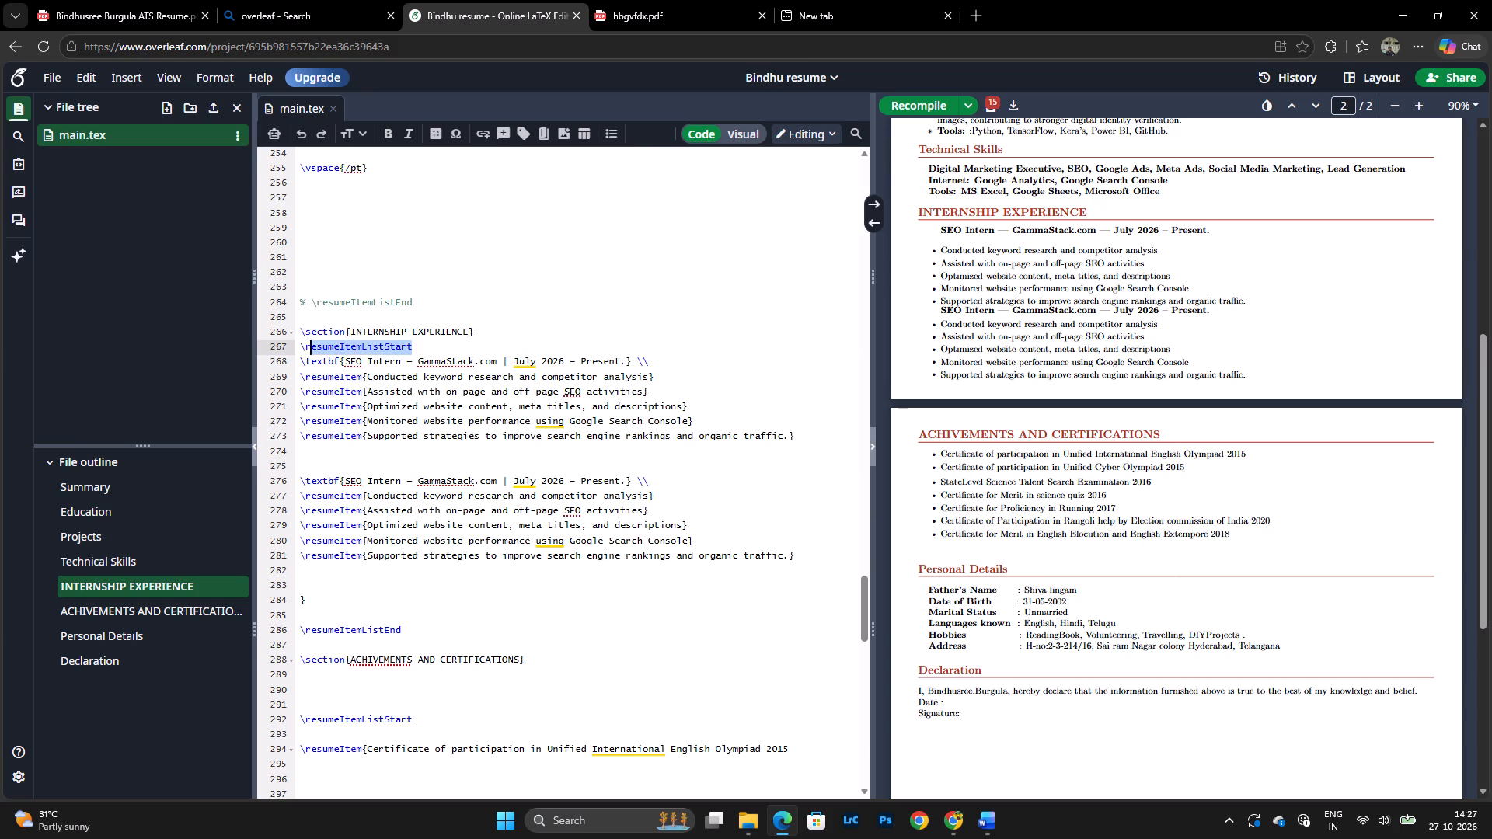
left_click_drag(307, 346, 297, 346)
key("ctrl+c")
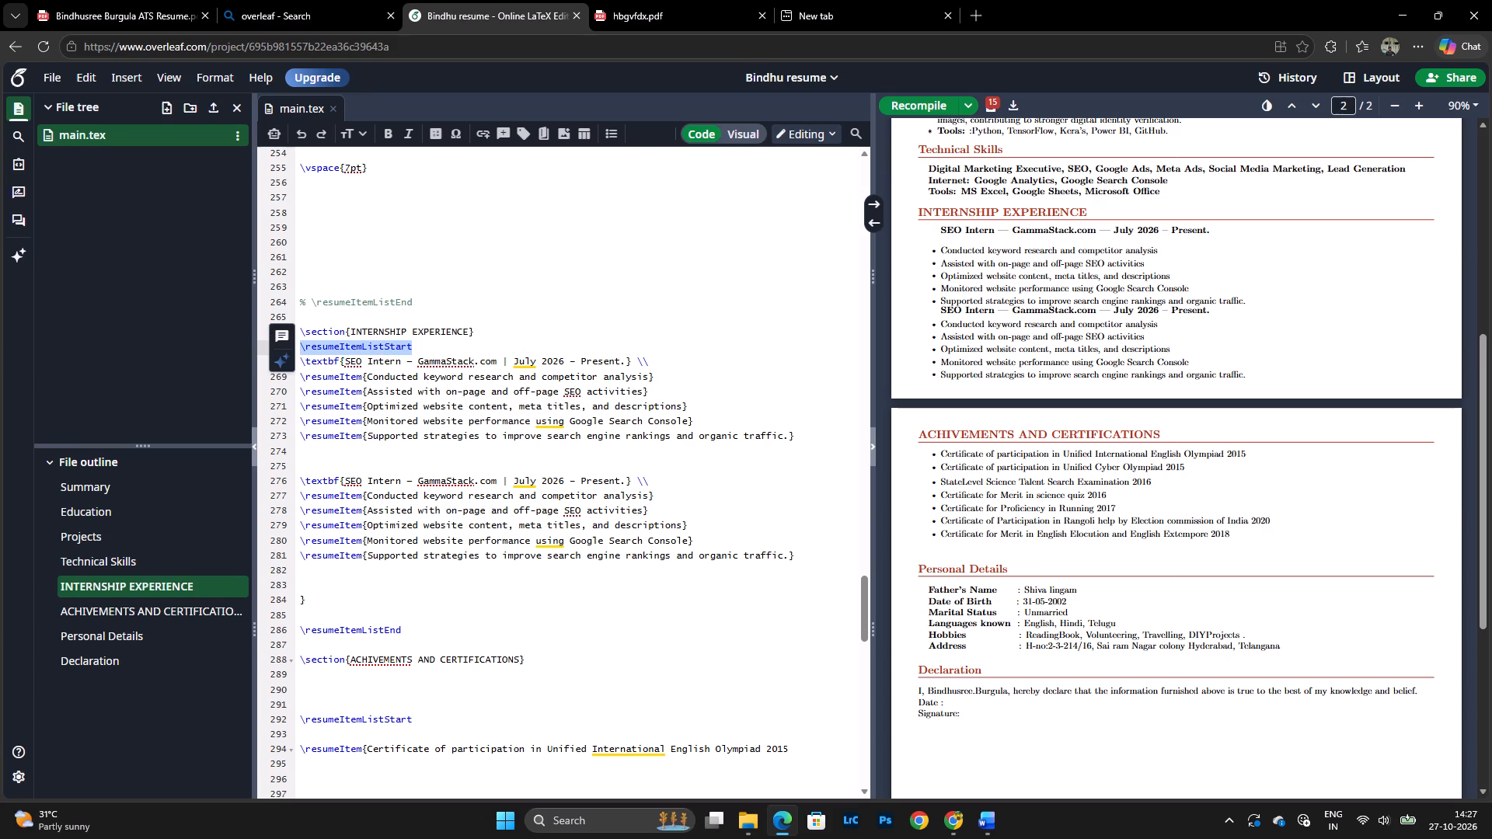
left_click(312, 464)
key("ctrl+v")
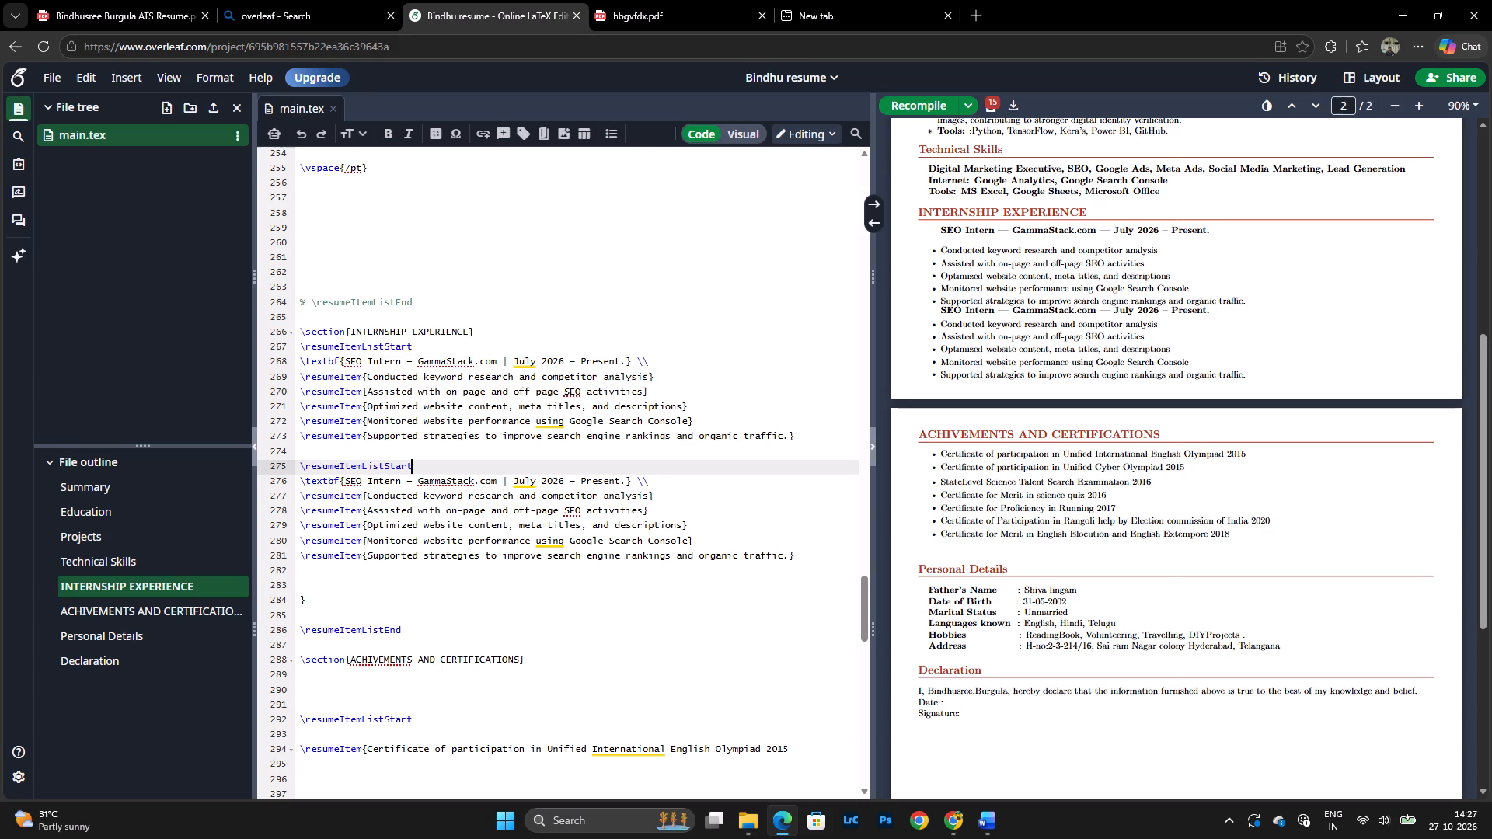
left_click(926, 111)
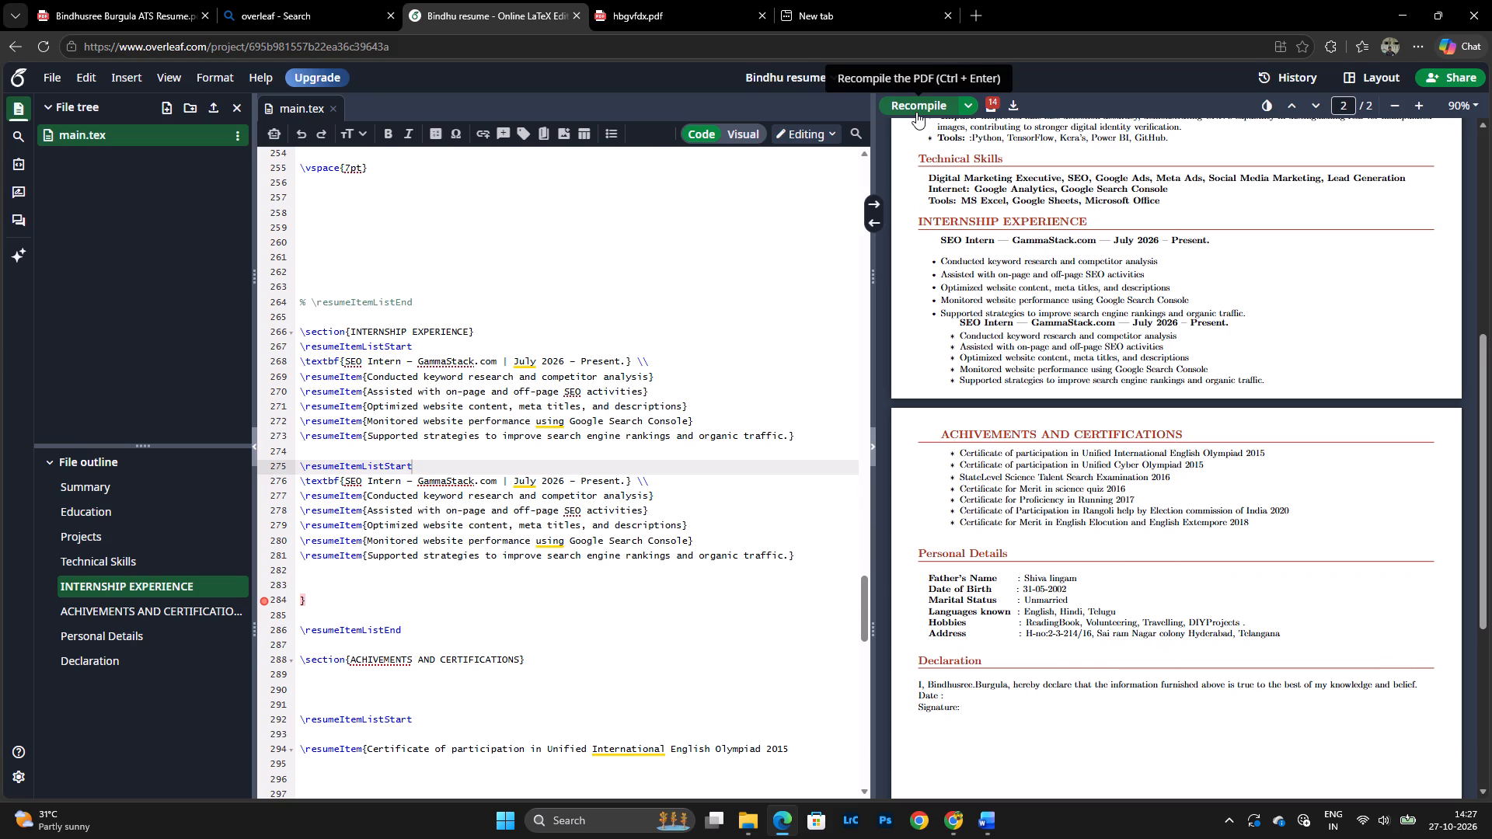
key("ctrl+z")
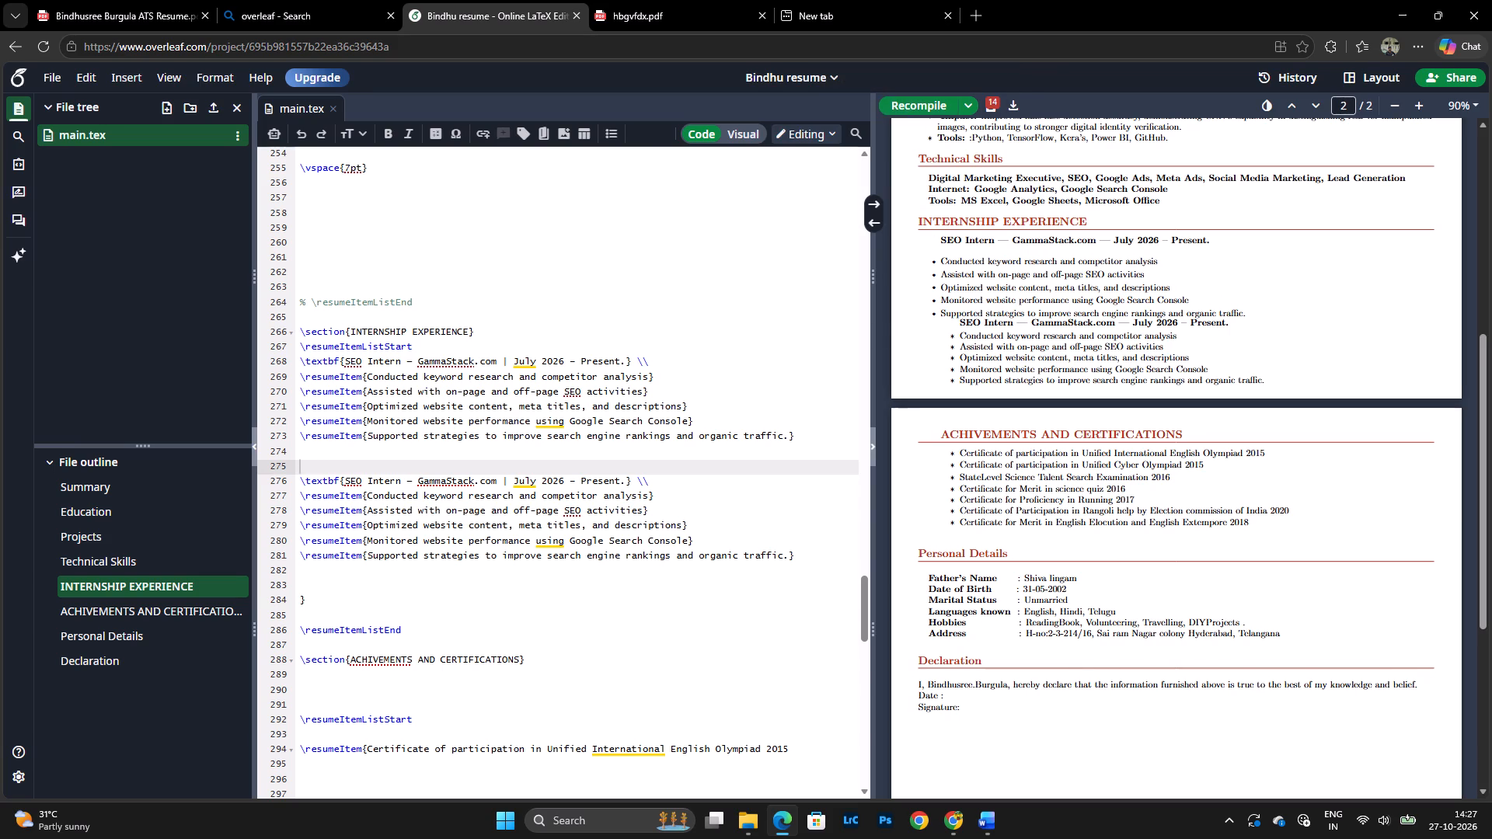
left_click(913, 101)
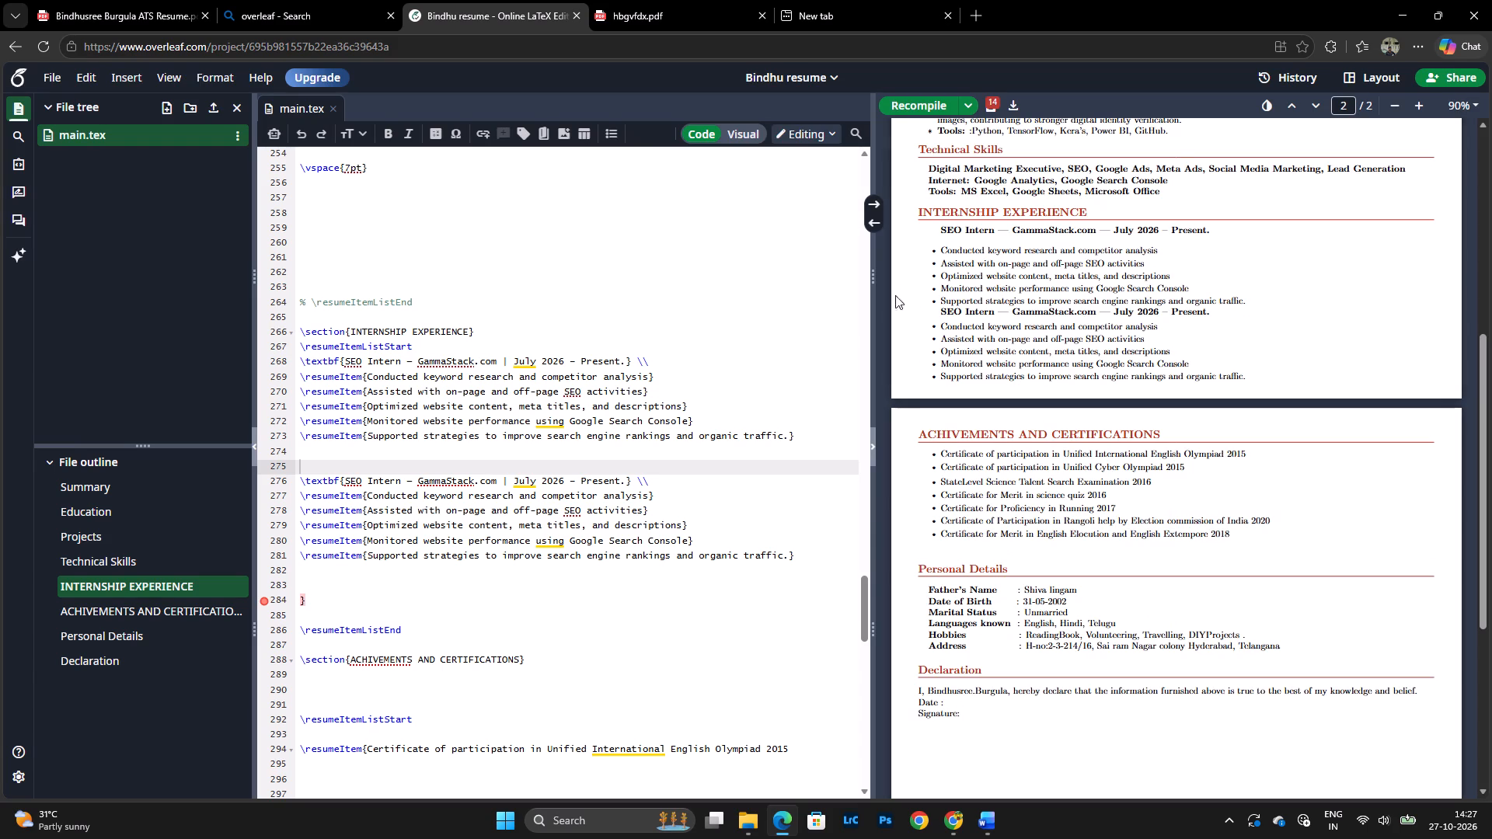
Replace the second SEO Intern heading with the resume PDF's "AI Annotation Intern" TAO Digital heading line, end it with a period, and recompile.
left_click(77, 0)
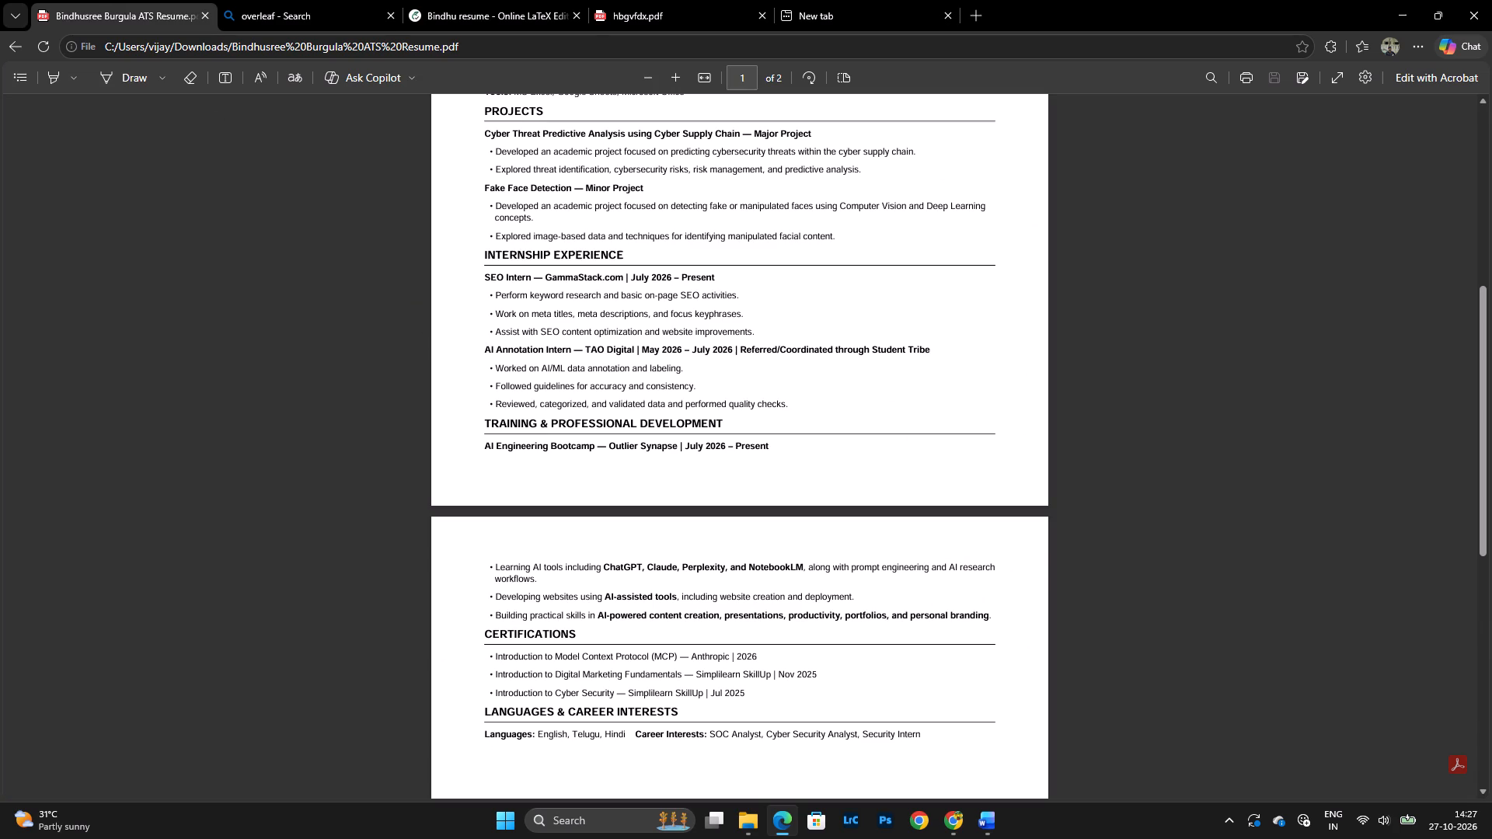
left_click_drag(483, 347, 841, 347)
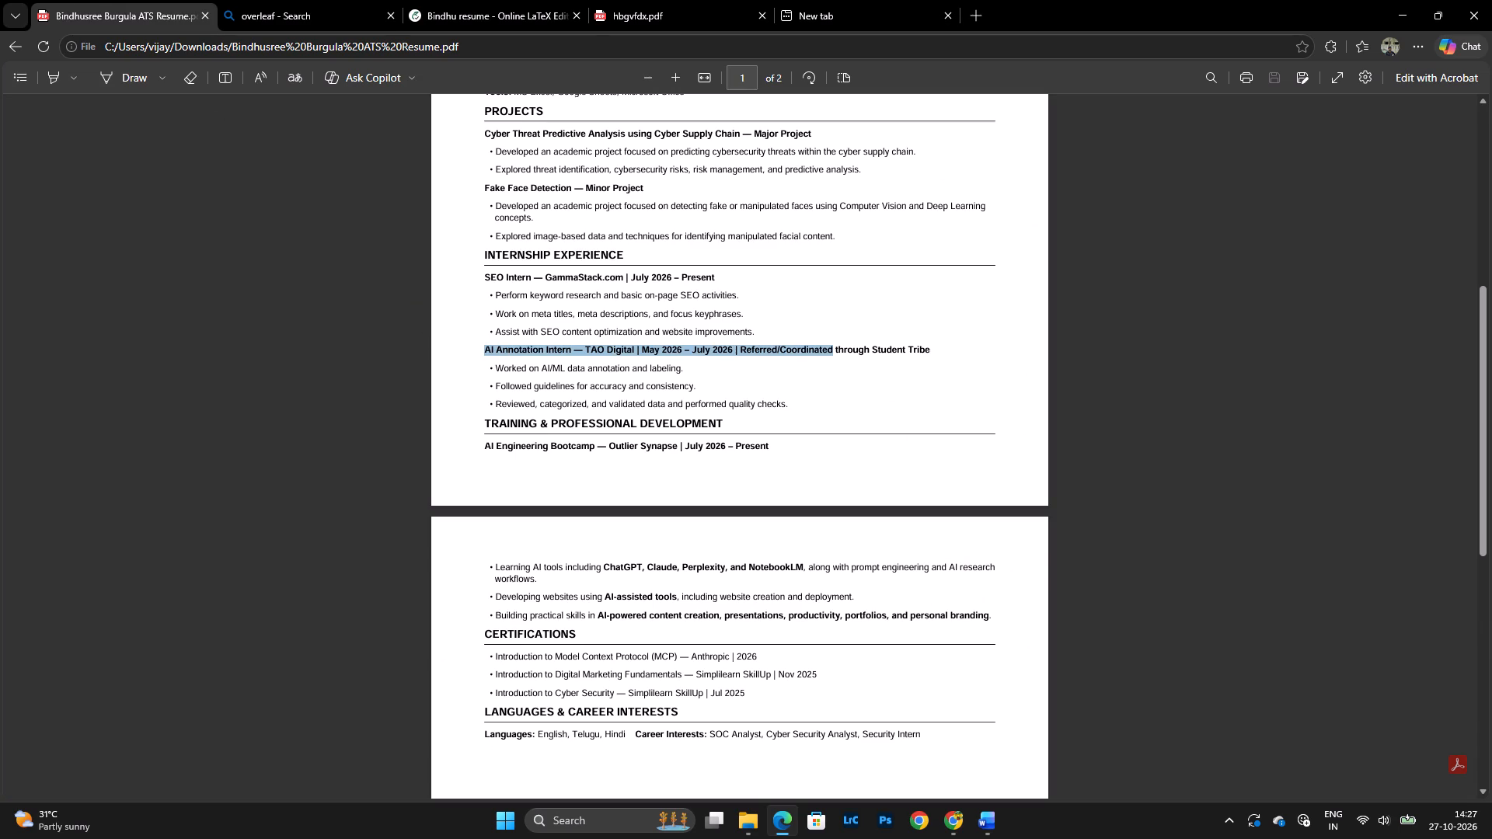
left_click_drag(841, 347, 956, 357)
left_click(572, 350)
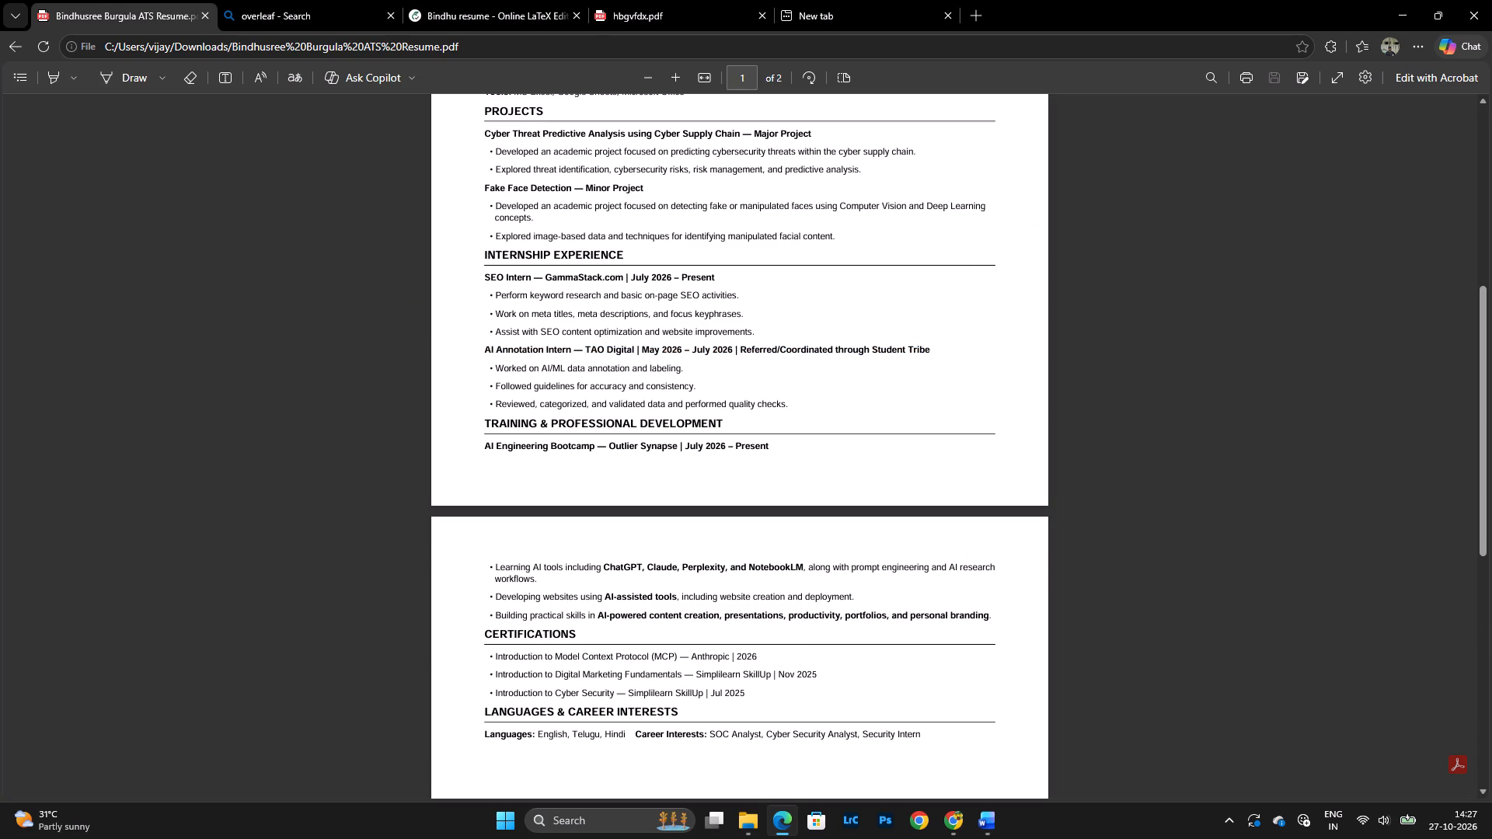
left_click_drag(484, 349, 930, 350)
left_click(971, 224)
left_click(486, 0)
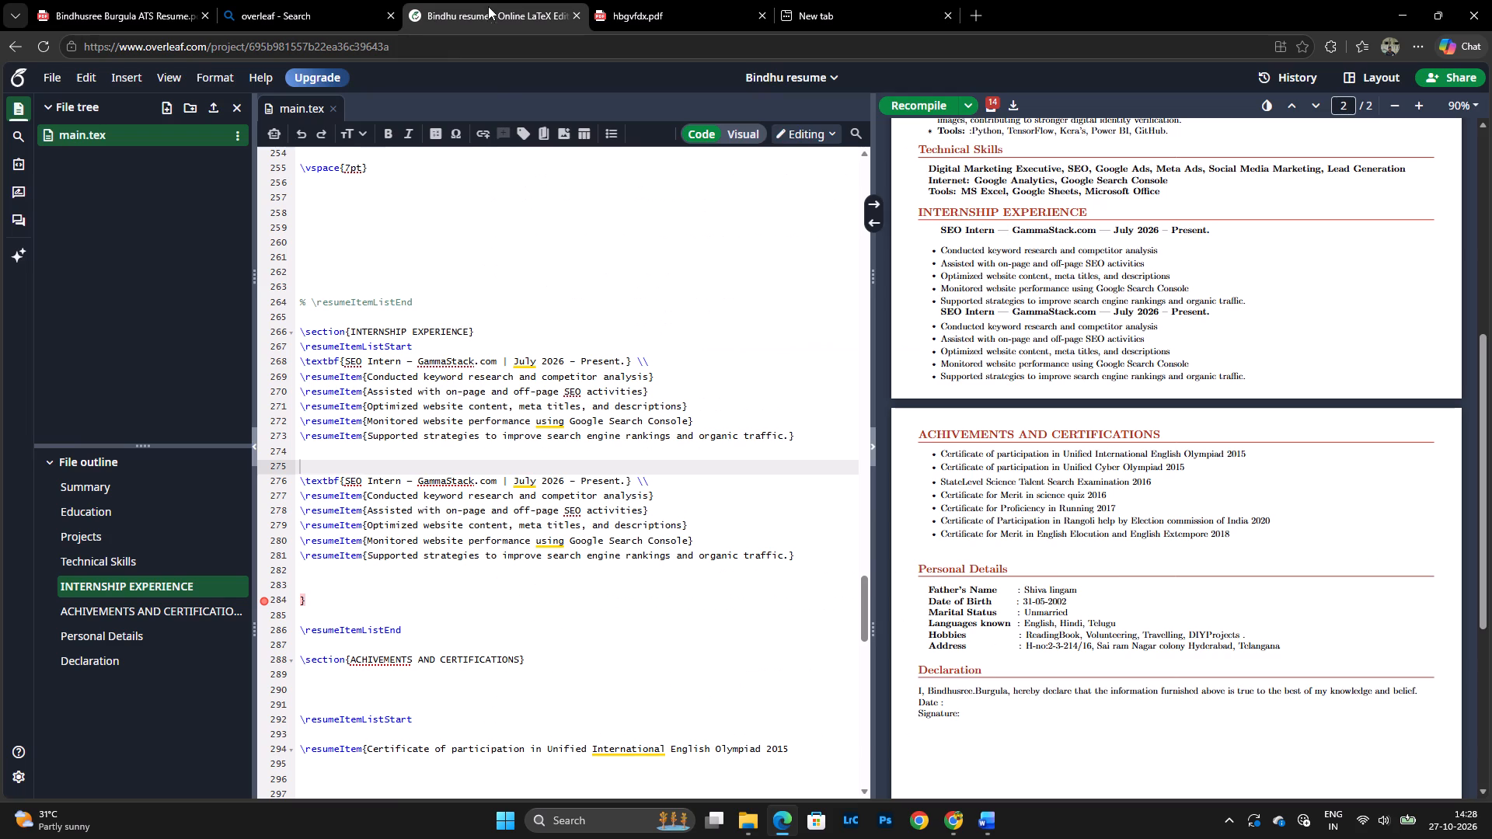
left_click_drag(345, 477, 389, 479)
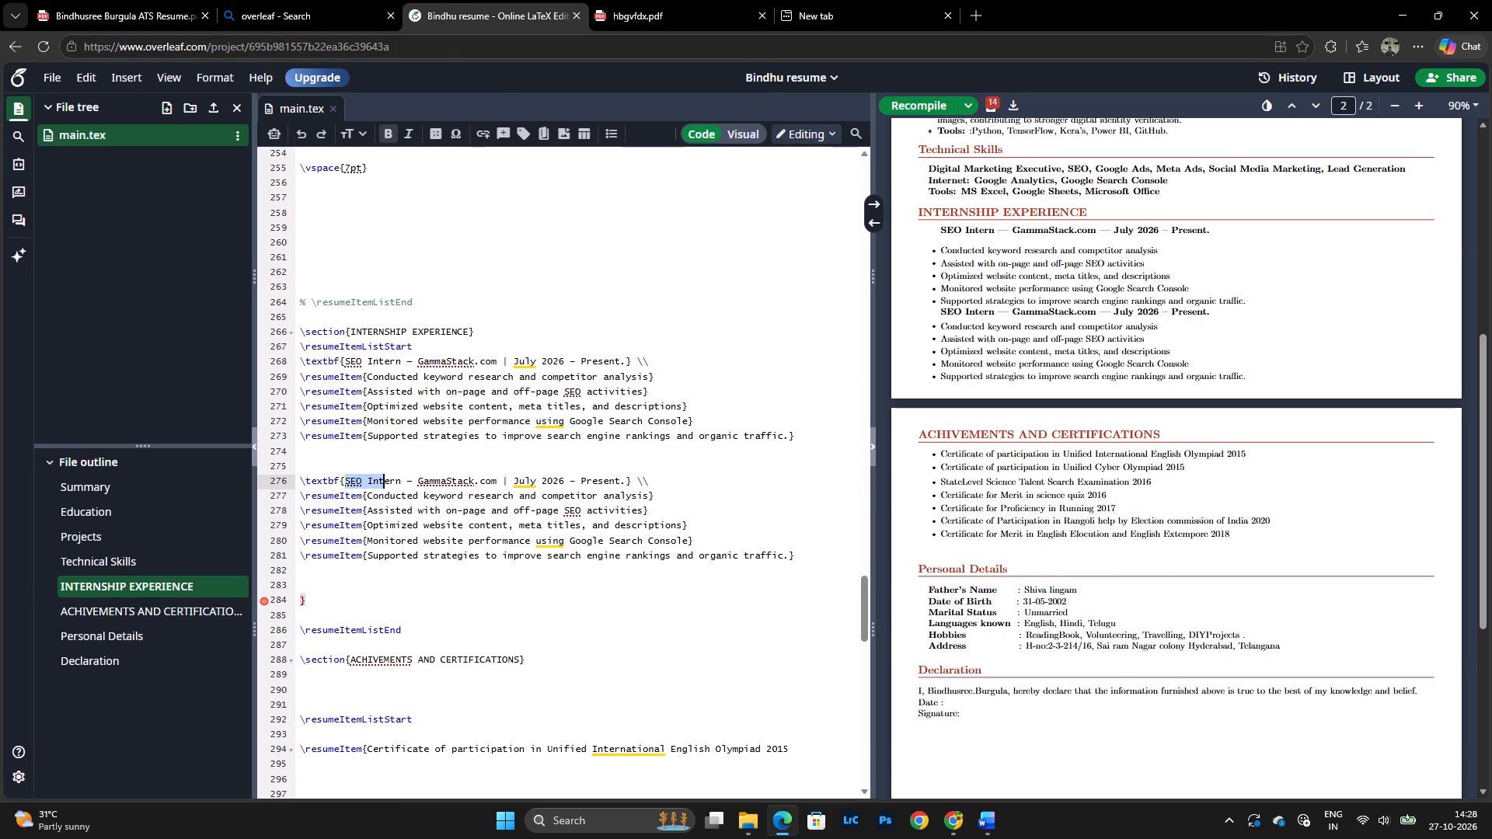
left_click_drag(389, 479, 626, 483)
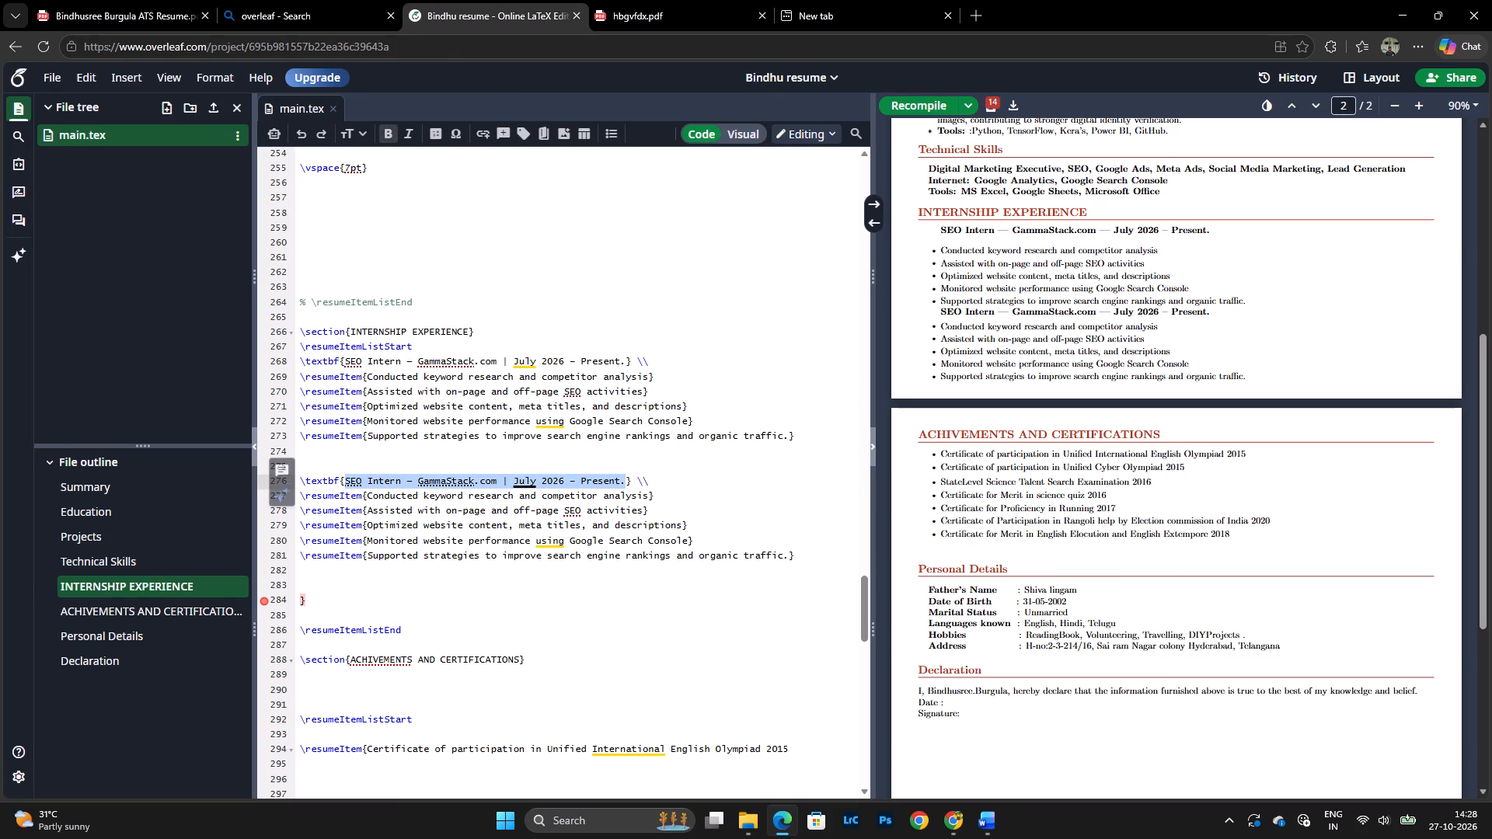
key("ctrl+v")
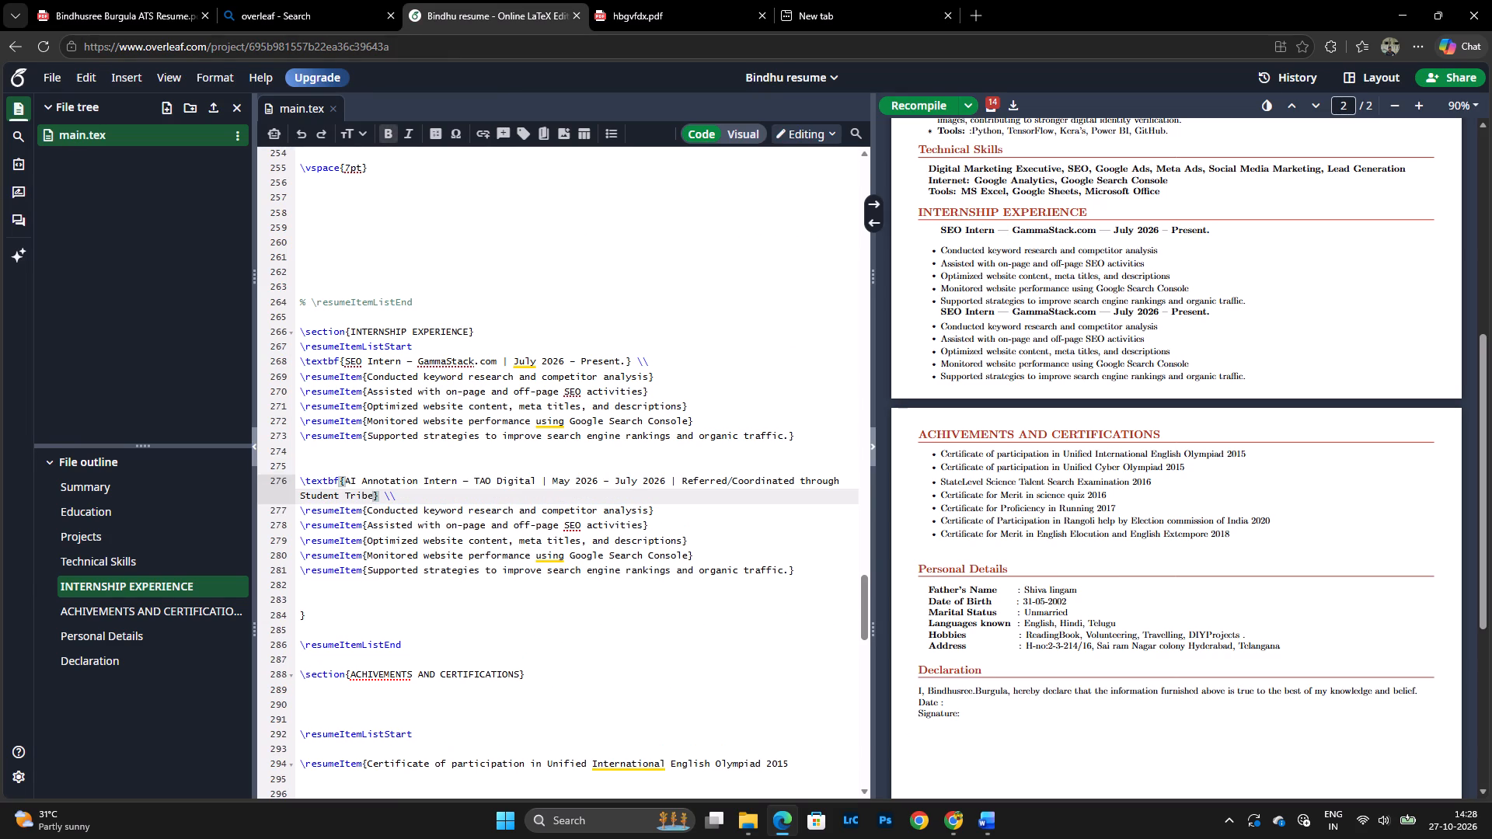
key("period")
left_click(901, 98)
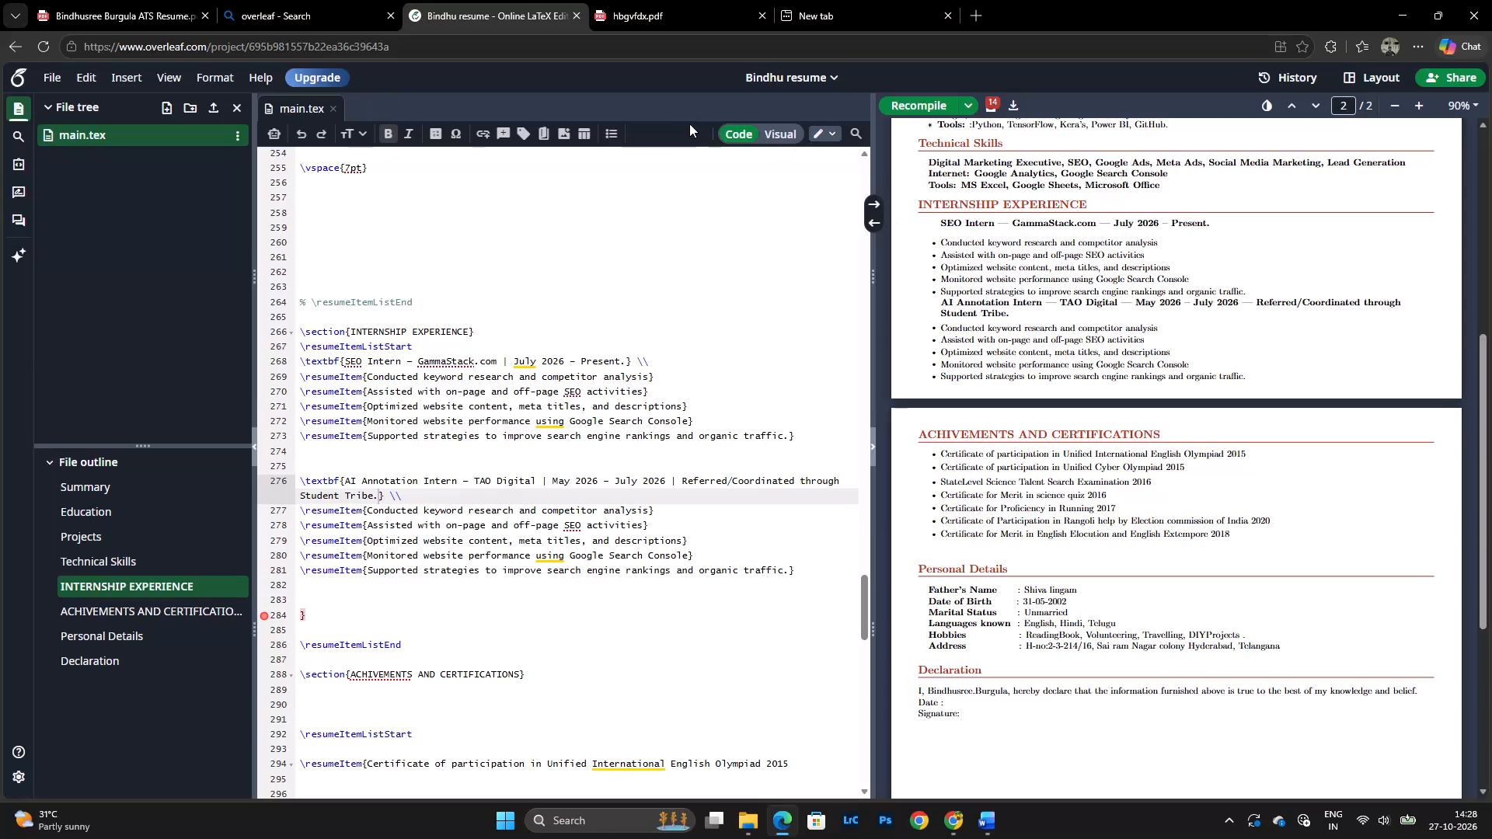
Replace the AI Annotation Intern entry's first bullet with "Worked on AI/ML data annotation and labeling" copied from the resume PDF.
left_click(76, 0)
left_click(502, 364)
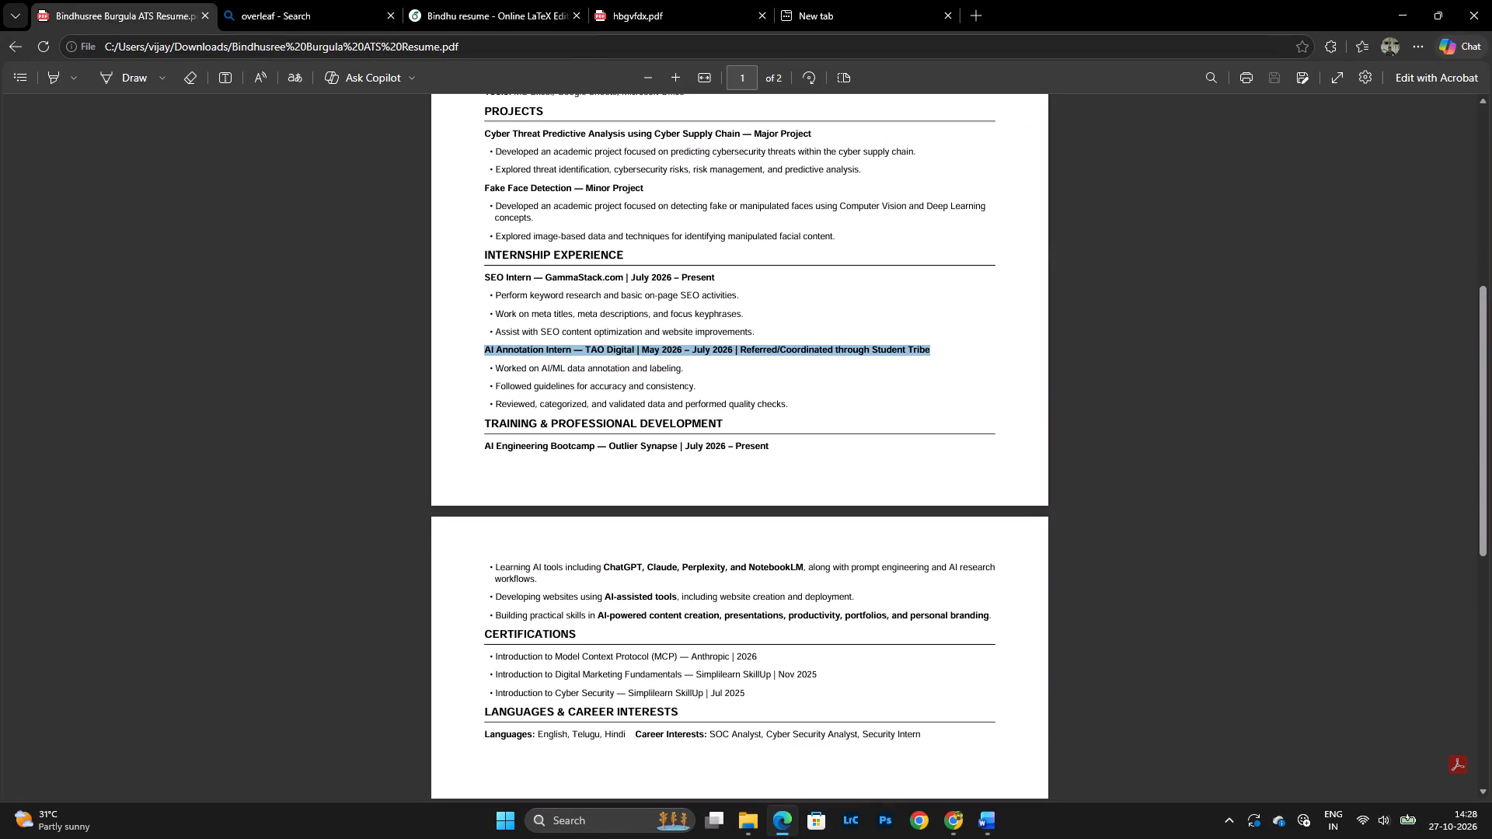
left_click_drag(490, 368, 692, 371)
left_click(570, 374)
left_click(497, 364)
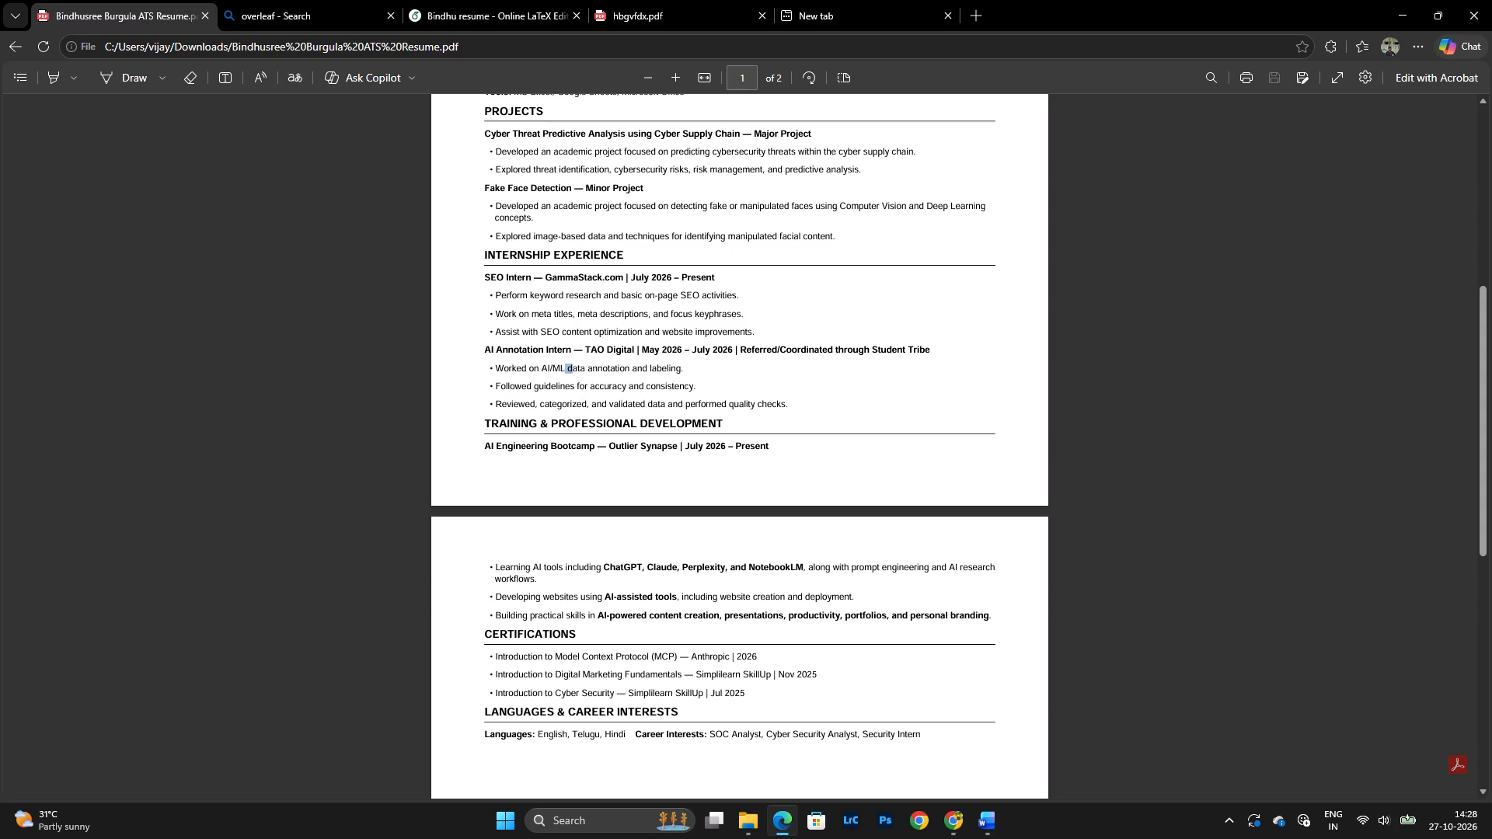
left_click_drag(494, 367, 678, 370)
left_click(714, 238)
left_click(528, 0)
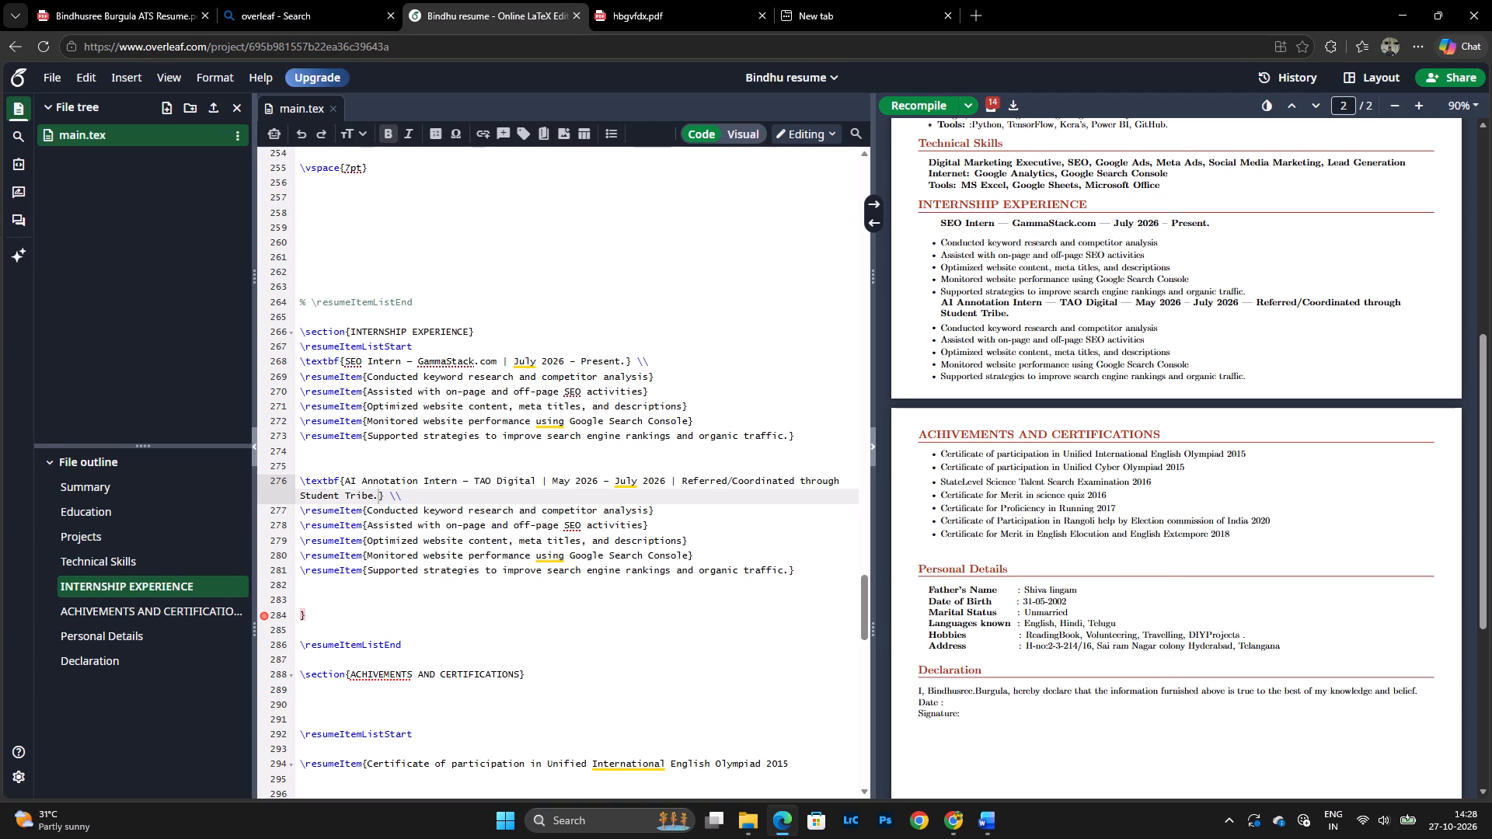
left_click_drag(365, 510, 601, 516)
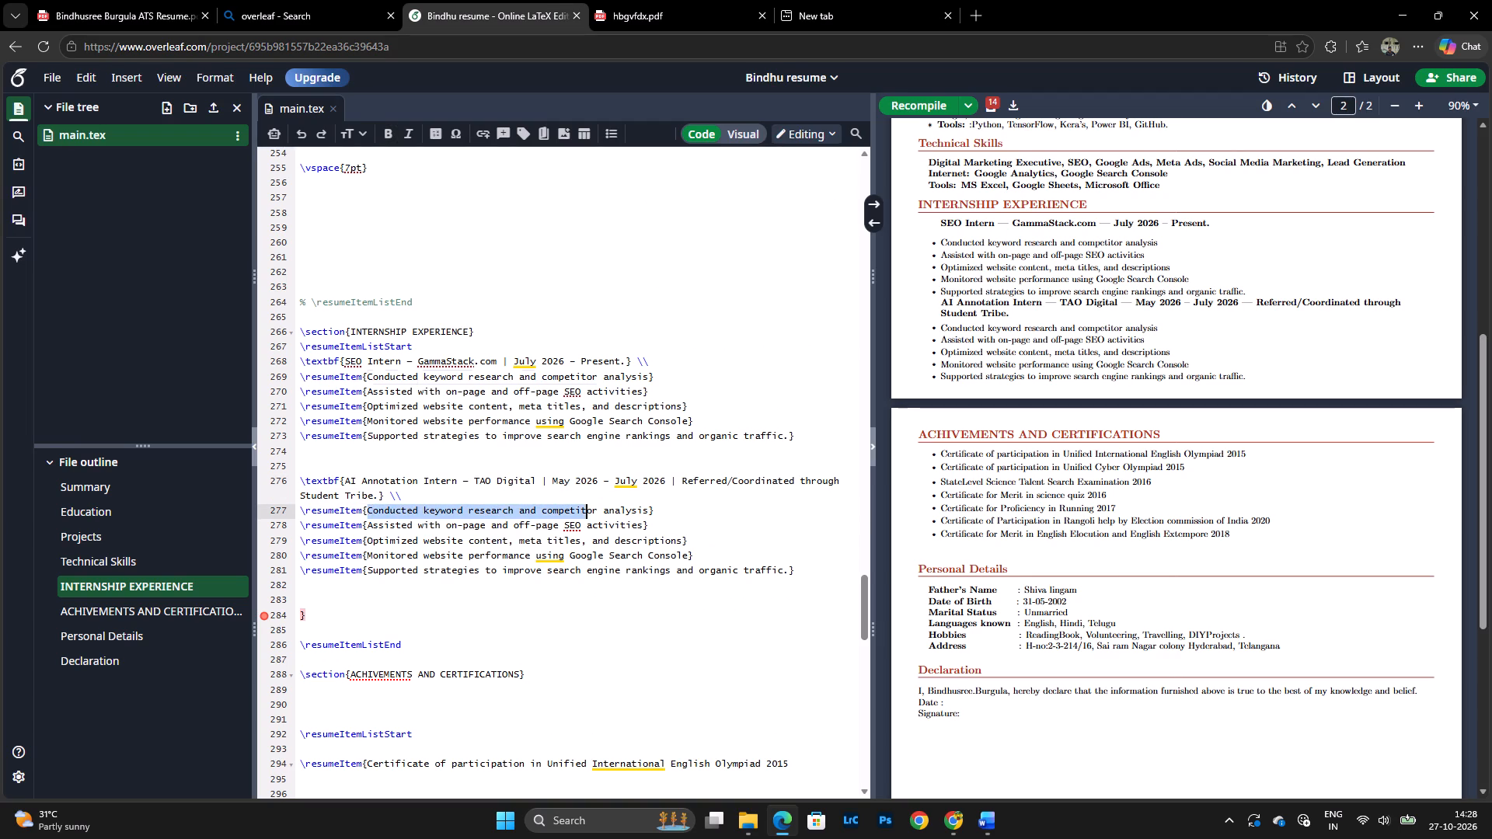
left_click_drag(601, 516, 650, 510)
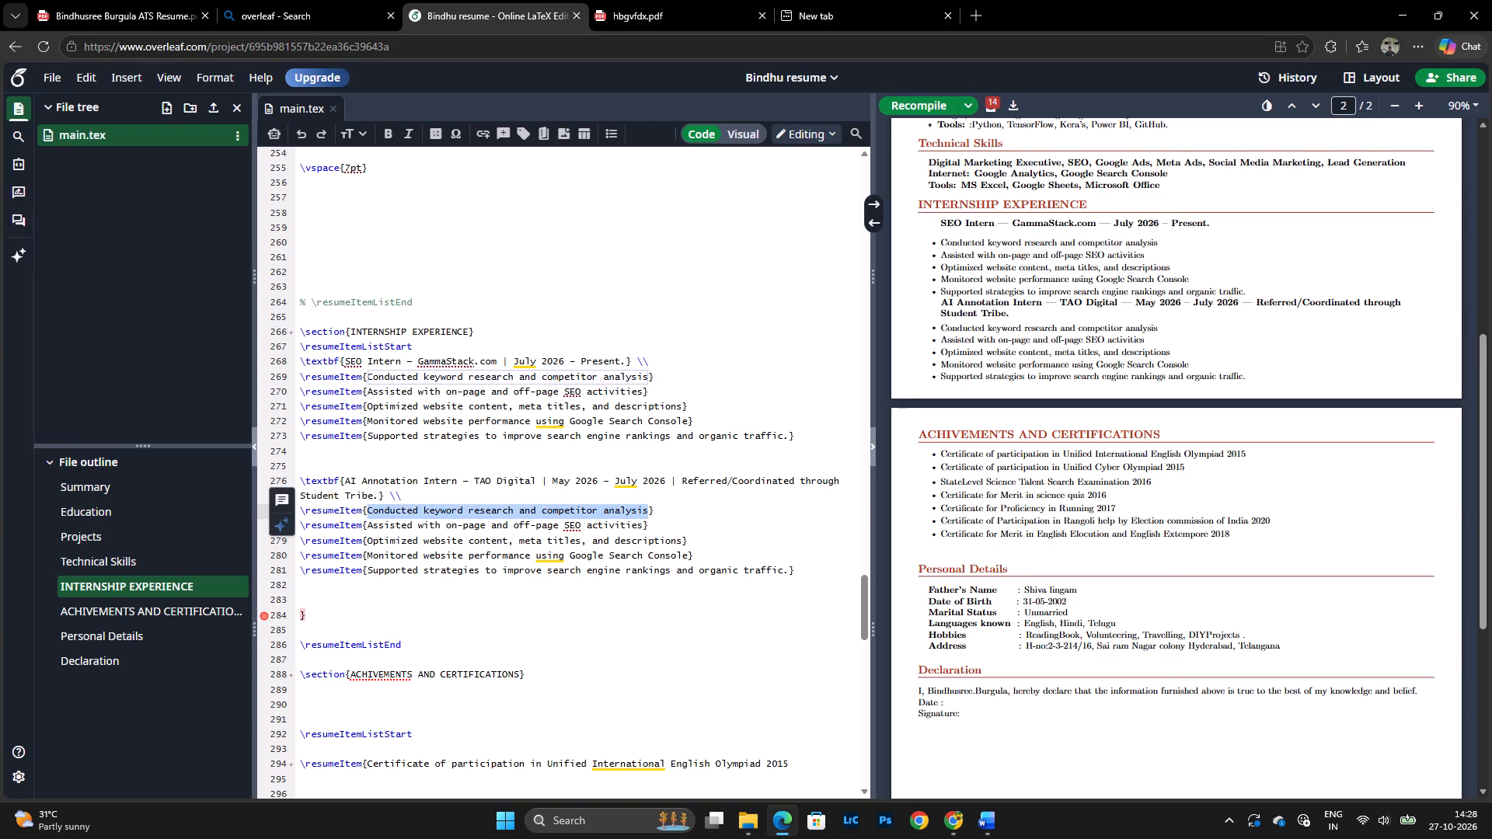
key("ctrl+v")
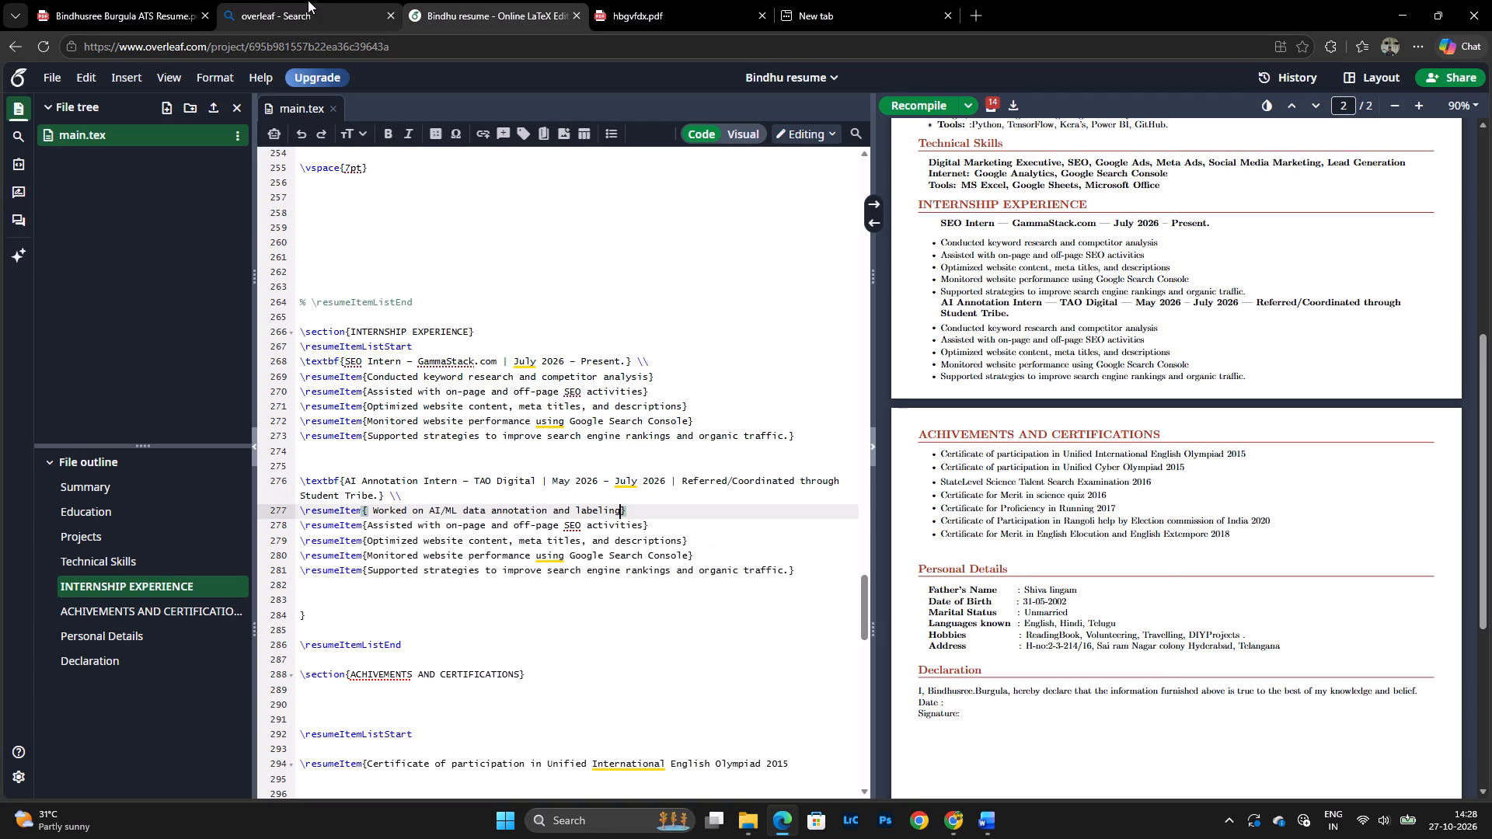
Replace the AI Annotation Intern entry's second bullet with the PDF's "Followed guidelines for accuracy and consistency.".
left_click(85, 0)
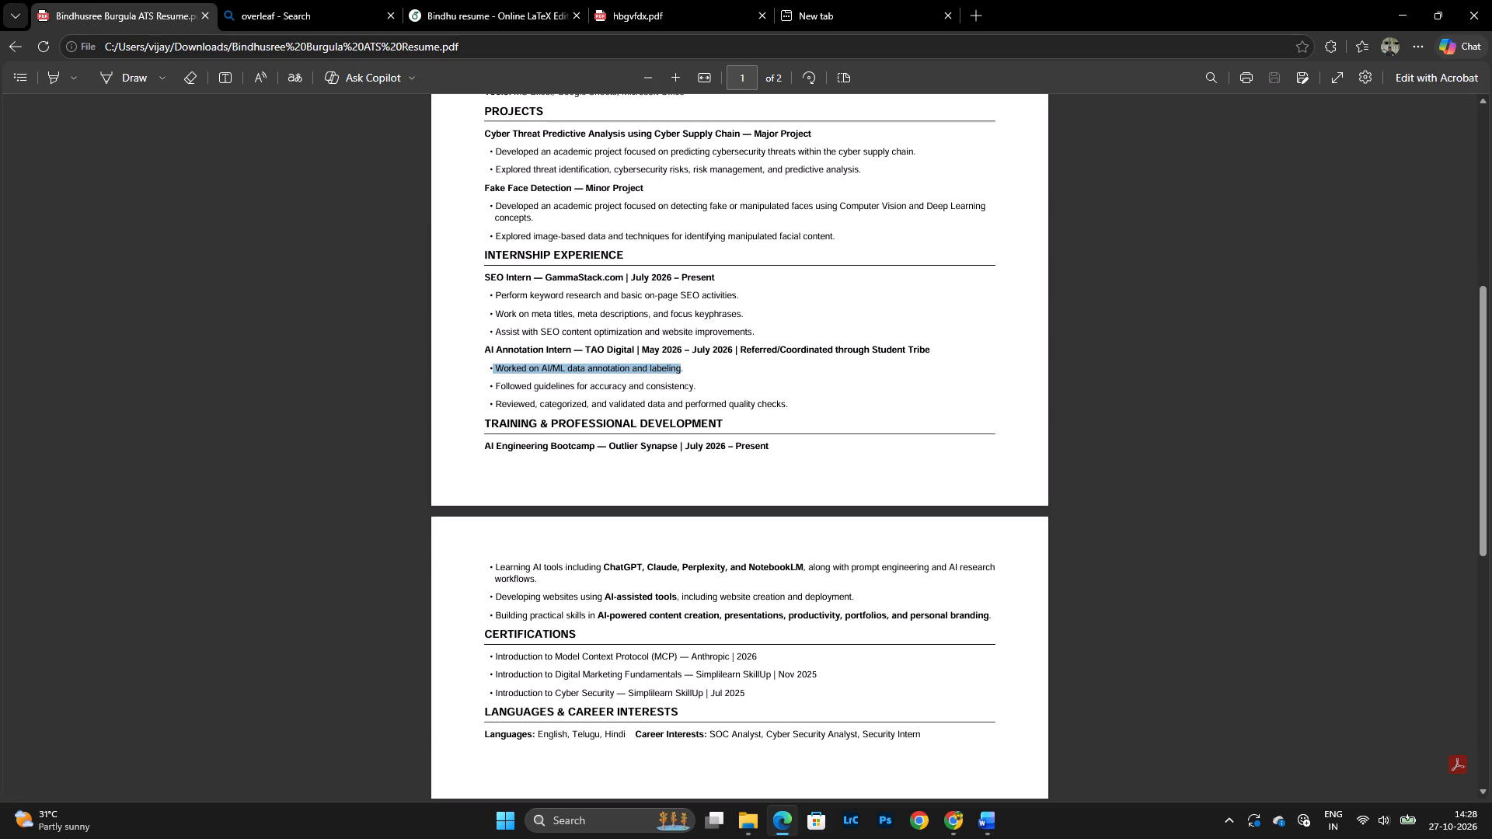
left_click_drag(493, 387, 526, 382)
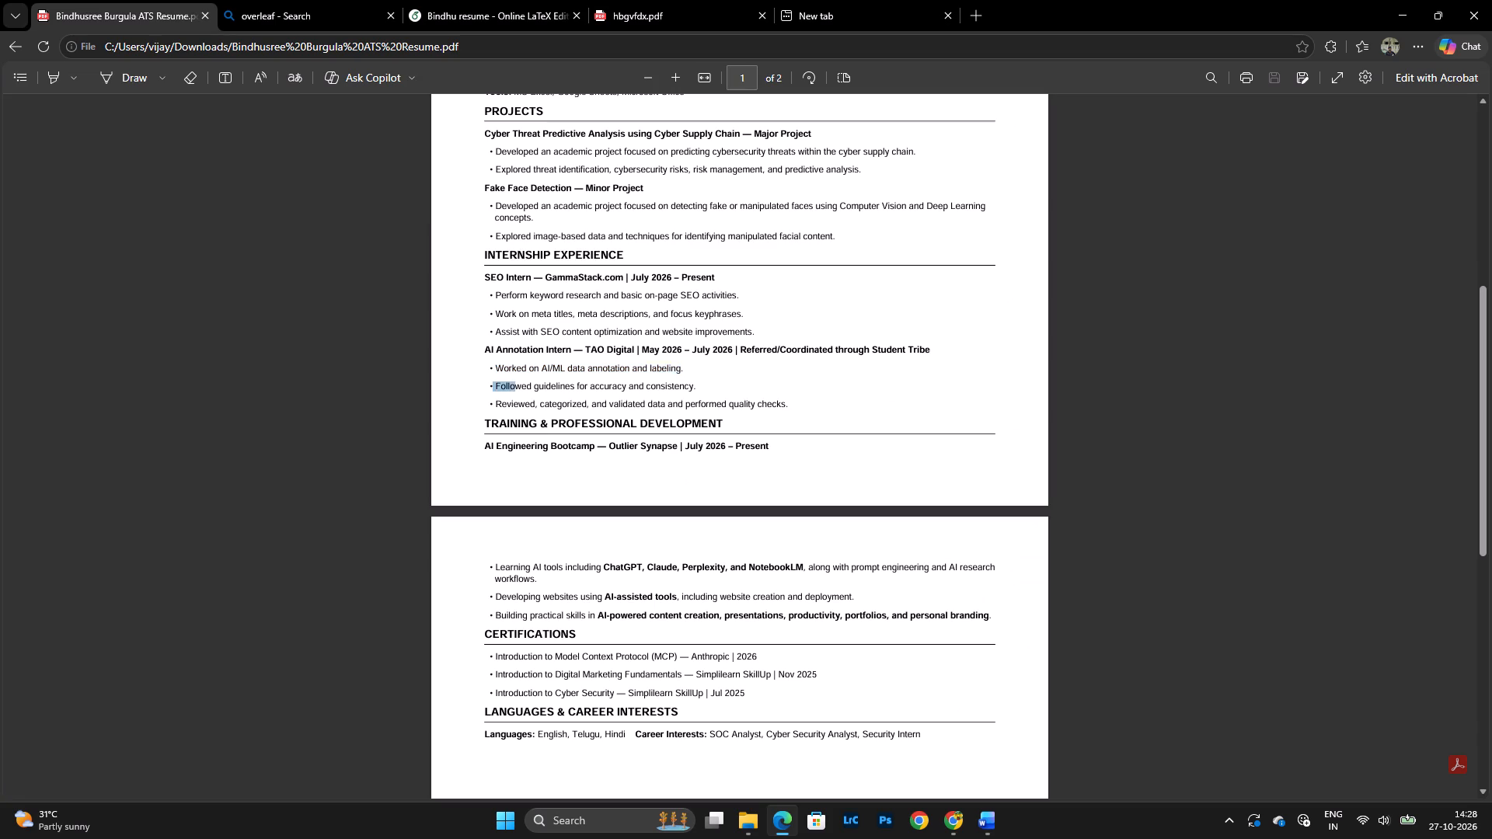
left_click_drag(526, 382, 697, 388)
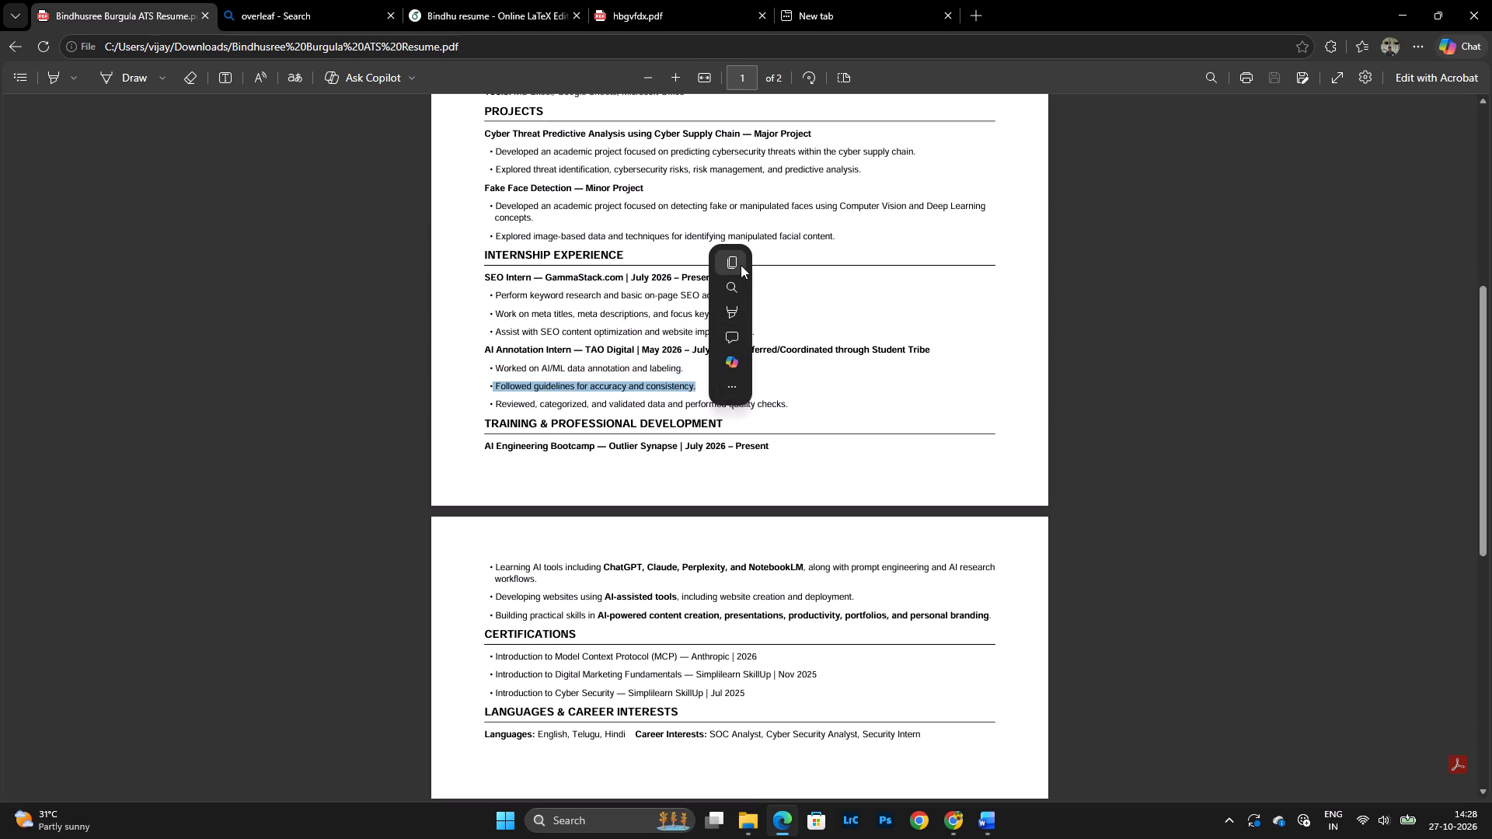
left_click(738, 265)
left_click(435, 0)
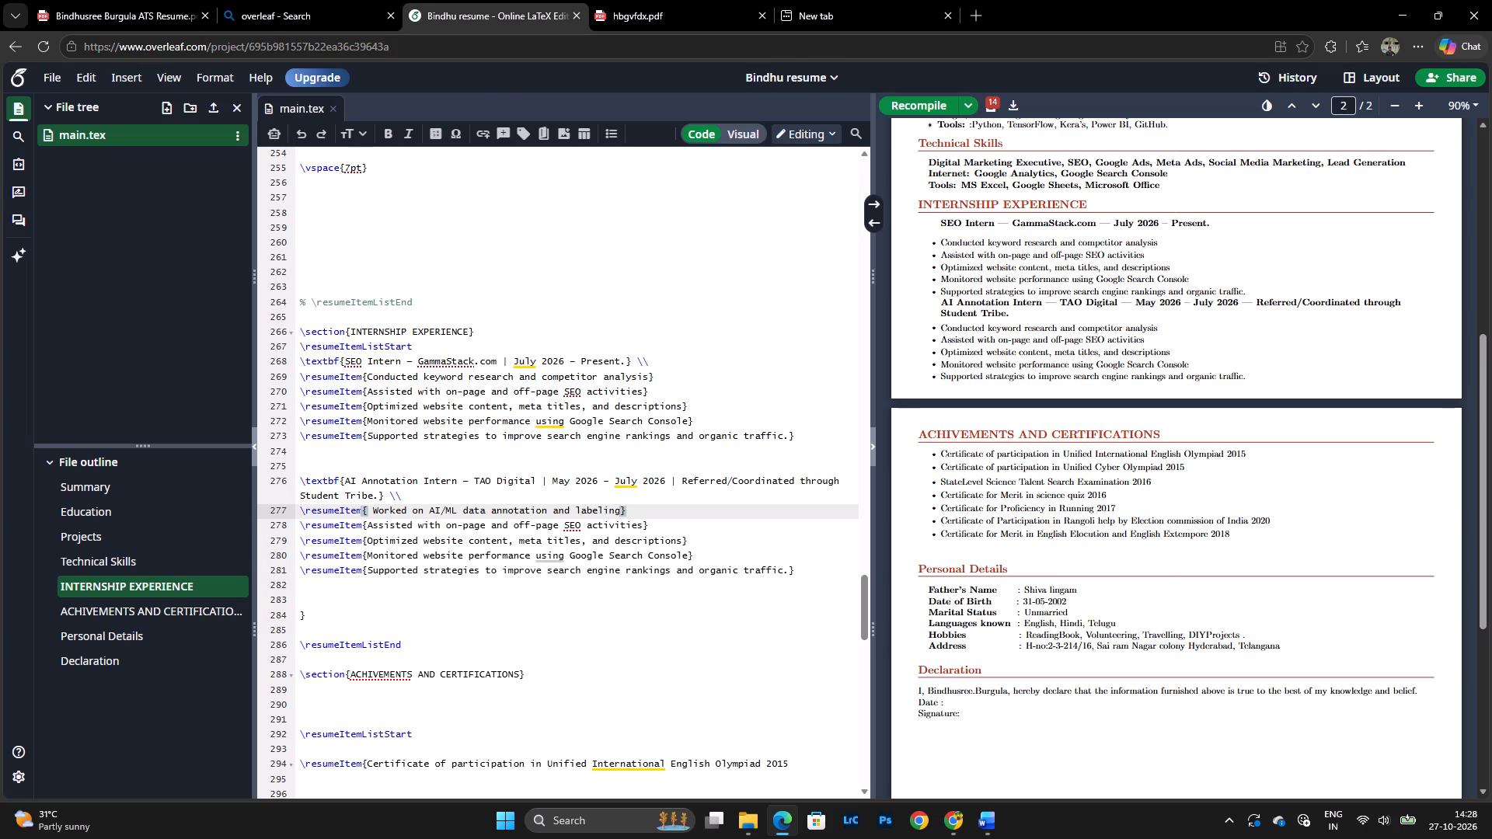
left_click_drag(366, 525, 643, 522)
key("ctrl+v")
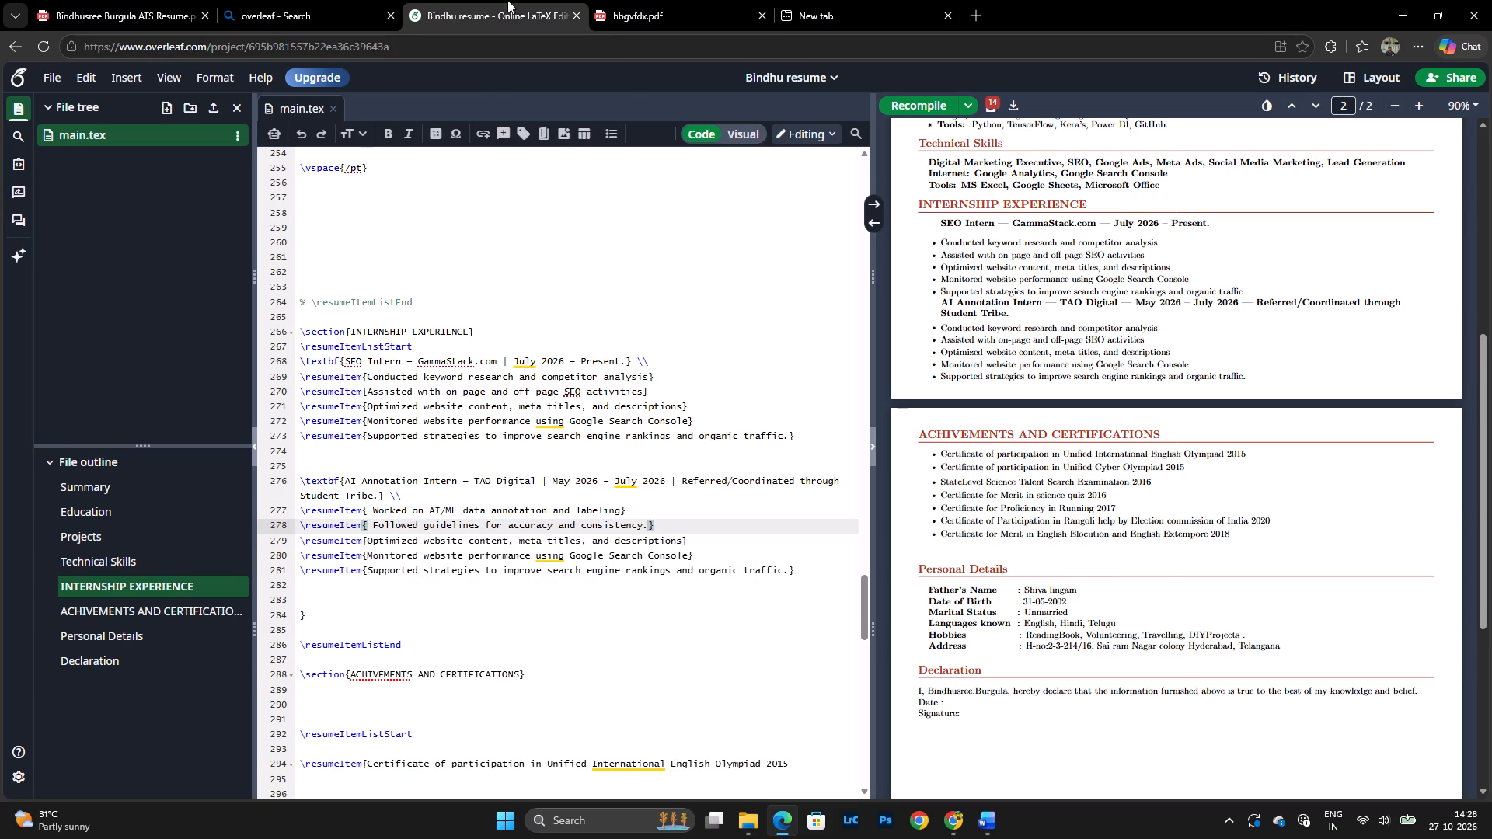
Replace the AI Annotation Intern entry's third bullet with the PDF's "Reviewed, categorized, and validated data and performed quality checks.".
left_click(101, 0)
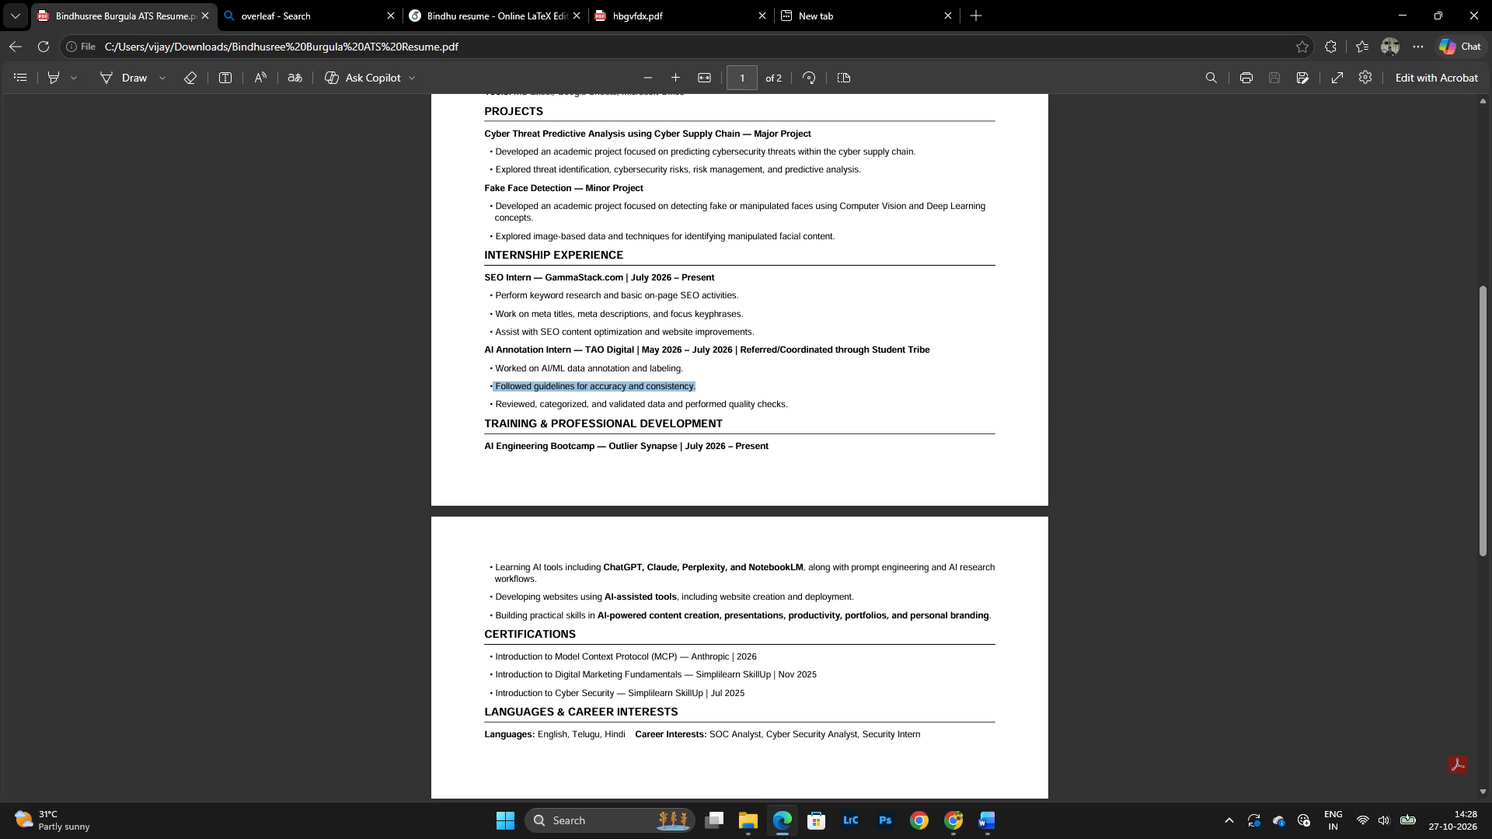
left_click_drag(494, 402, 776, 402)
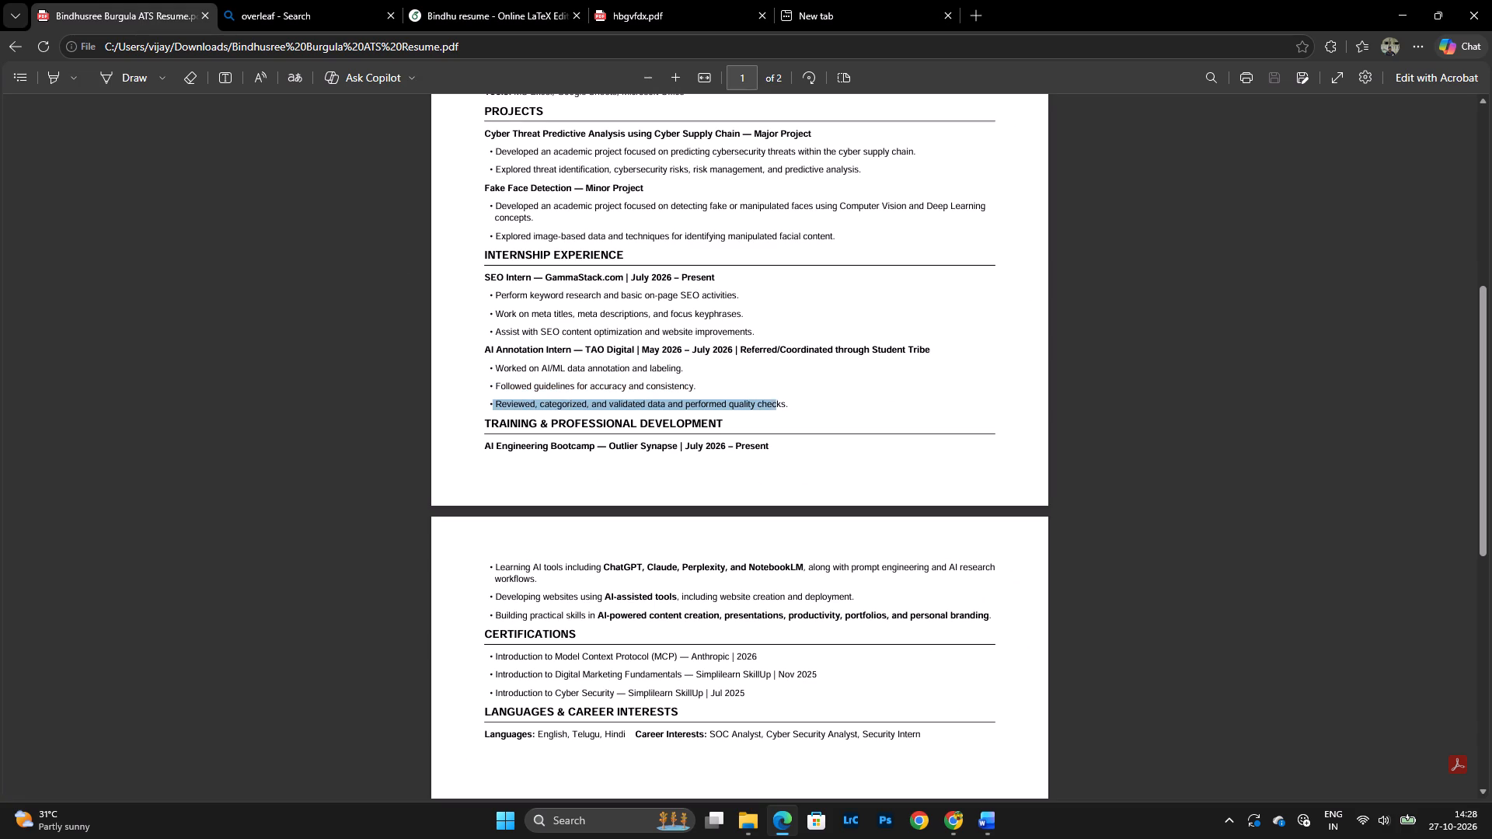
left_click_drag(776, 402, 786, 403)
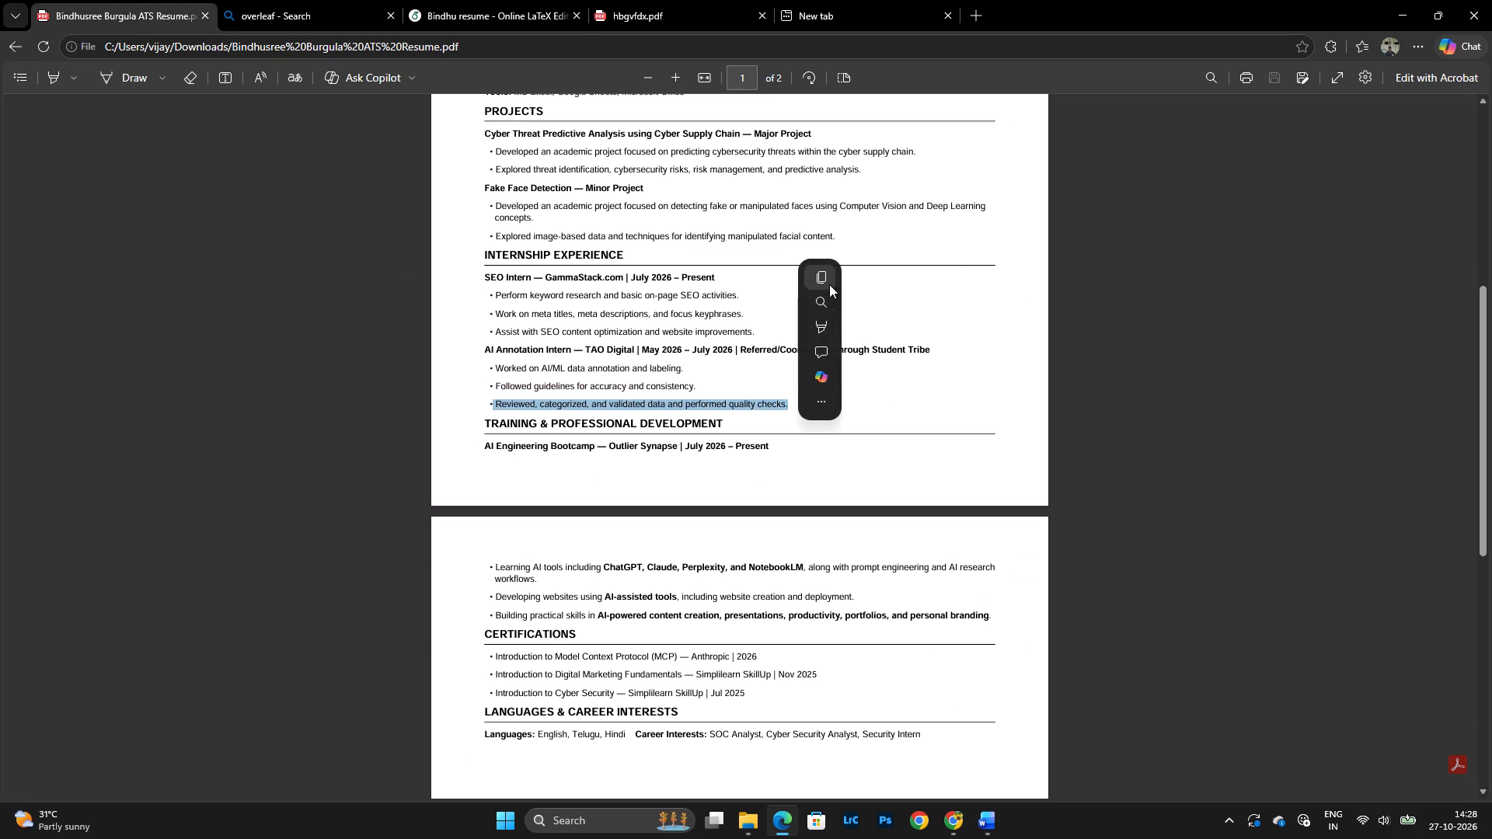
left_click(829, 284)
left_click(488, 0)
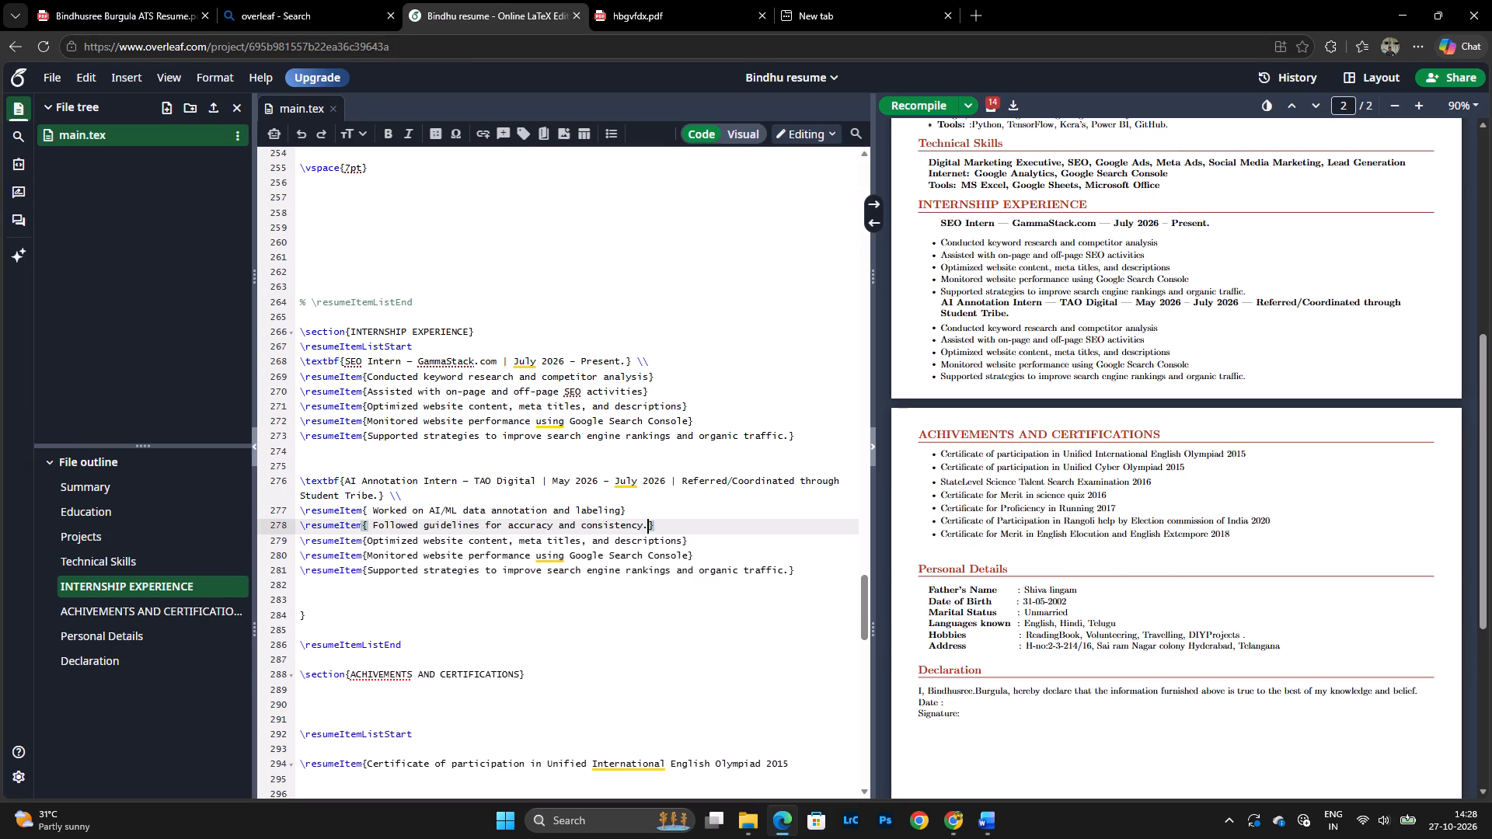
left_click_drag(365, 541, 676, 541)
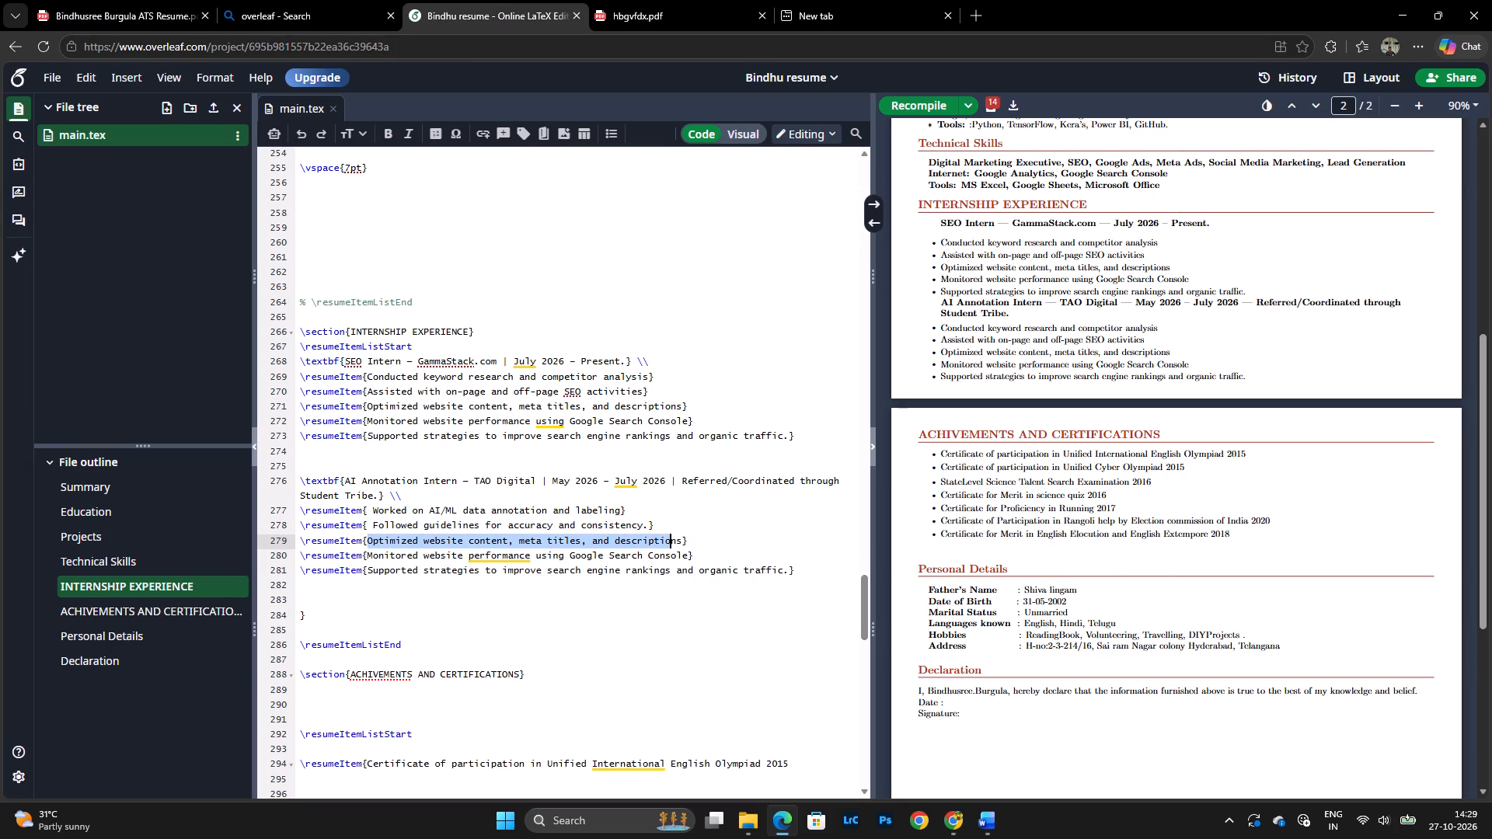
left_click_drag(676, 541, 684, 541)
key("ctrl+v")
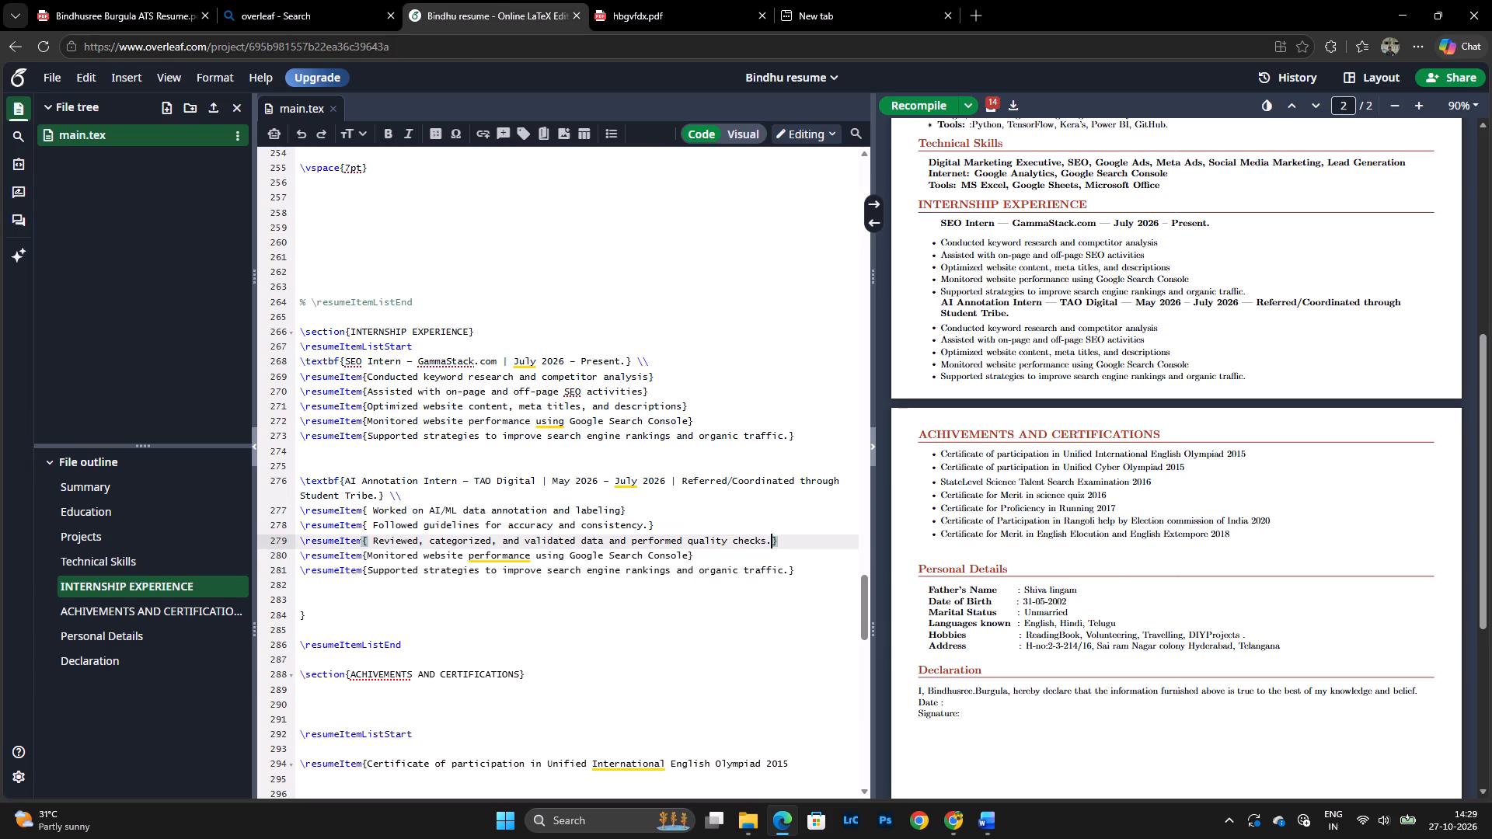
Delete the two leftover SEO bullets at the end of the AI Annotation Intern entry and recompile.
left_click_drag(794, 575, 528, 559)
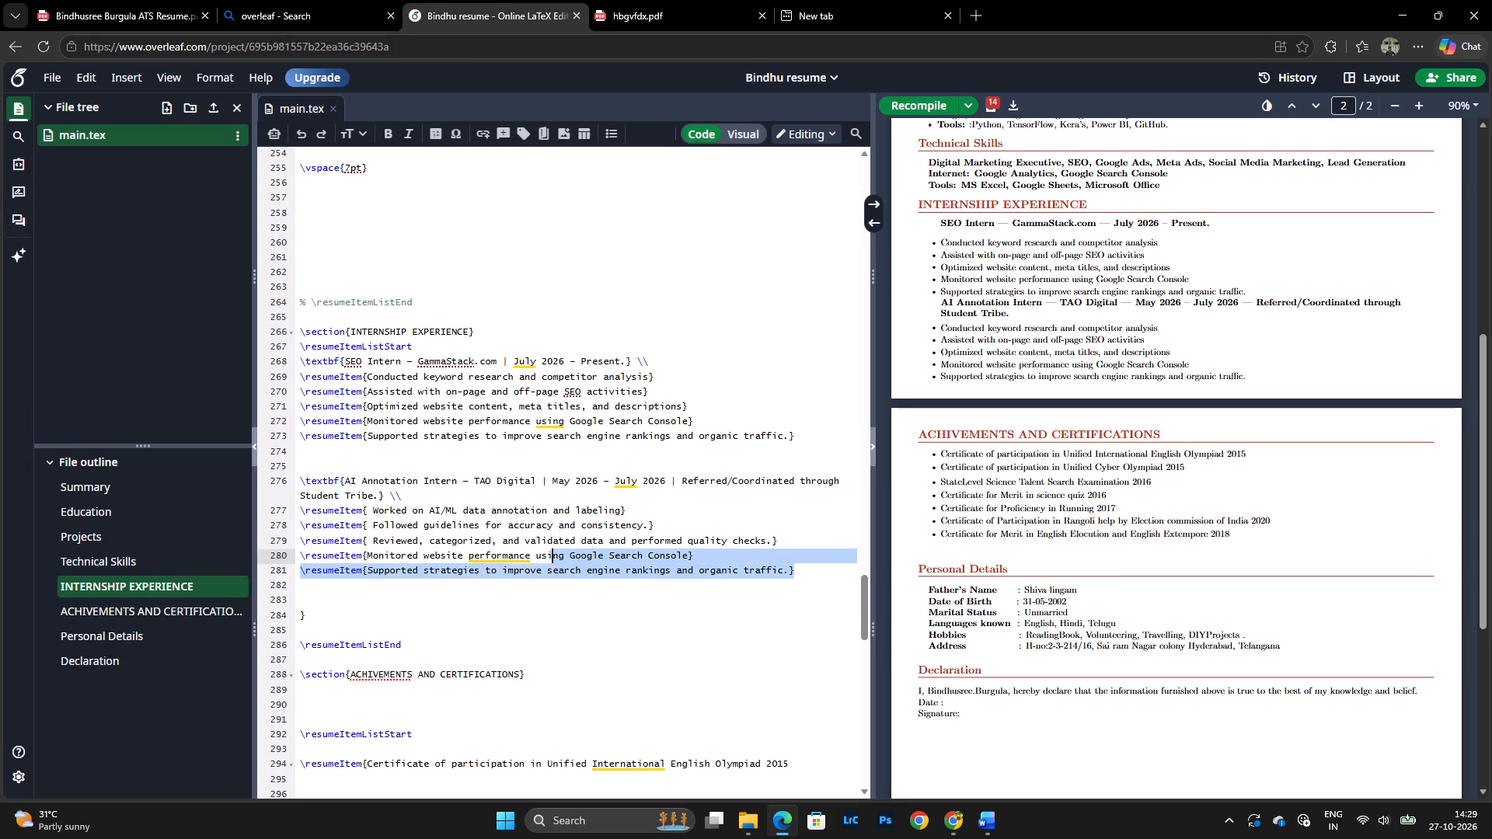
left_click_drag(528, 559, 294, 551)
key("BackSpace")
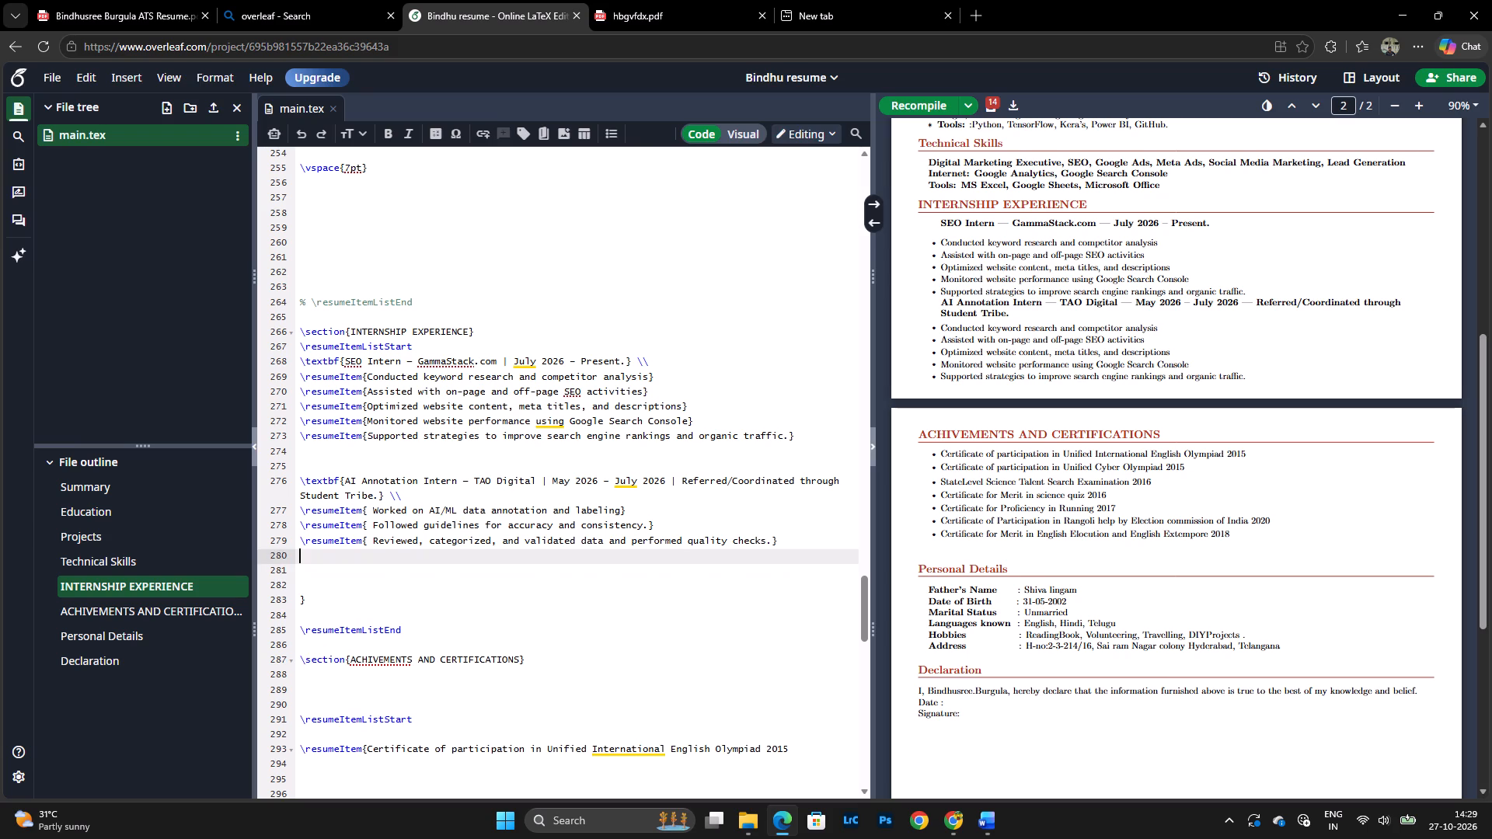
left_click(919, 109)
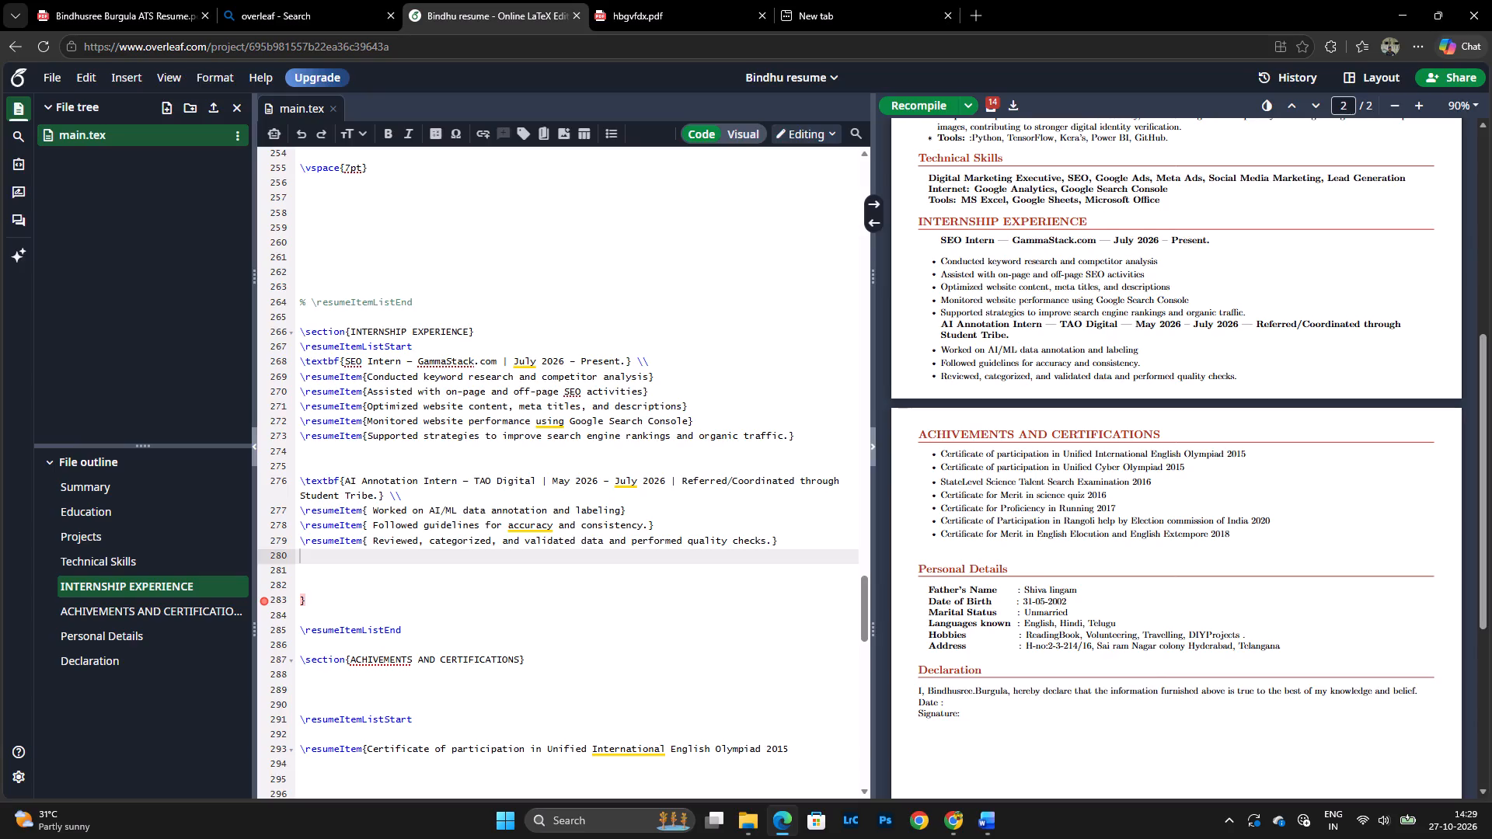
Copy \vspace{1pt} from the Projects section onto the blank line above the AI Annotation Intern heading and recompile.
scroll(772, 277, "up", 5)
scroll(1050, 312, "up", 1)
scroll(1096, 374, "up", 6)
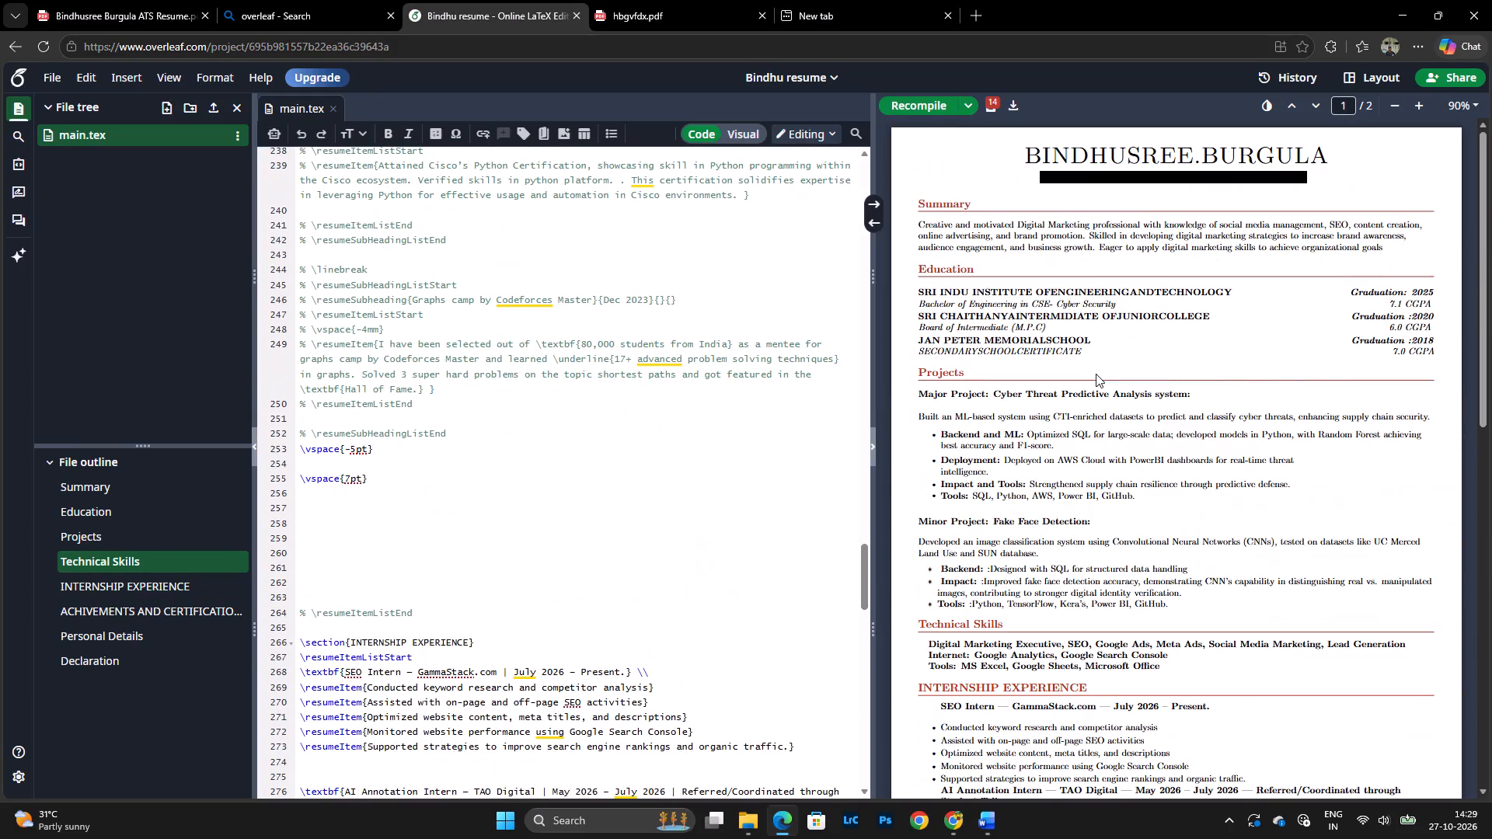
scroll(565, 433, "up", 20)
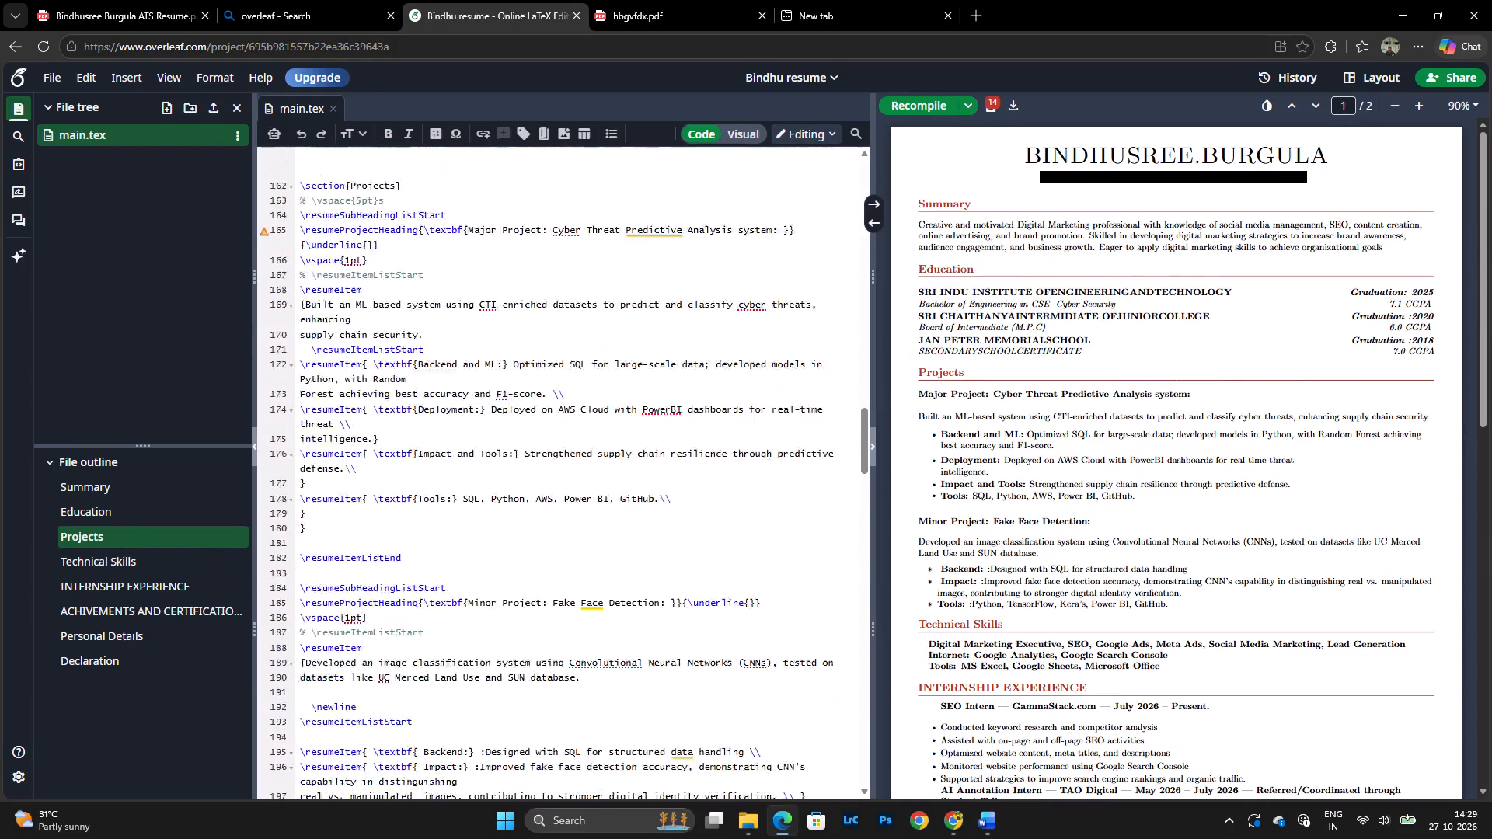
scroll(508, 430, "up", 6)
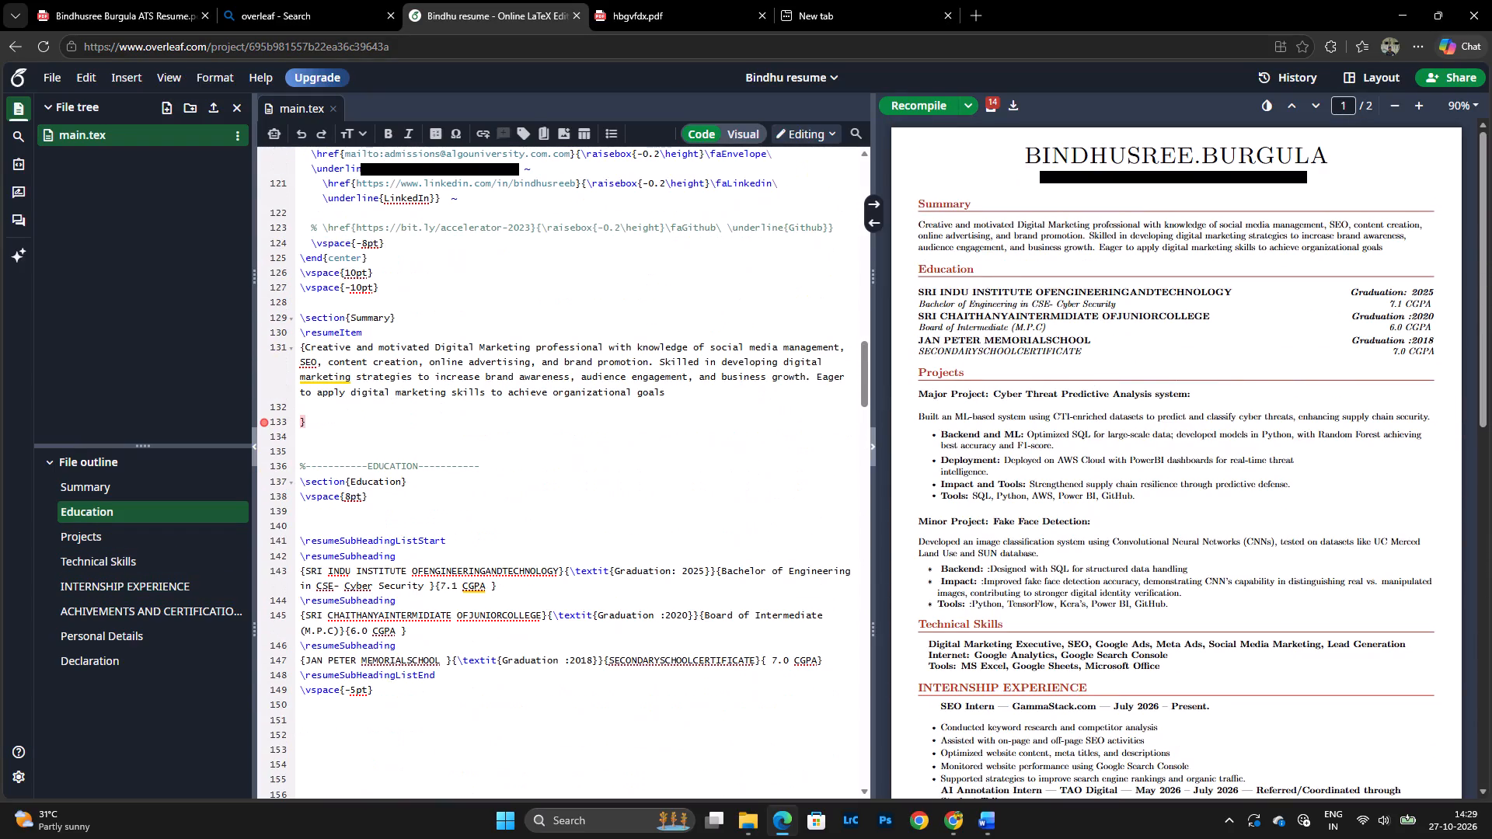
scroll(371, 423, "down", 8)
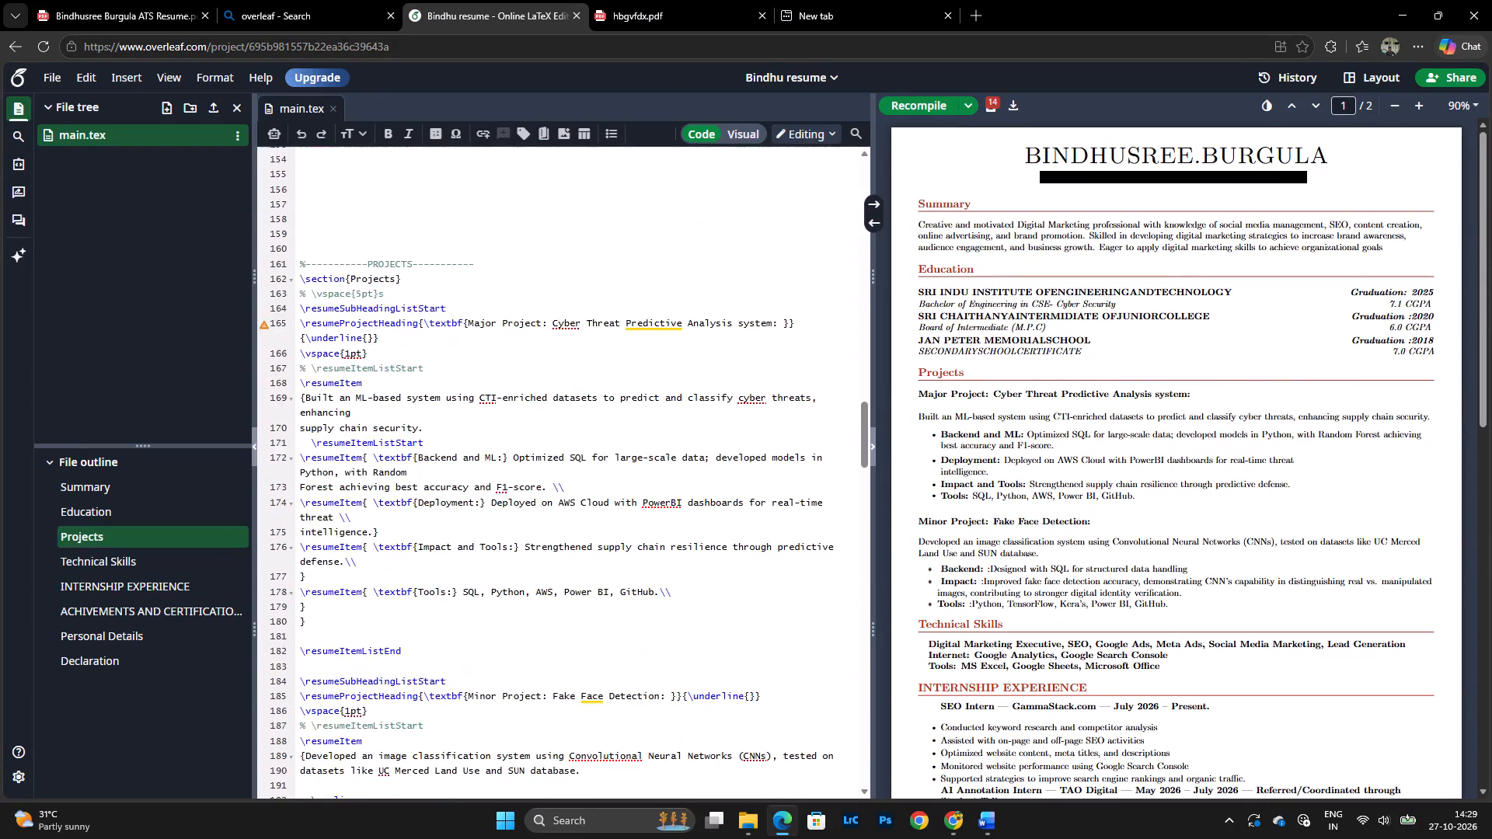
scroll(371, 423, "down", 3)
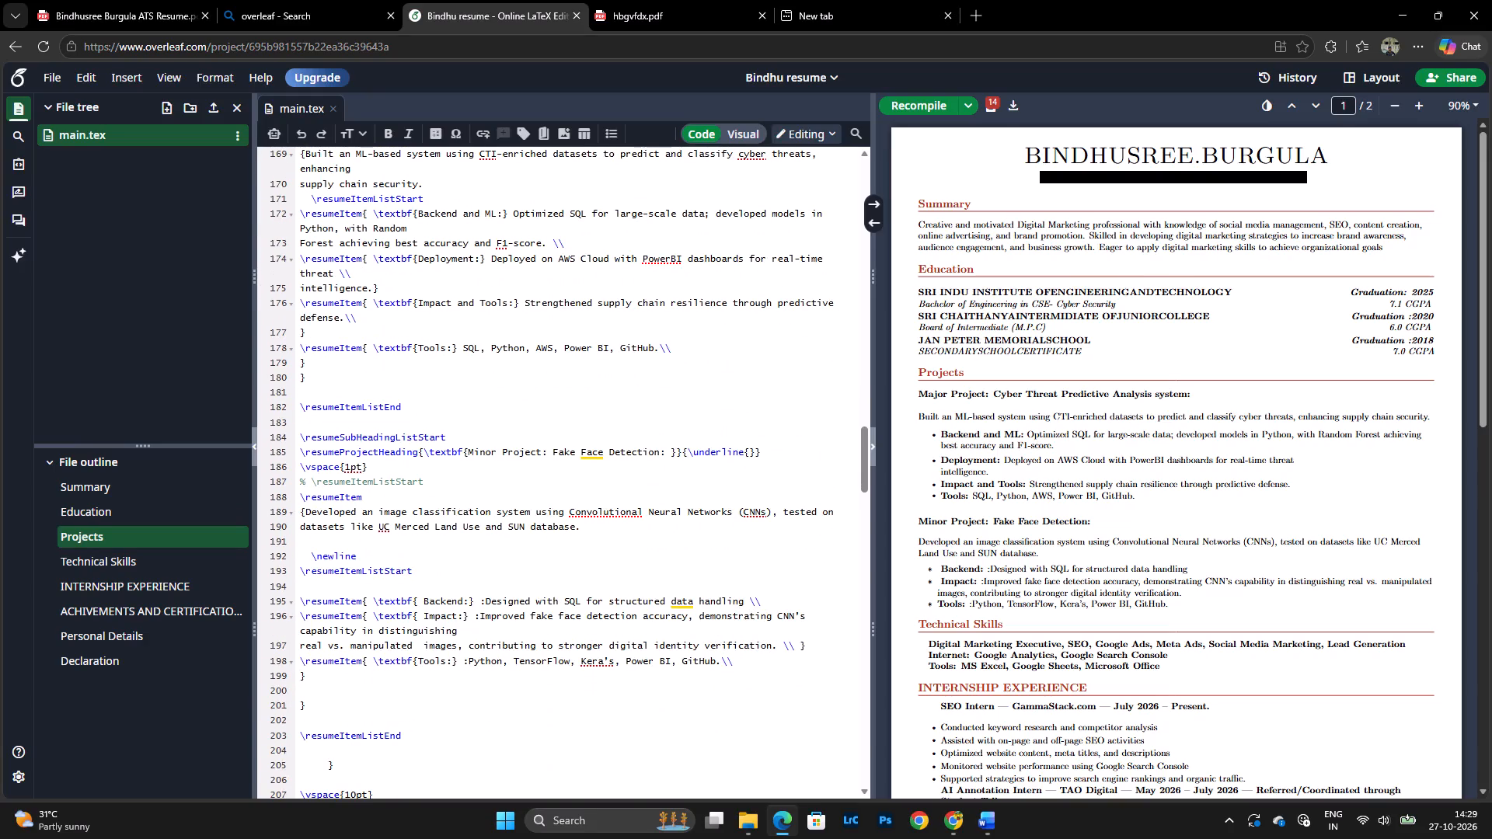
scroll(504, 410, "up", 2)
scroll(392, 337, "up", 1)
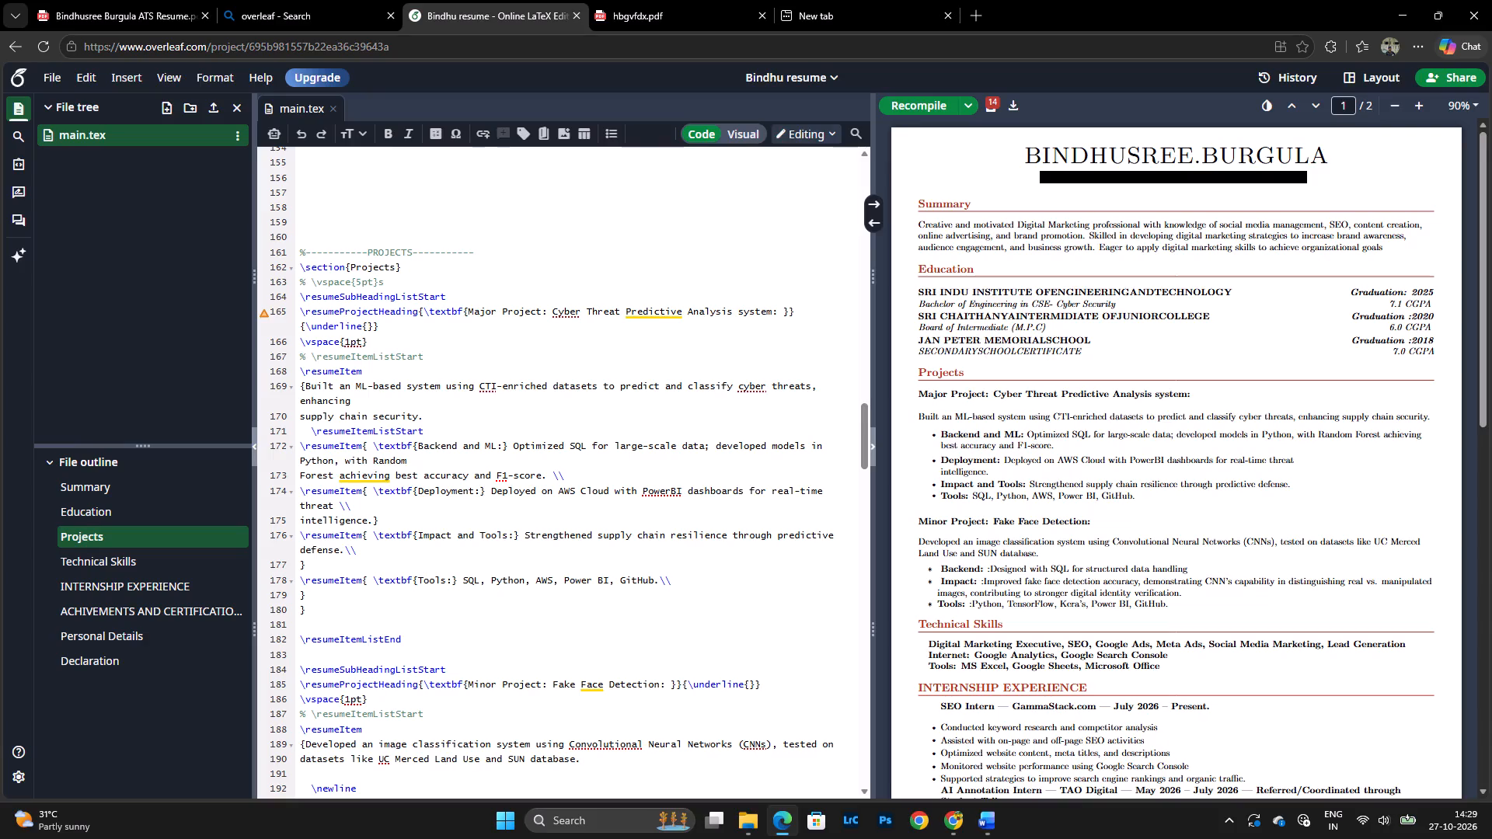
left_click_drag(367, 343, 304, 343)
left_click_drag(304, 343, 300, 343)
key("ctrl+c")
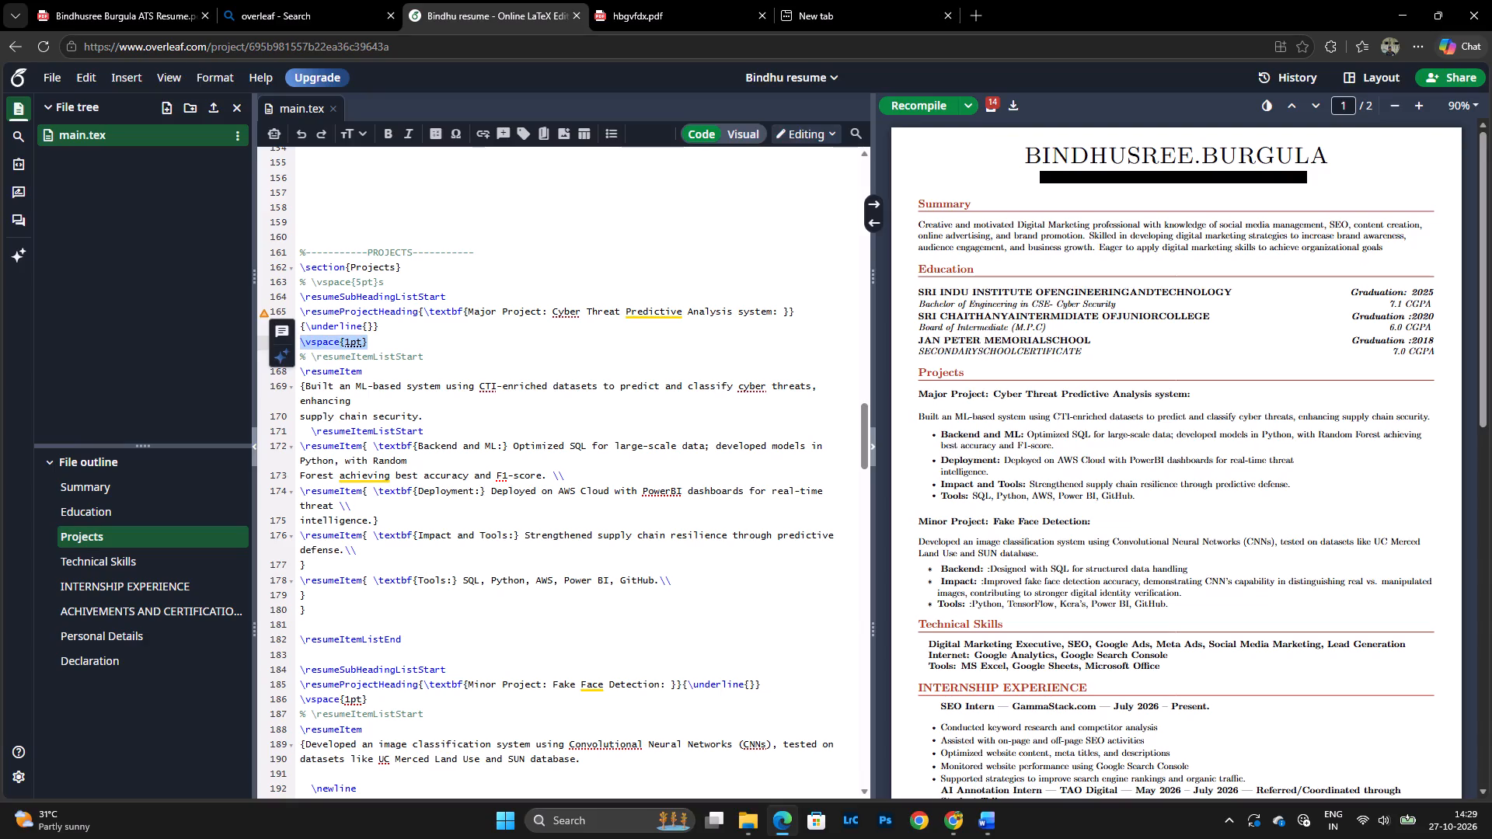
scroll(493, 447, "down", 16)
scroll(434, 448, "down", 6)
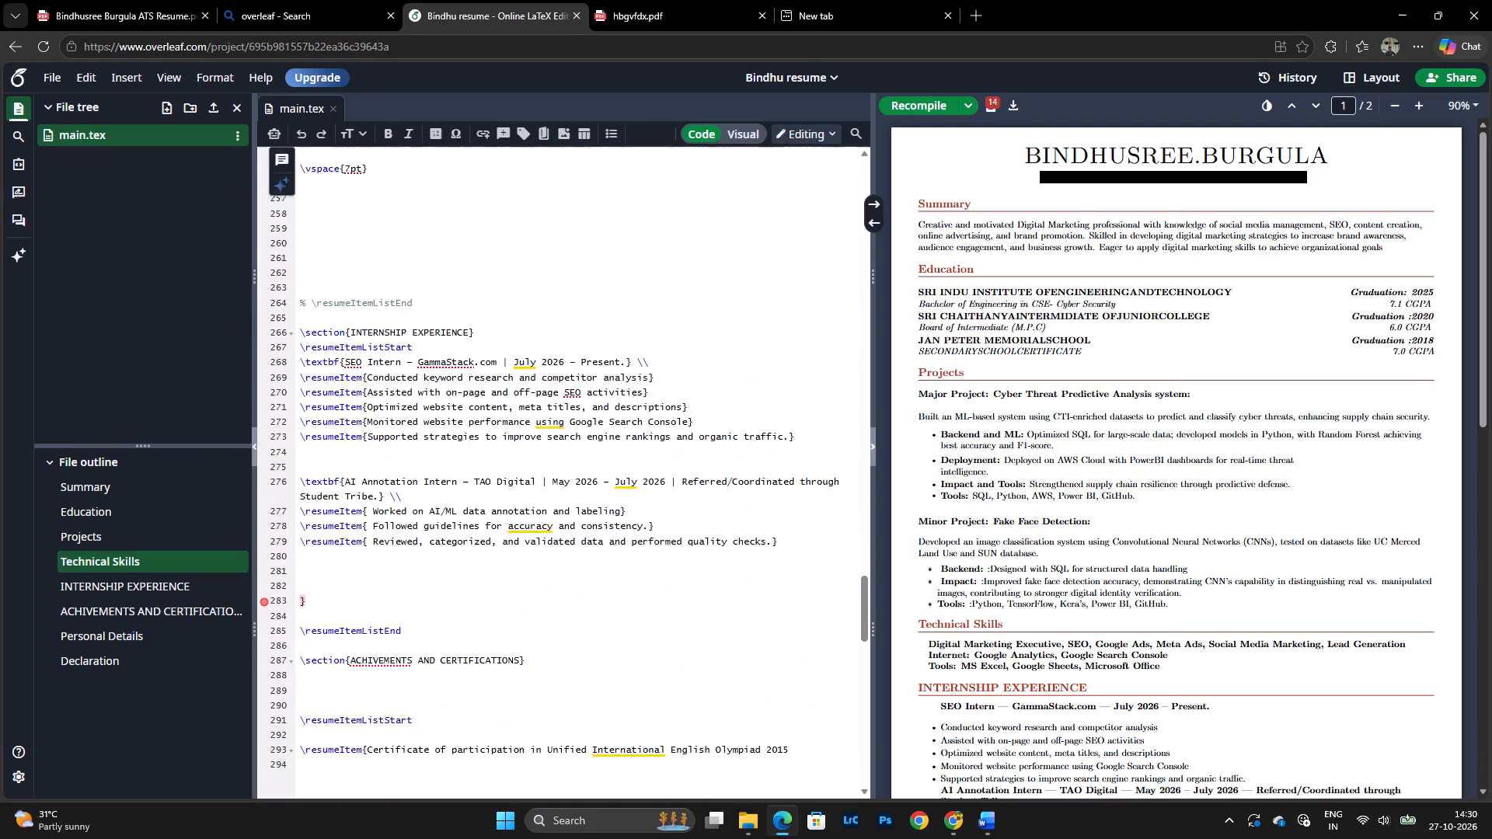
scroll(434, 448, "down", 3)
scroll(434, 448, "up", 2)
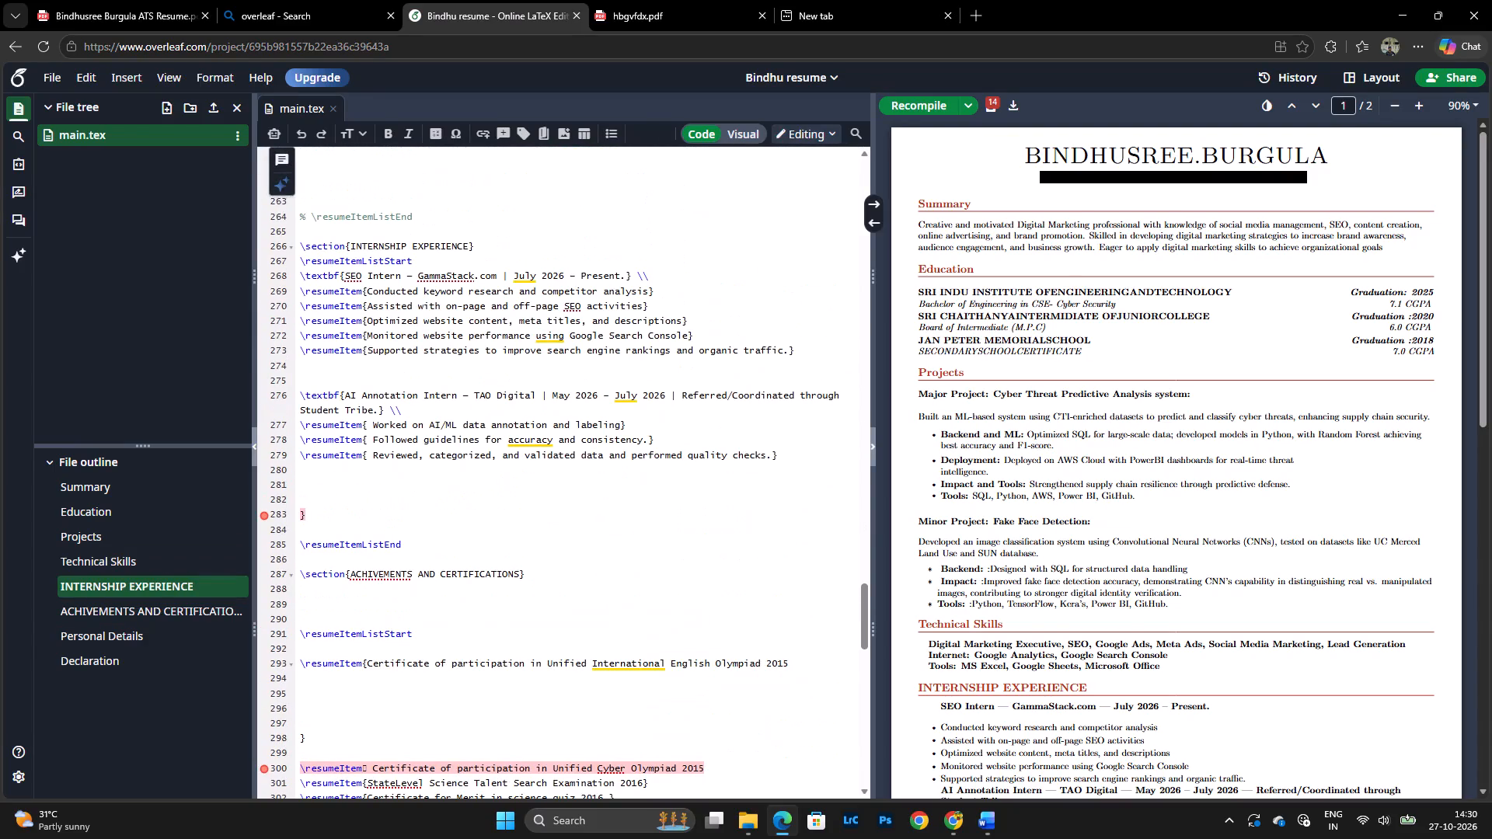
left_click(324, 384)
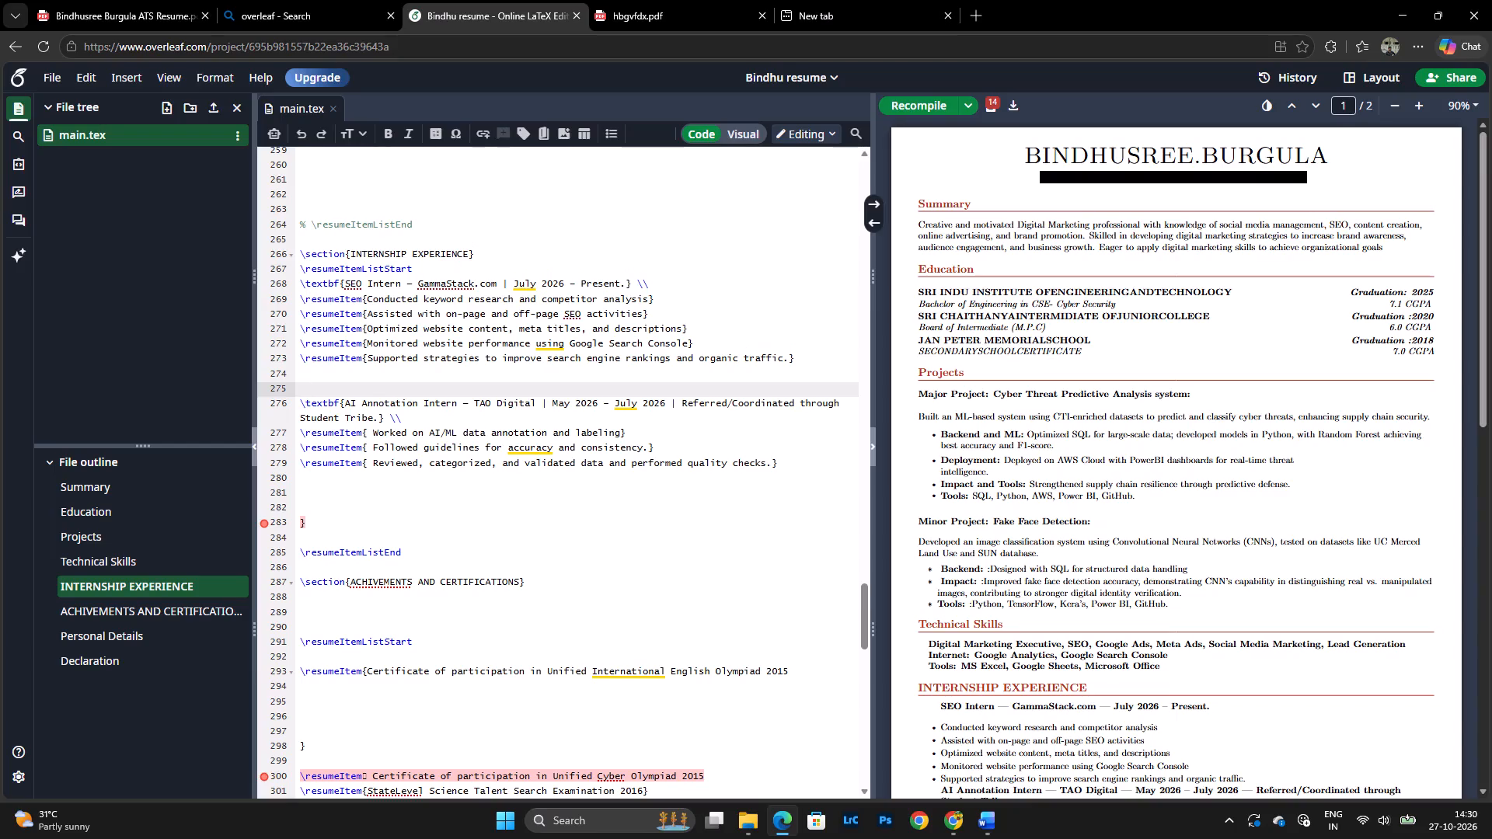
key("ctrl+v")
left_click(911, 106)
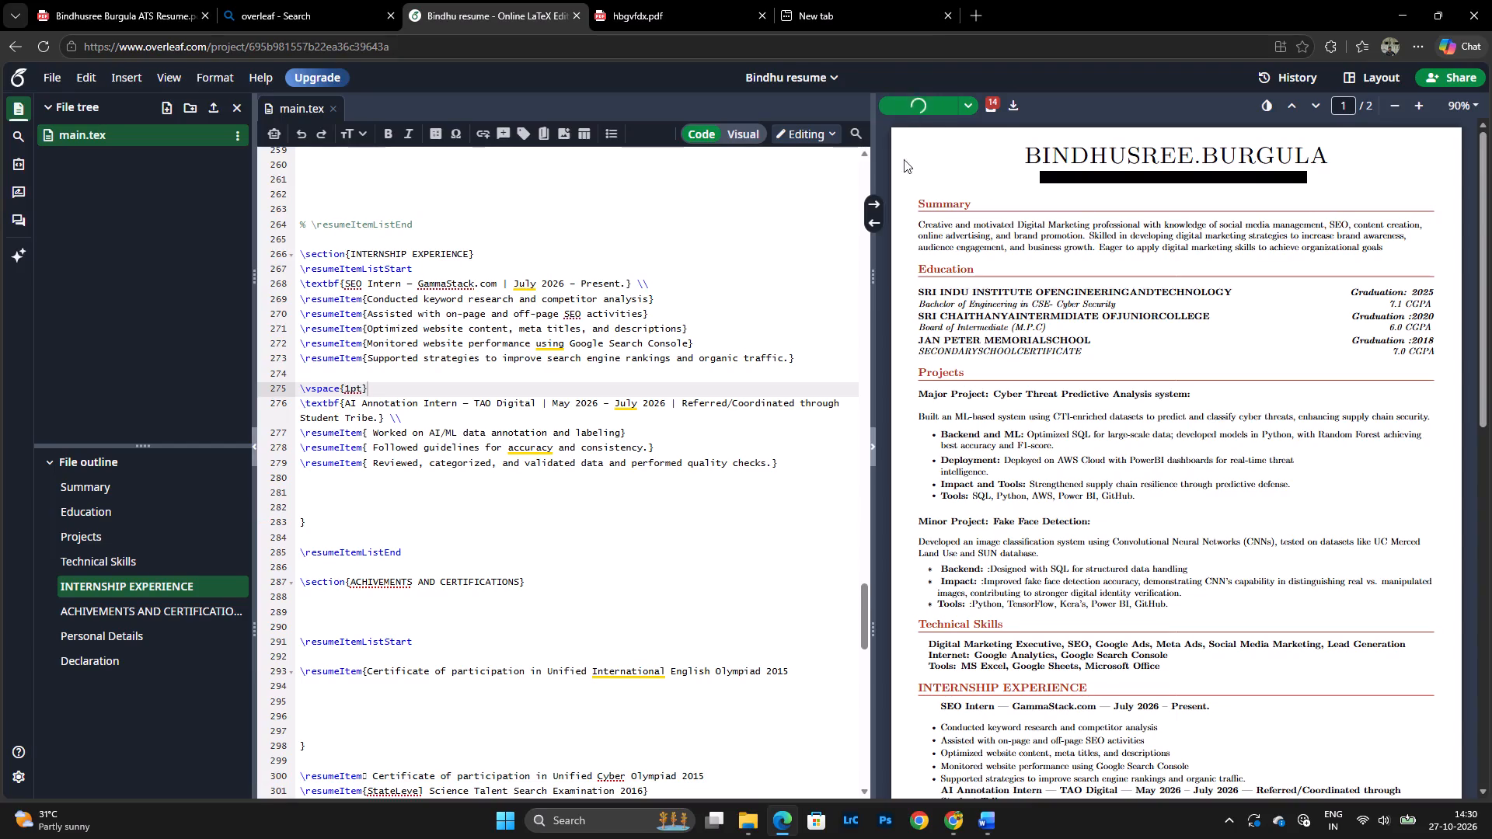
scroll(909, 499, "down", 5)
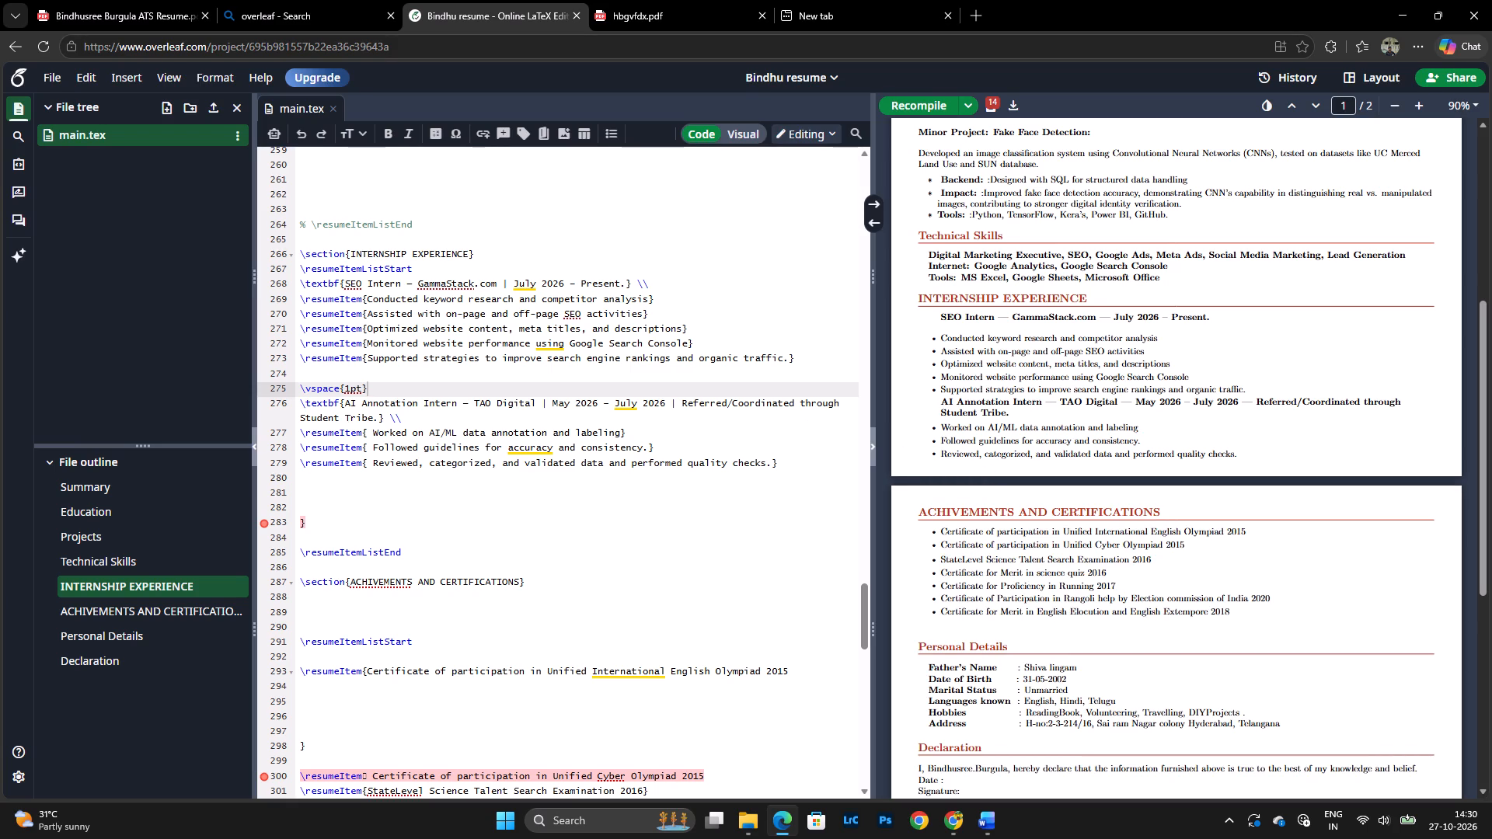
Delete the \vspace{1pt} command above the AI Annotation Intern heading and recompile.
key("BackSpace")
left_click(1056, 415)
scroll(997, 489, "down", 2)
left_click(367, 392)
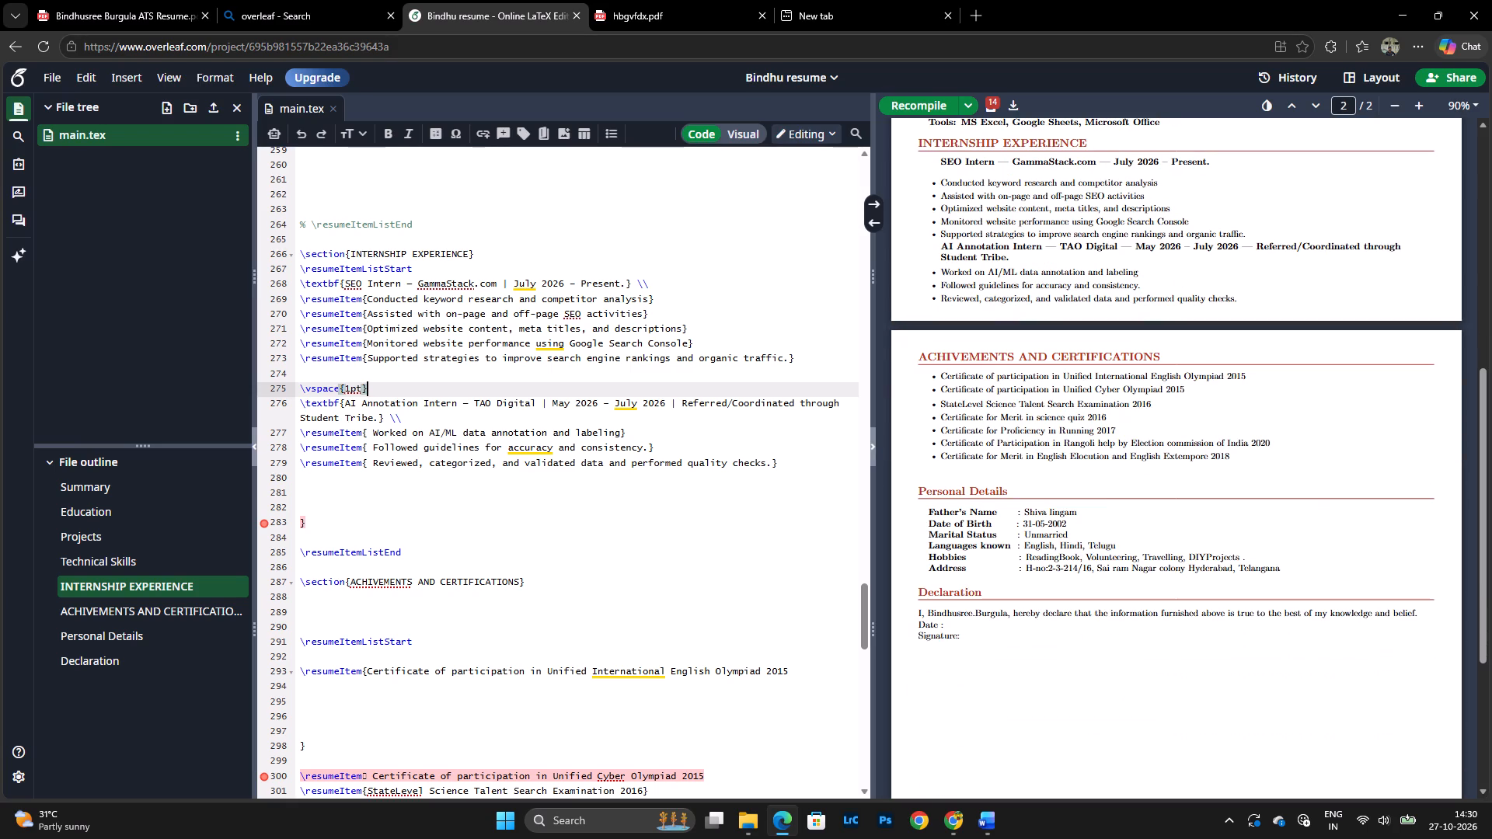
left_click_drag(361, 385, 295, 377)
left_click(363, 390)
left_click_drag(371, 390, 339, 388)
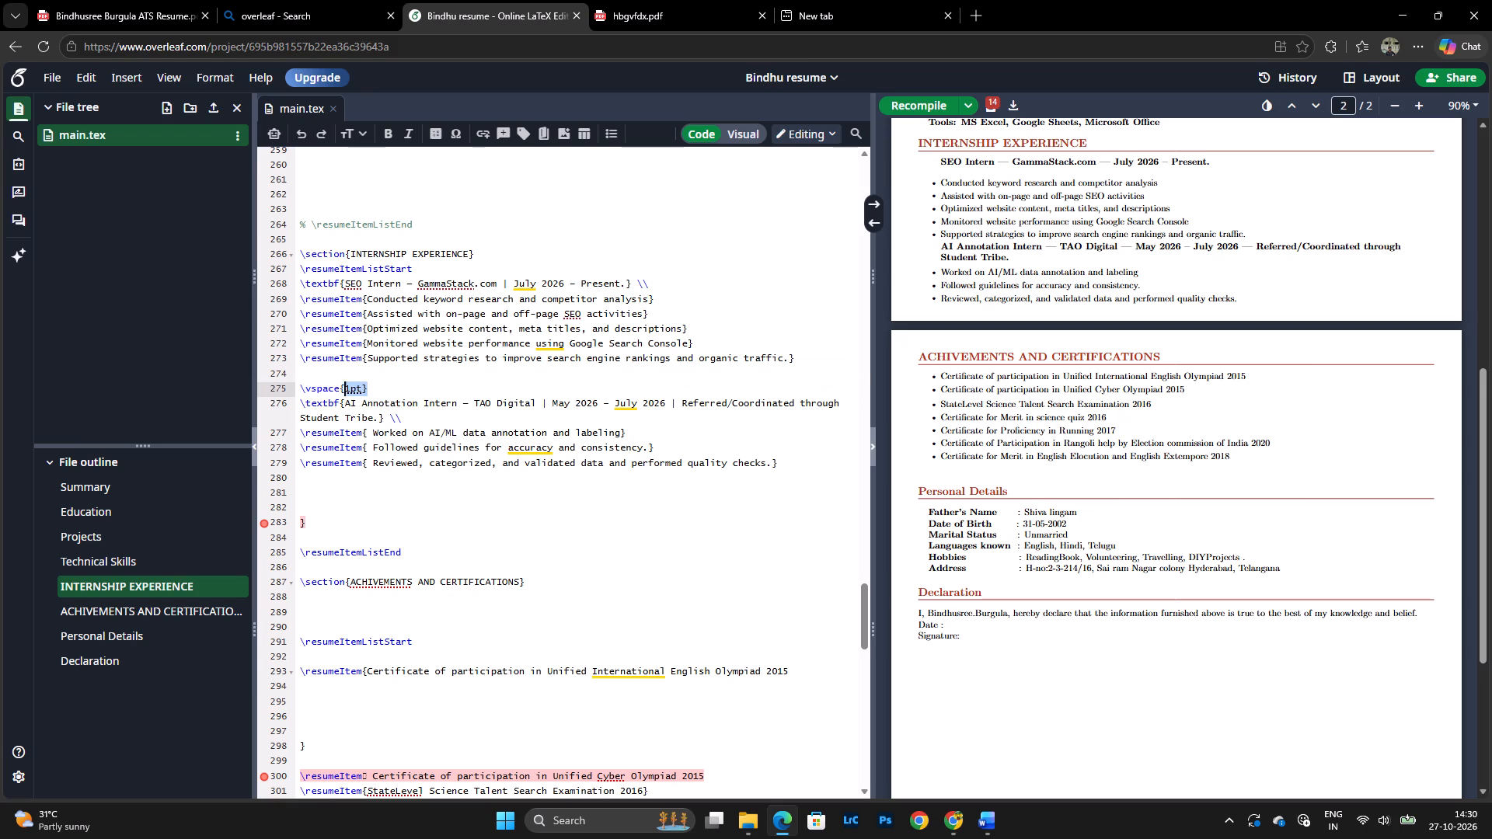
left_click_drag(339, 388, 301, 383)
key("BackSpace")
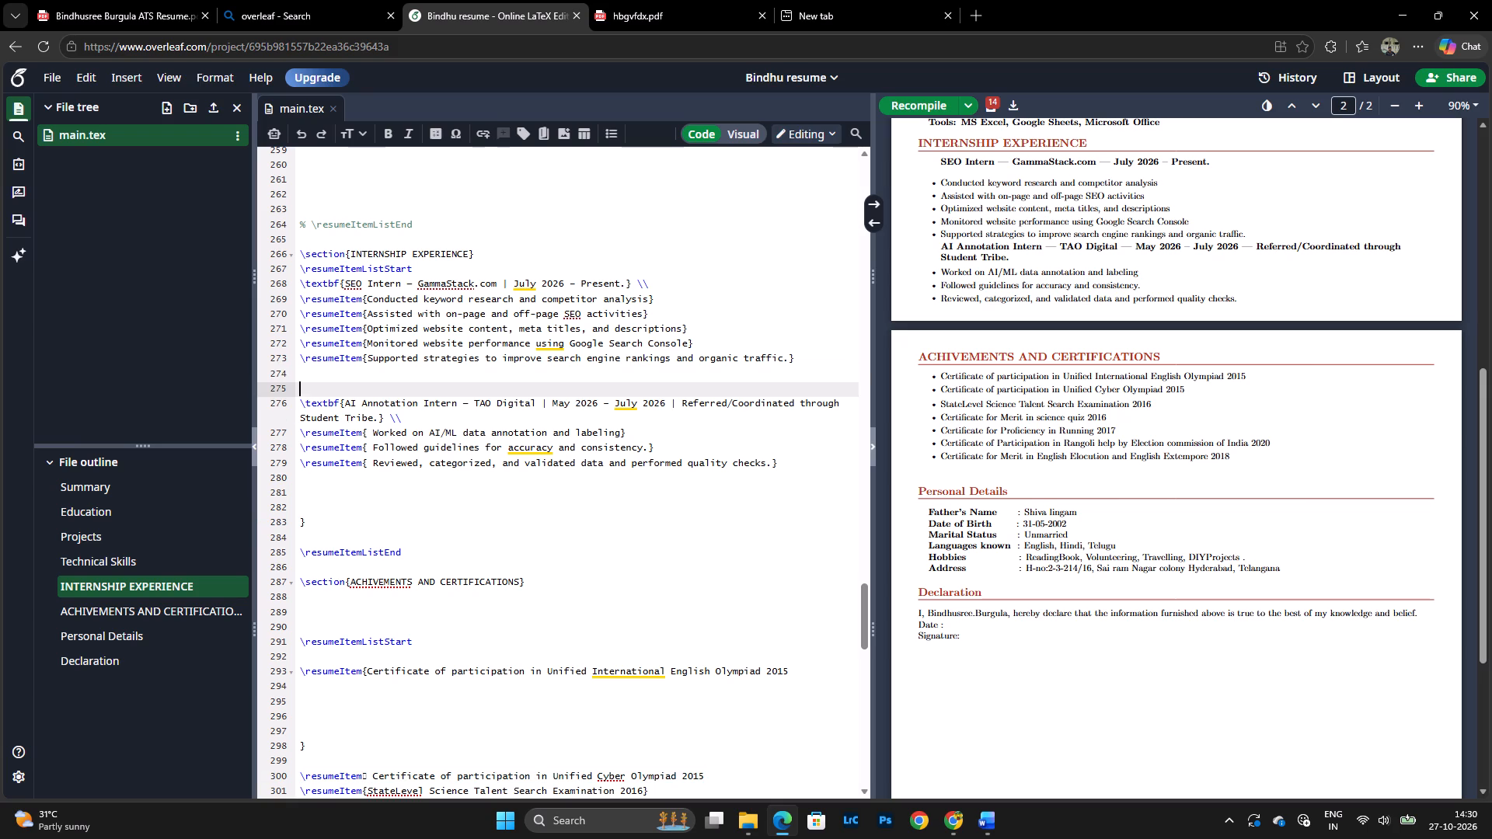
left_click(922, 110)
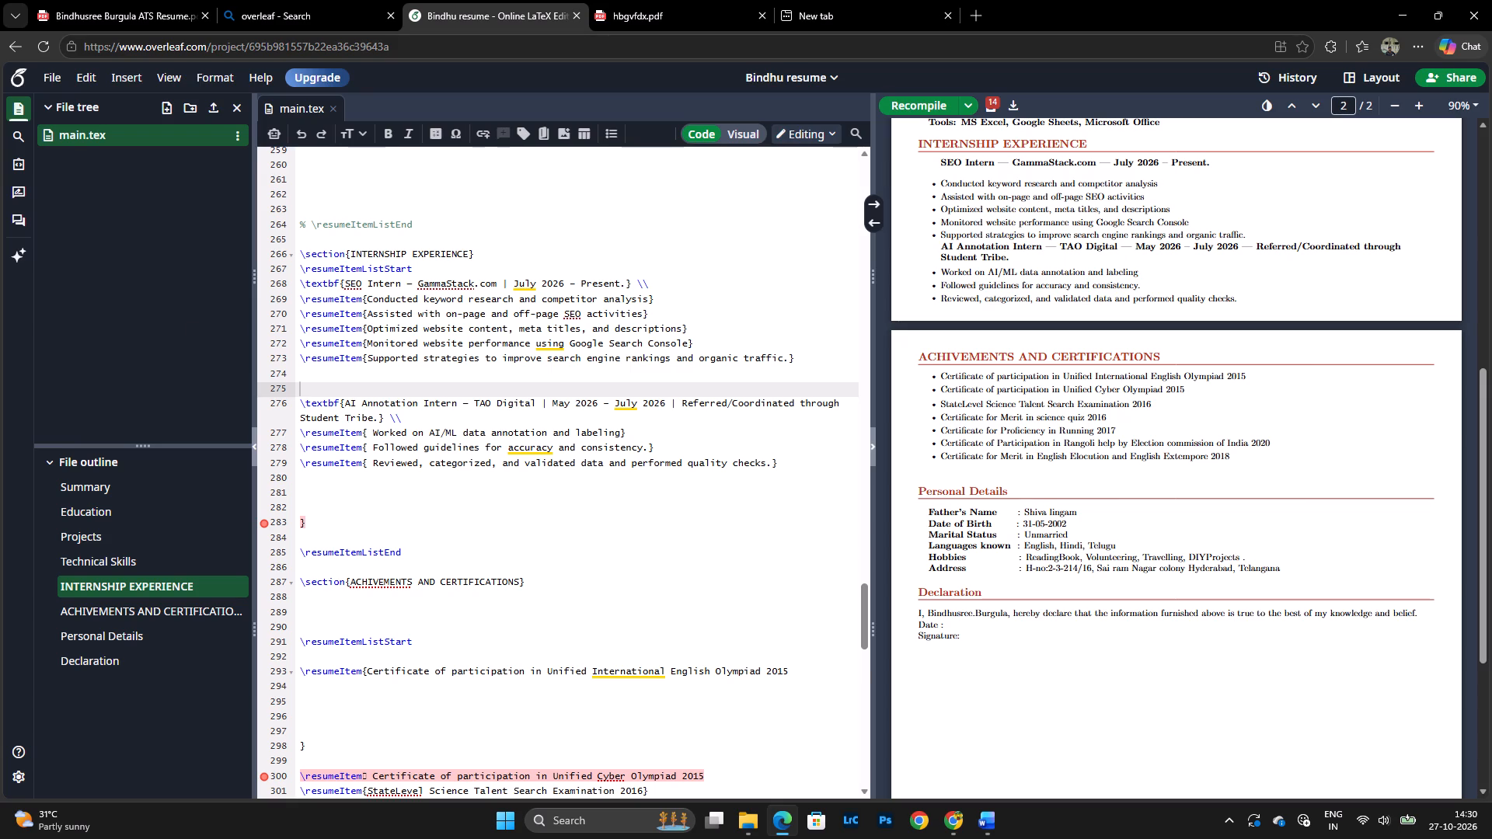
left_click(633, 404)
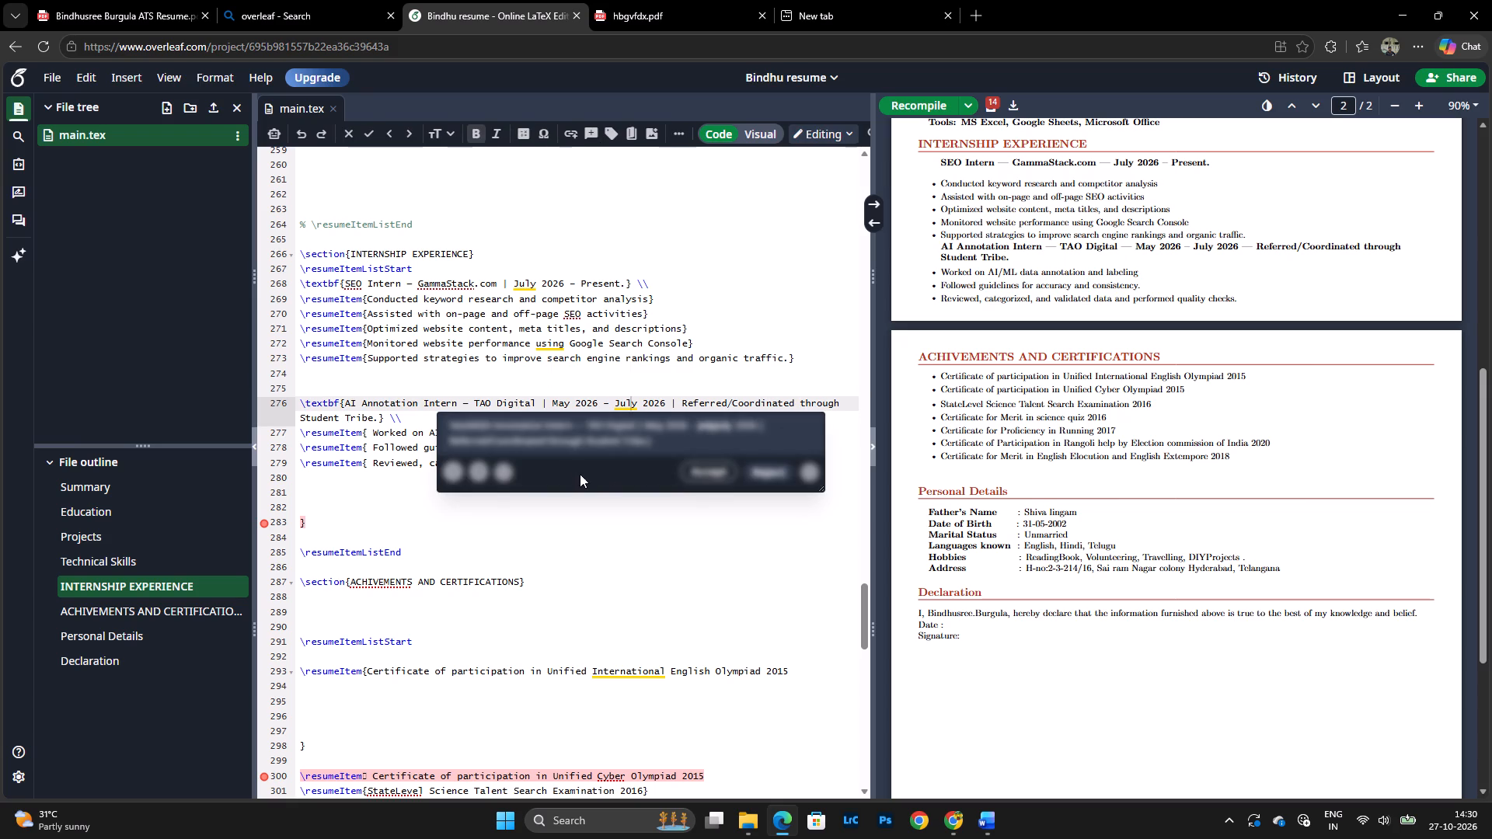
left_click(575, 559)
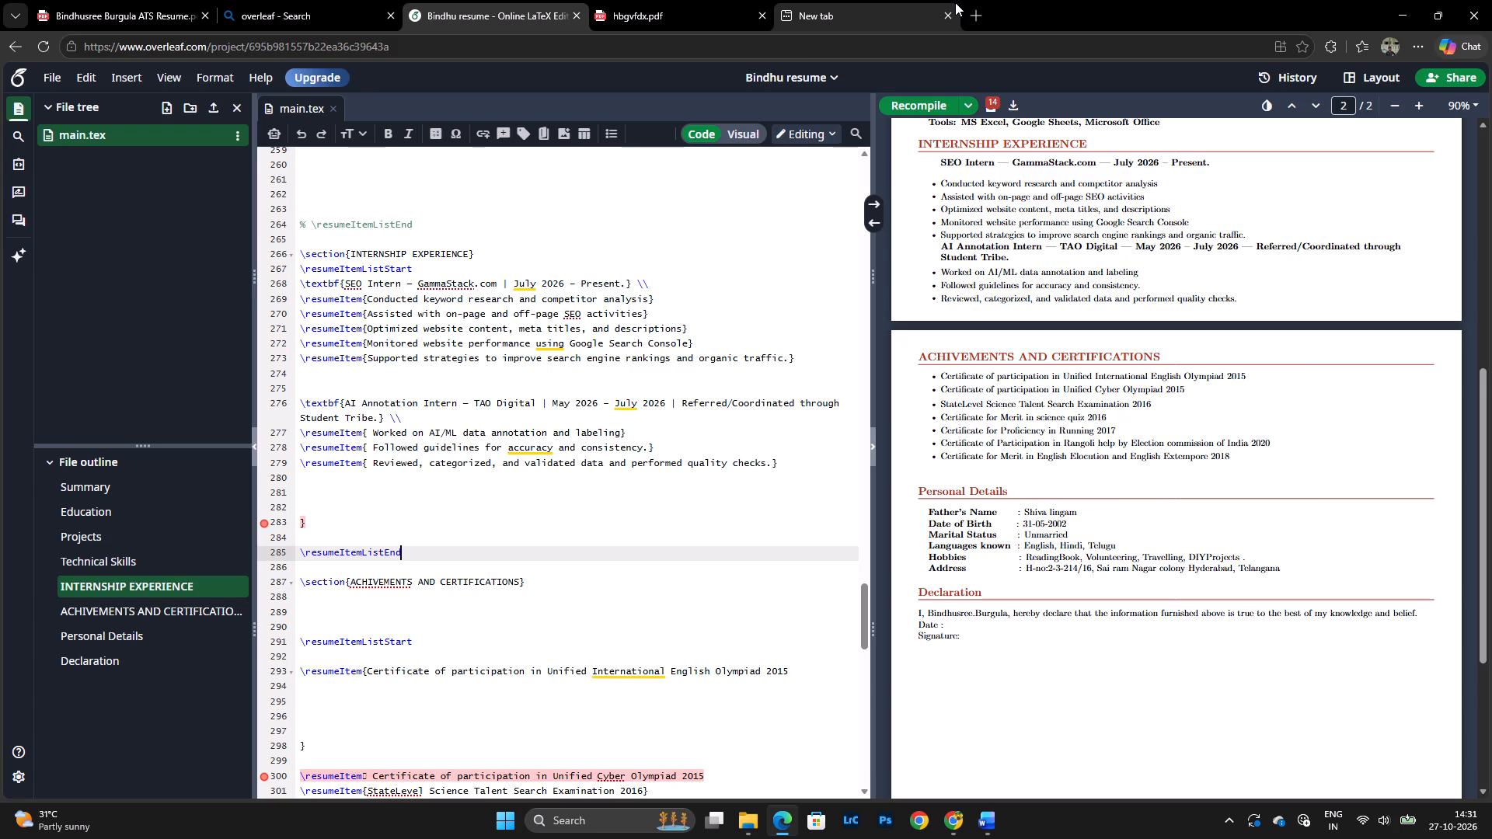
Copy the certification "Introduction to Model Context Protocol (MCP) — Anthropic | 2026" from the ATS resume PDF.
left_click(75, 0)
scroll(545, 503, "down", 5)
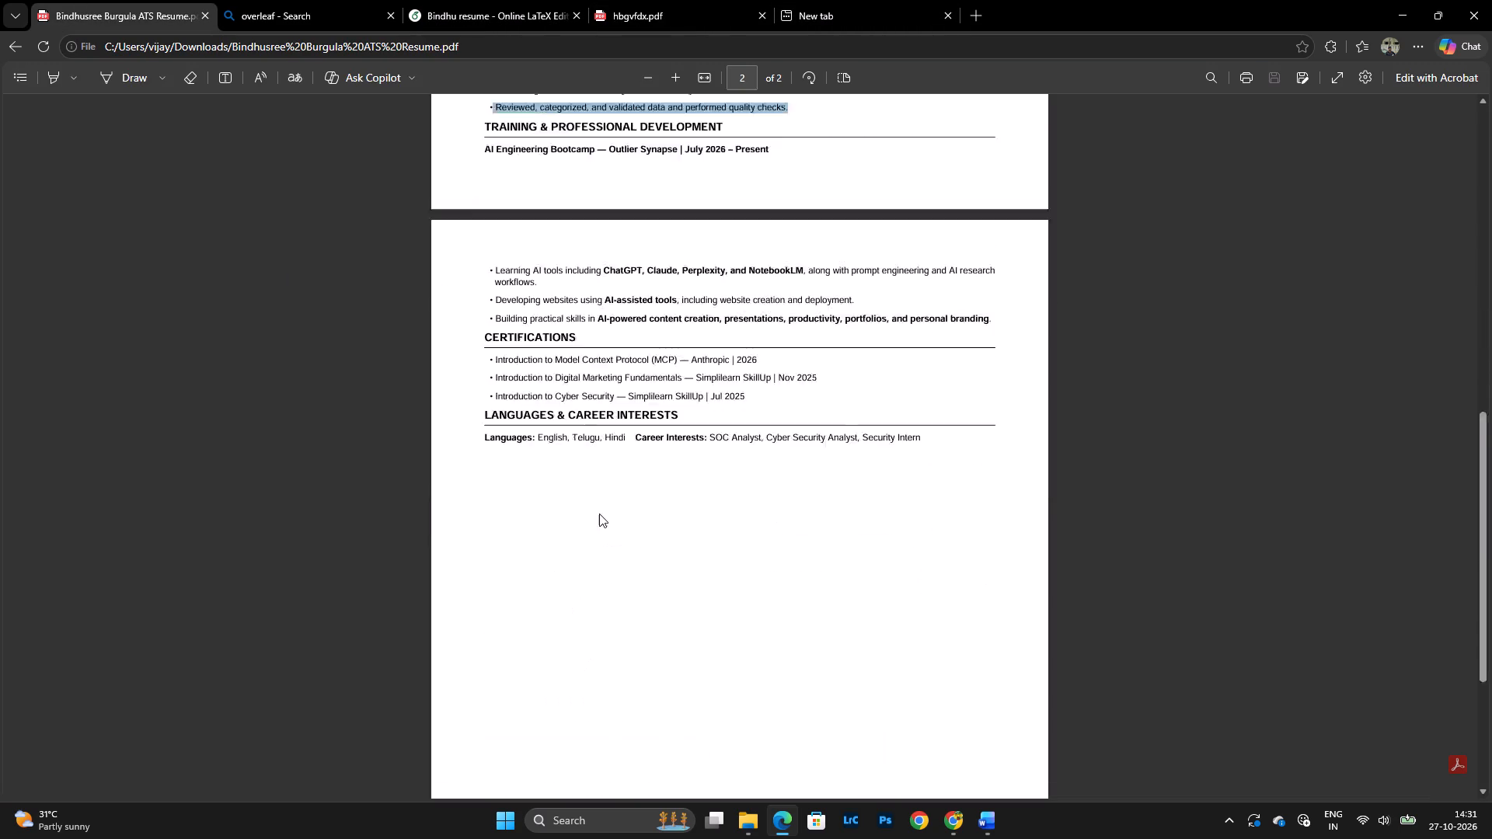
left_click_drag(759, 266, 657, 264)
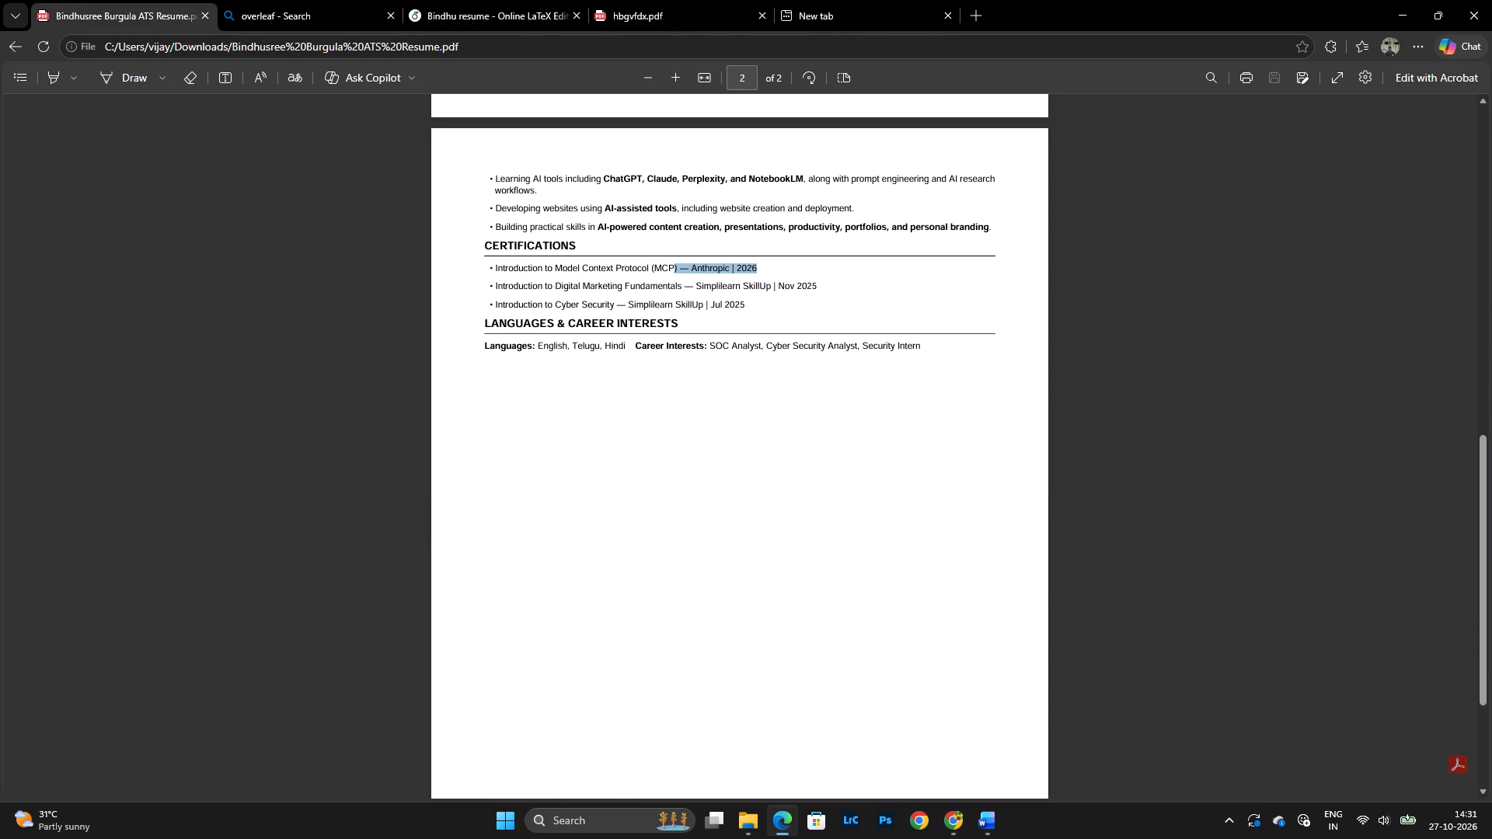
left_click_drag(657, 264, 493, 268)
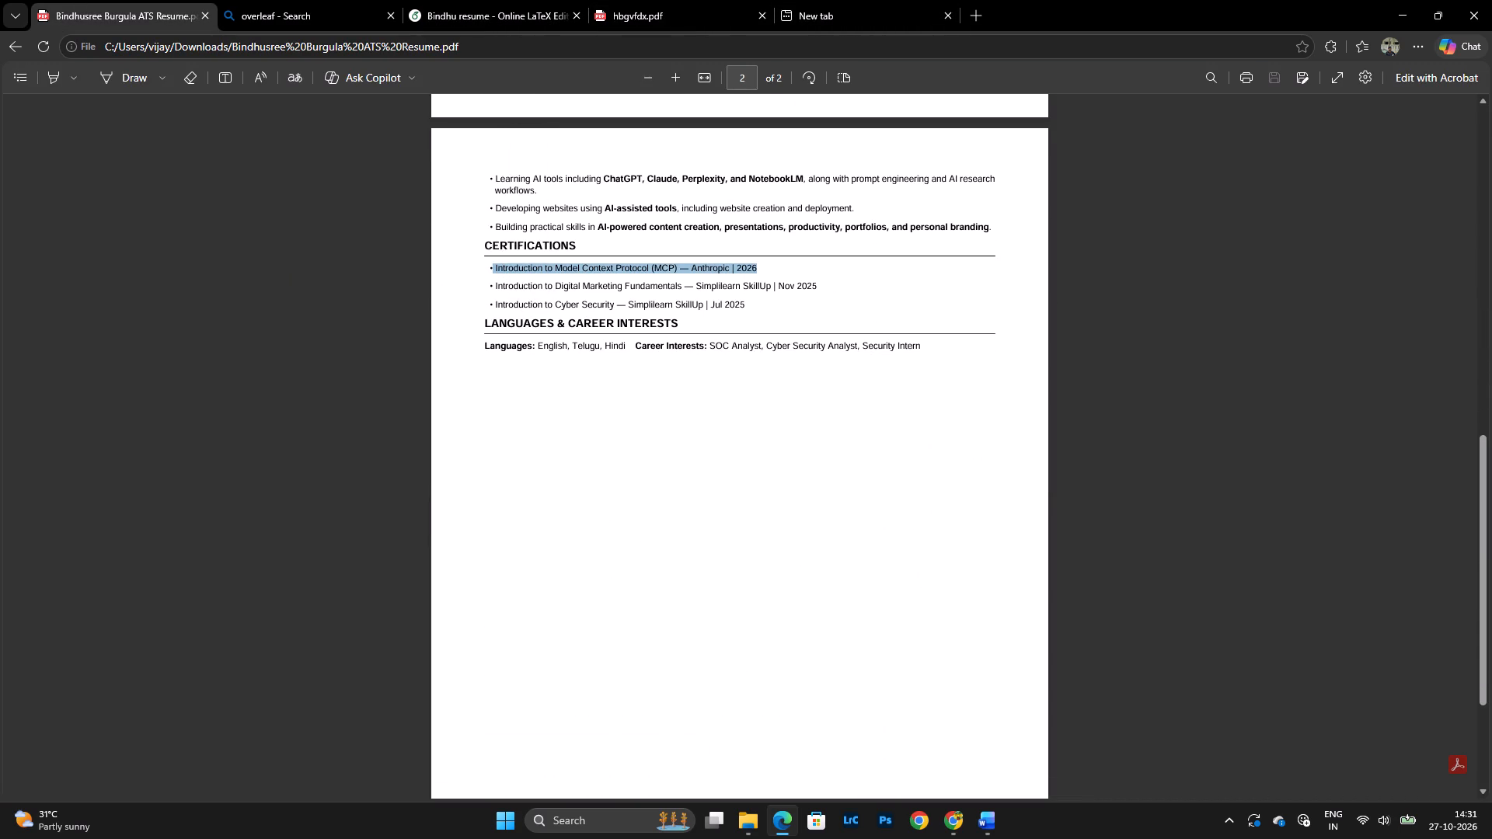
key("ctrl+c")
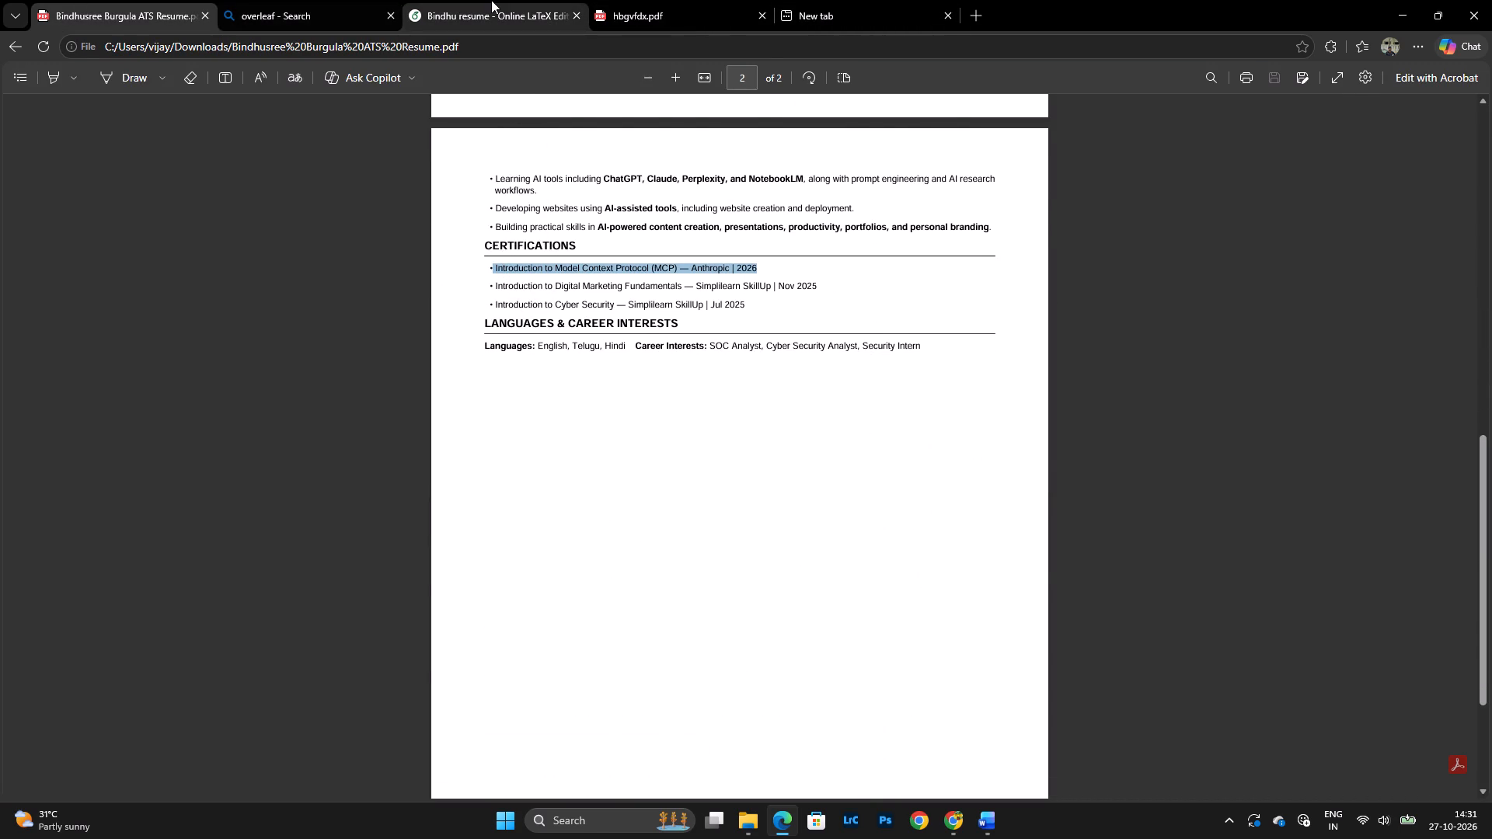
In the Overleaf source, replace the stray character in the Unified Cyber Olympiad 2015 item with an opening brace and close the item.
left_click(491, 0)
scroll(420, 438, "down", 6)
scroll(428, 440, "up", 2)
scroll(431, 440, "down", 1)
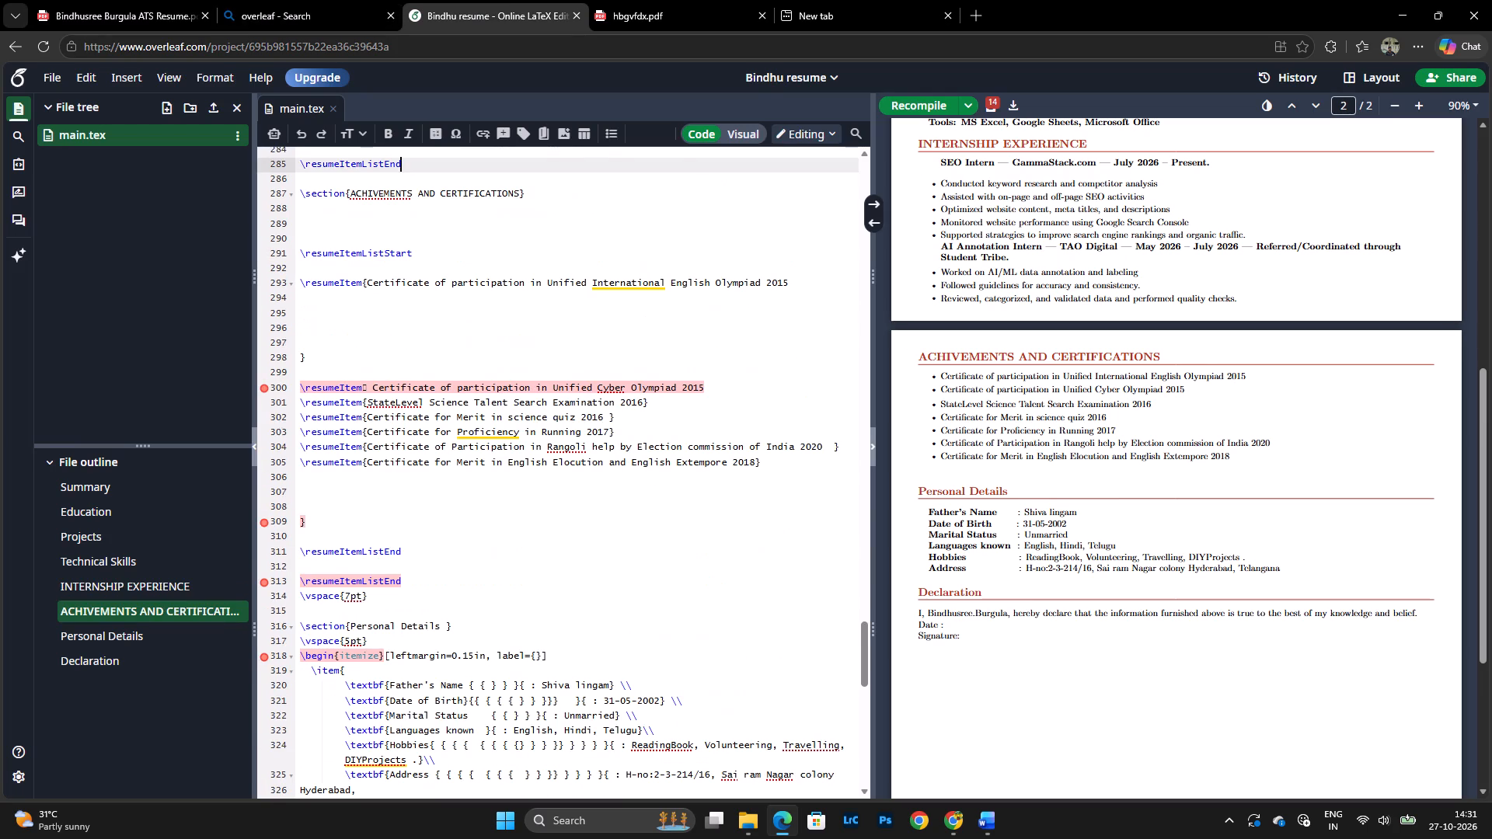
left_click(379, 394)
left_click(442, 427)
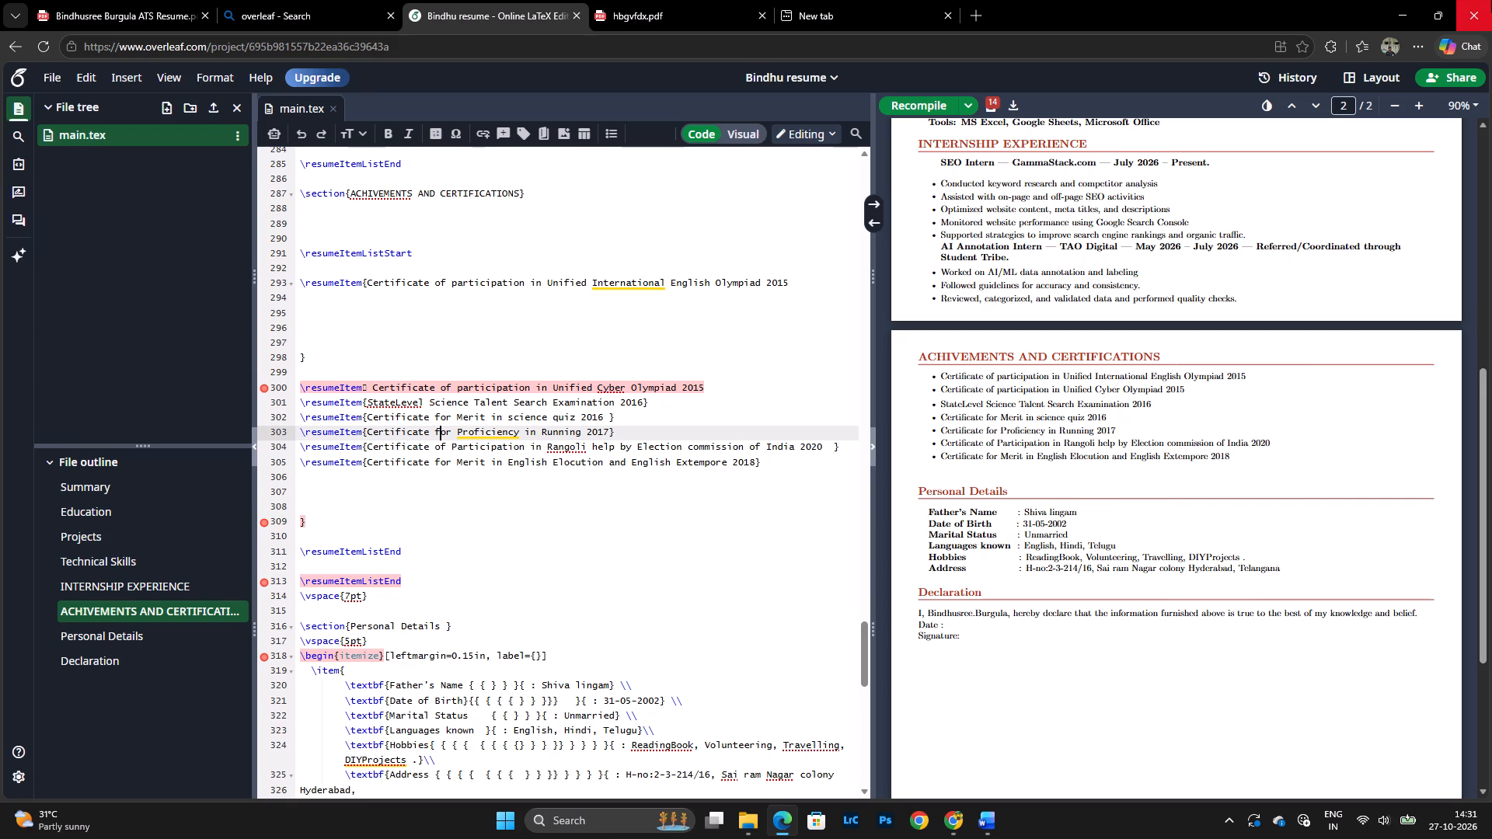
left_click(373, 396)
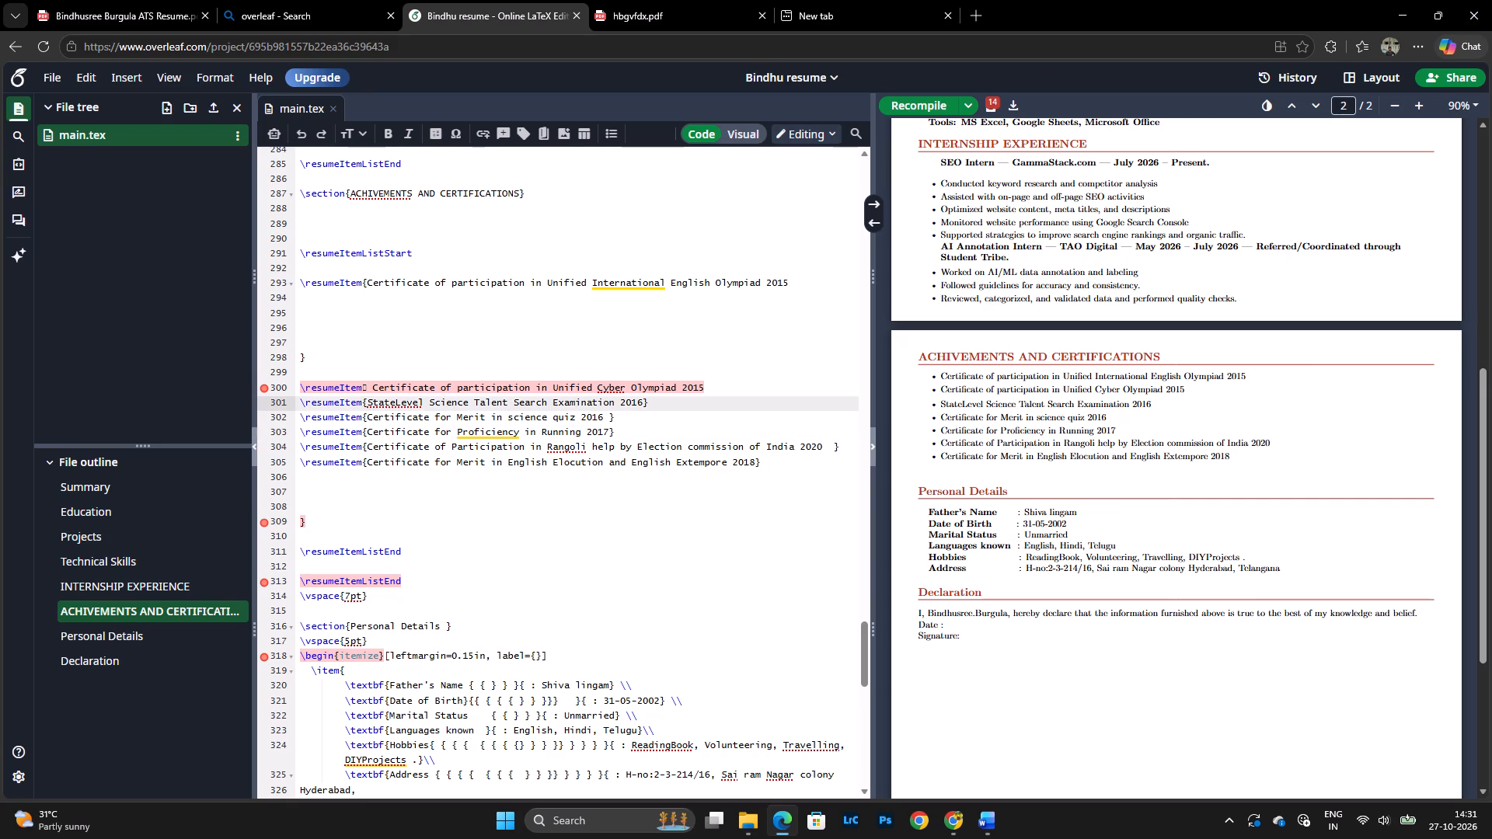
left_click(367, 385)
key("BackSpace")
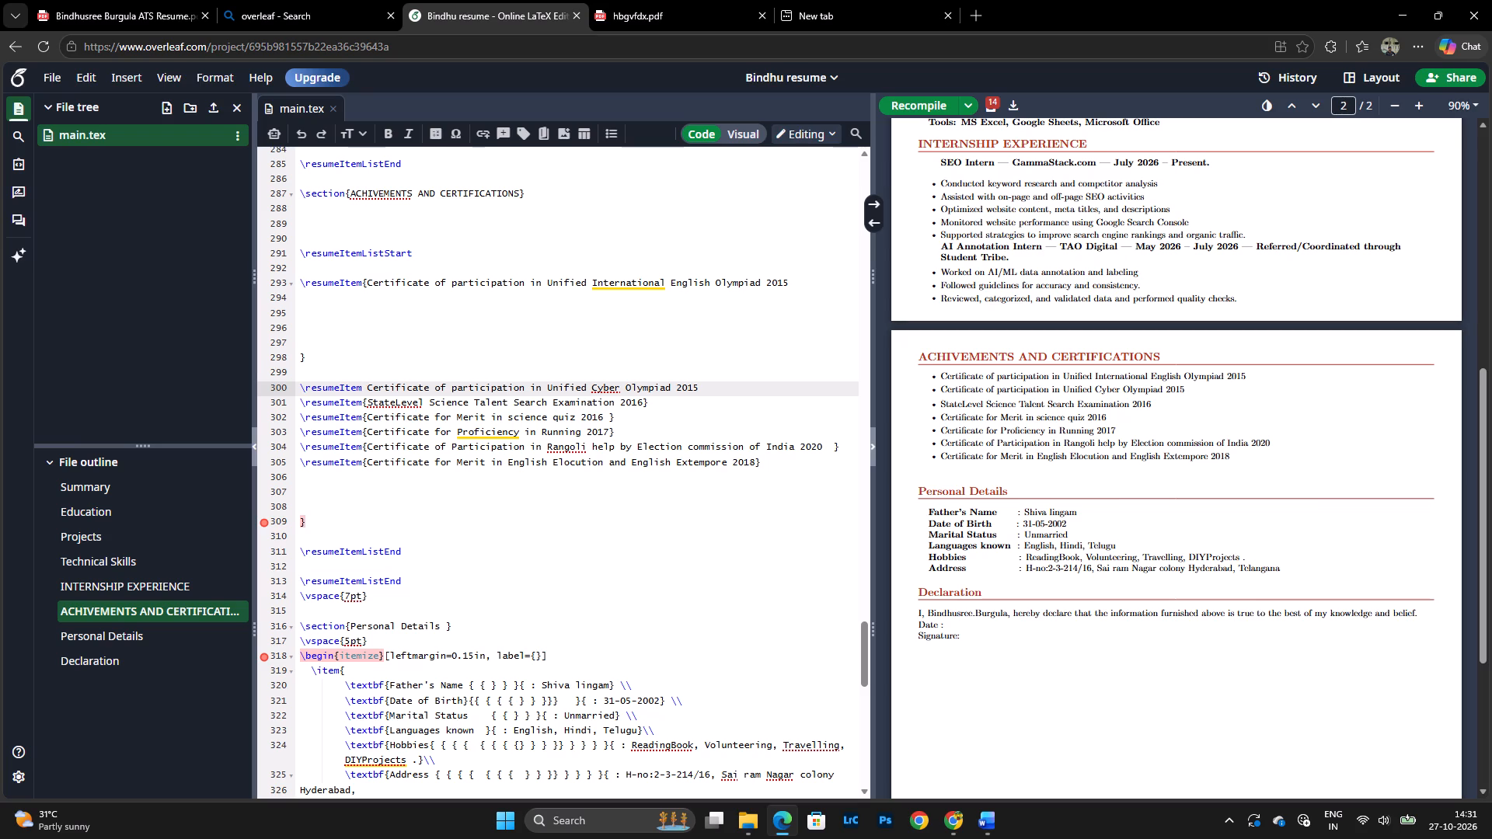
key("shift+braceleft")
key("Right")
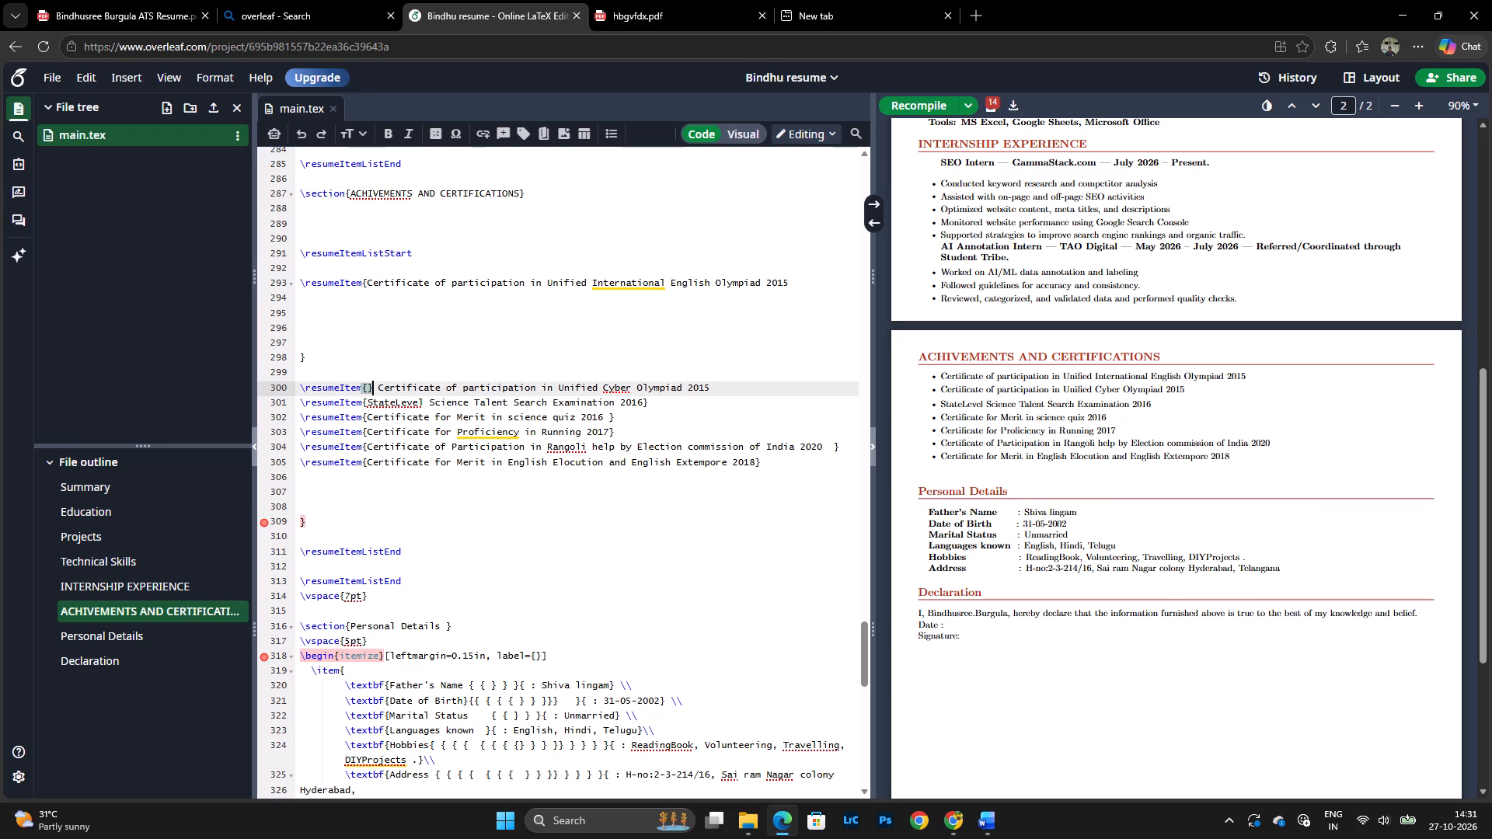
key("BackSpace")
left_click(727, 387)
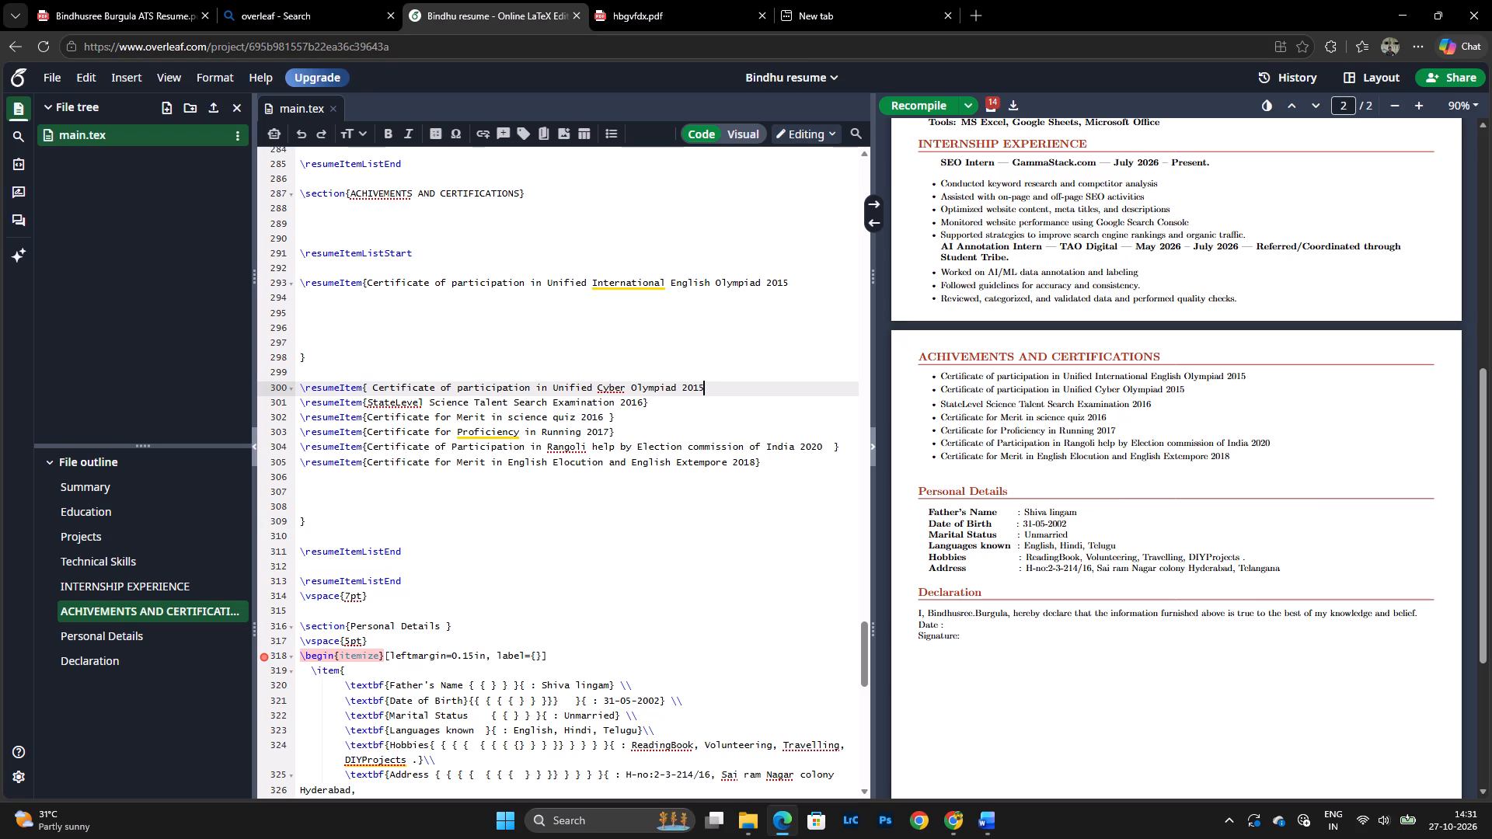
key("shift+braceright")
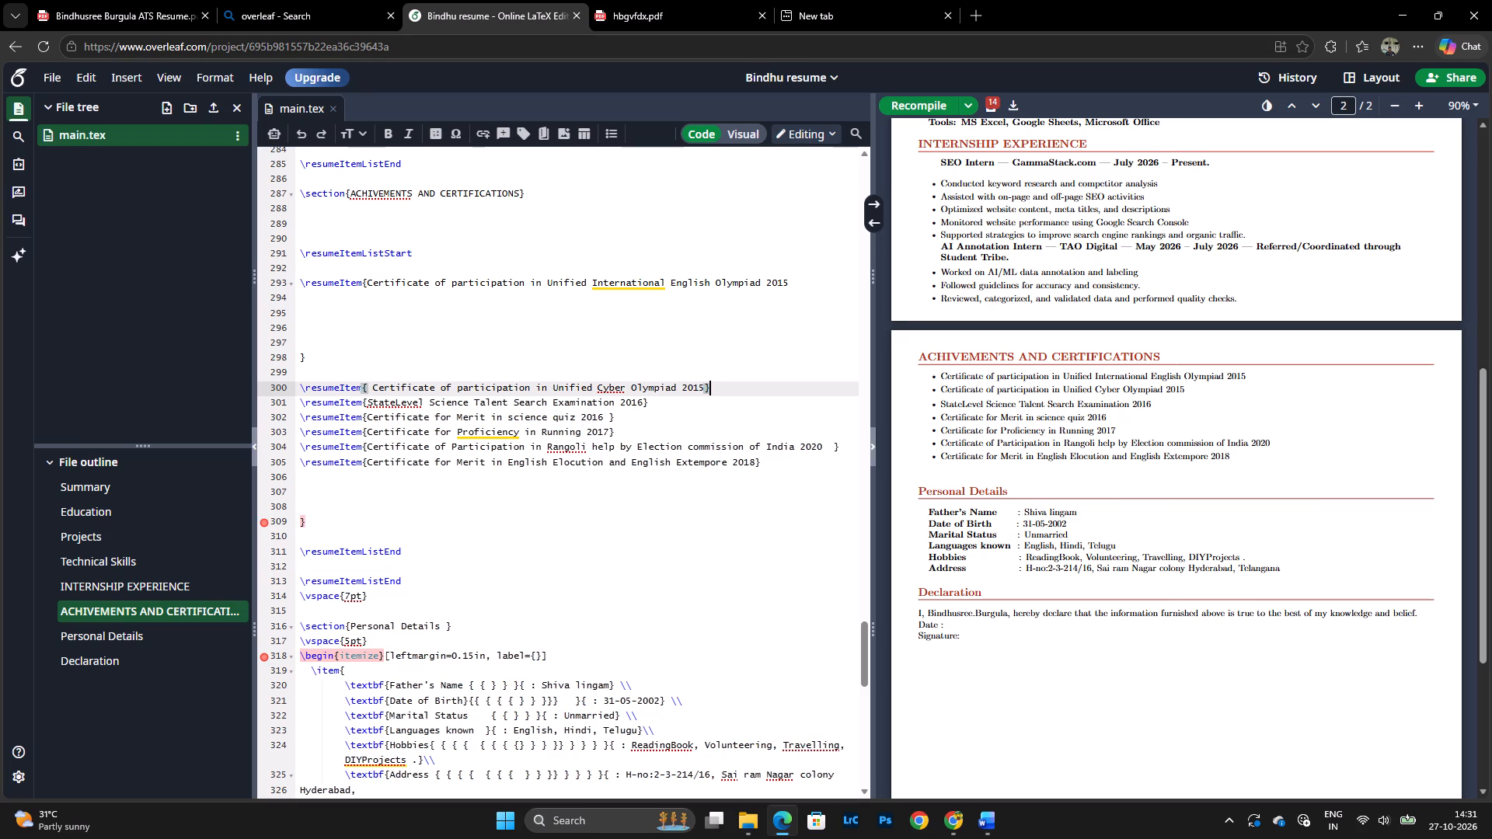
Replace the Unified Cyber Olympiad 2015 item's text with the copied "Introduction to Model Context Protocol (MCP) — Anthropic | 2026" certification.
left_click(372, 388)
left_click_drag(372, 388, 691, 398)
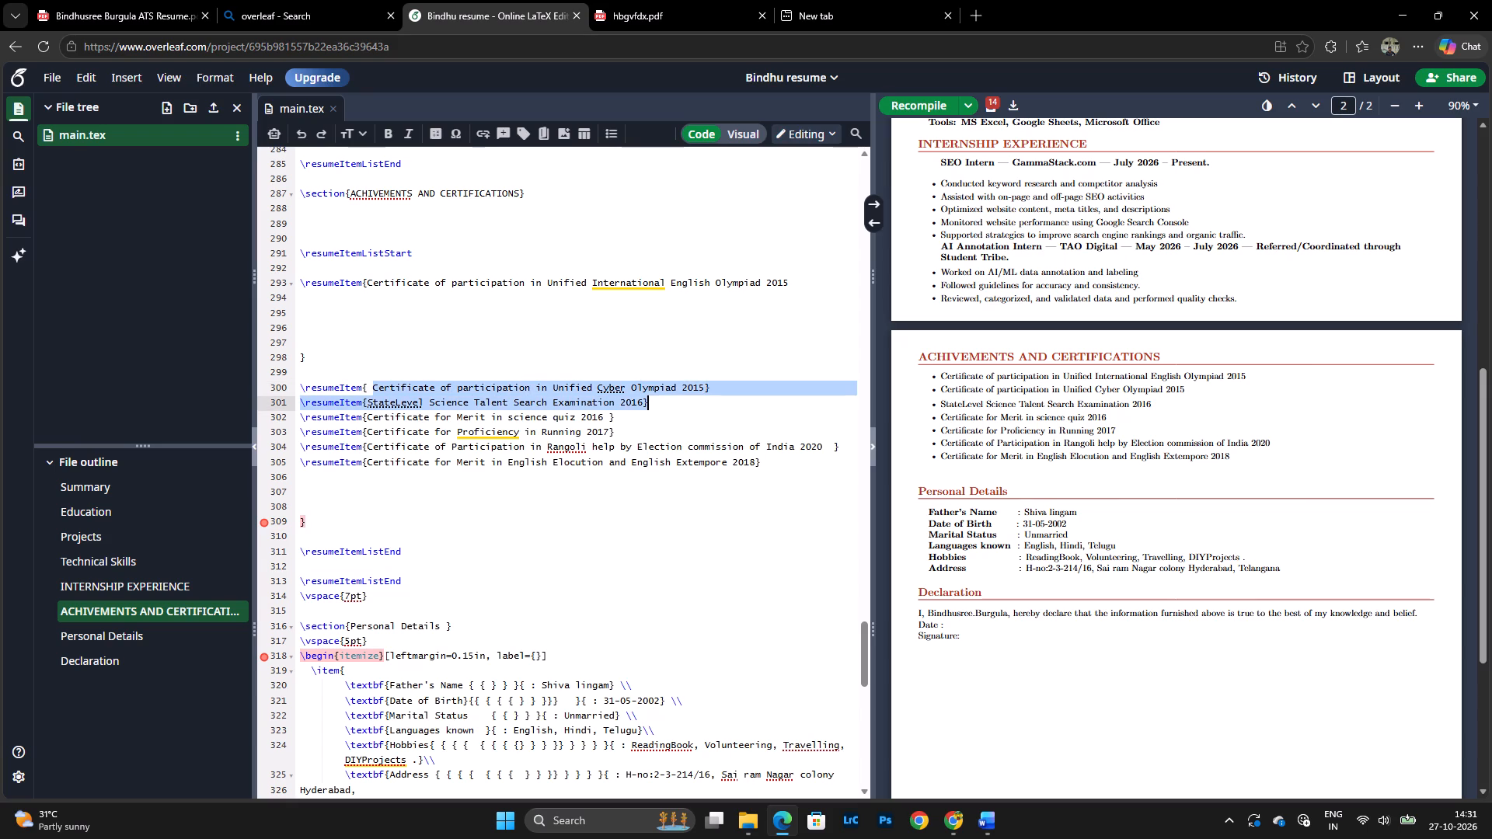
left_click_drag(691, 398, 703, 388)
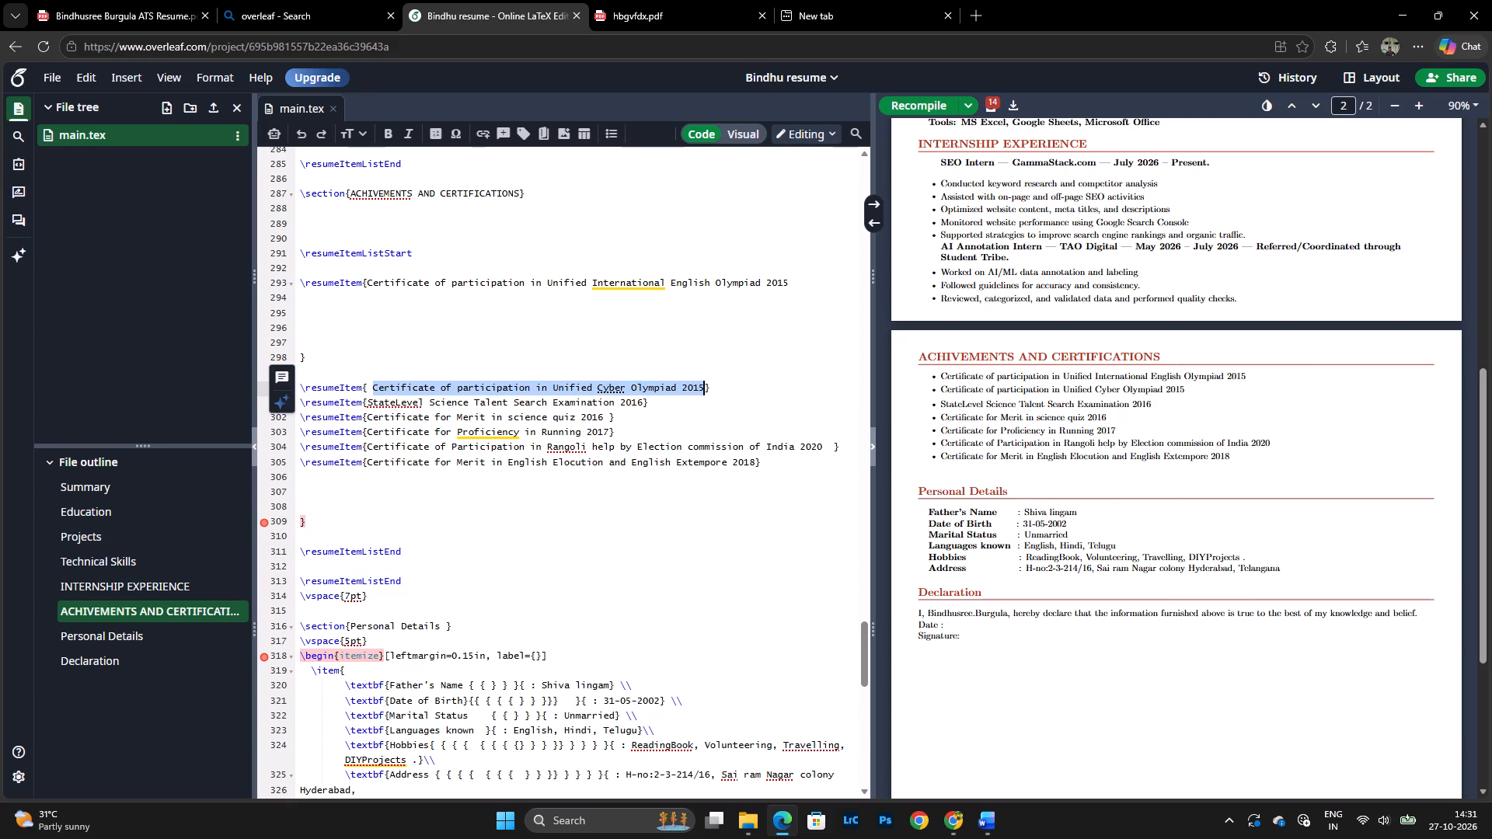
key("ctrl+v")
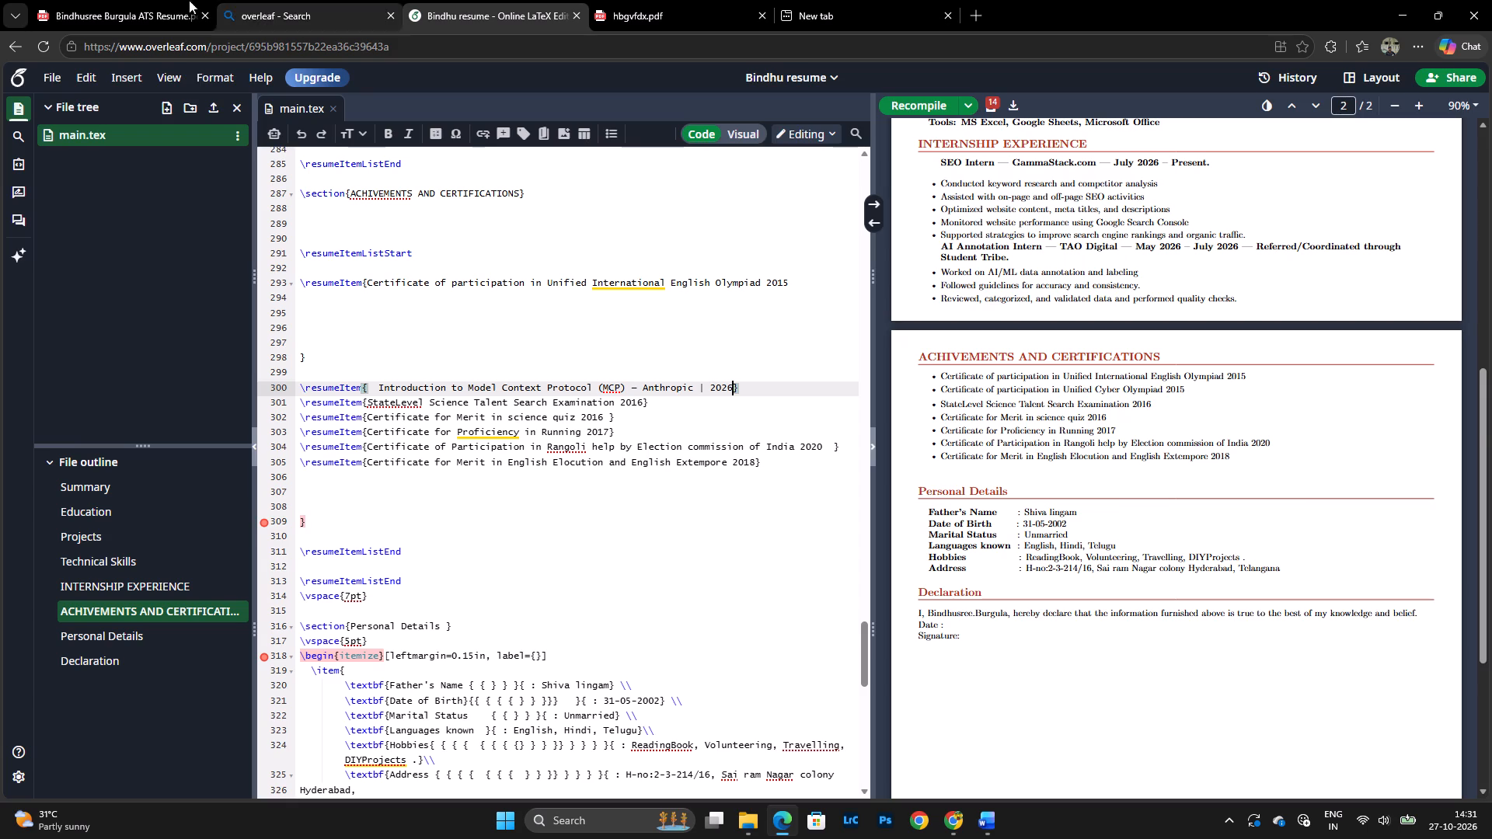
Replace the StateLevel Science Talent Search item's text with "Introduction to Digital Marketing Fundamentals — Simplilearn SkillUp | Nov 2025" from the ATS resume PDF, without the bullet.
left_click(127, 1)
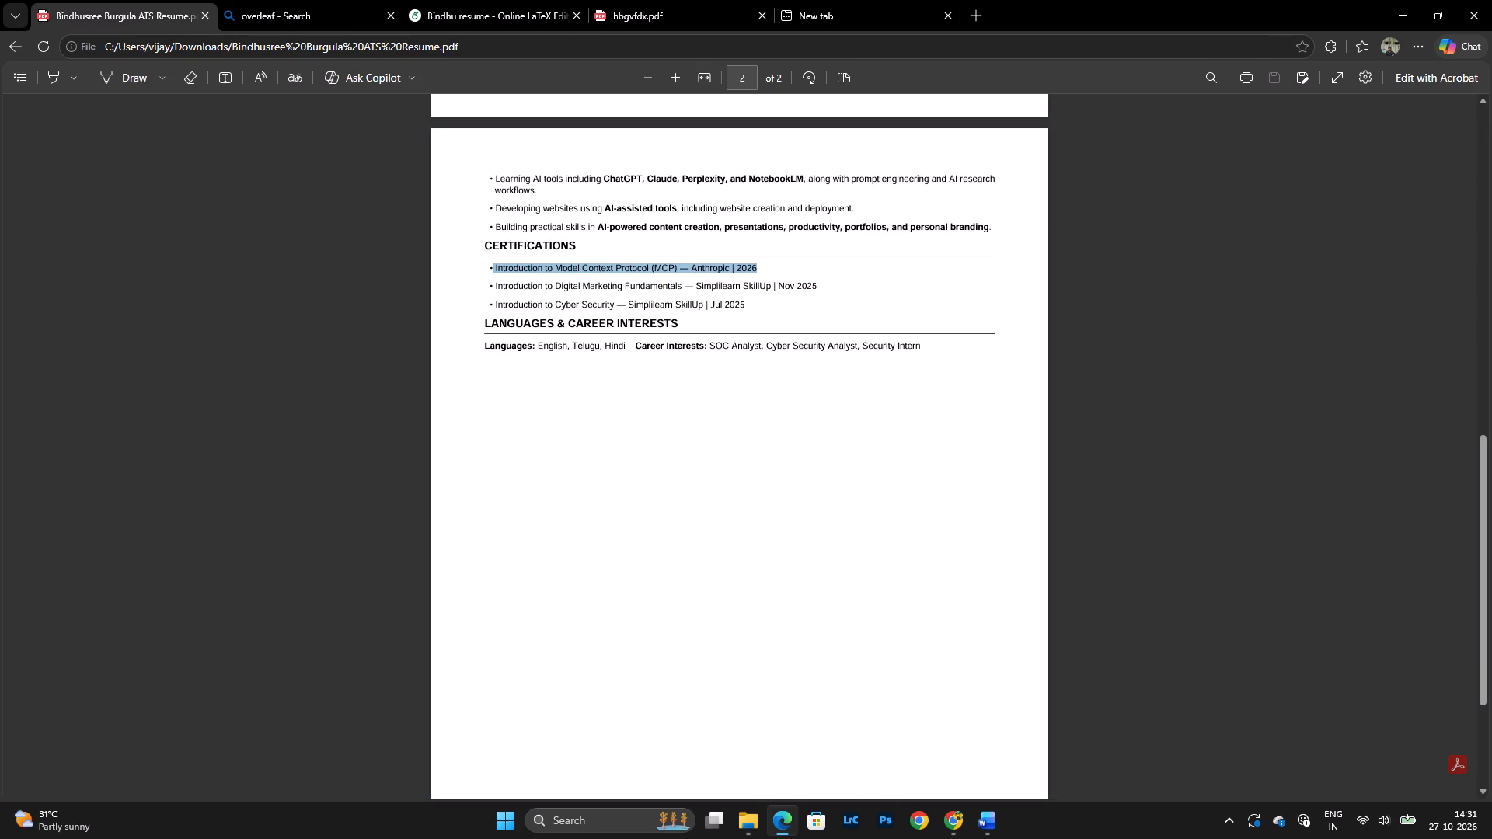
left_click_drag(492, 284, 817, 292)
left_click(841, 172)
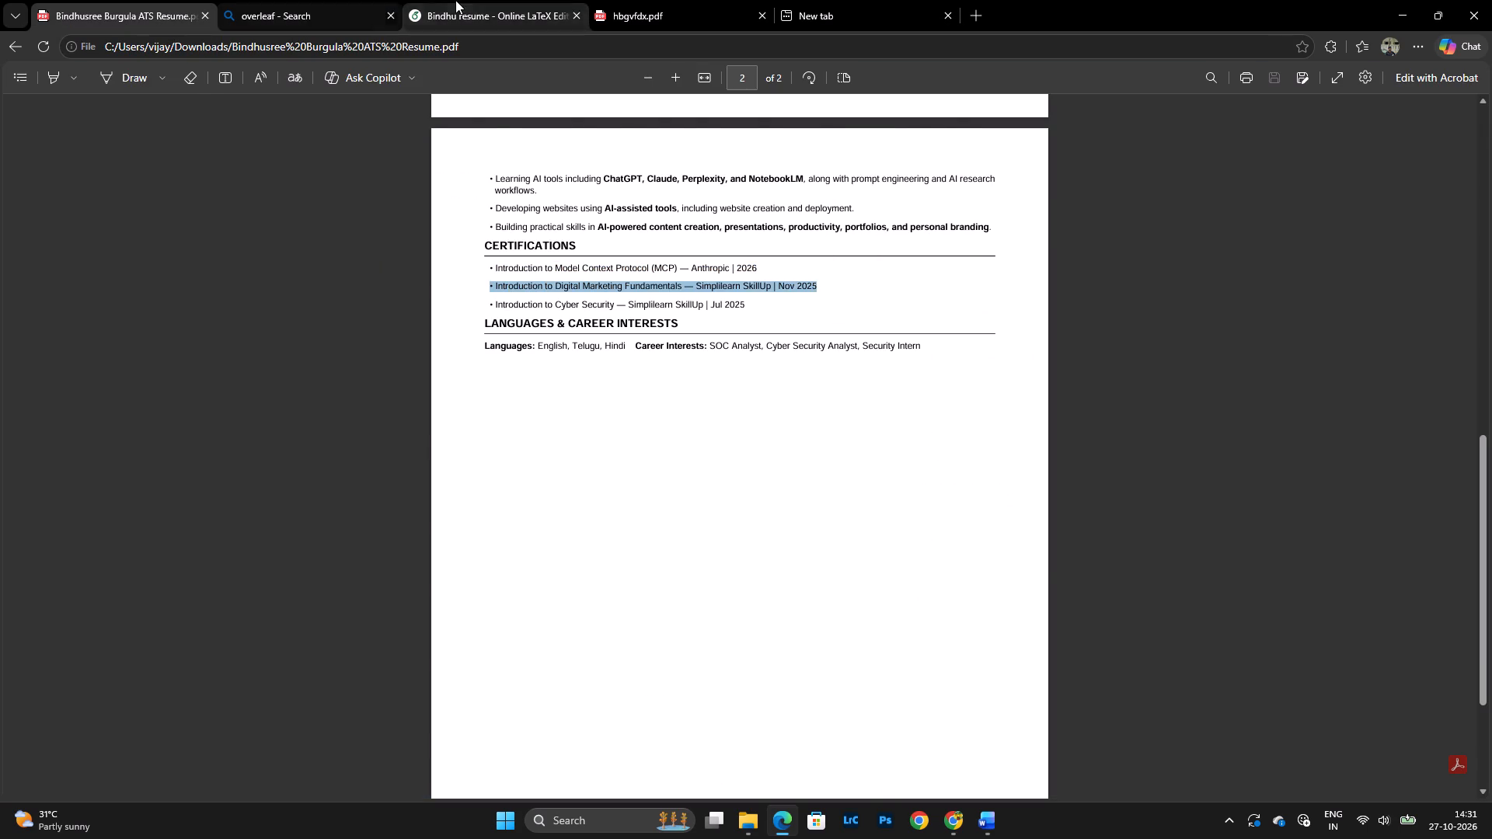
left_click(455, 0)
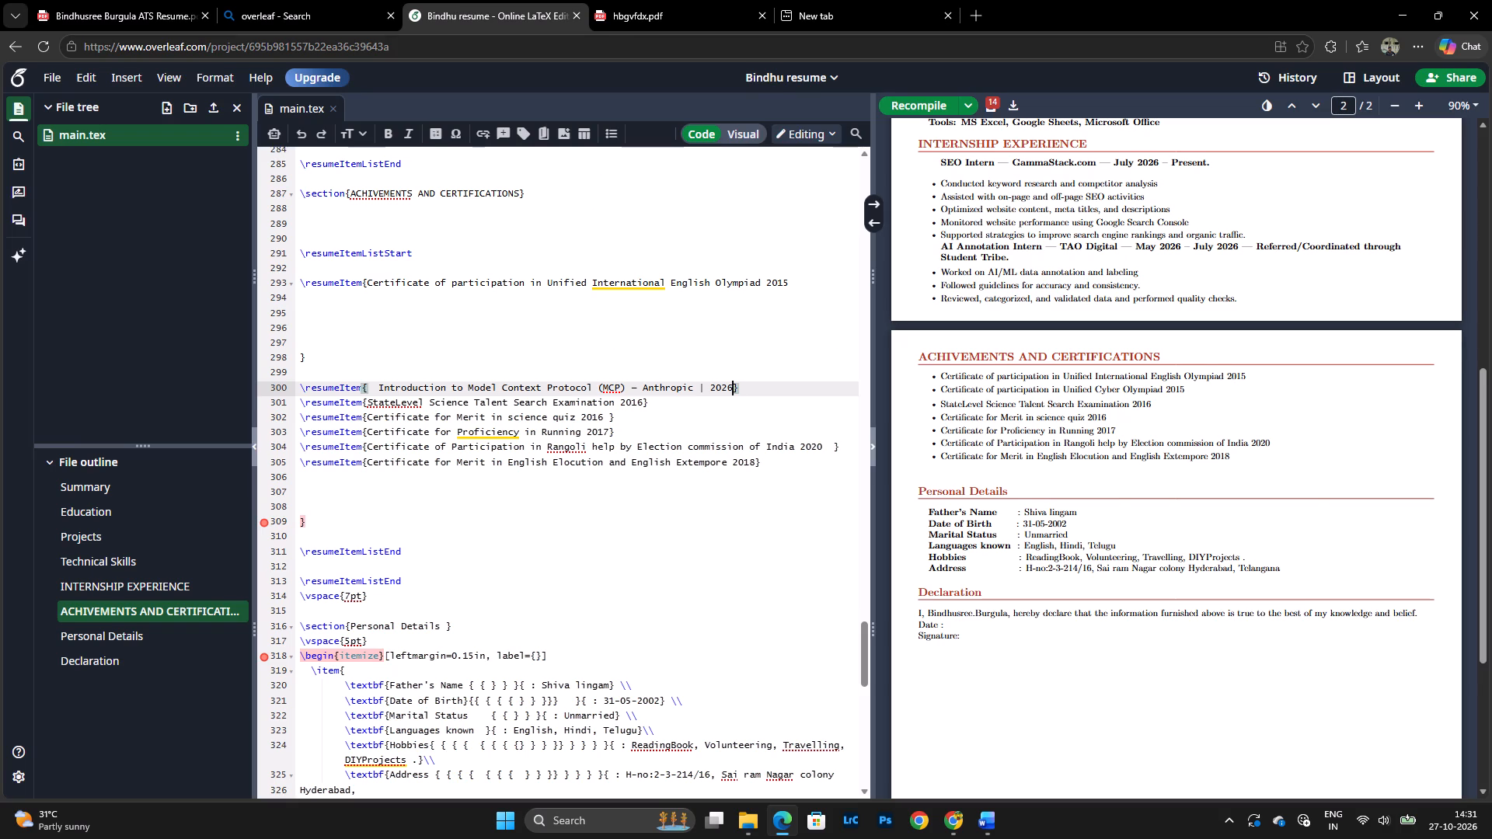
left_click_drag(368, 402, 645, 403)
key("ctrl+v")
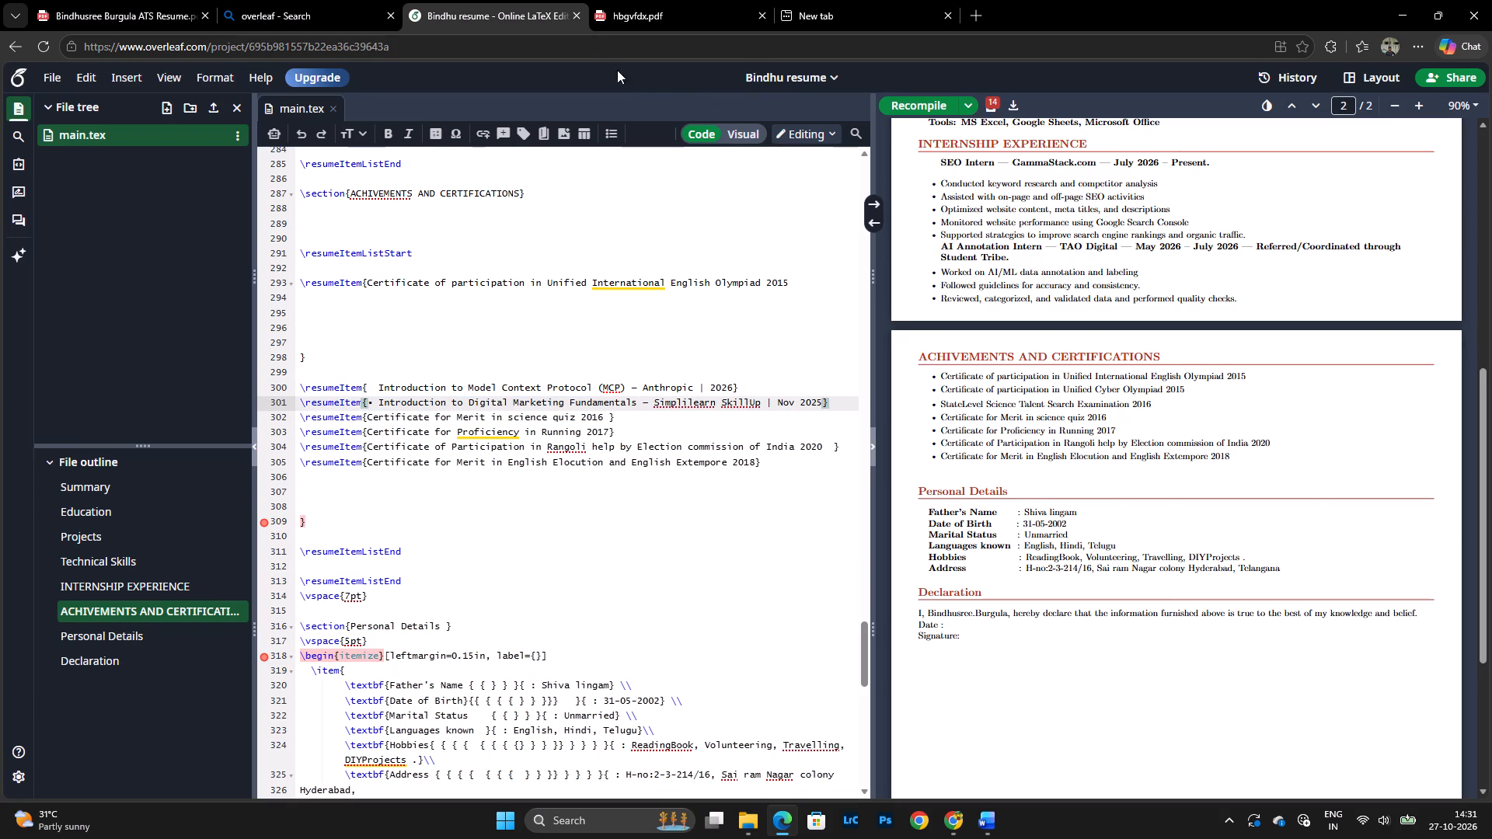
left_click(378, 402)
key("Left")
key("BackSpace")
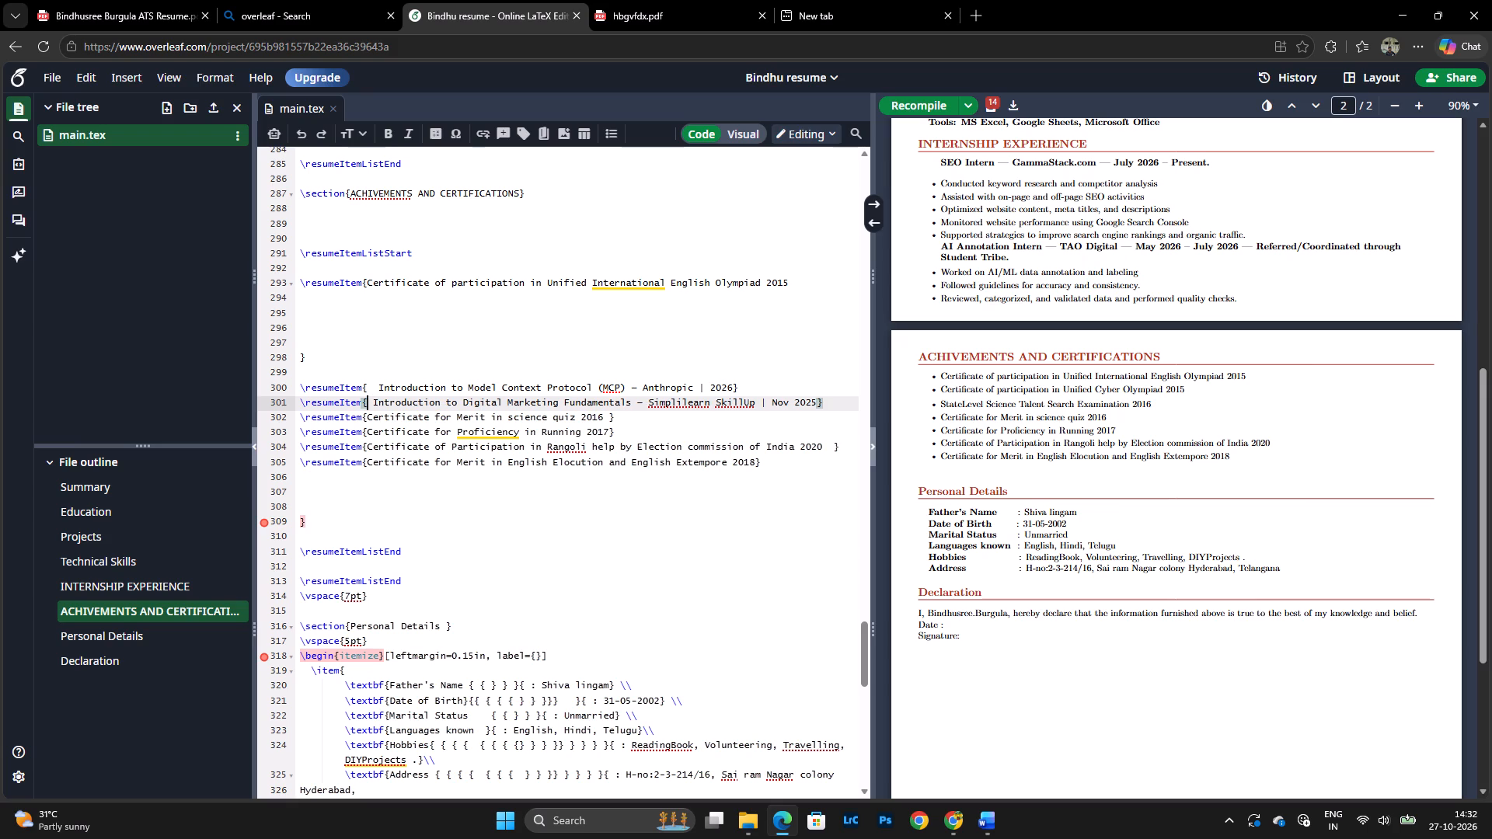
Remove the leading spaces inside the Model Context Protocol and Digital Marketing Fundamentals items.
key("Up")
key("Right")
key("Right")
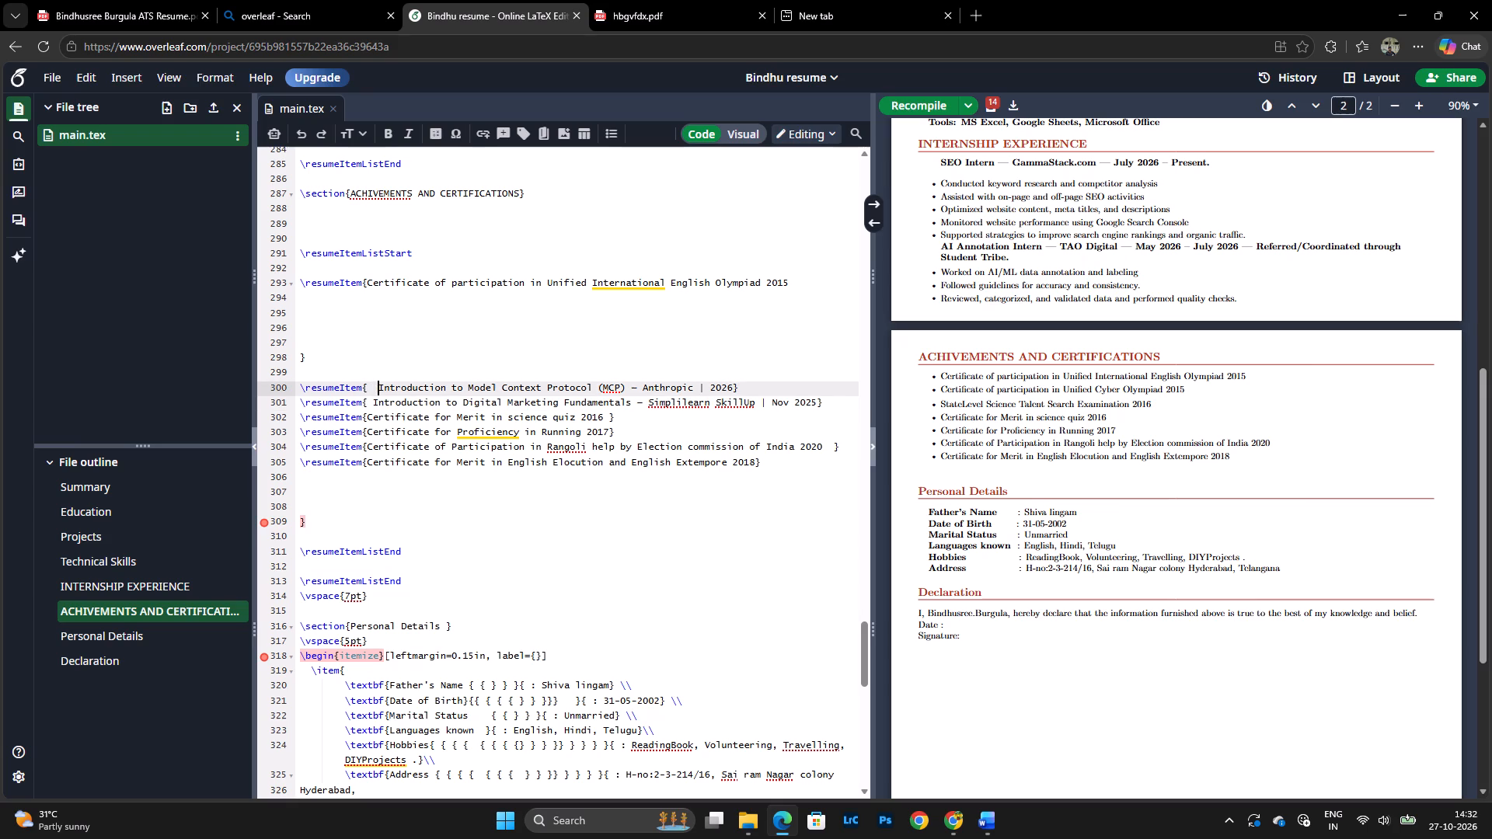
key("BackSpace")
key("BackSpace")
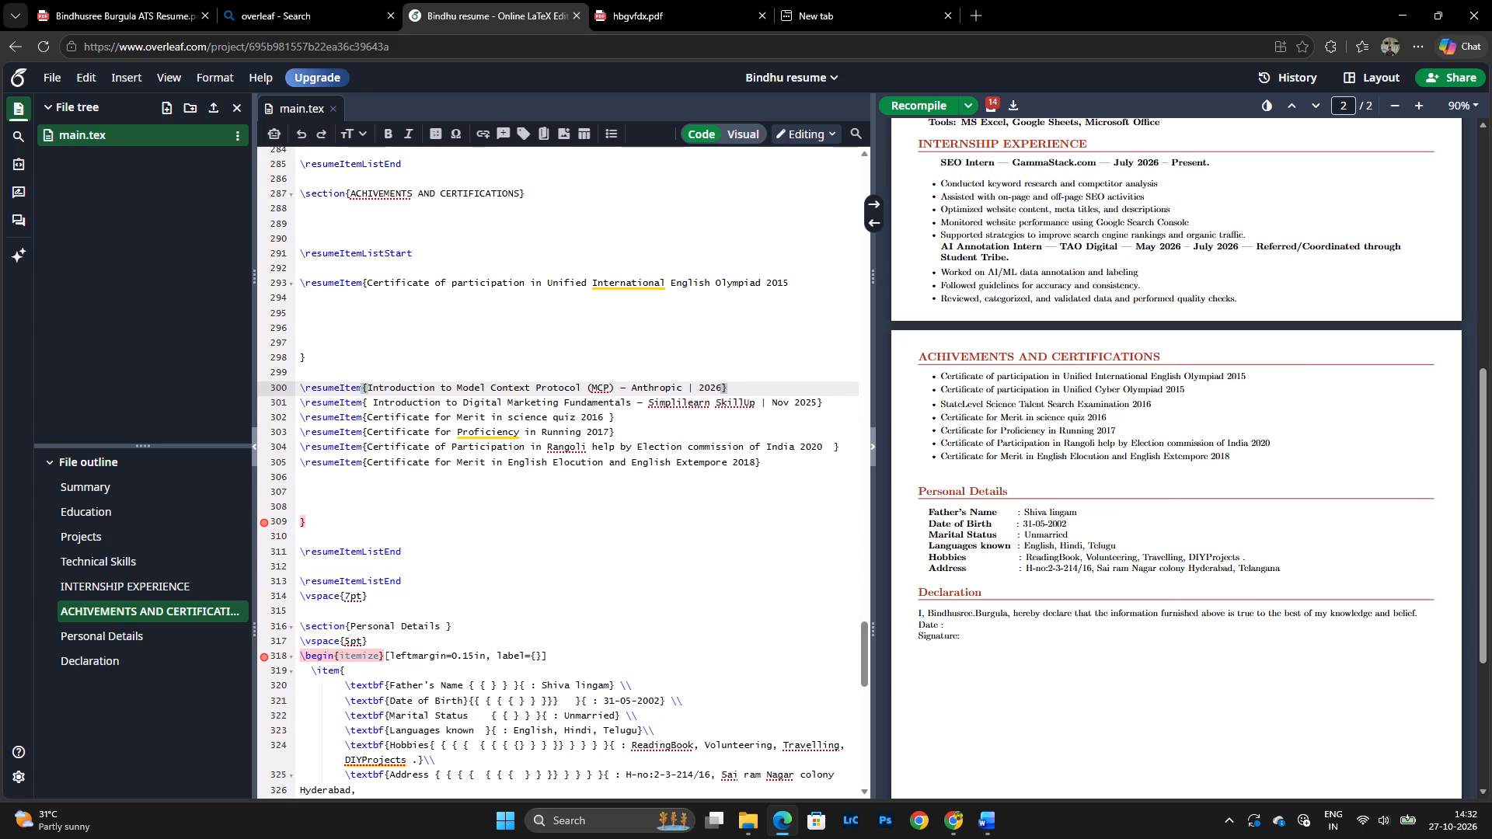
key("Down")
key("Right")
key("BackSpace")
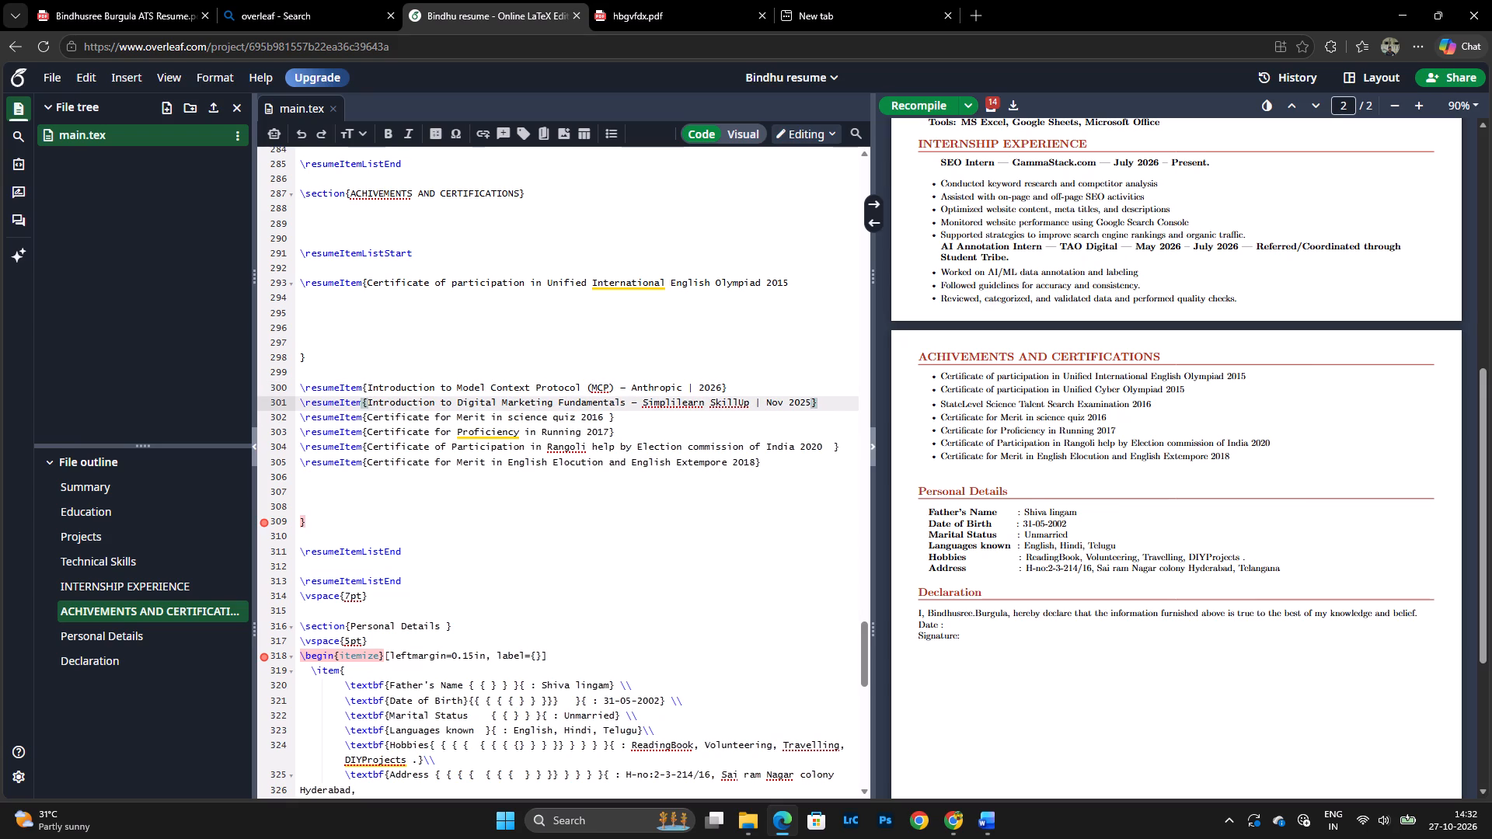
Replace the science quiz 2016 item's text with "Introduction to Cyber Security — Simplilearn SkillUp | Jul 2025" from the ATS resume PDF.
left_click(166, 0)
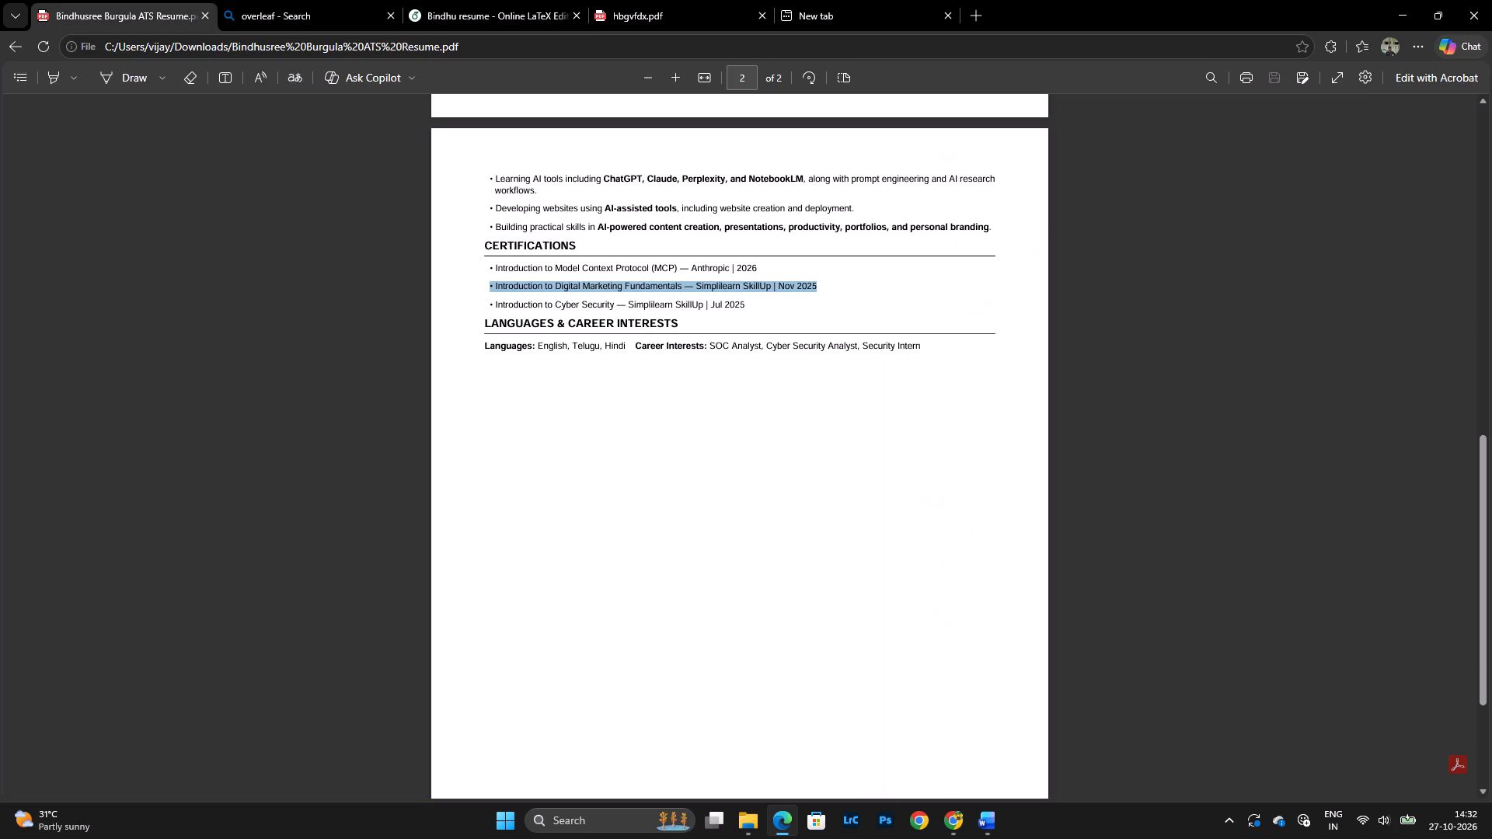
left_click_drag(496, 301, 720, 300)
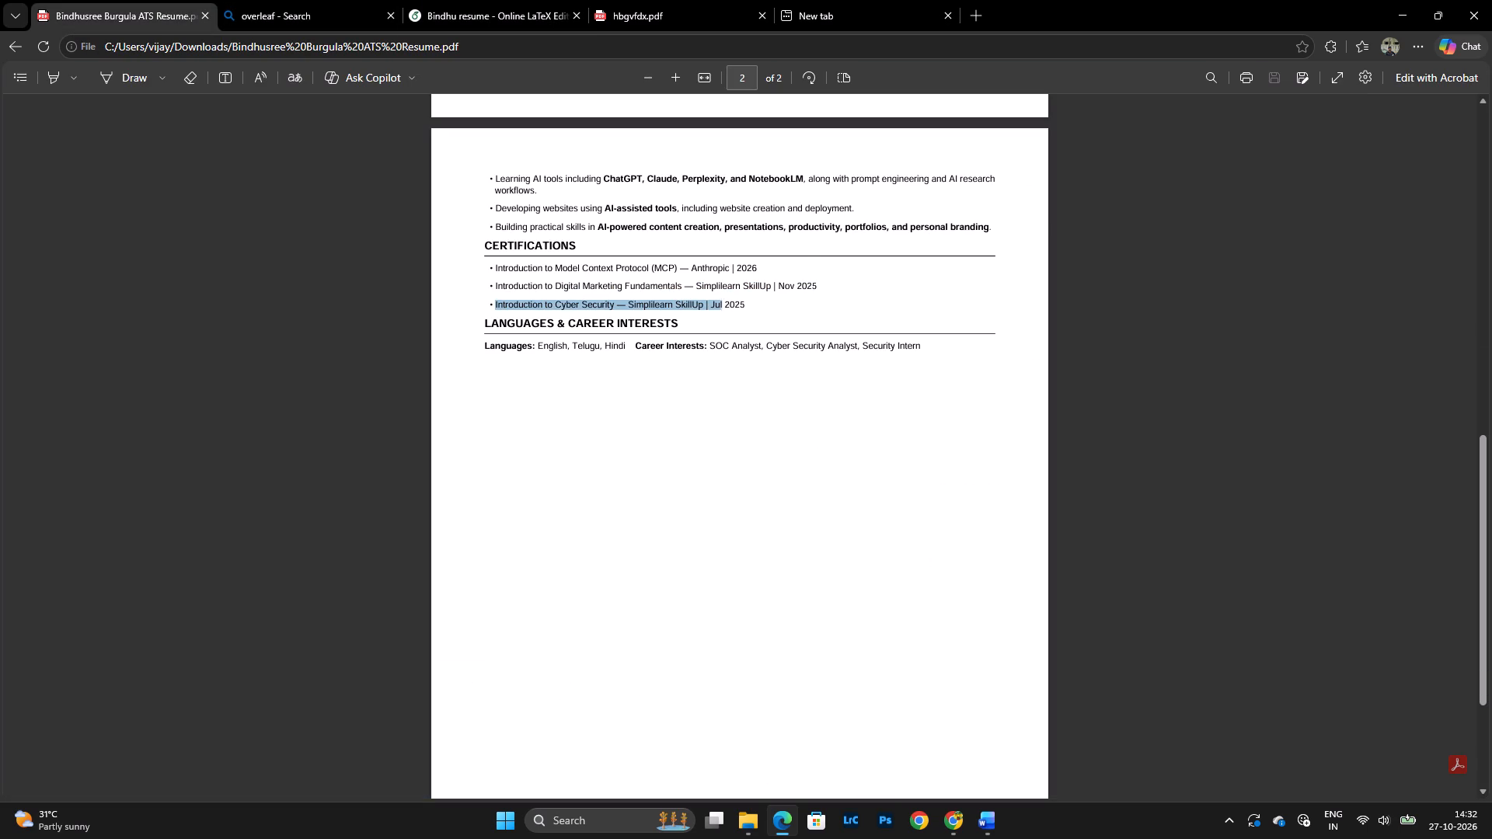
left_click_drag(720, 300, 752, 301)
left_click(783, 172)
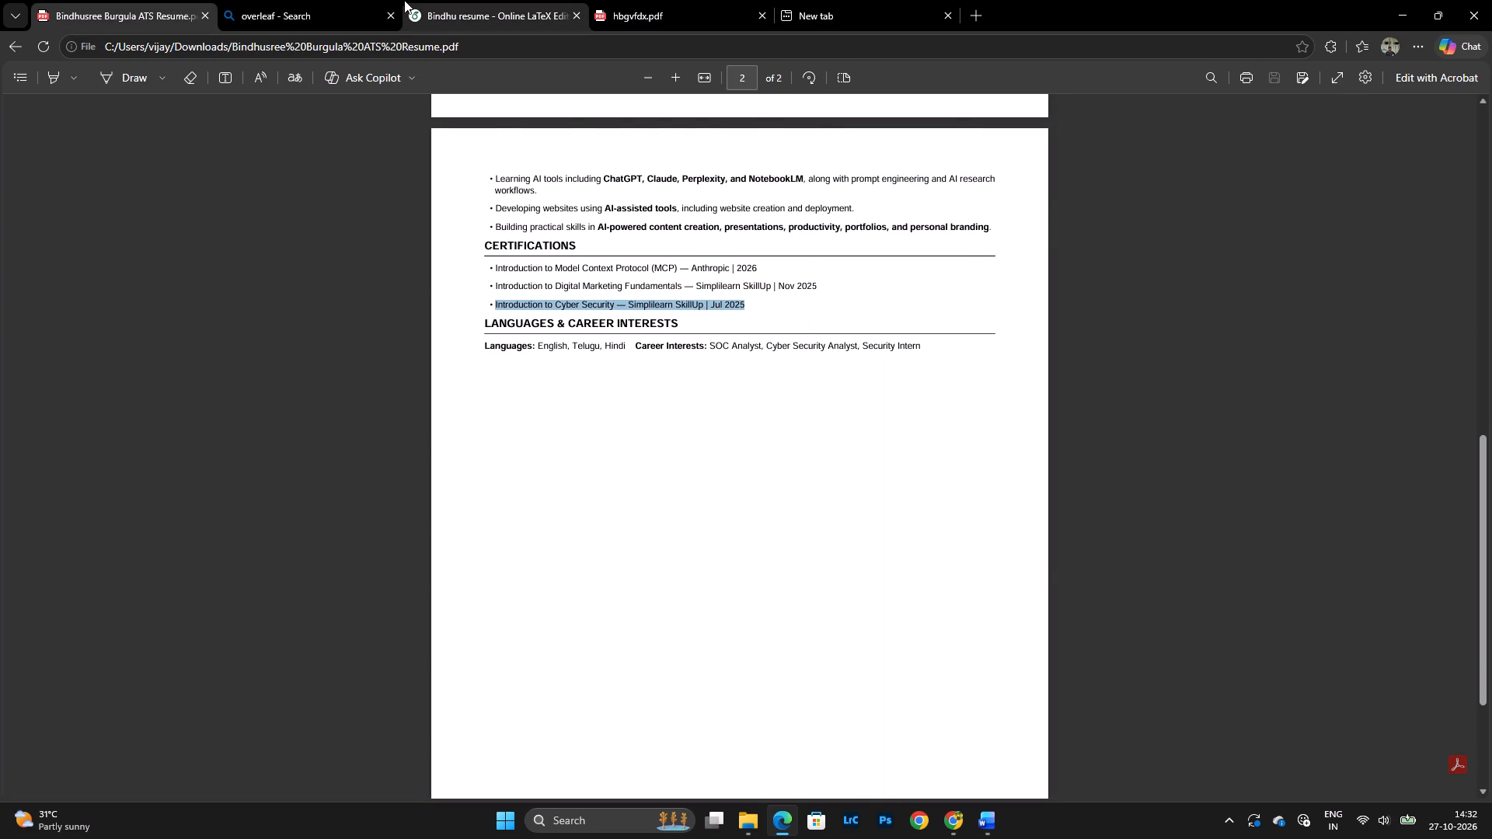
left_click(404, 0)
left_click_drag(365, 418, 605, 423)
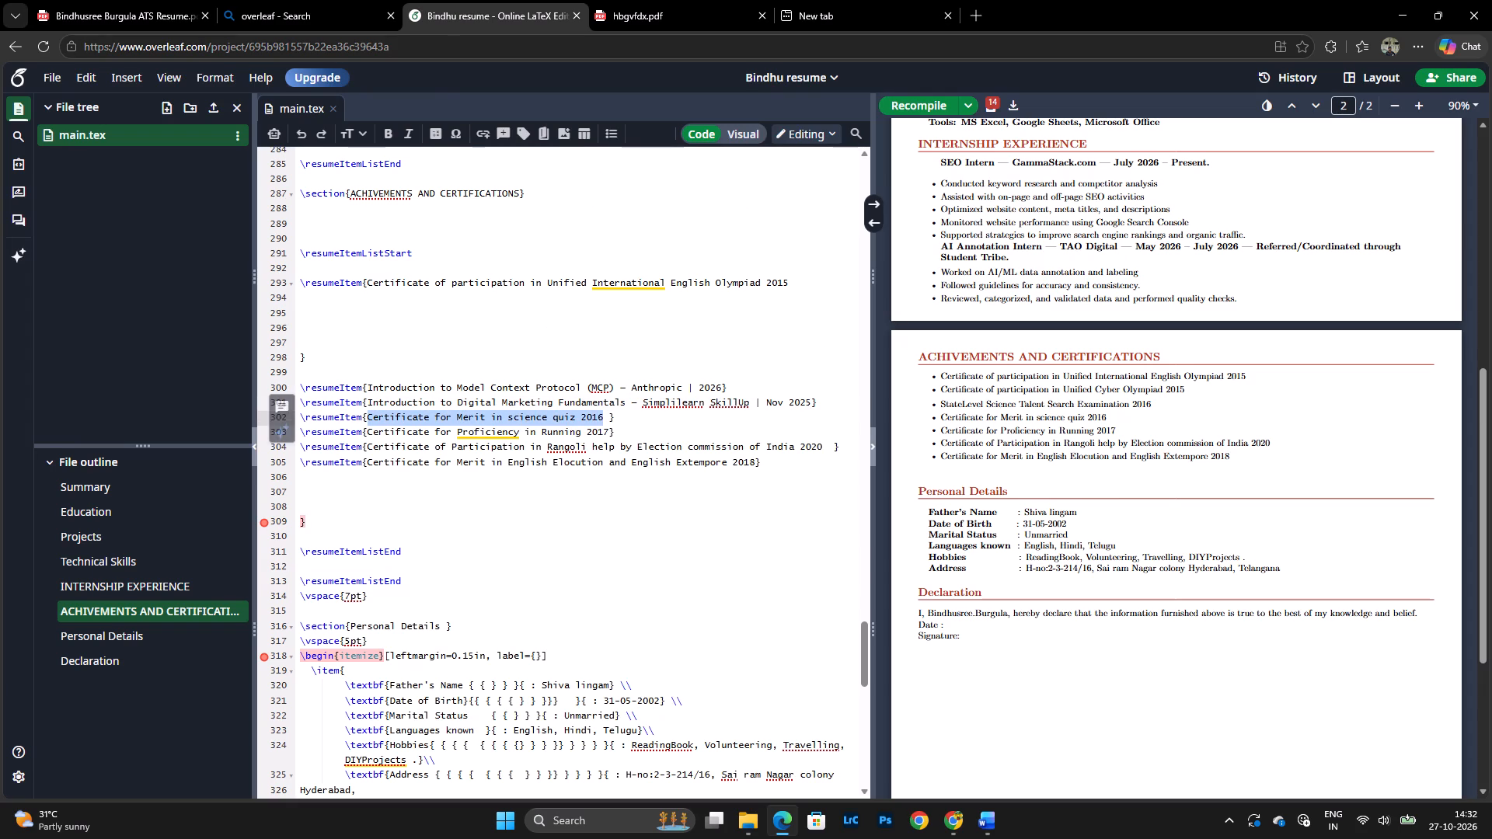
key("ctrl+v")
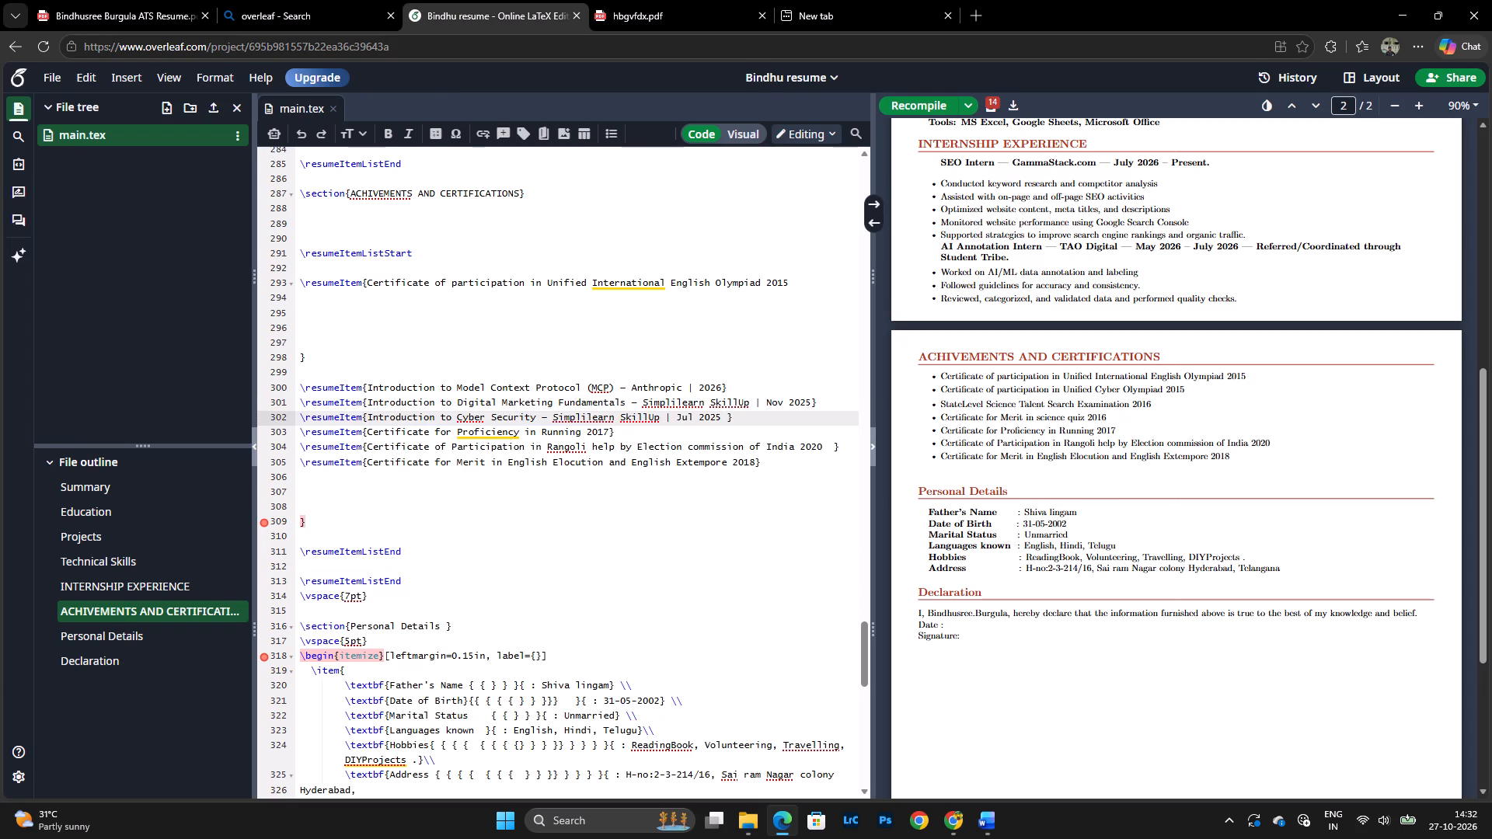
Delete the Running 2017, Rangoli 2020 and English Elocution 2018 certificate items and recompile.
left_click_drag(780, 466, 277, 434)
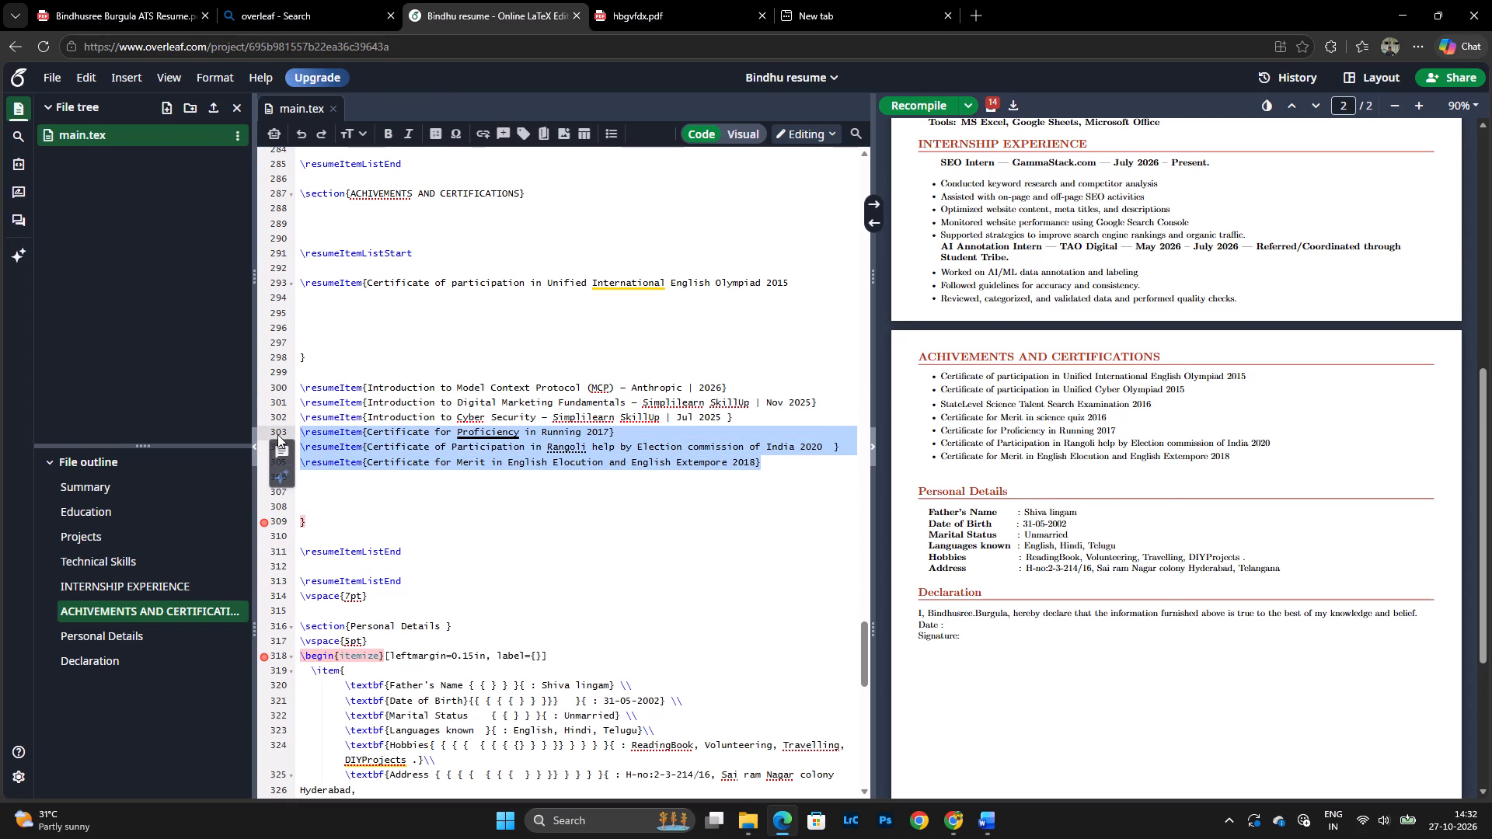
key("BackSpace")
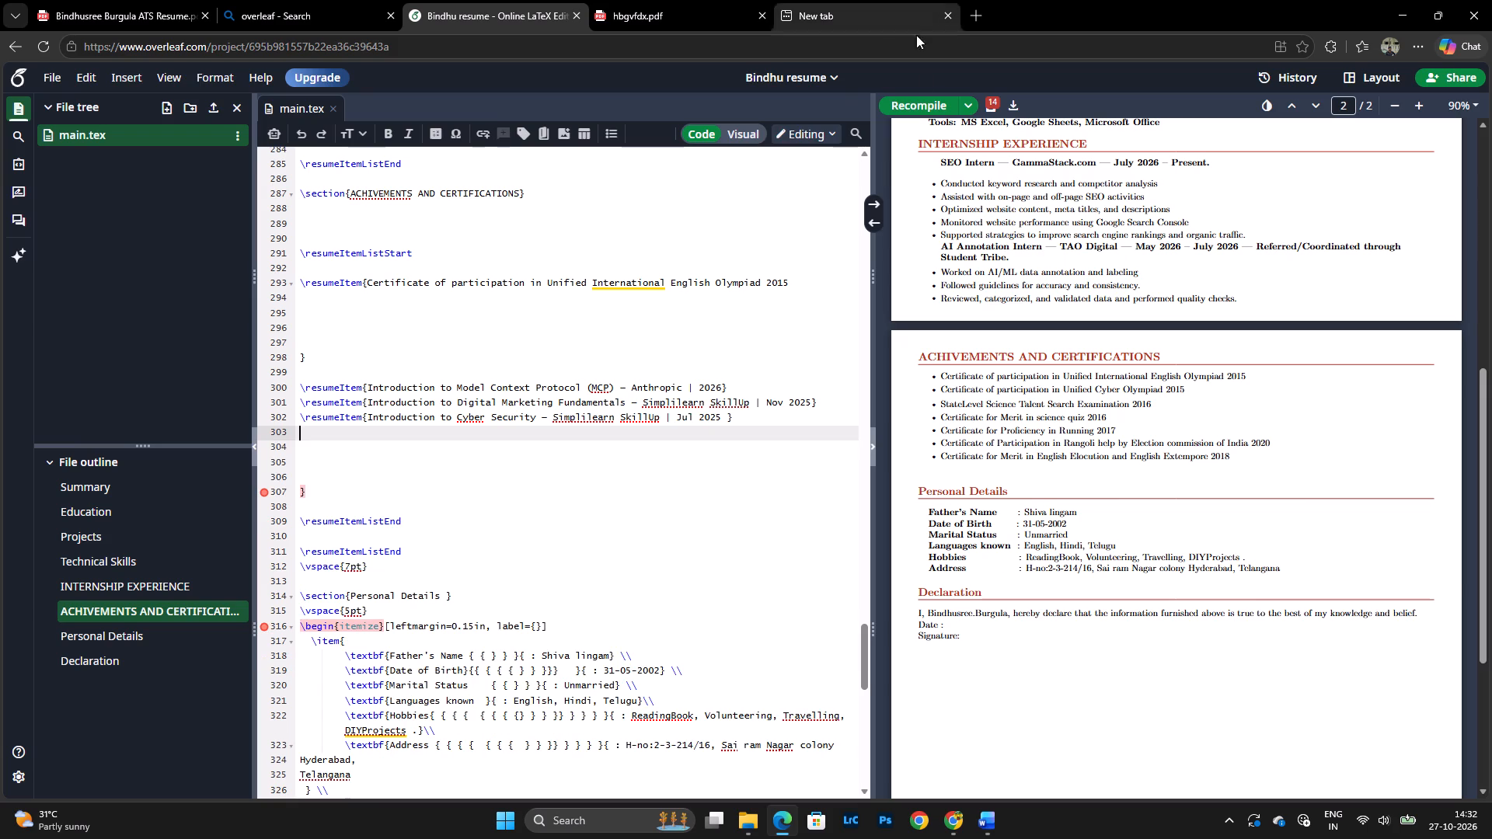
left_click(926, 100)
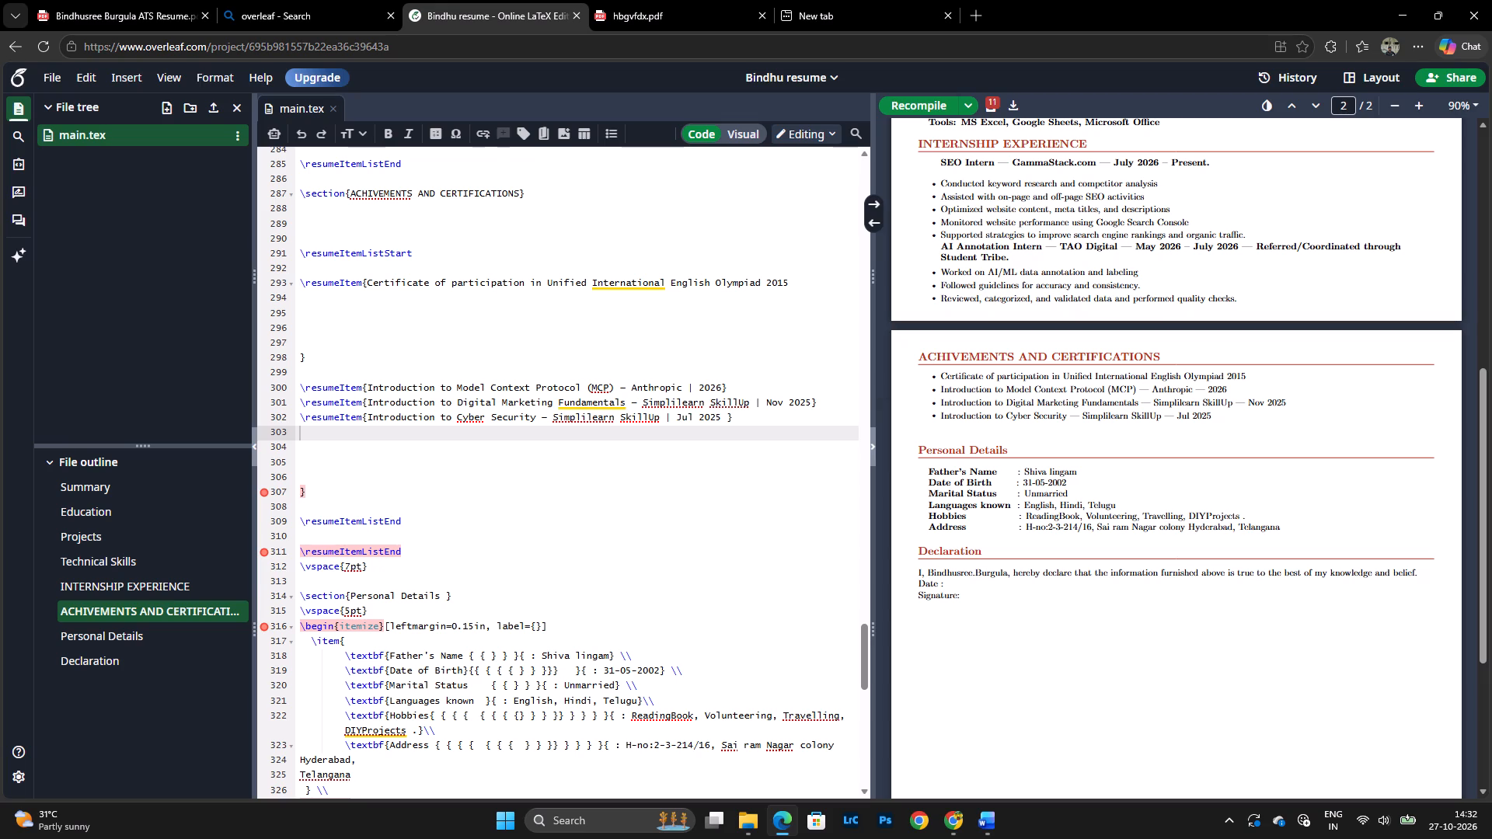
Delete three surplus blank lines inside the Unified International English Olympiad 2015 item, above its closing brace.
left_click_drag(297, 282, 797, 287)
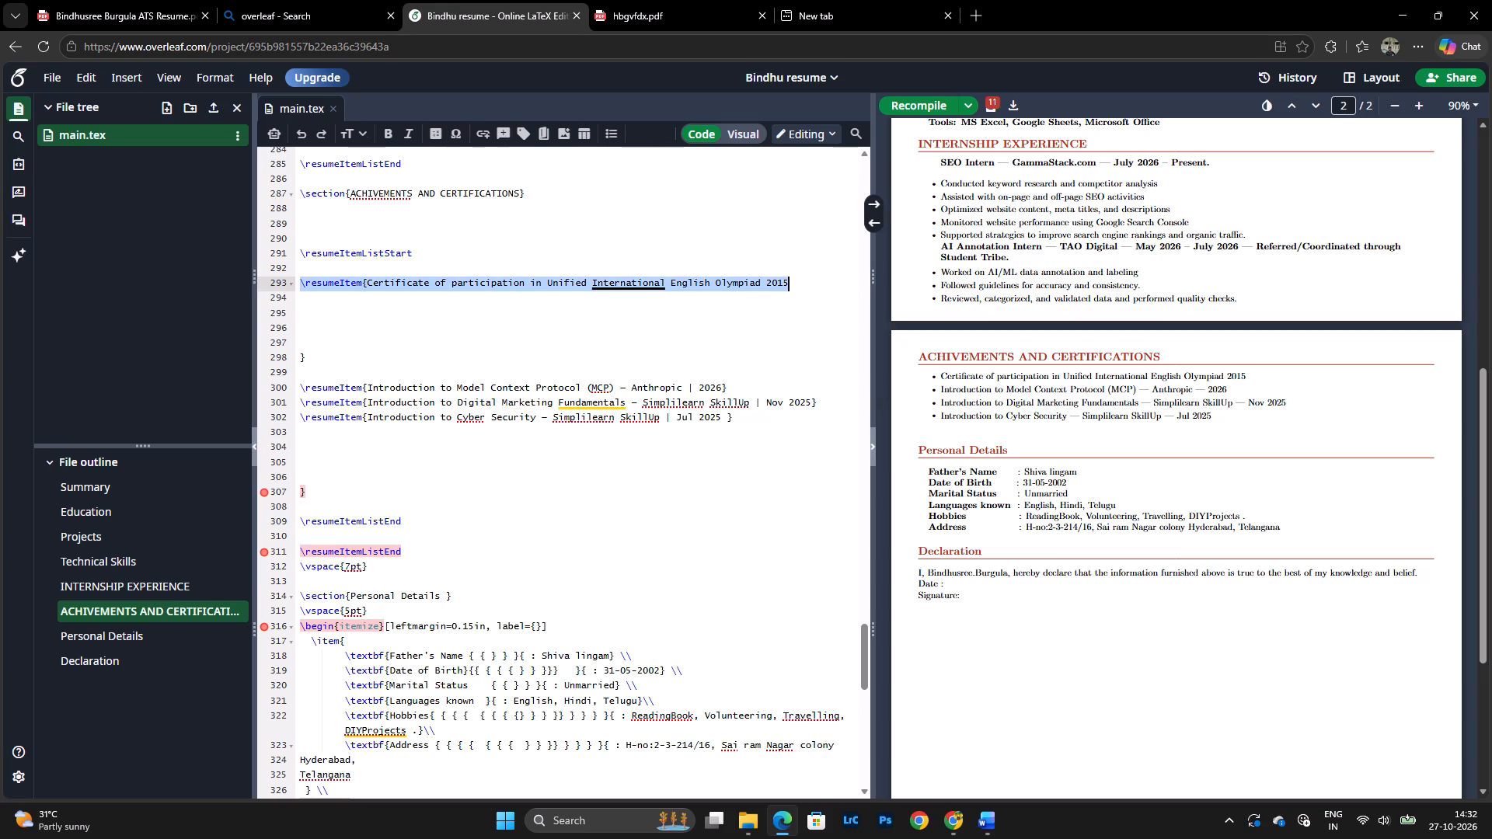
left_click_drag(797, 287, 799, 287)
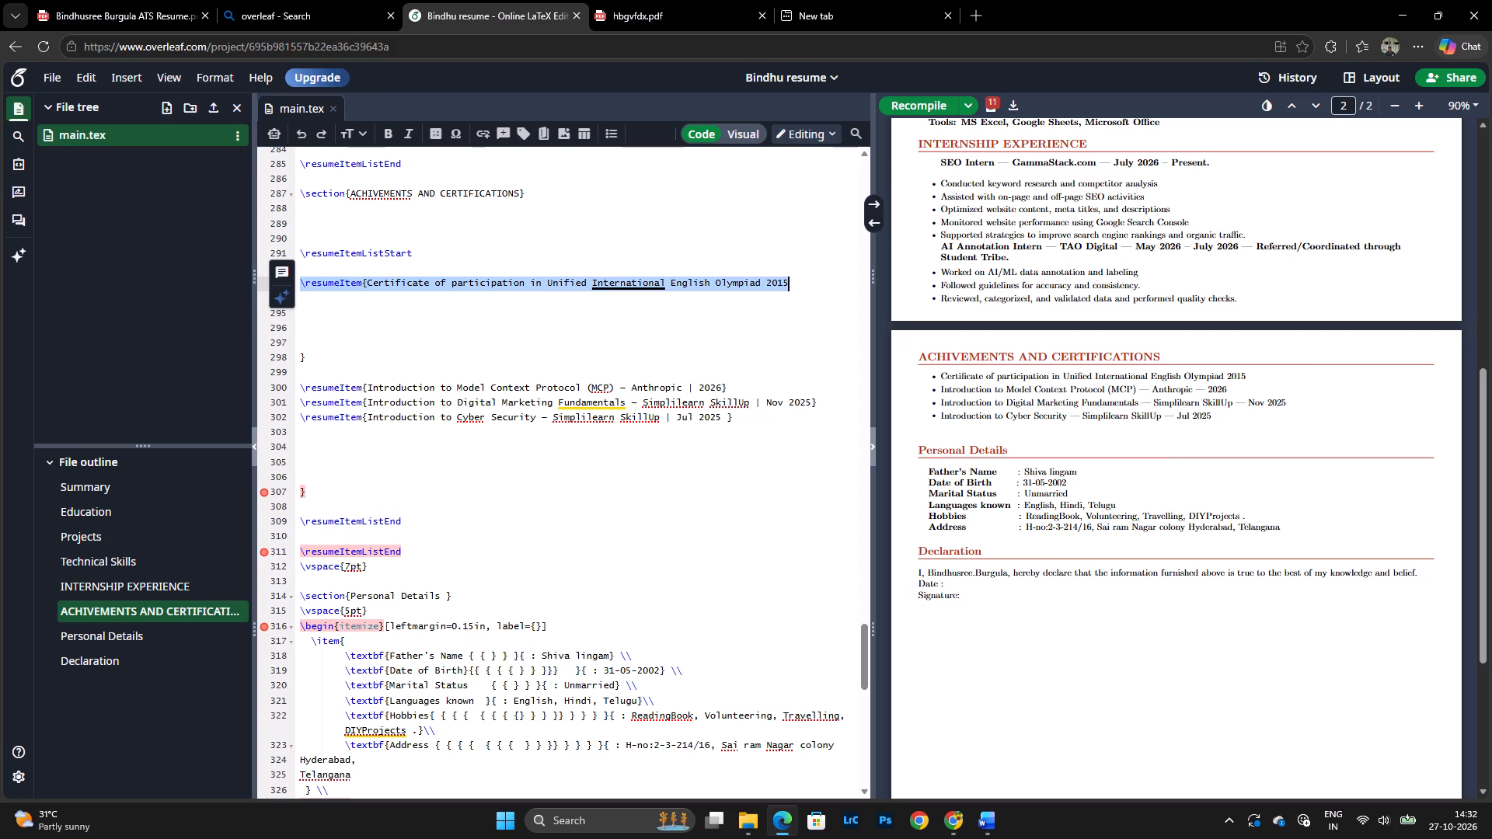
left_click(678, 343)
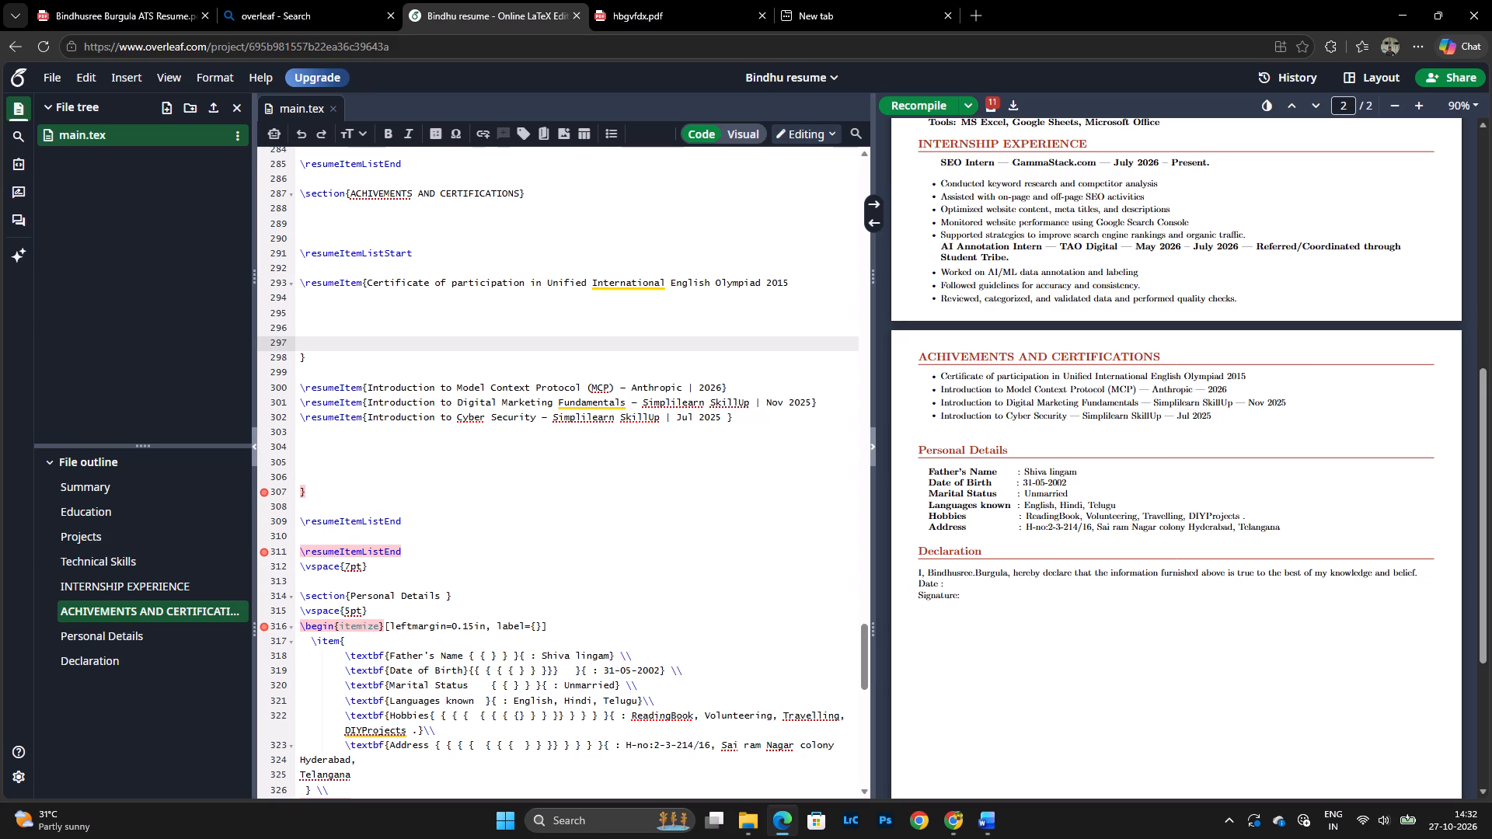
key("BackSpace")
key("BackSpace")
key("BackSpace")
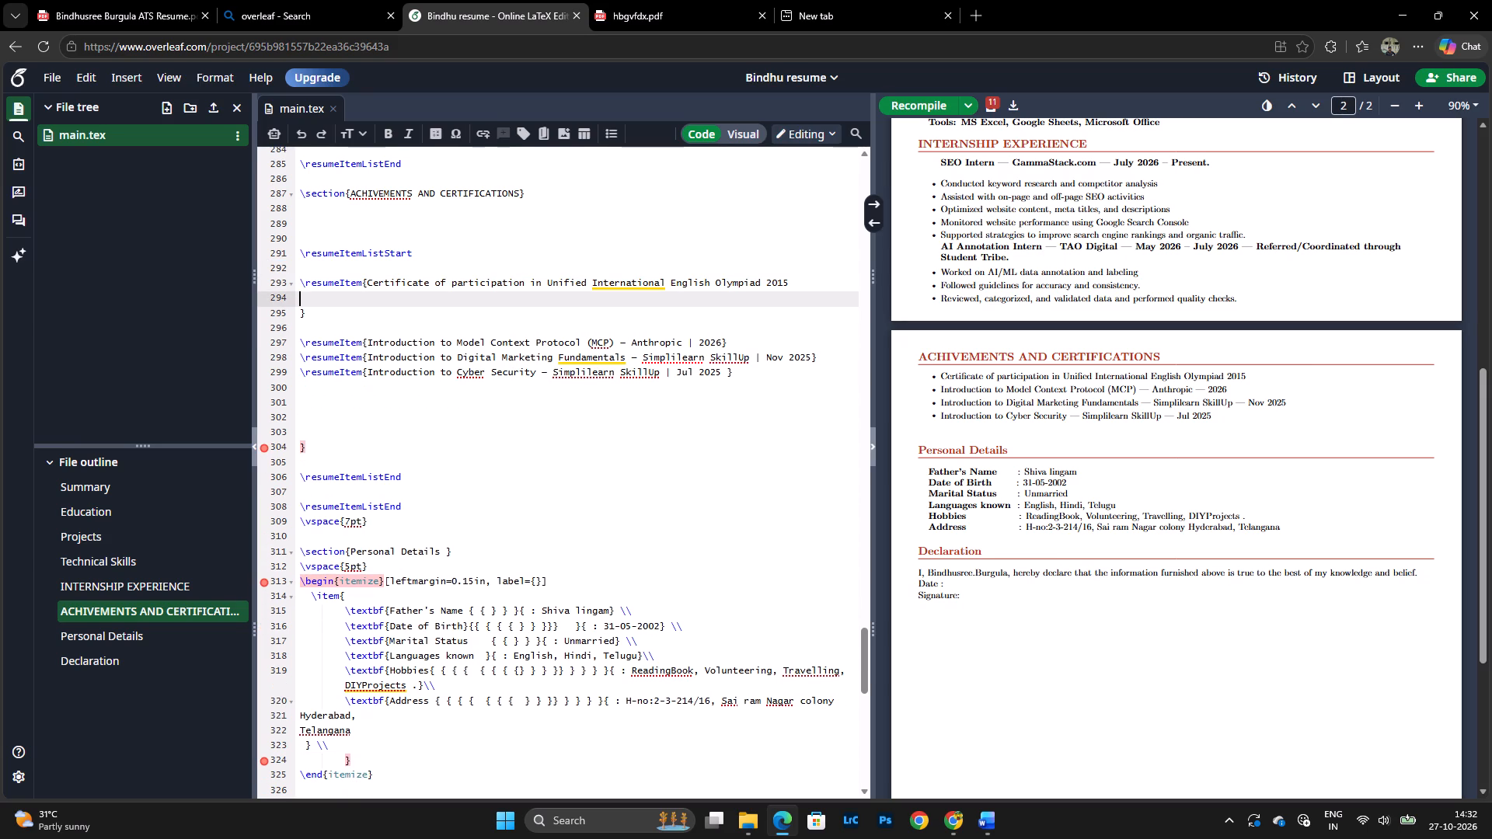
Delete three surplus blank lines between the Cyber Security item and the closing brace below it, and recompile.
key("Up")
key("Up")
key("Up")
key("Down")
key("Down")
key("Down")
key("Down")
key("Down")
key("Down")
key("Down")
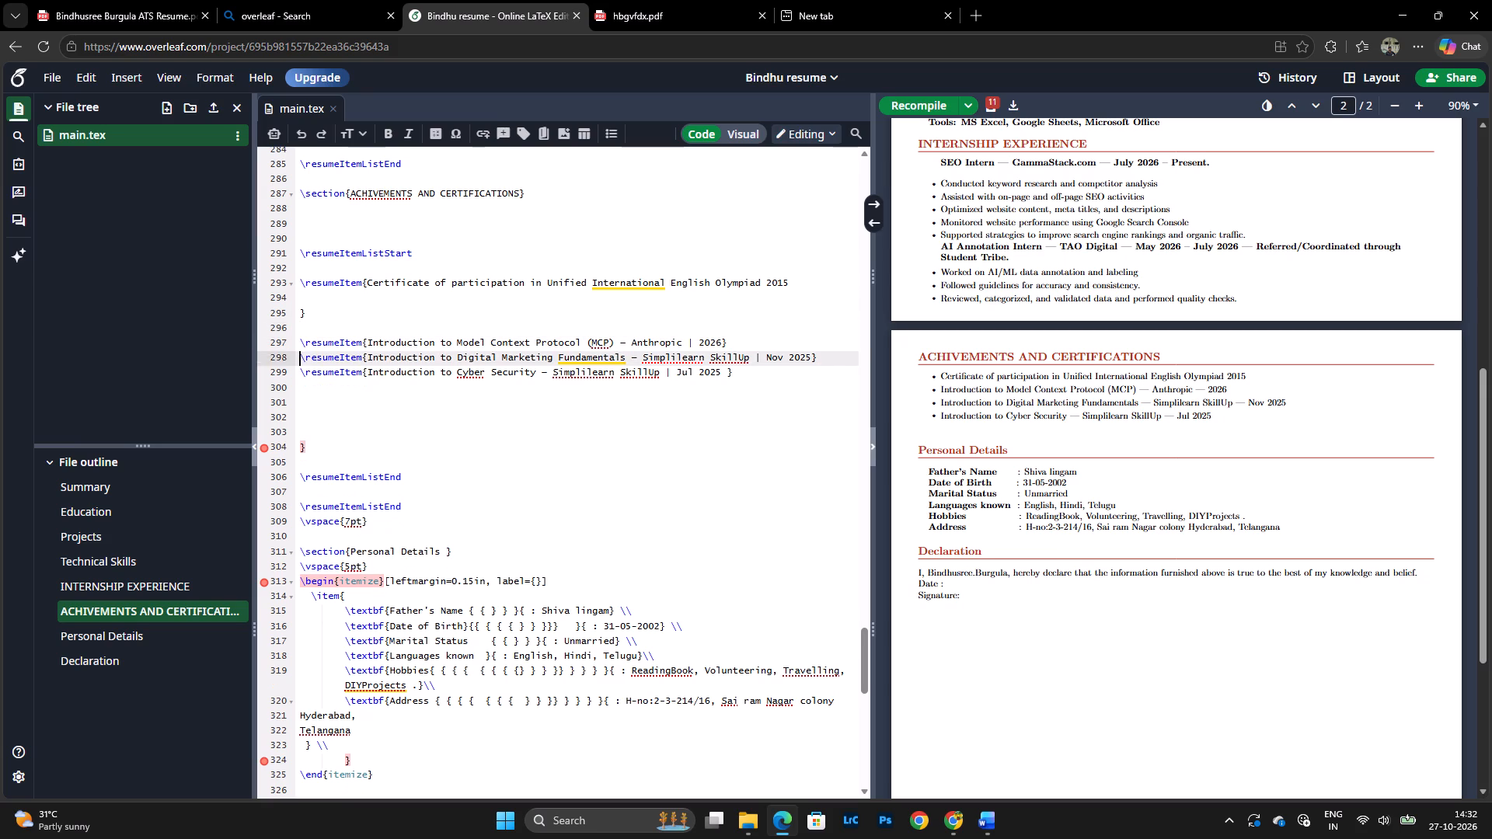
key("Down")
key("Down")
key("Down")
key("Down")
key("Down")
key("BackSpace")
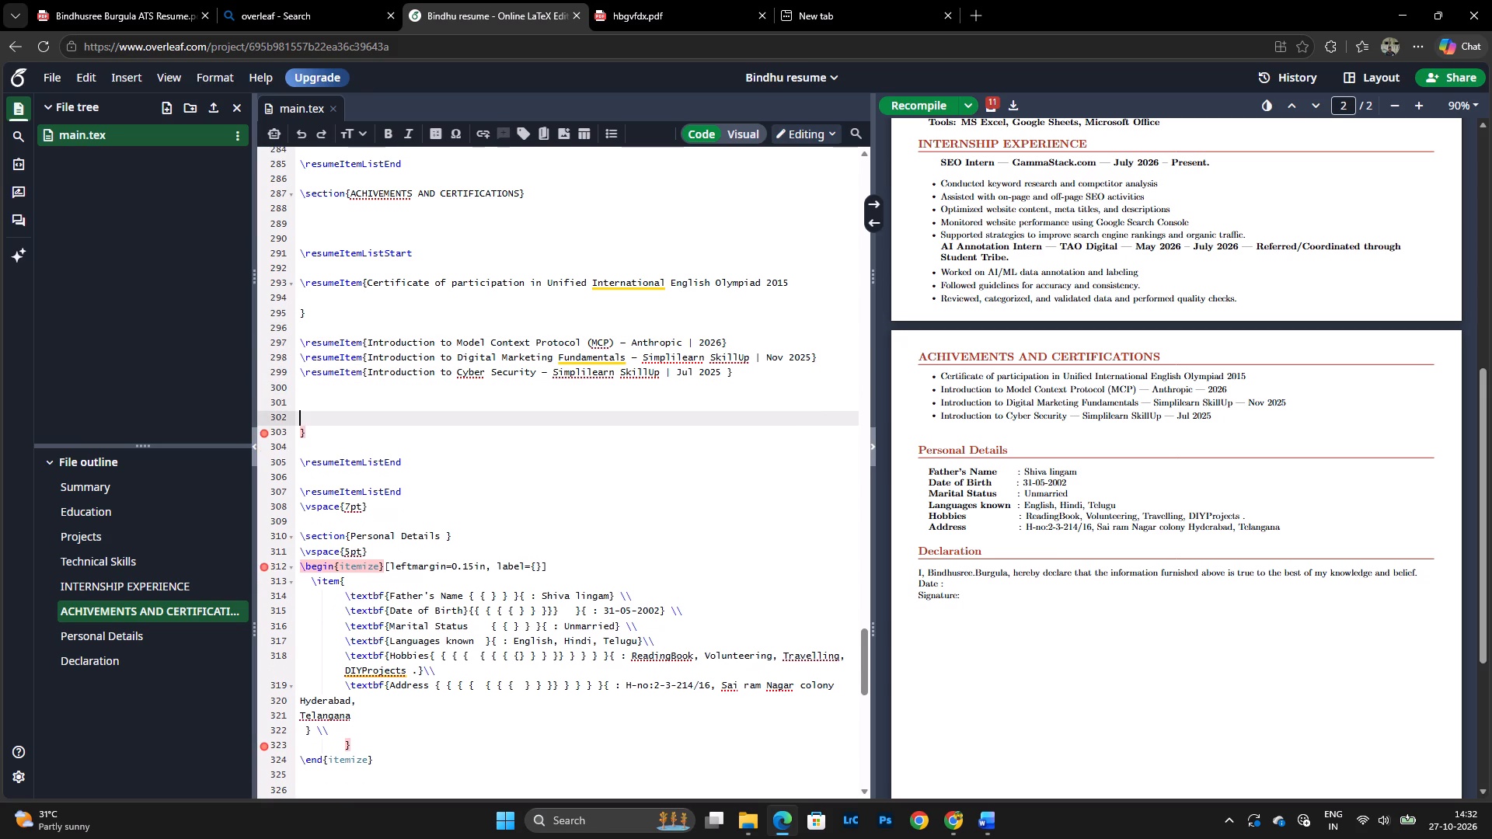
key("BackSpace")
key("BackSpace")
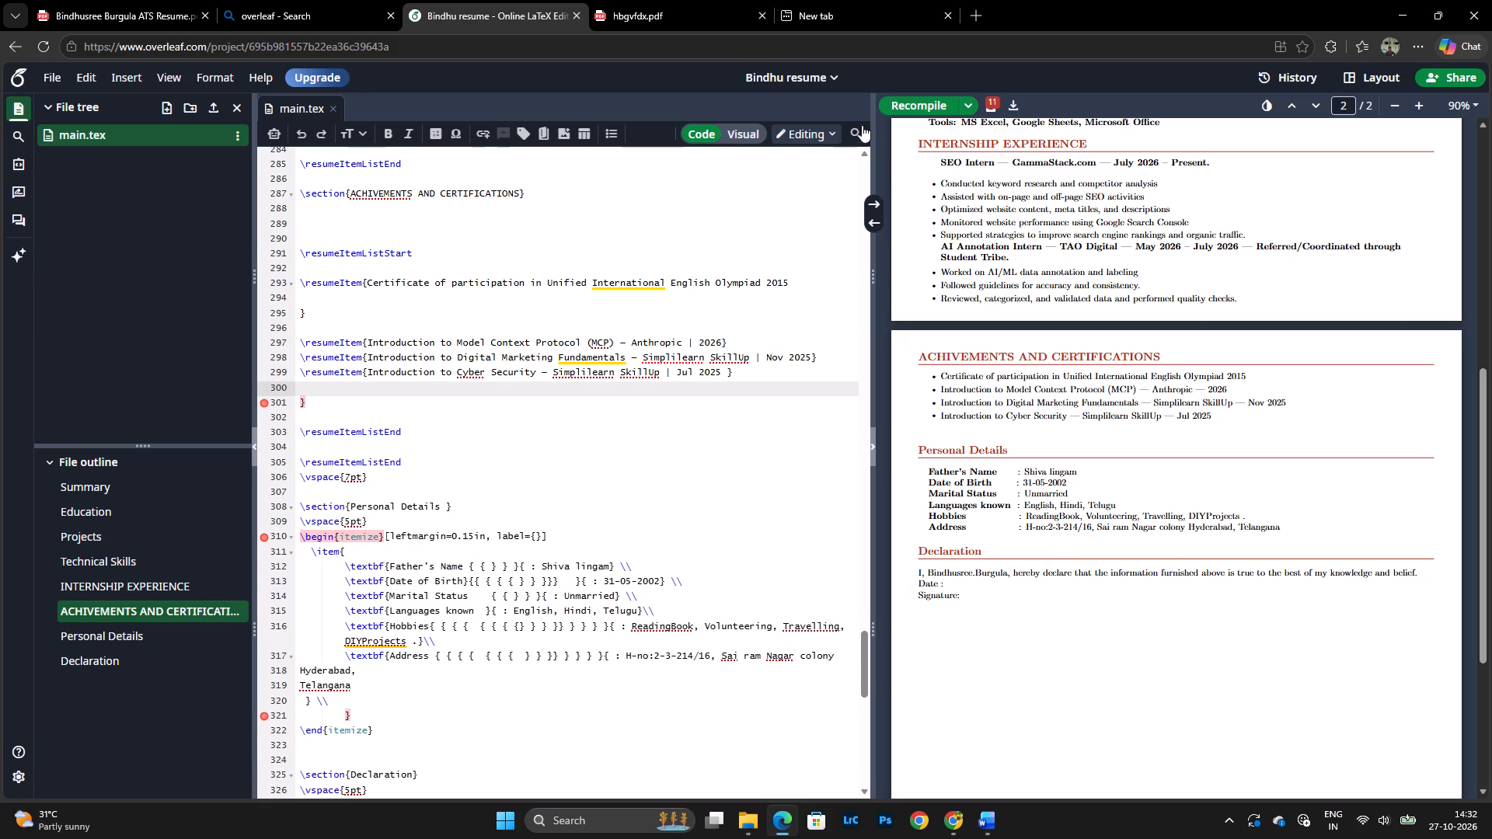
left_click(884, 106)
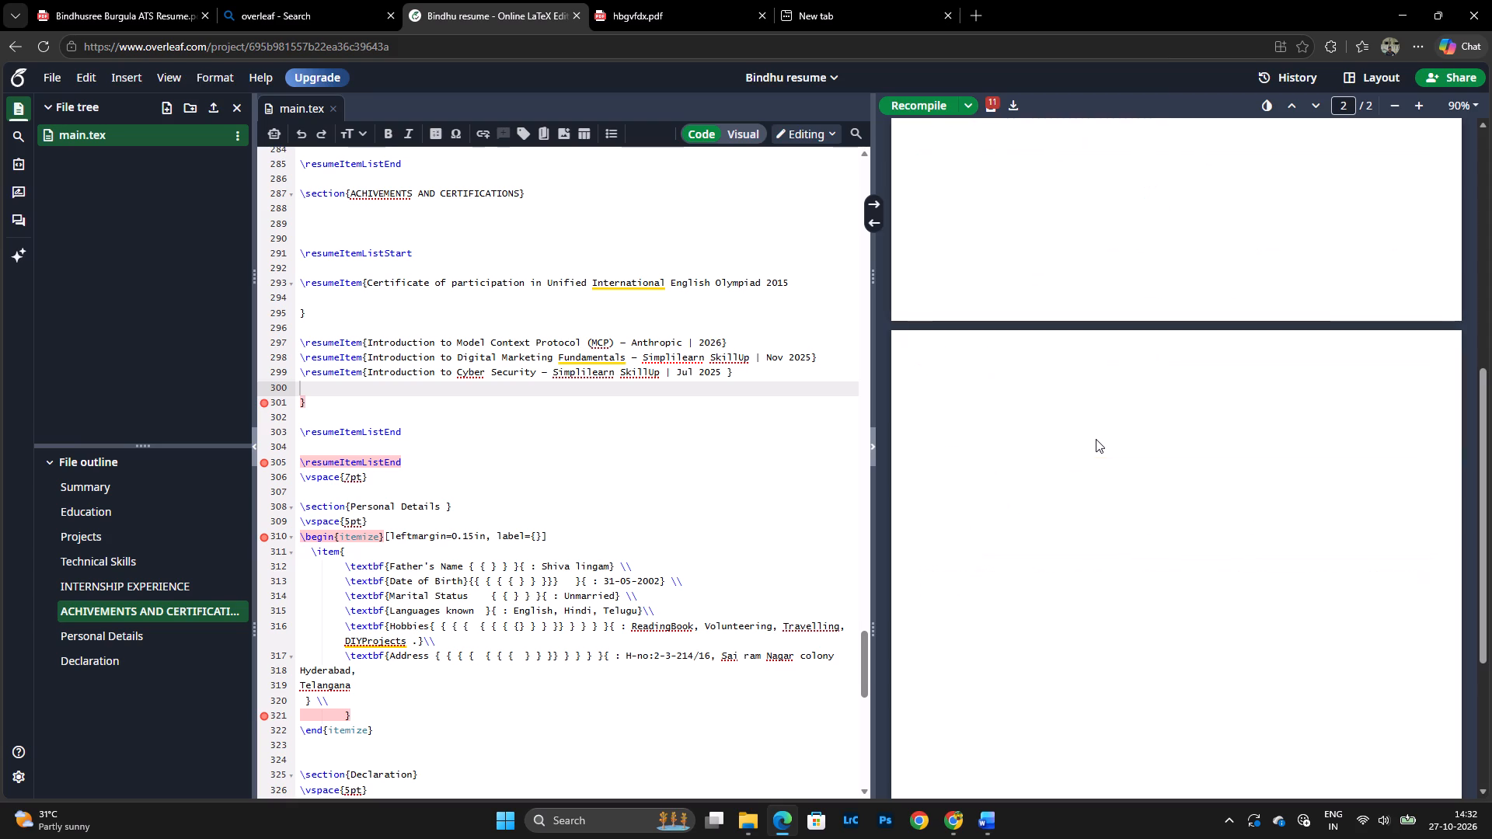
Check the recompiled second page against both resume PDFs and examine the Personal Details and Declaration source, including the flagged closing brace.
scroll(1058, 439, "down", 3)
scroll(475, 510, "down", 2)
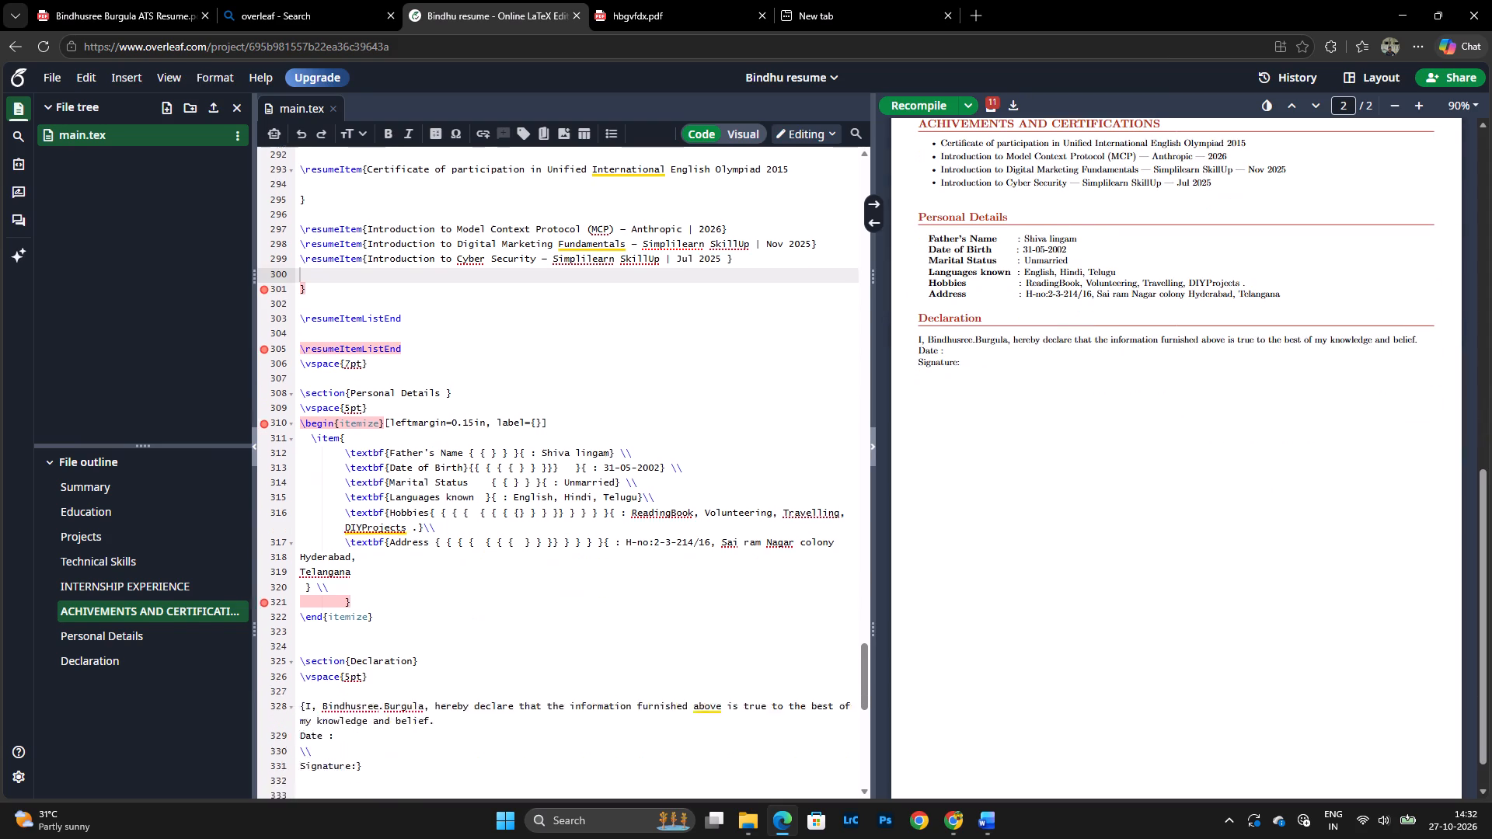
left_click(109, 0)
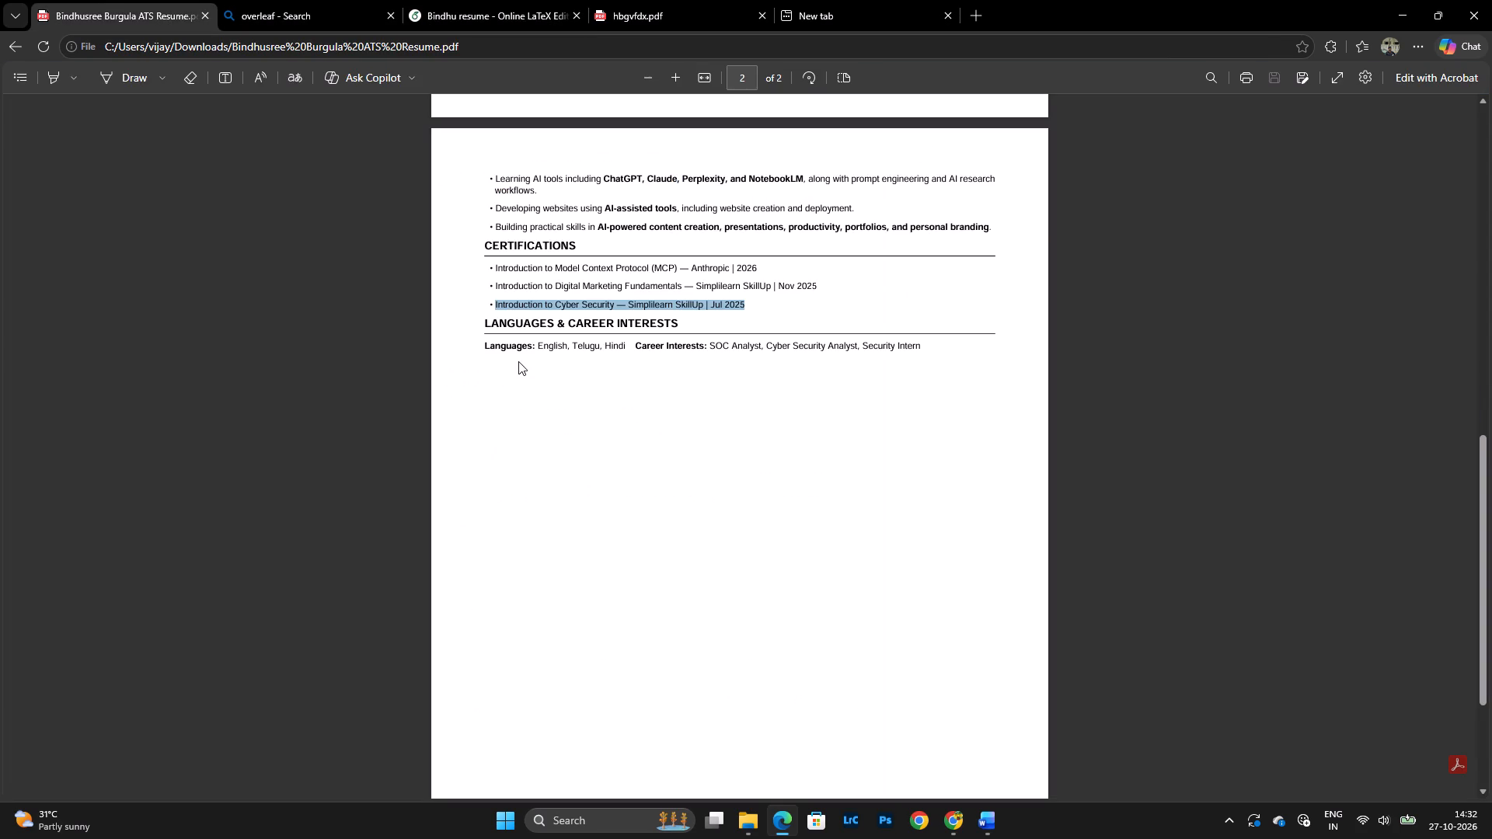
left_click(518, 361)
left_click(657, 0)
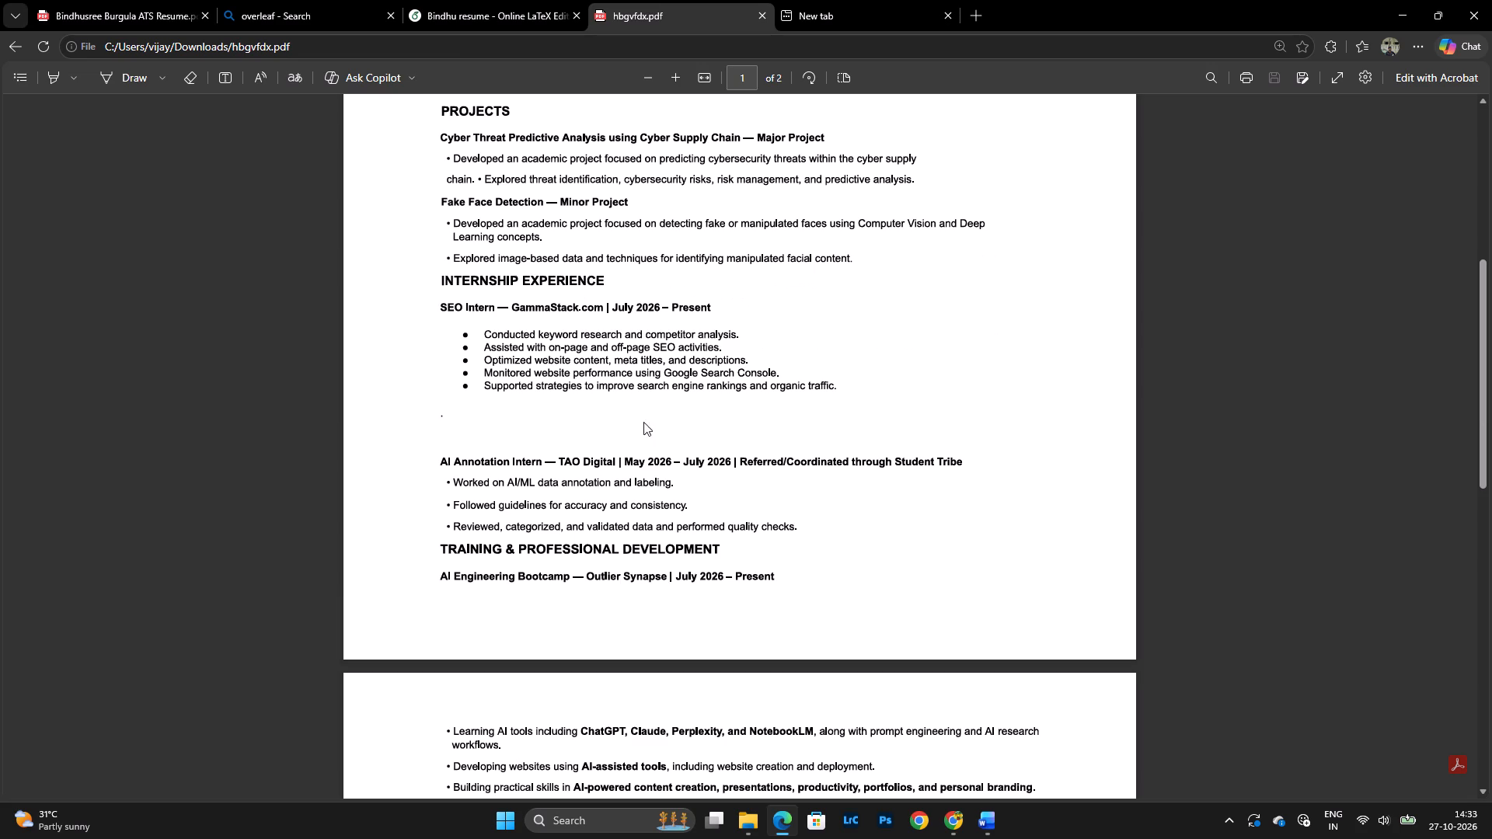
left_click(314, 0)
left_click(510, 0)
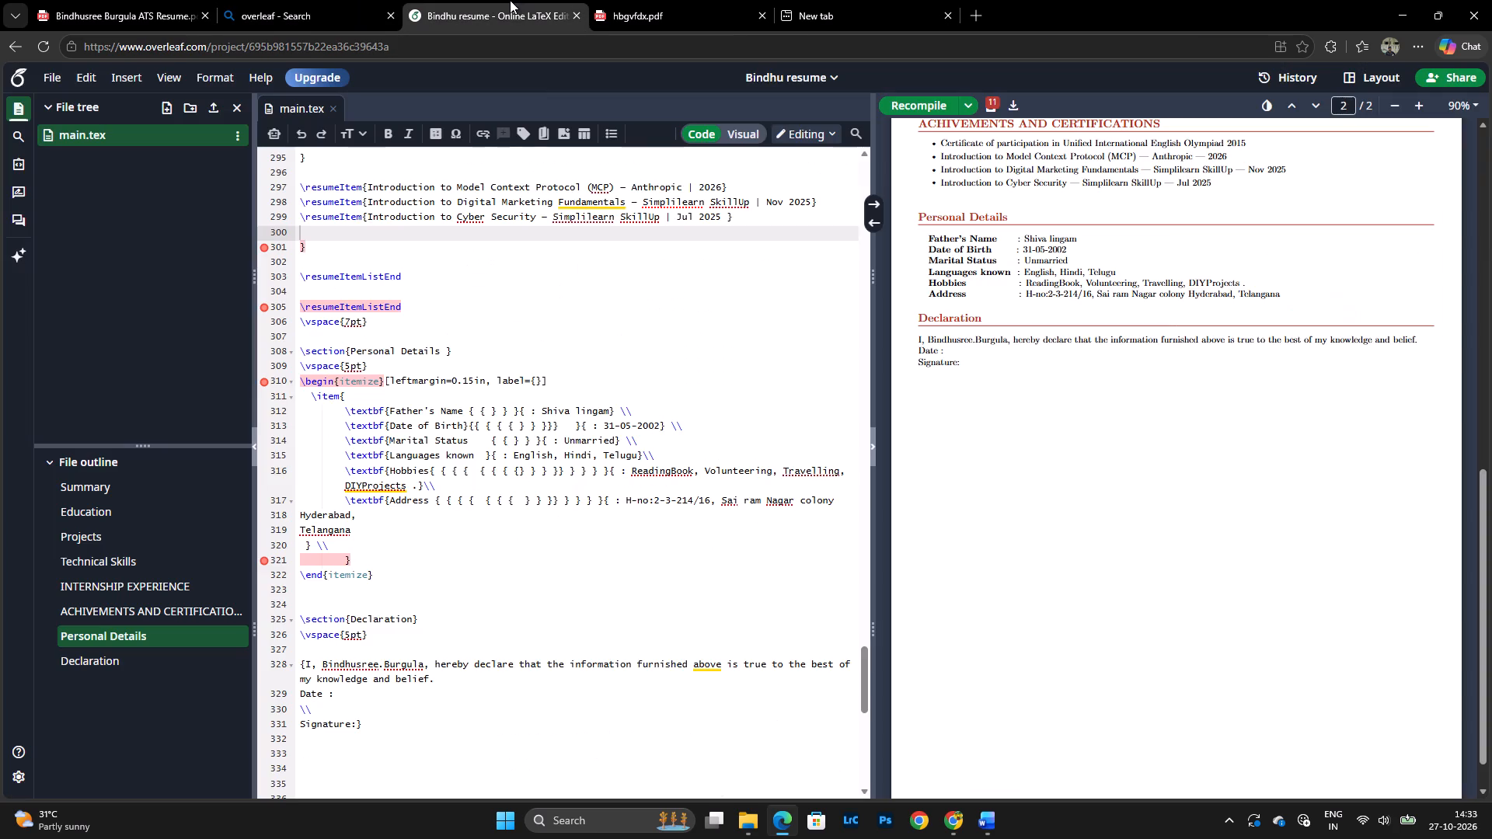
scroll(592, 390, "down", 1)
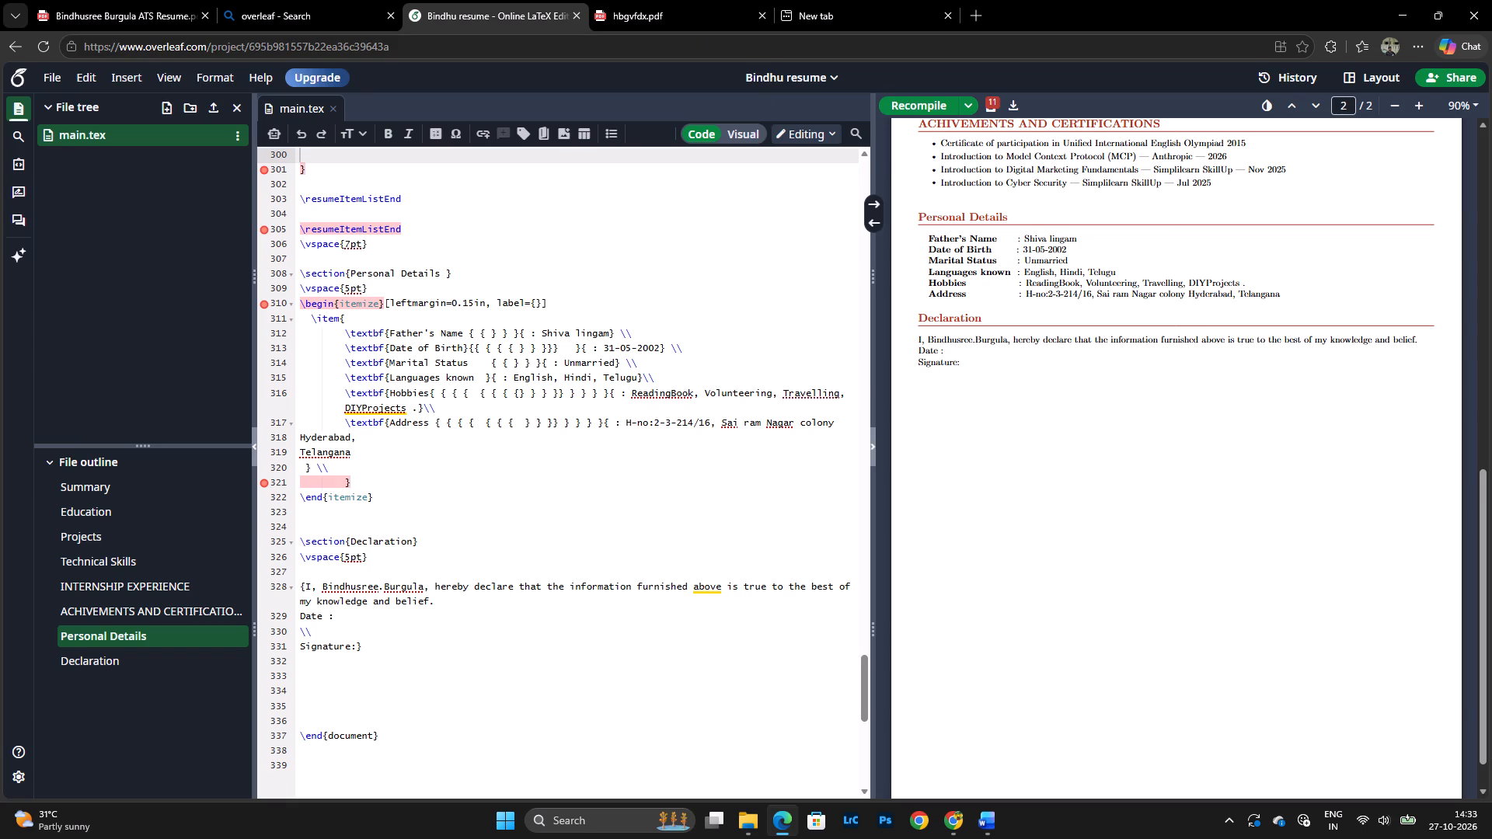
left_click(431, 478)
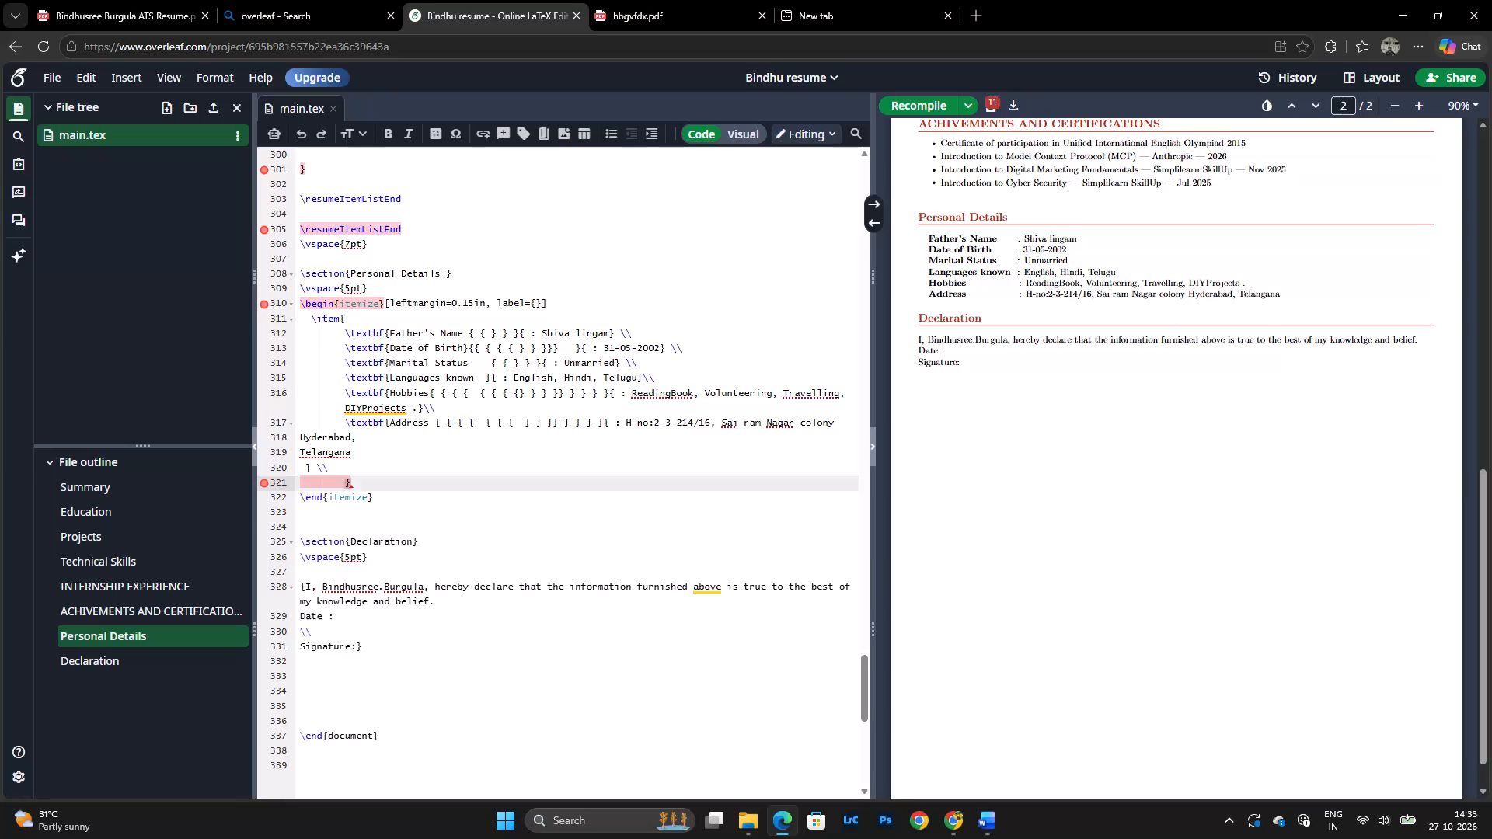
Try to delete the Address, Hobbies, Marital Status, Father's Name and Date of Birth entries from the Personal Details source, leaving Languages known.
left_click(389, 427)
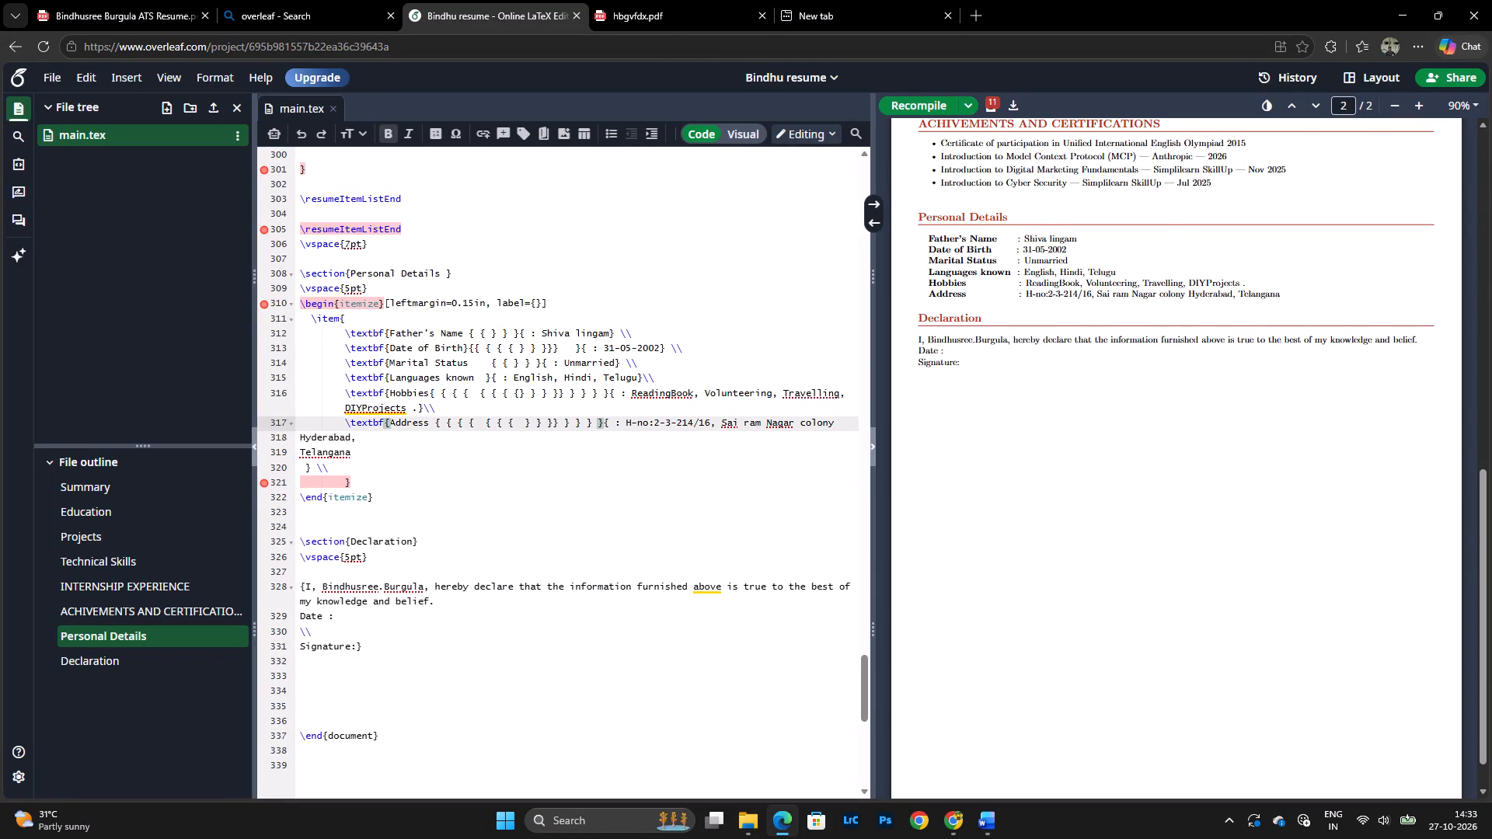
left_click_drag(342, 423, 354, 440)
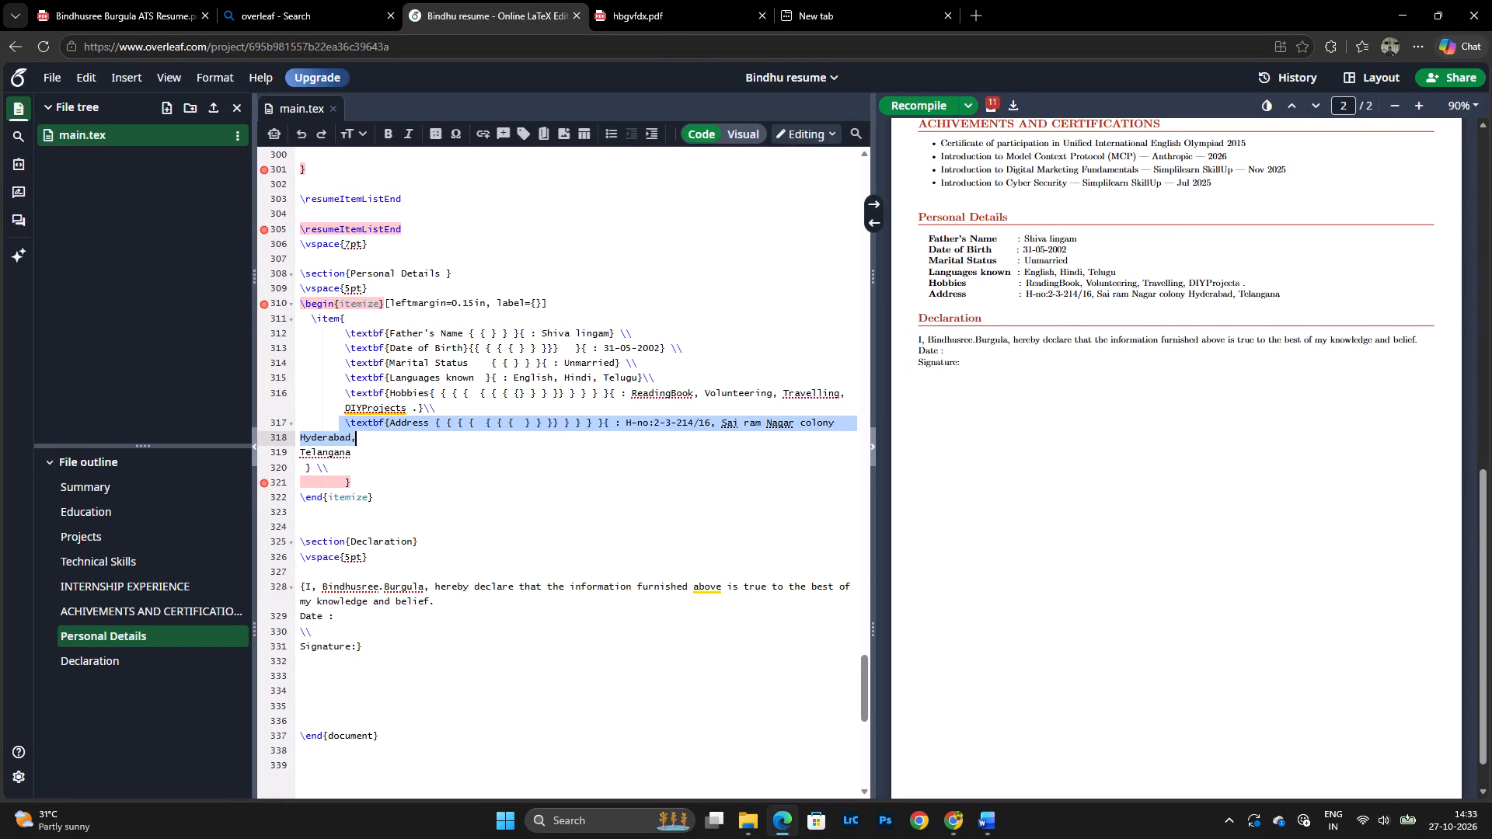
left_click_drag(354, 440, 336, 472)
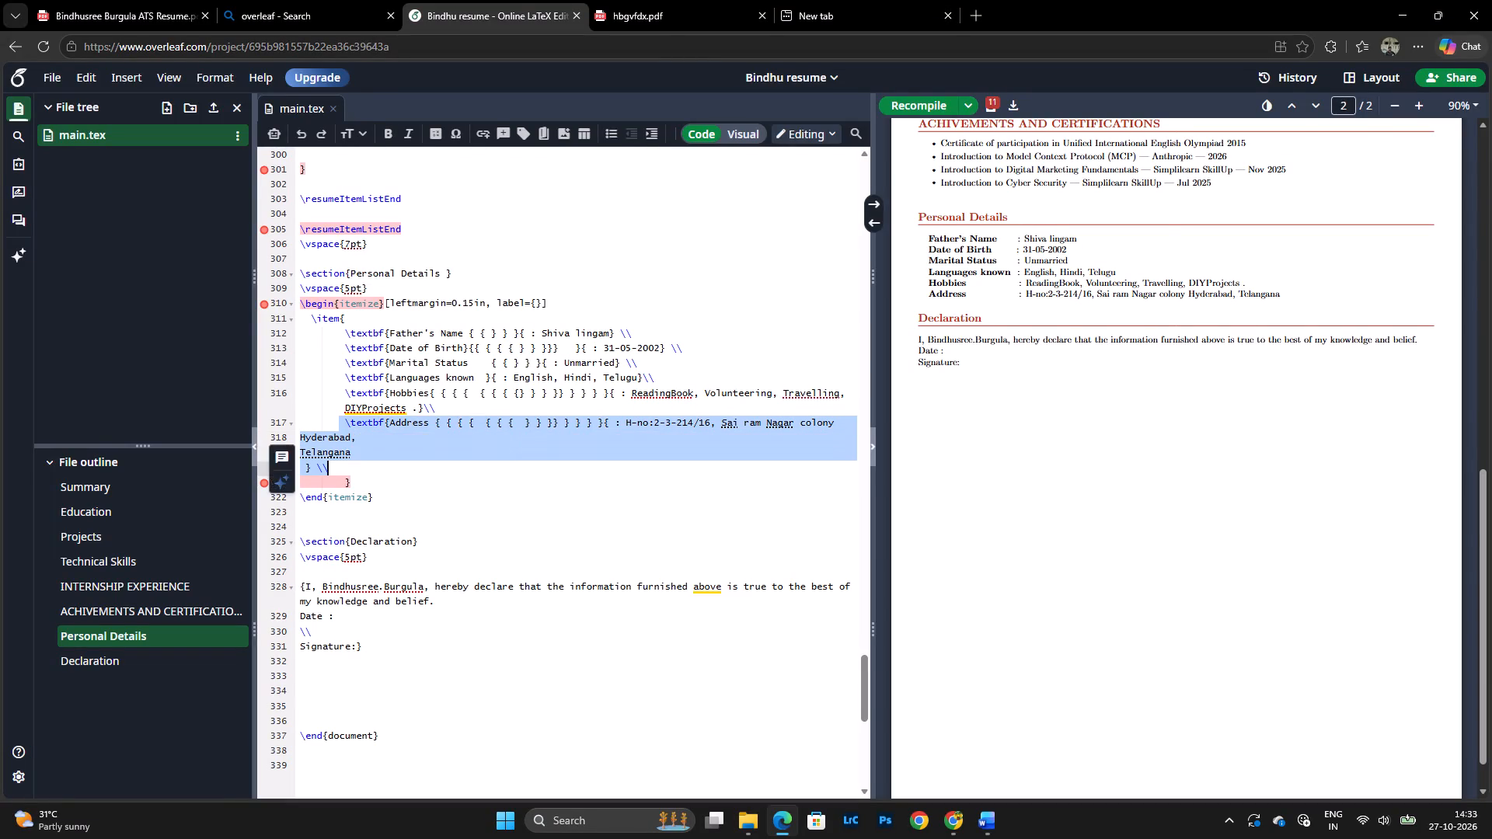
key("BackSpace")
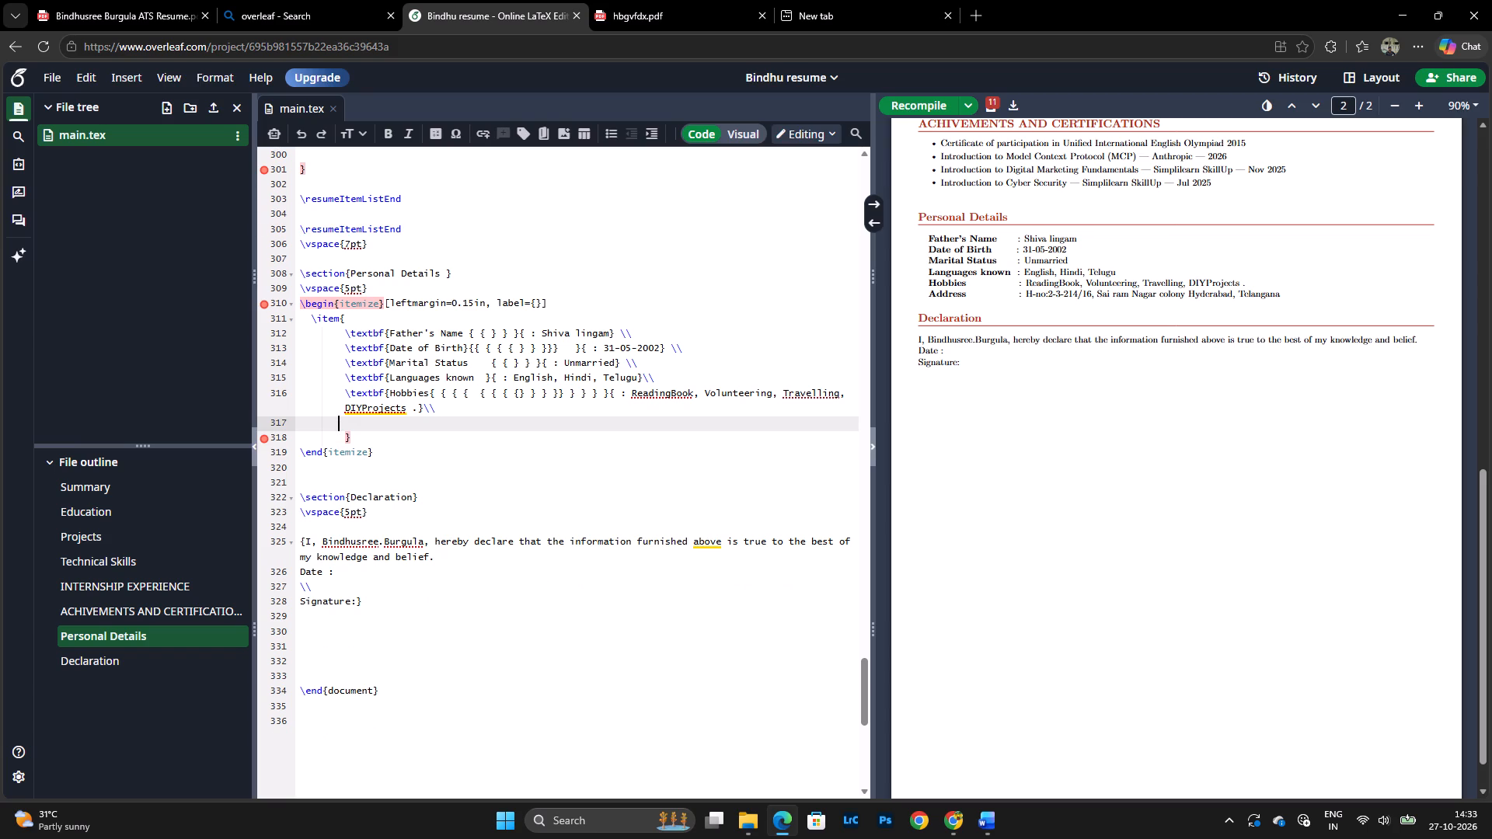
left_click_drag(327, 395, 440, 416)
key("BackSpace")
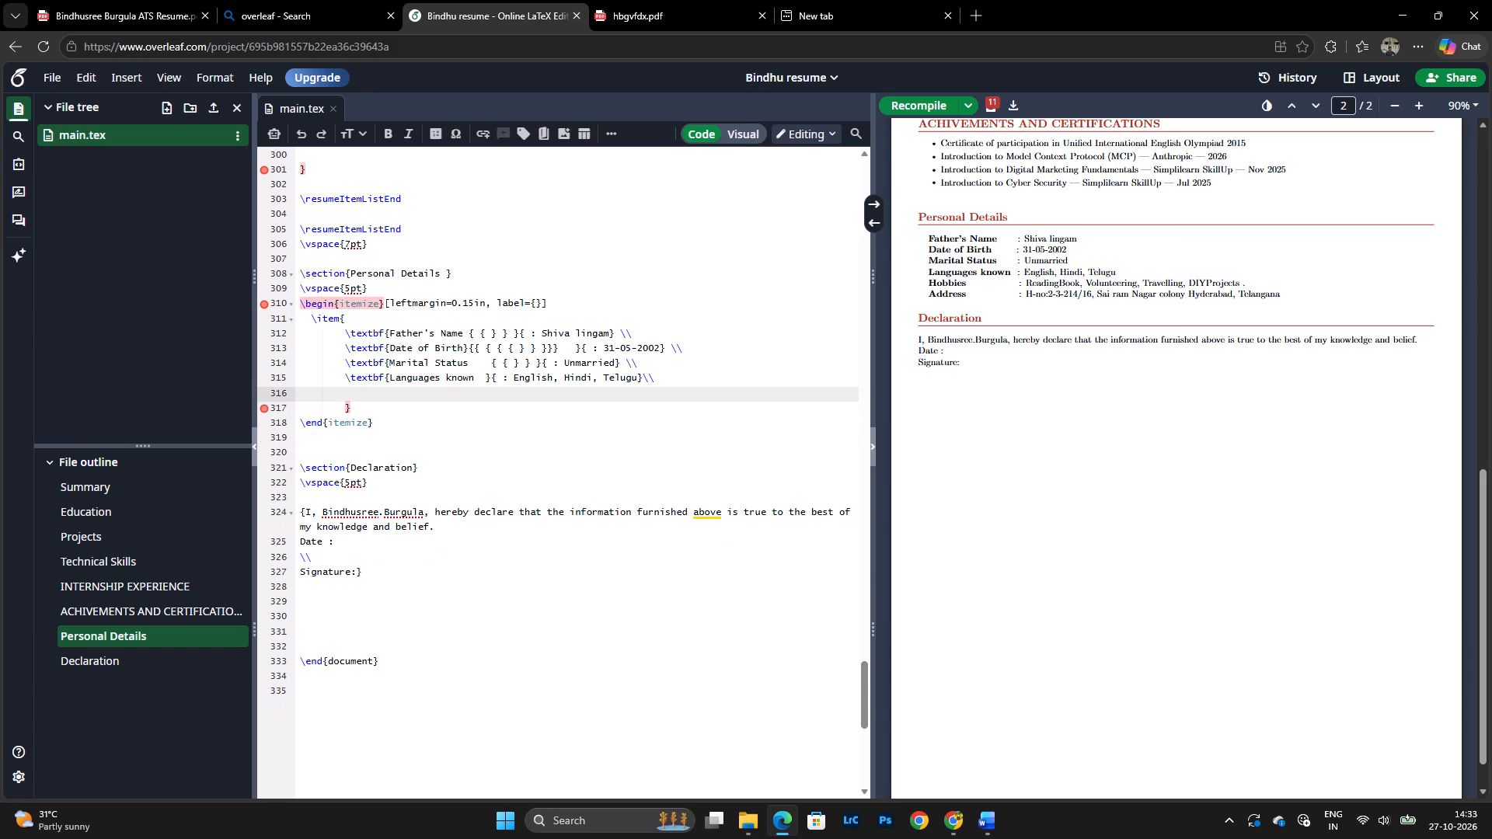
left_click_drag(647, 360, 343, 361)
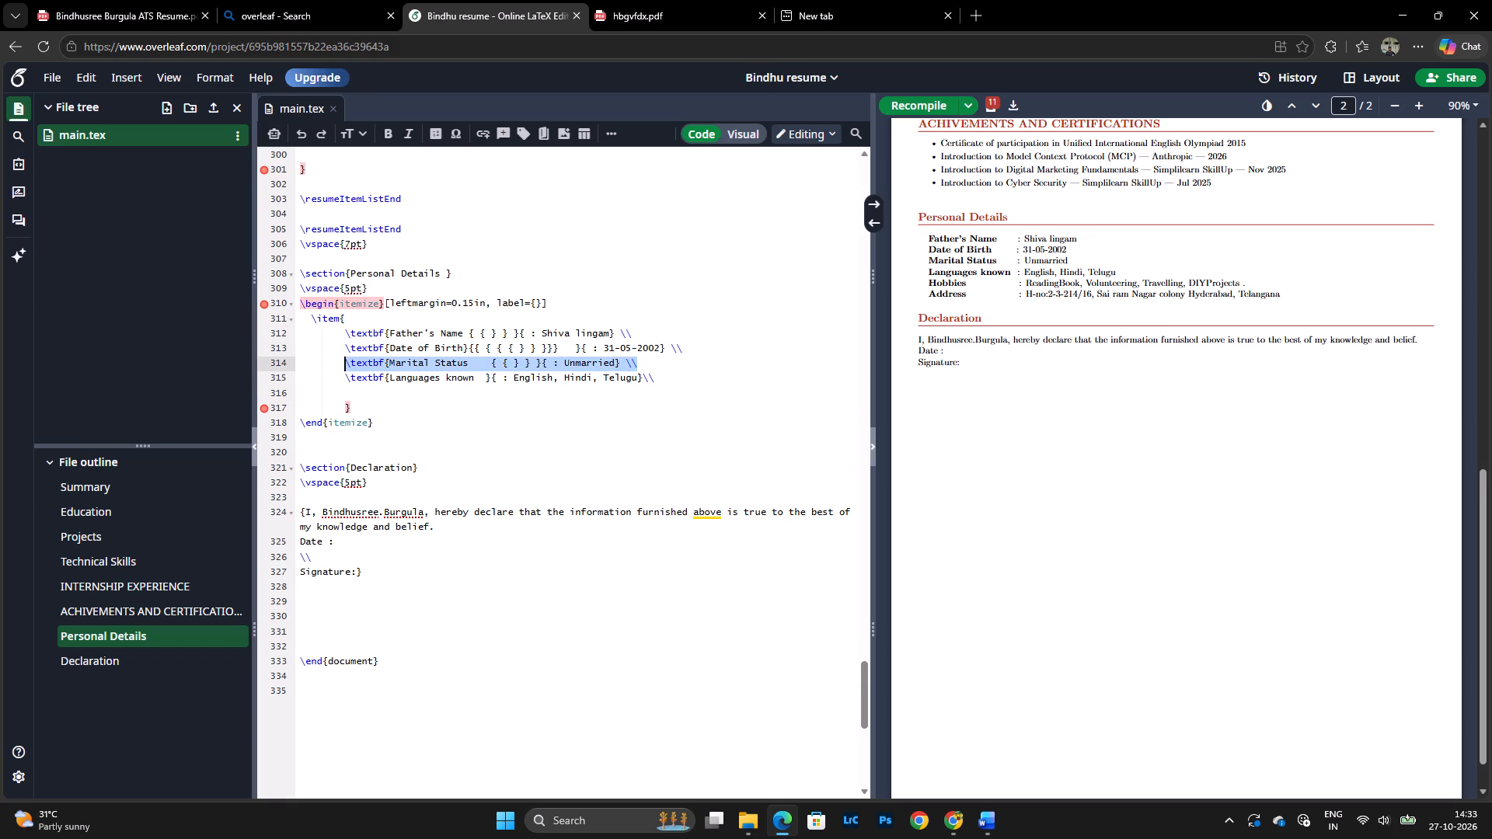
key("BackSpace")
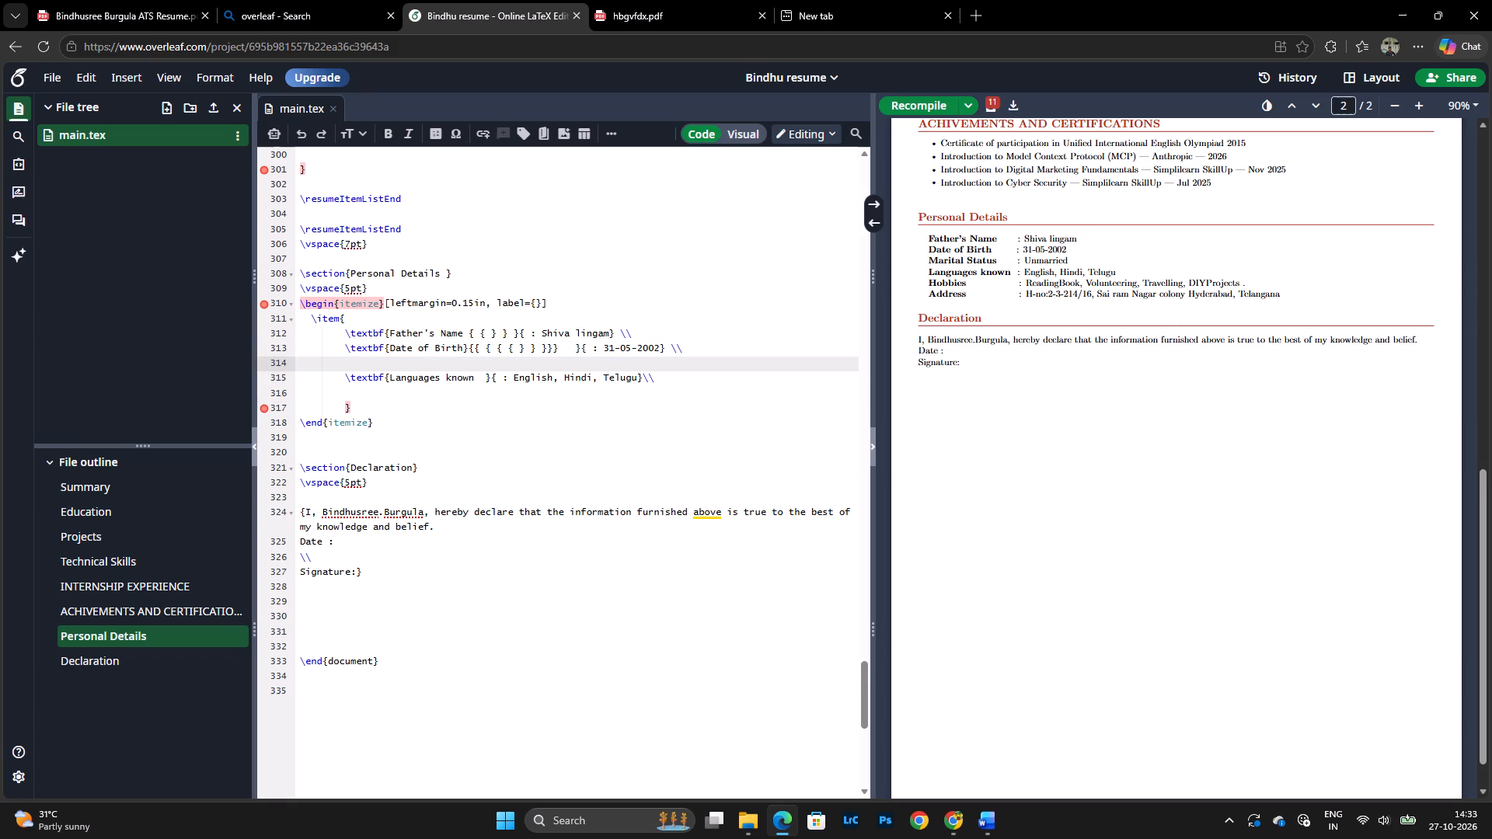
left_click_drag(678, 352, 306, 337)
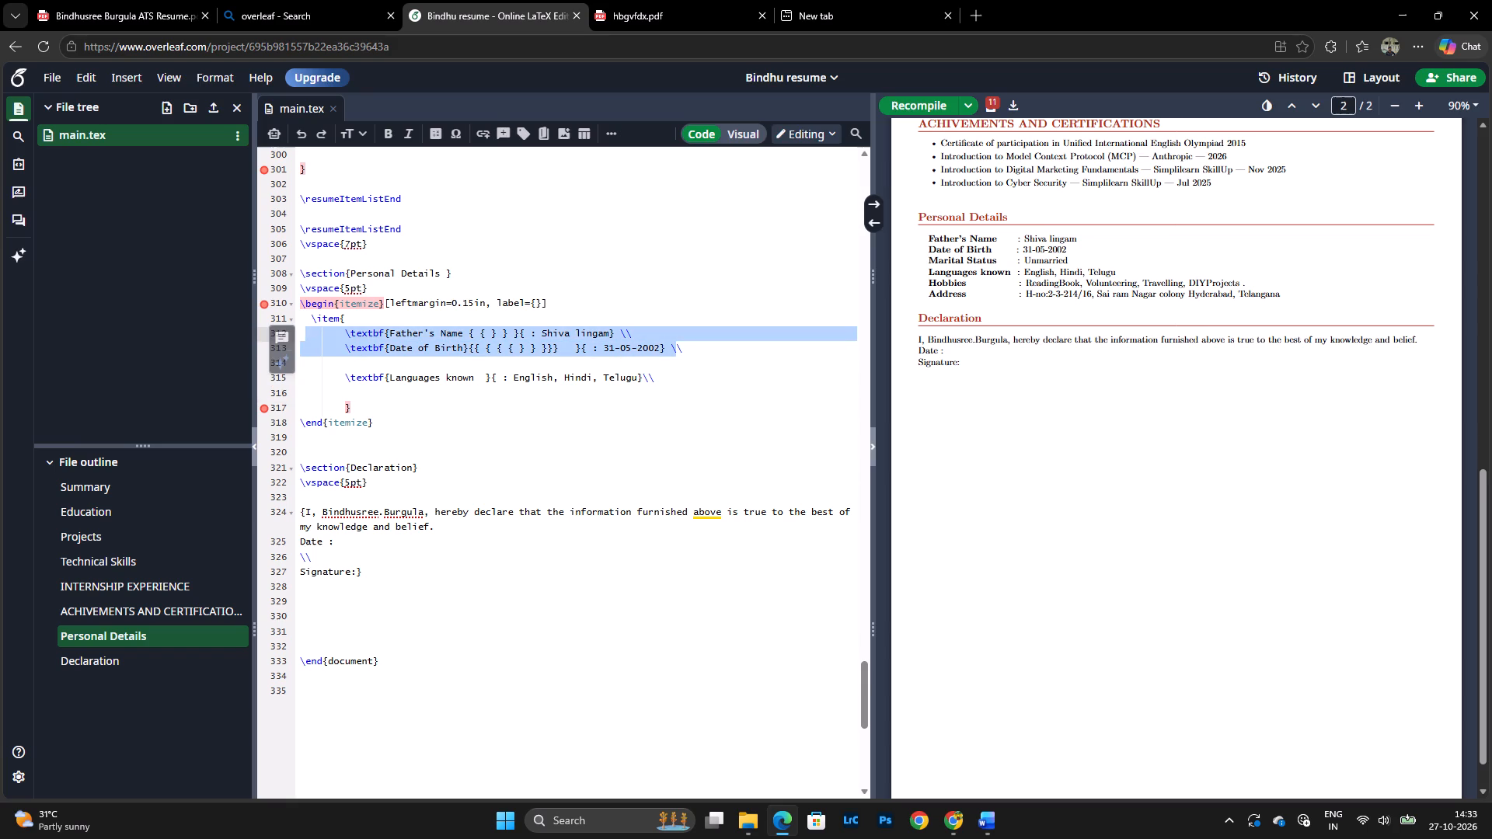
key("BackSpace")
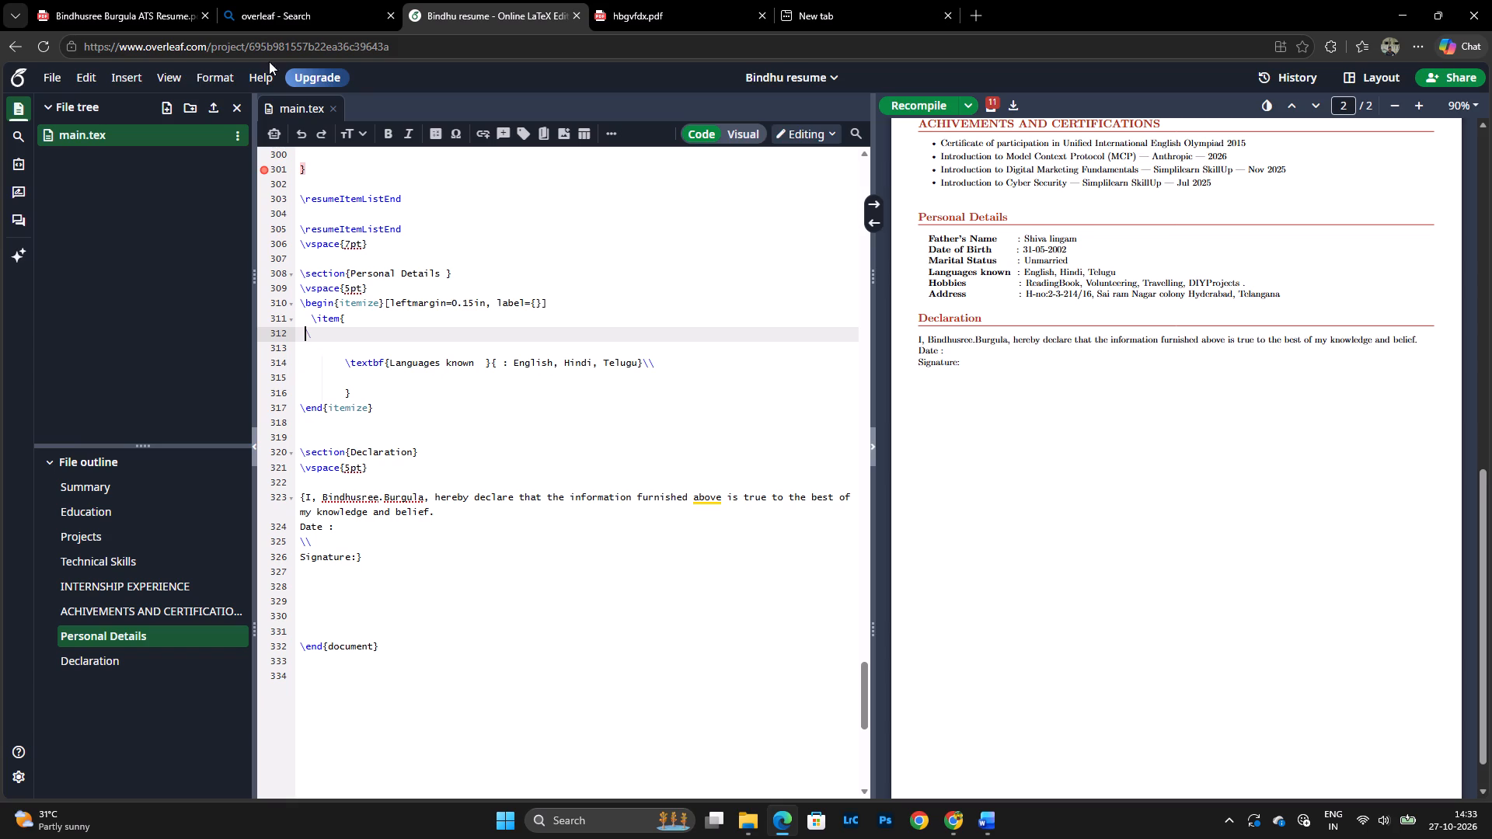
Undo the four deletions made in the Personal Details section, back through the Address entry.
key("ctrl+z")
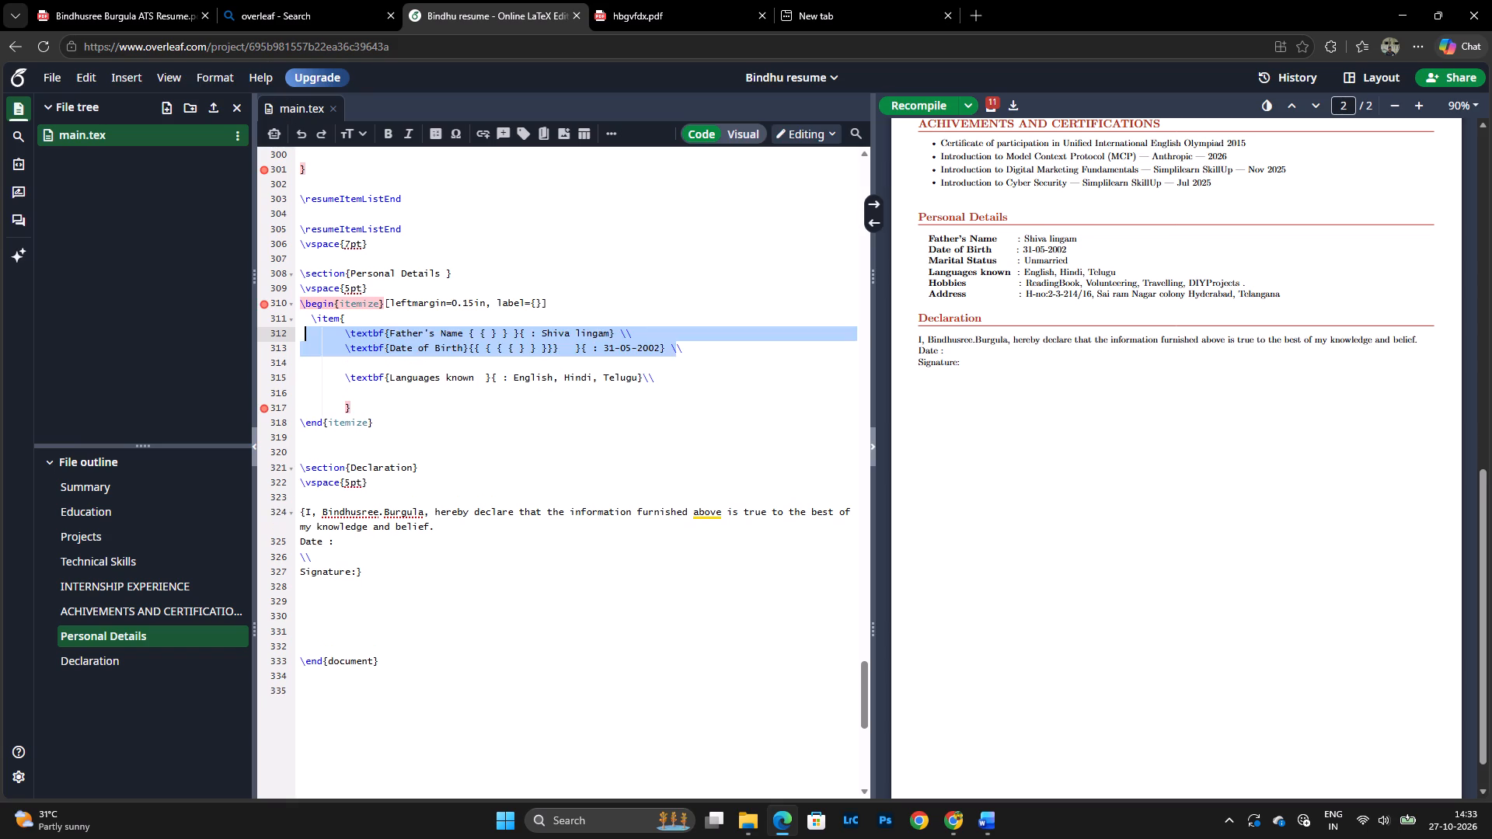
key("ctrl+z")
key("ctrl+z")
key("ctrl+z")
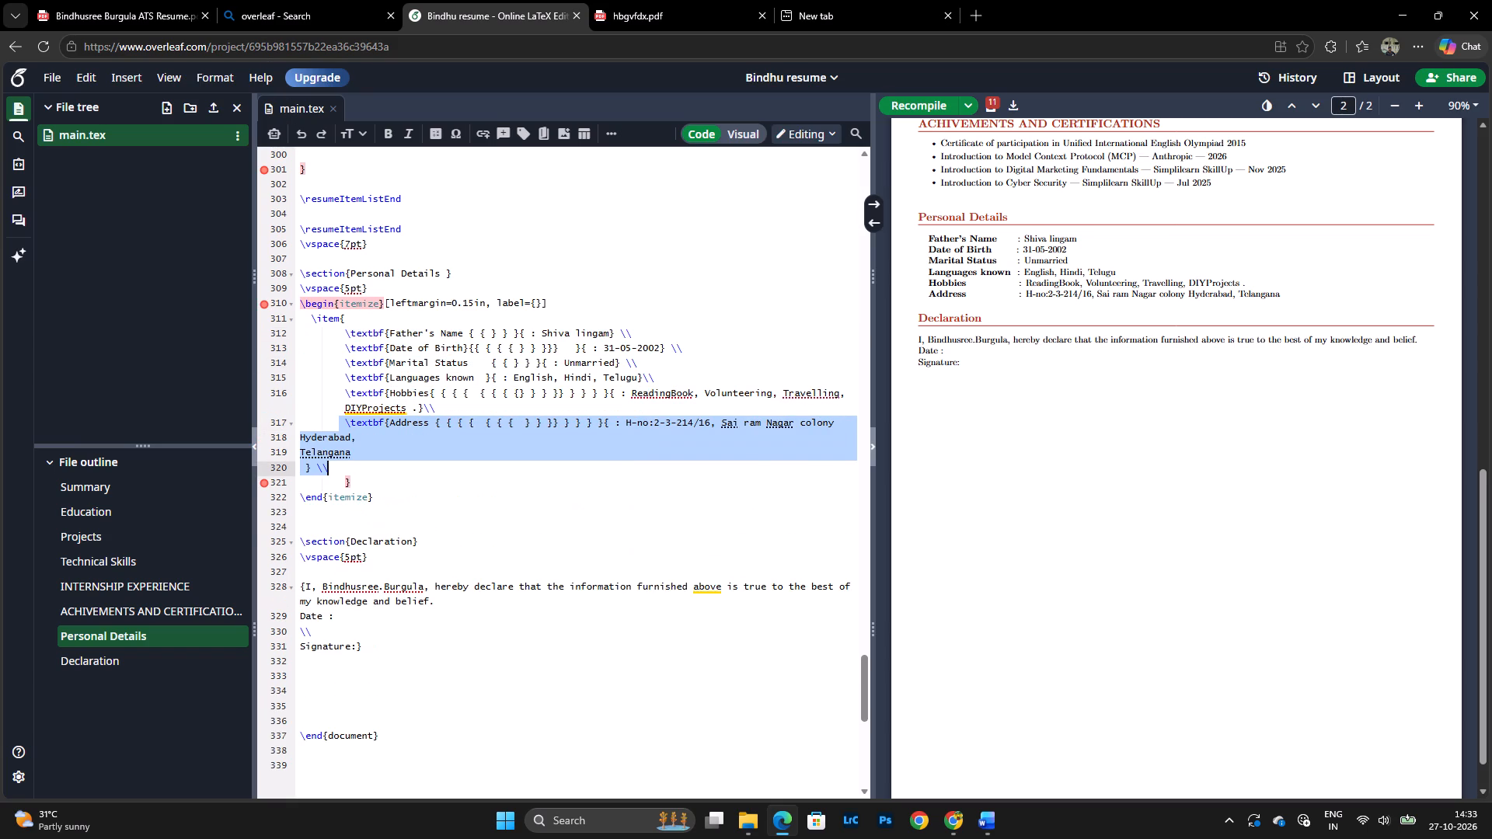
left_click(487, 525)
Check both resume PDFs, examining the Languages & Career Interests line and the internship and project sections of the ATS resume.
left_click(658, 0)
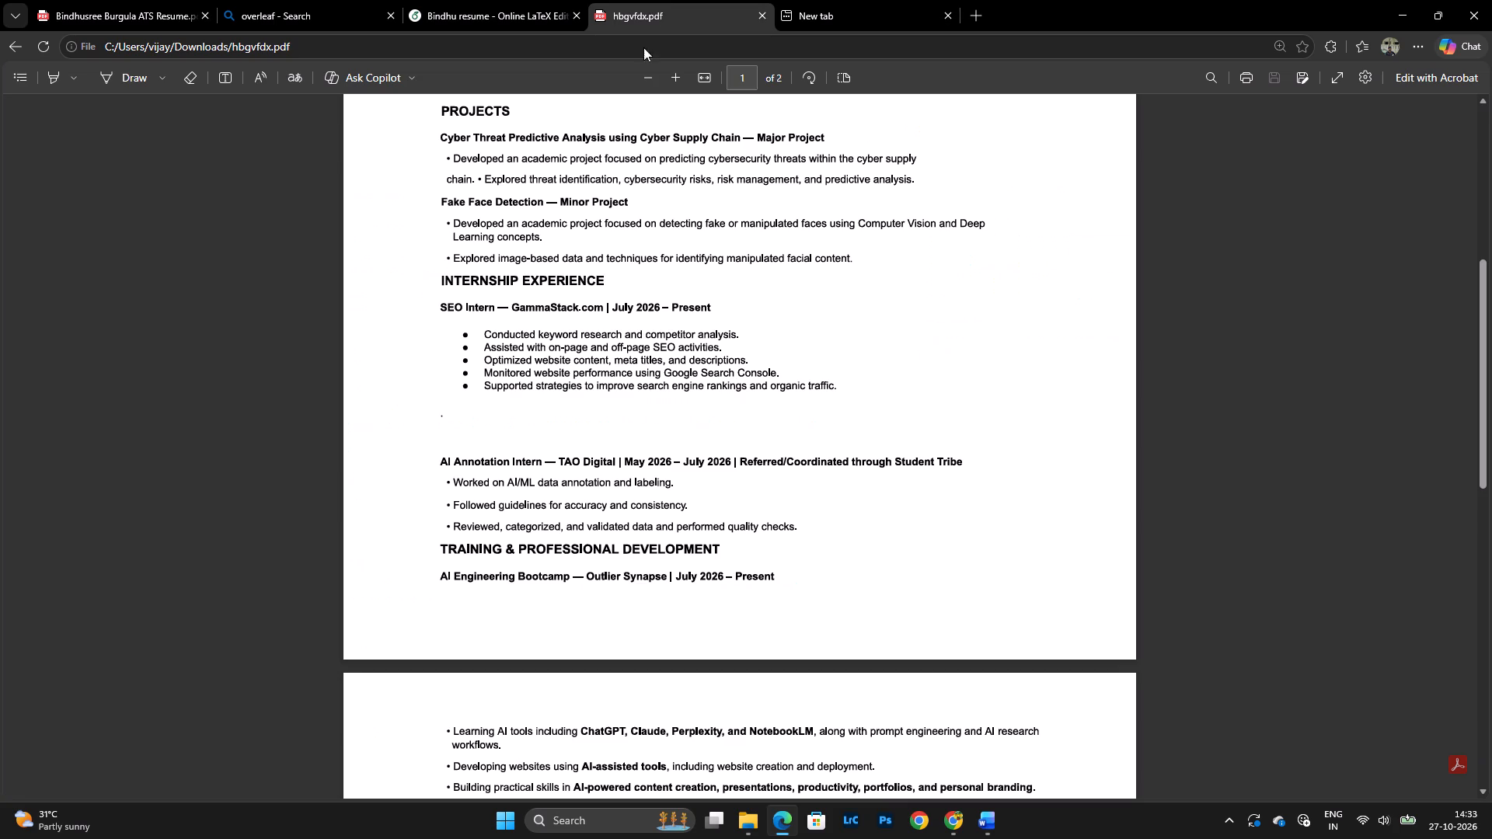
left_click(141, 0)
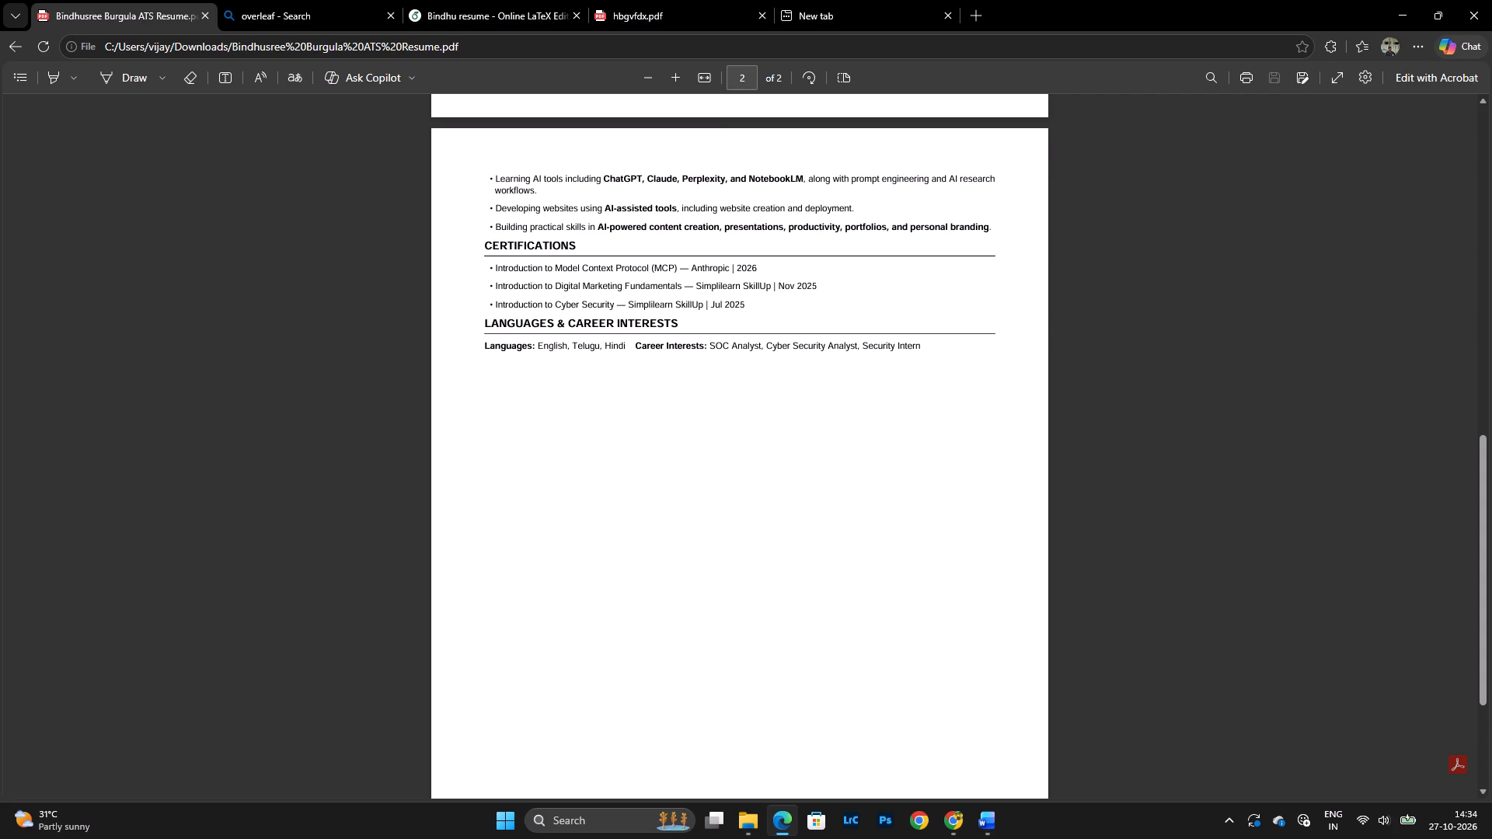
left_click_drag(633, 345, 692, 346)
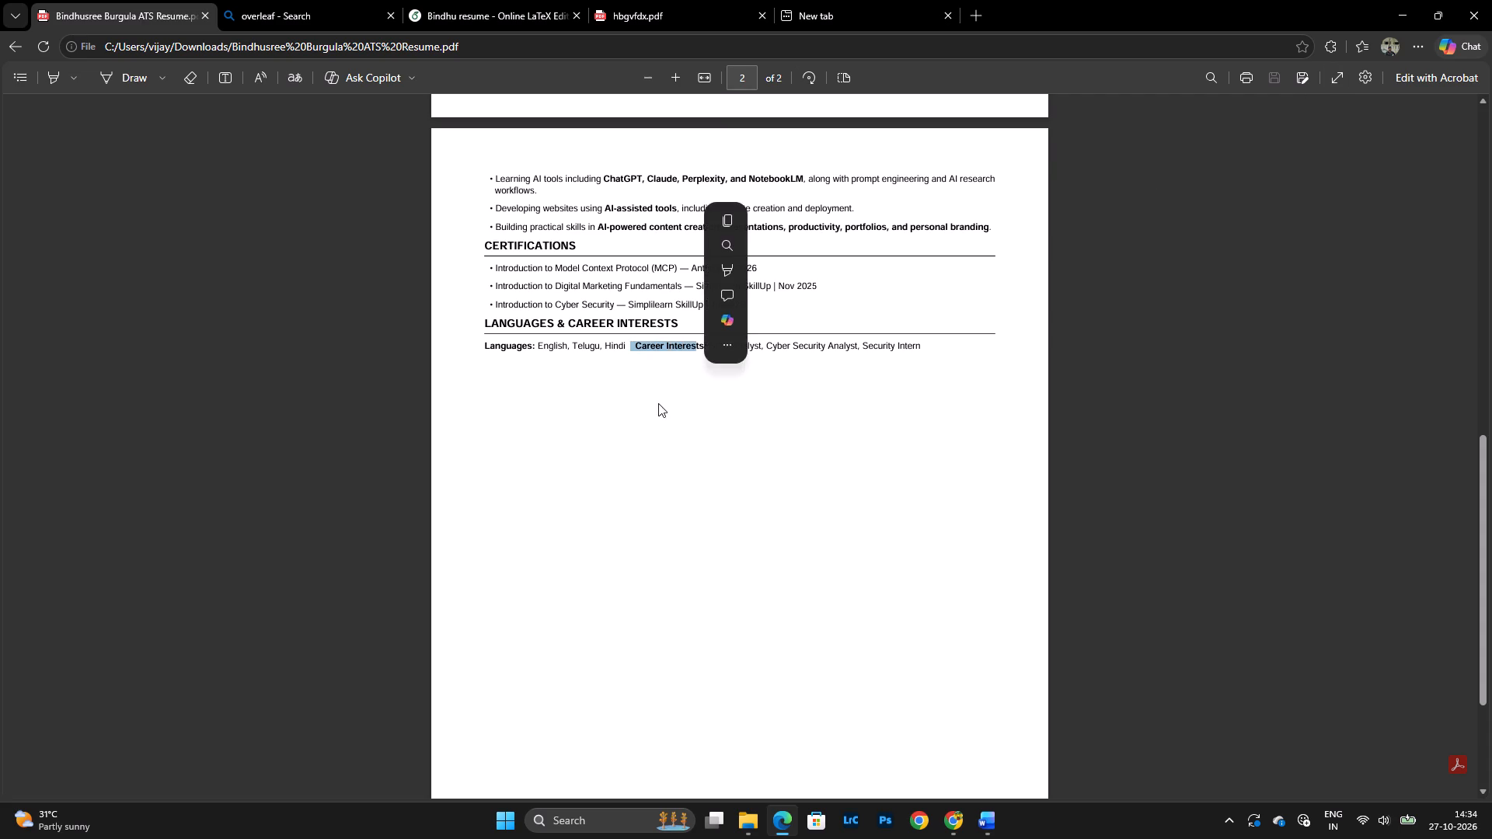
left_click(655, 406)
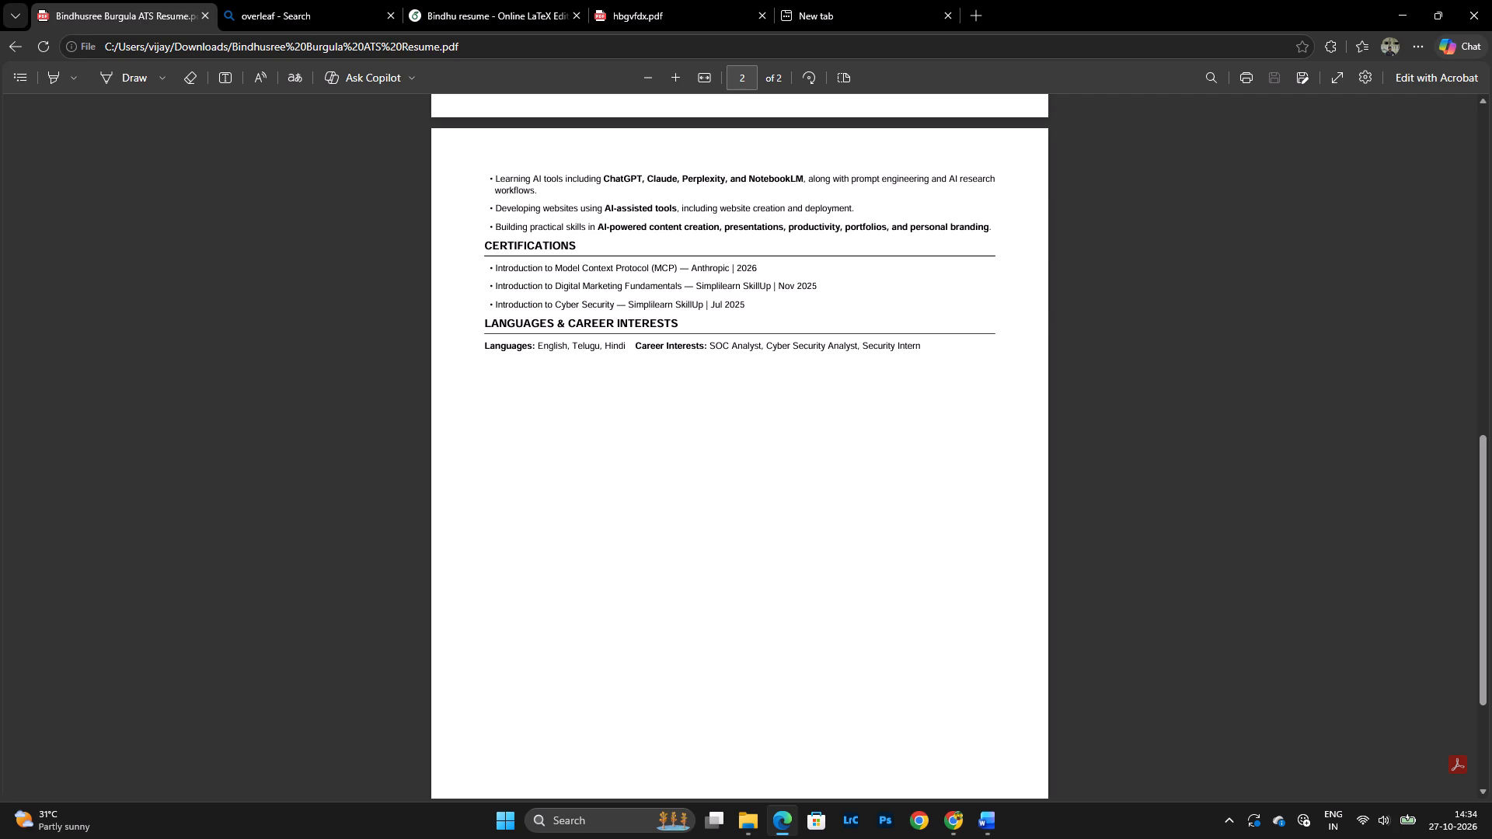
scroll(743, 418, "up", 6)
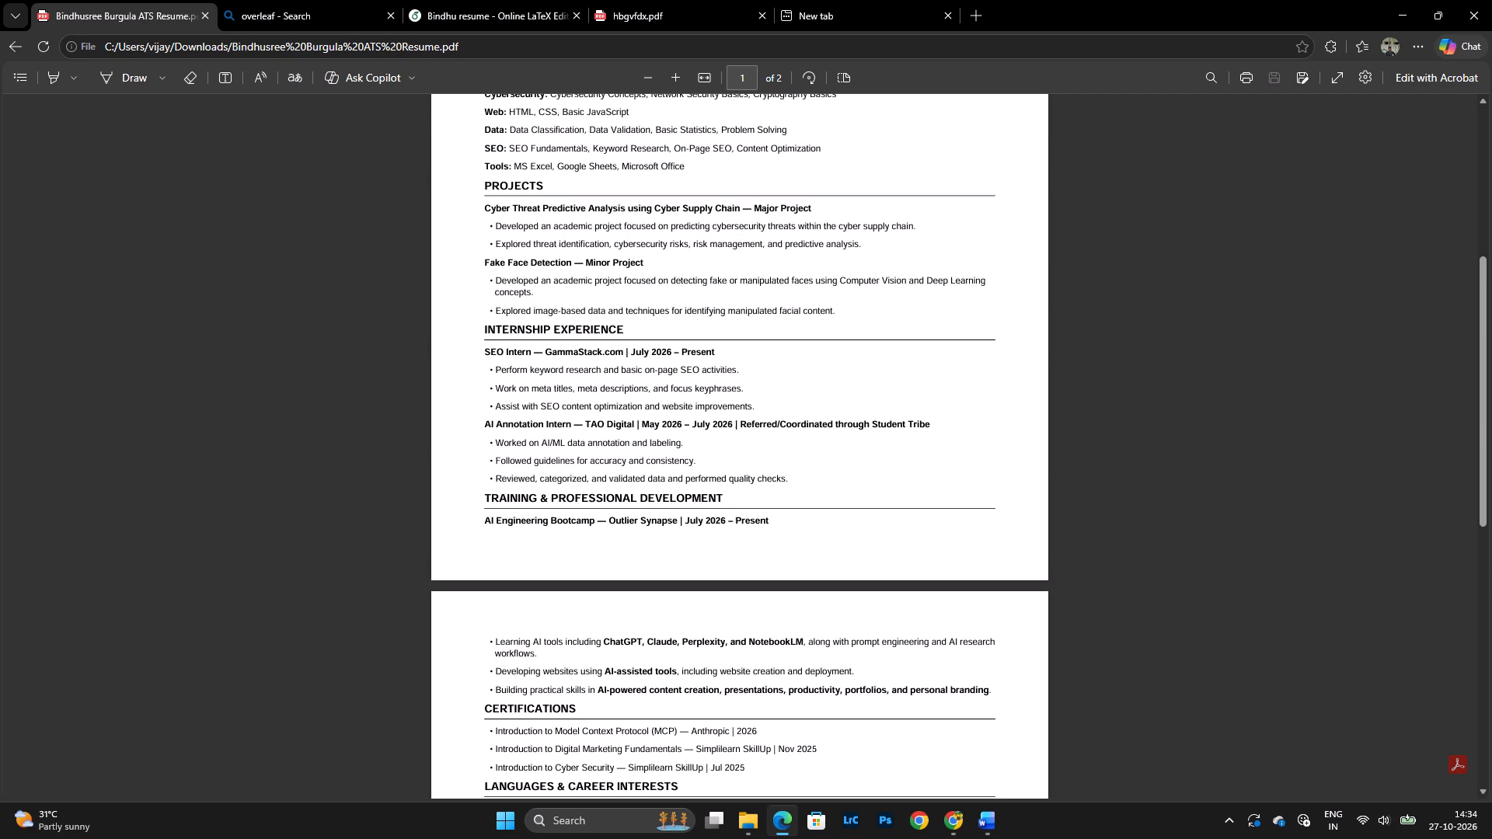
left_click(475, 0)
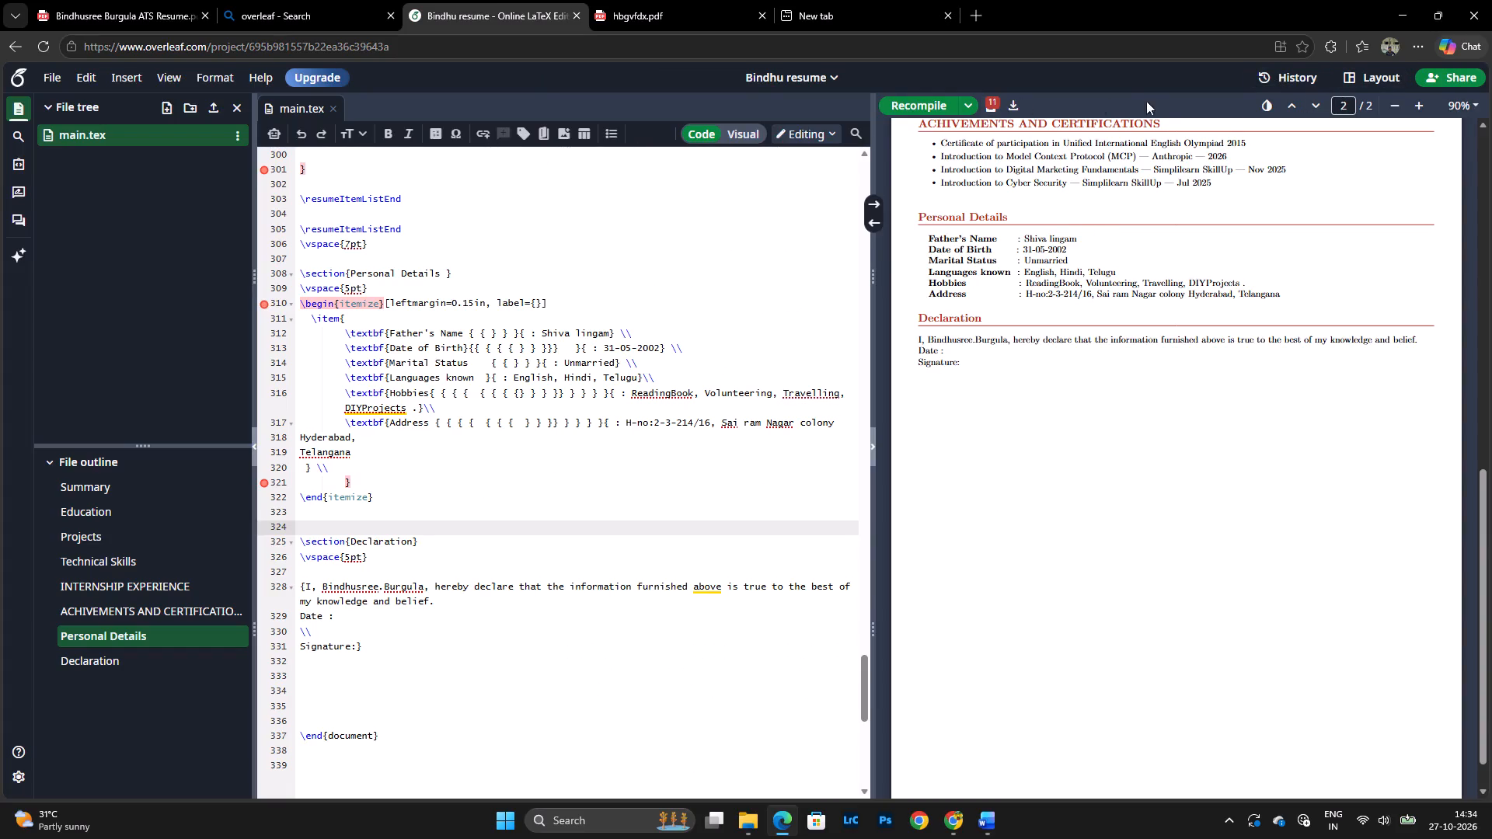
Recompile the Overleaf resume and bring up the first page of the preview for review.
left_click(888, 103)
scroll(1005, 329, "up", 10)
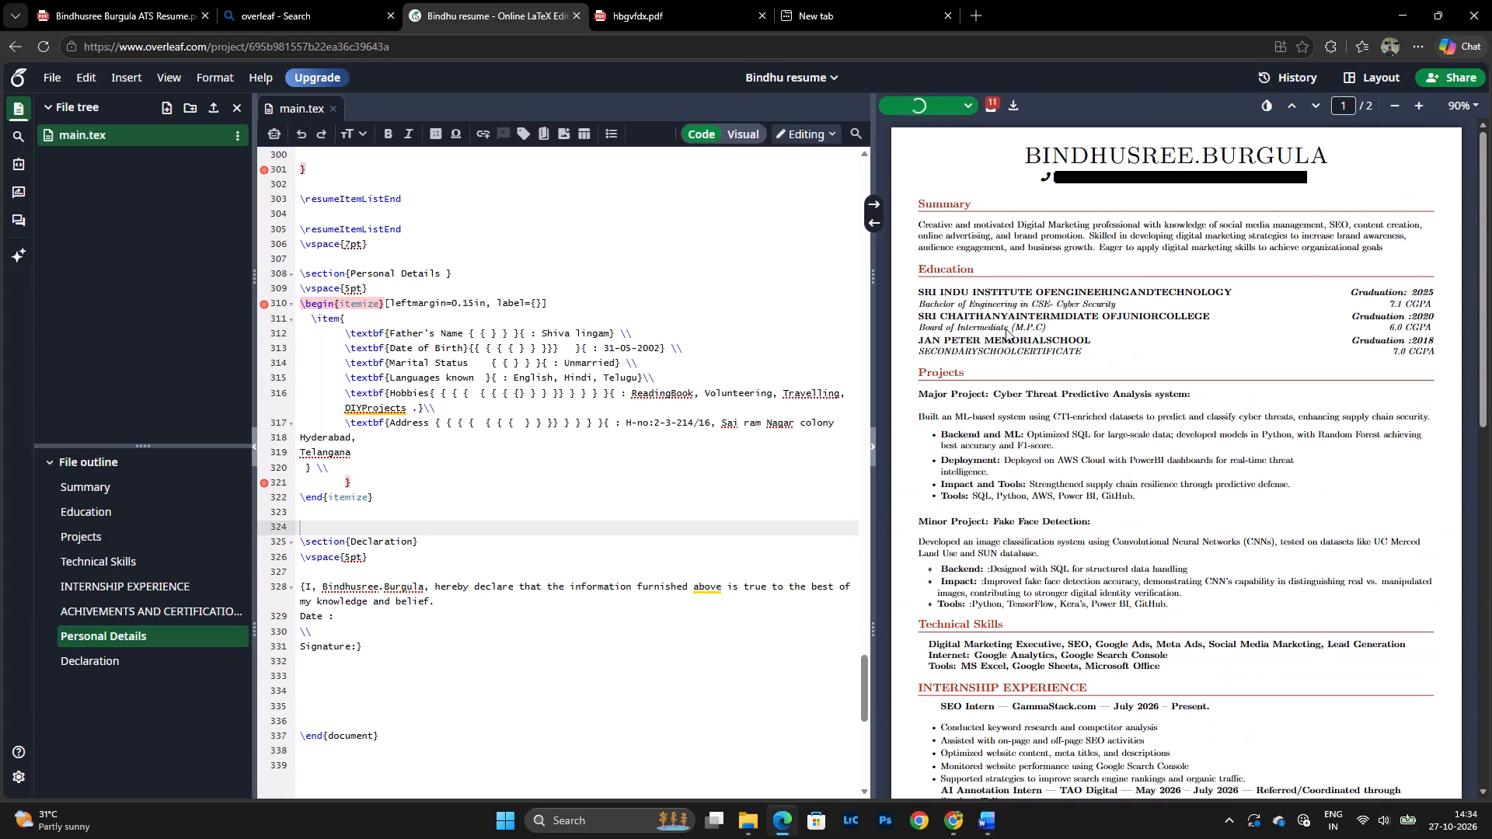
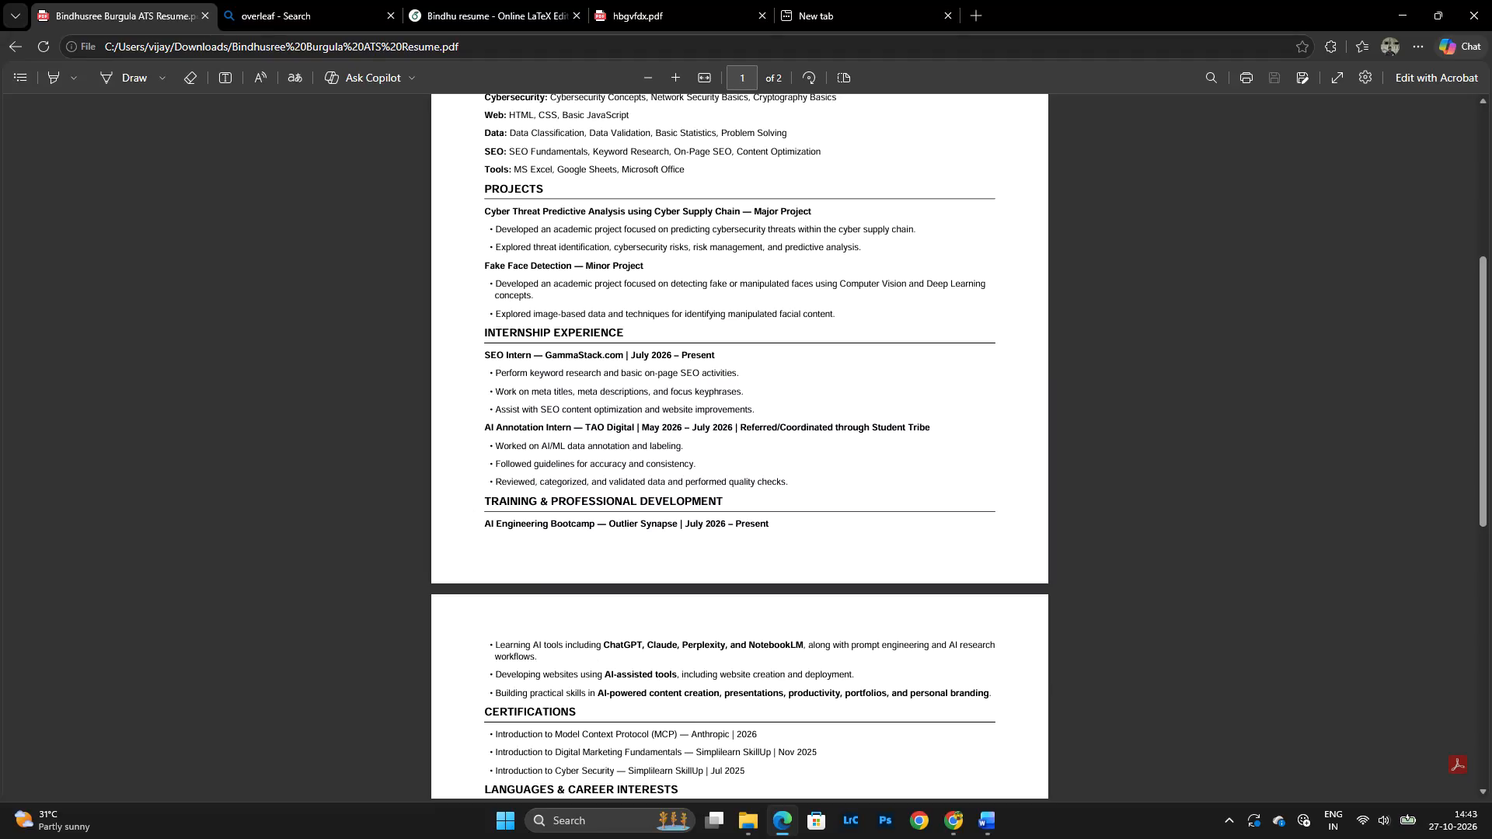
Replace the Personal Details section heading in the Overleaf source with LANGUAGES & CAREER INTERESTS, copied from the ATS resume PDF.
scroll(553, 517, "down", 2)
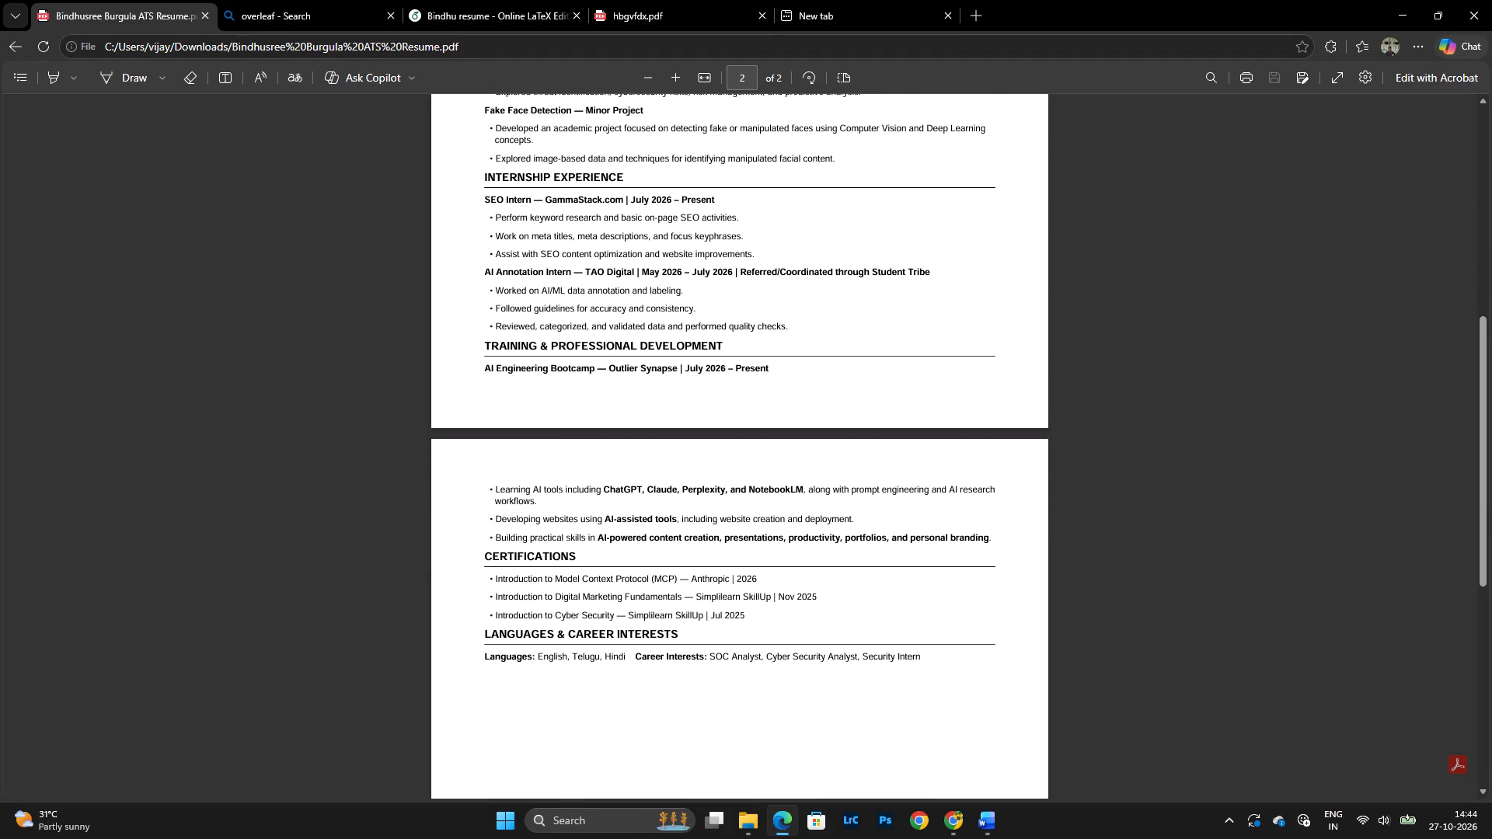
left_click_drag(481, 633, 684, 645)
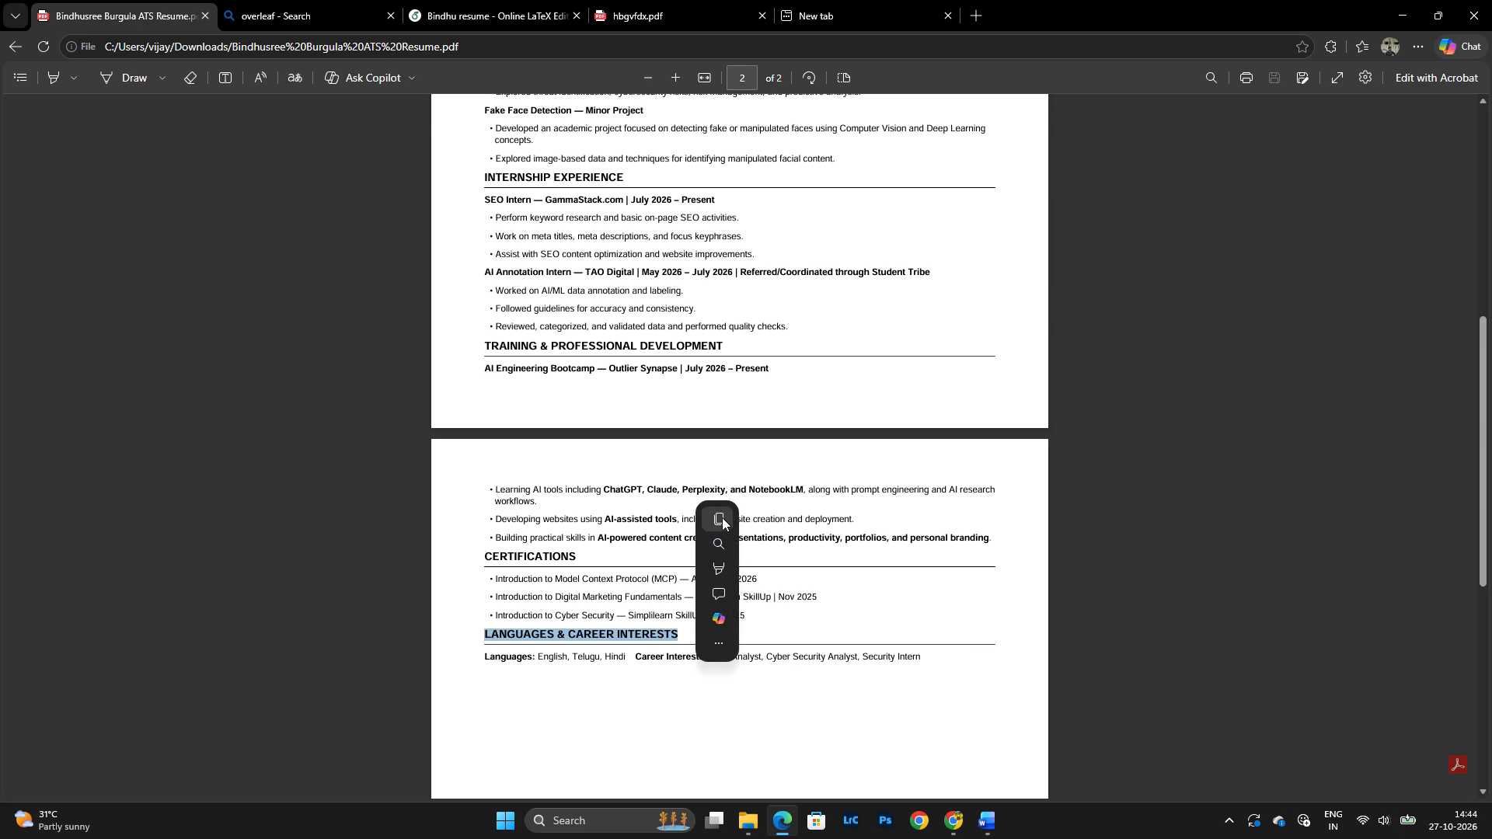
left_click(722, 517)
left_click(696, 698)
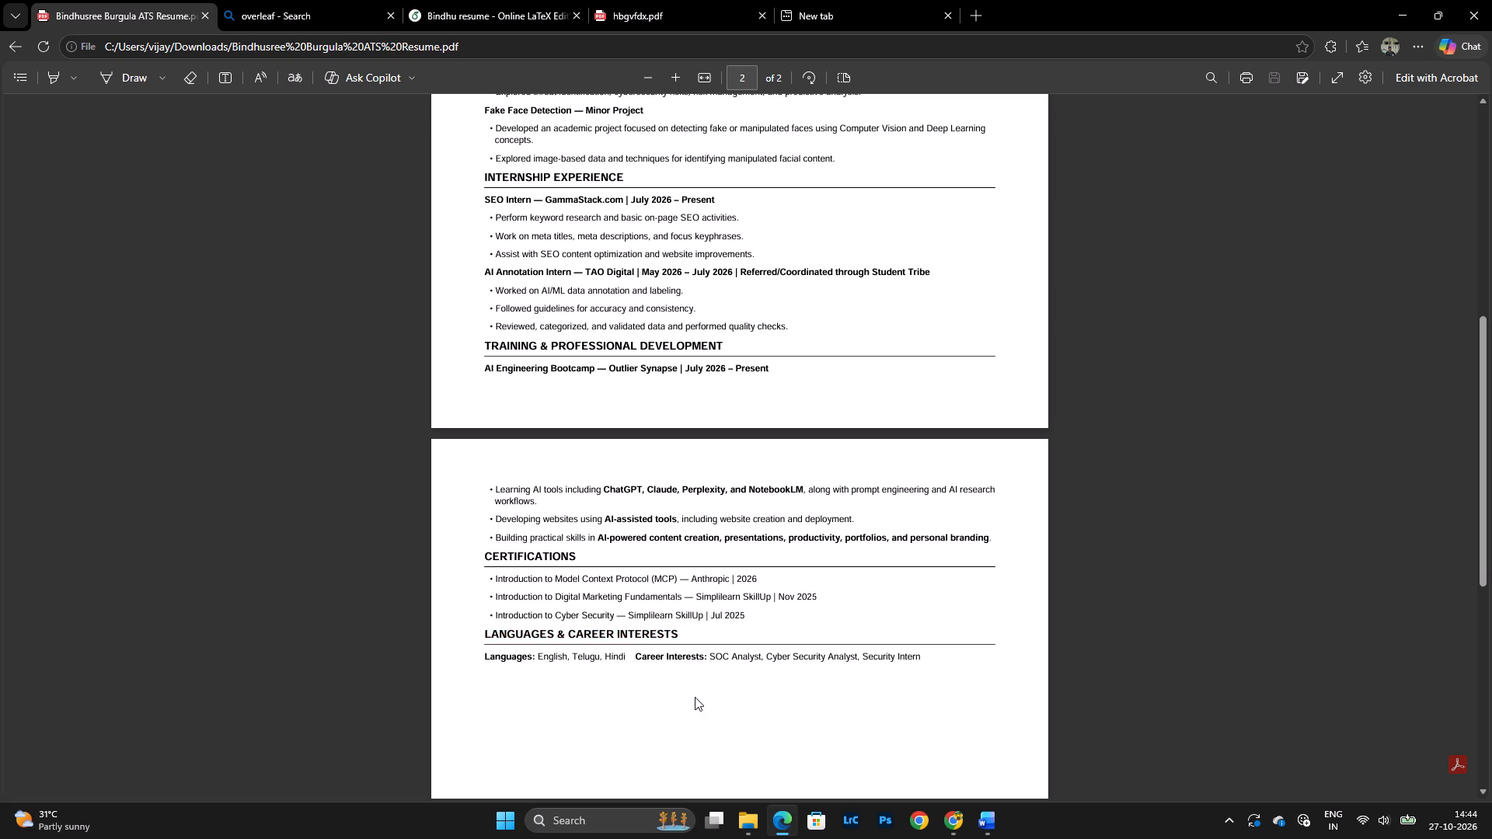
left_click(468, 0)
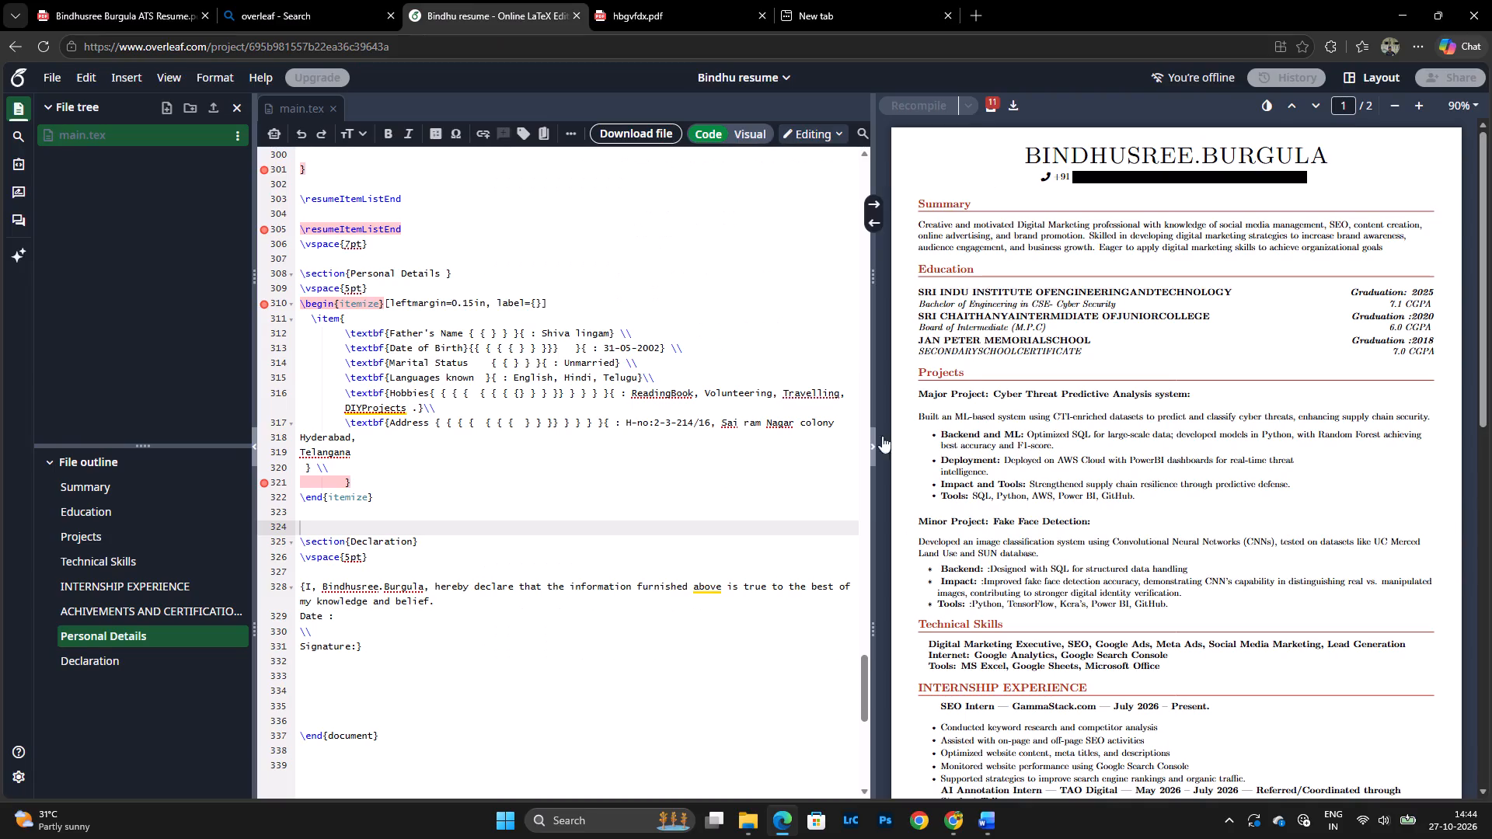
scroll(896, 455, "down", 6)
scroll(994, 499, "down", 3)
scroll(968, 426, "up", 1)
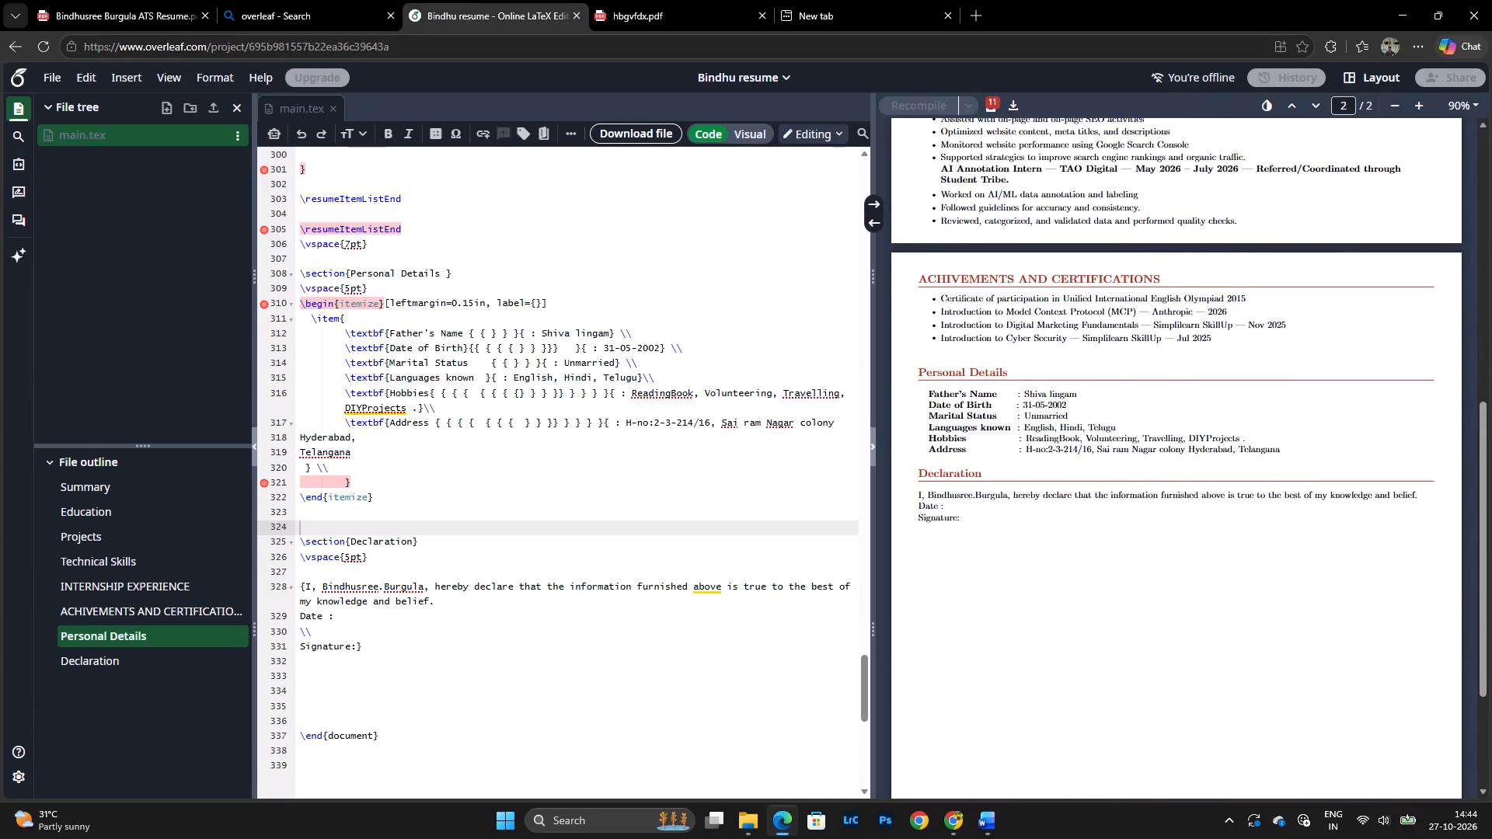
scroll(596, 595, "down", 5)
scroll(356, 324, "up", 3)
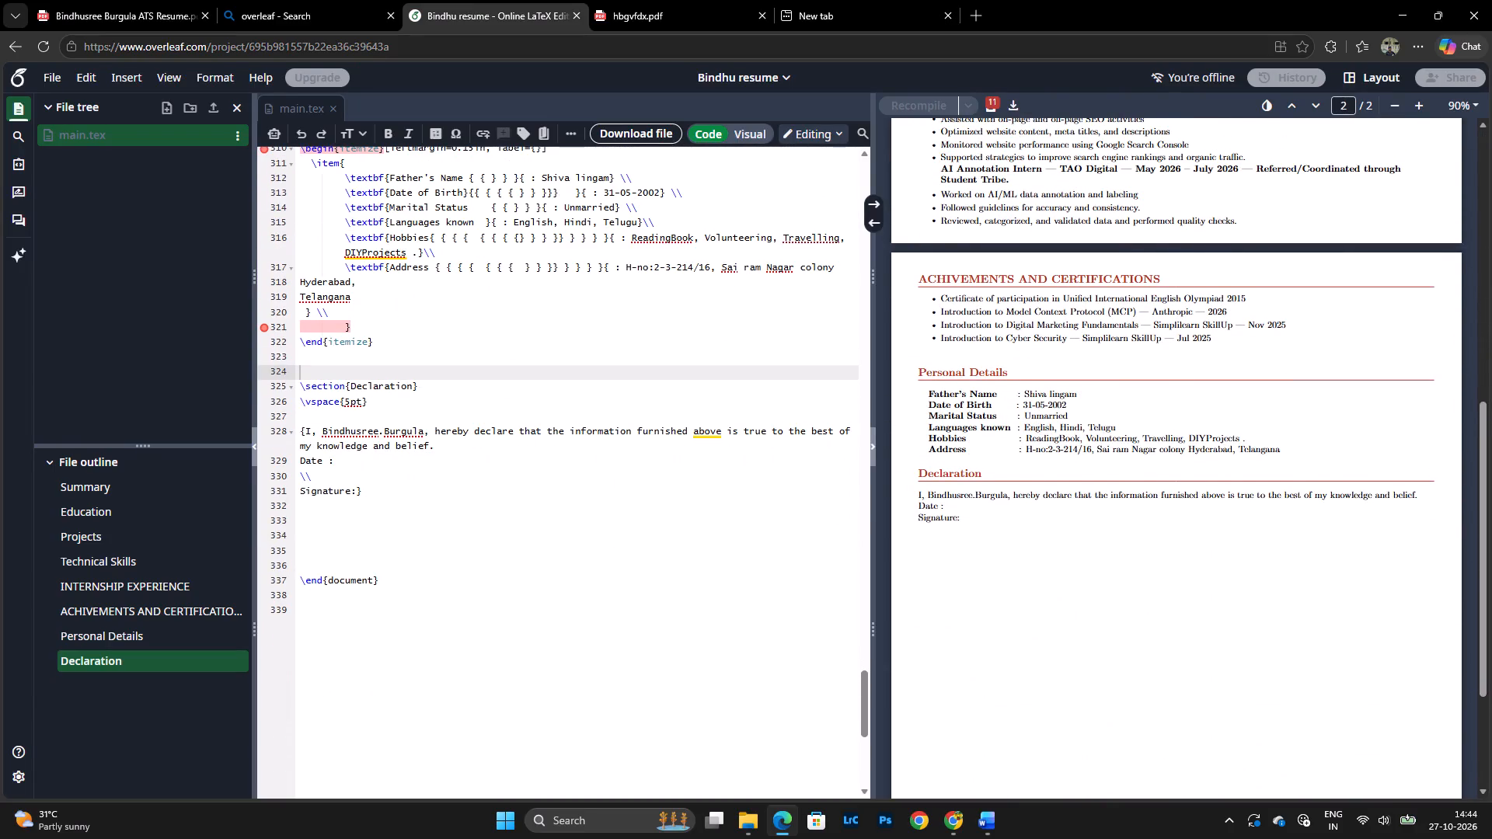
scroll(406, 401, "up", 3)
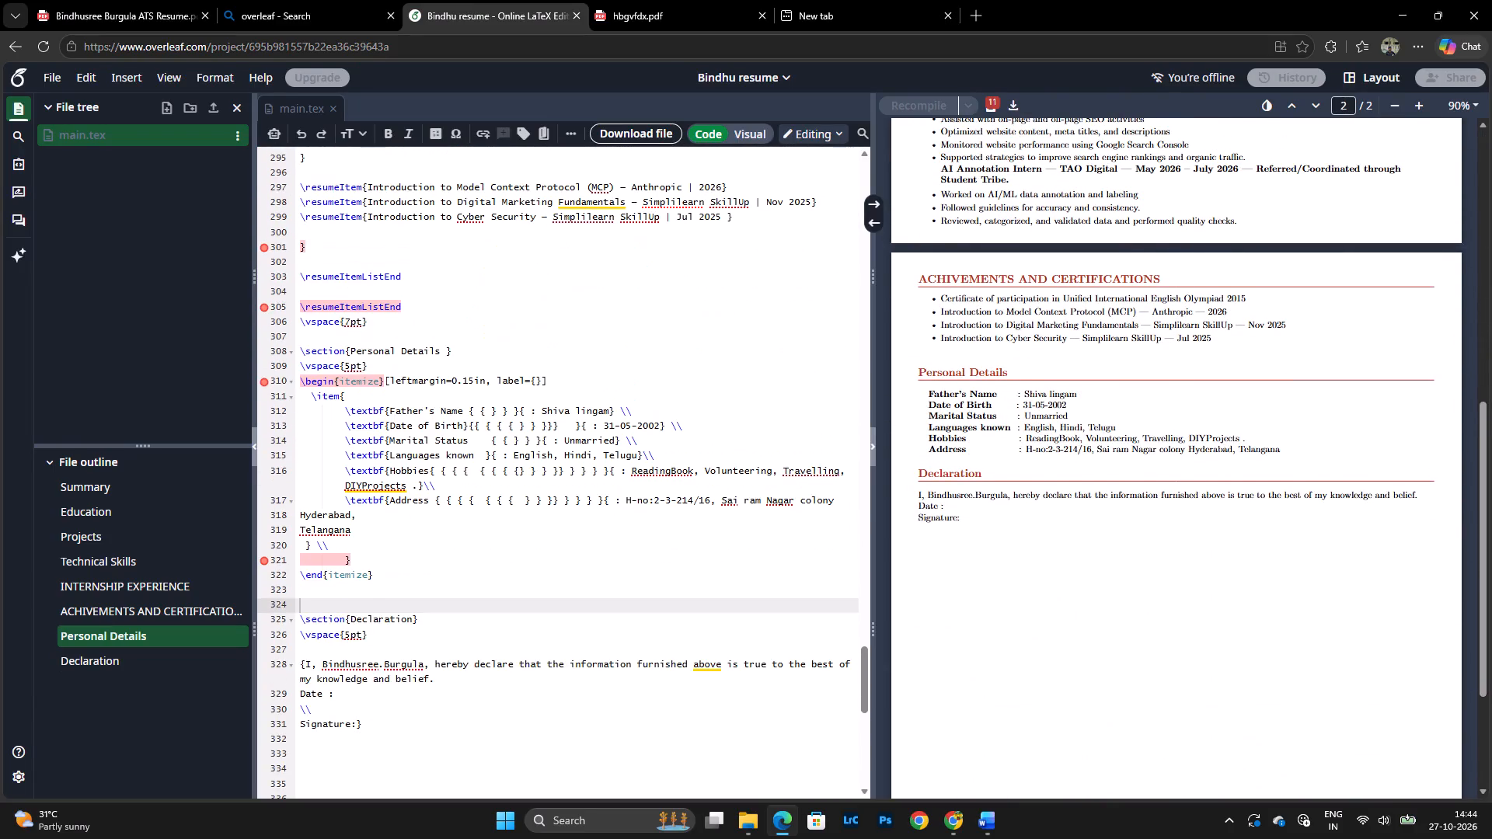
left_click_drag(350, 350, 411, 351)
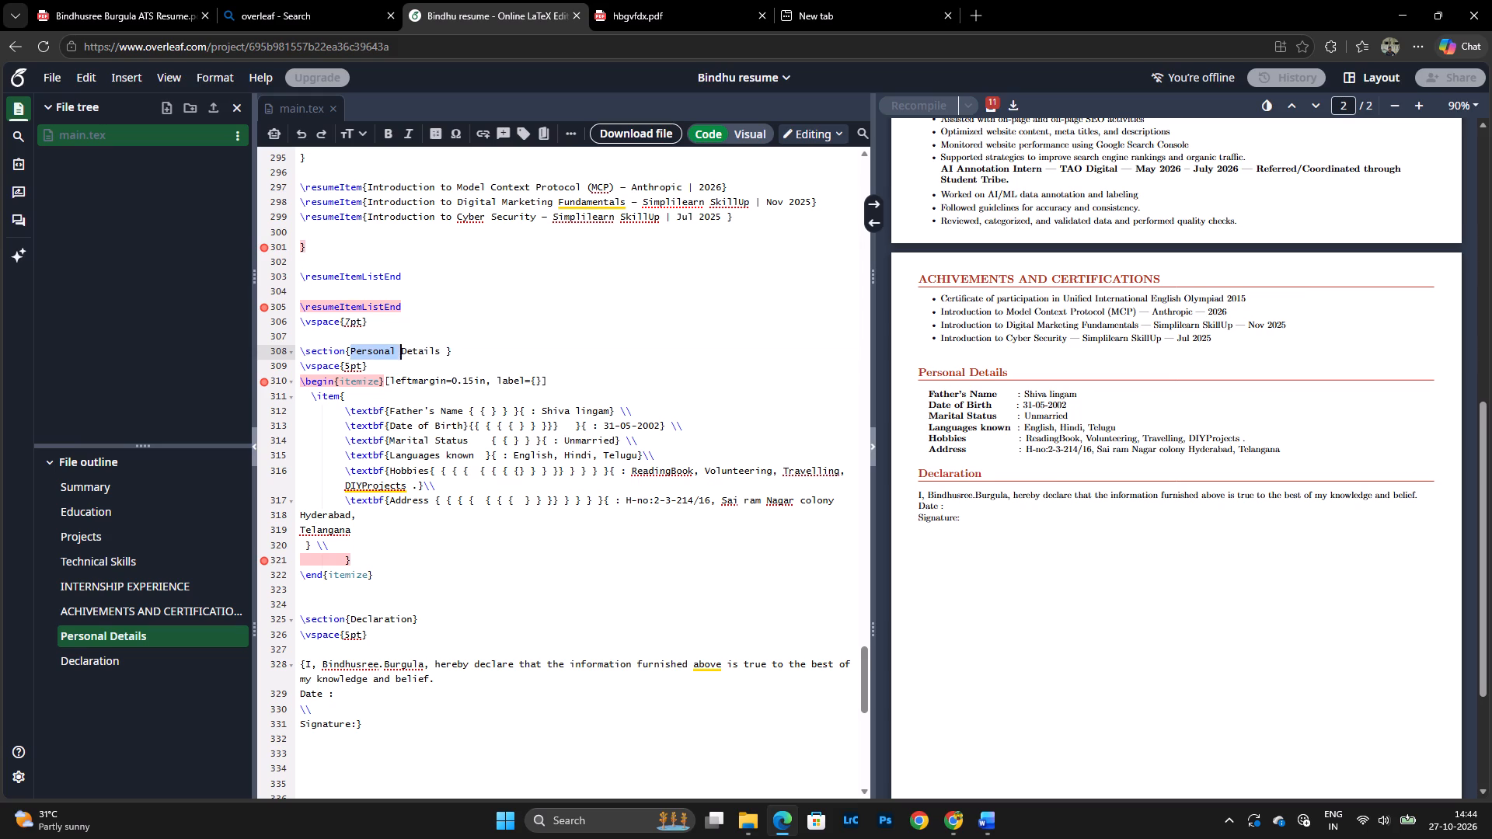
left_click_drag(411, 351, 444, 351)
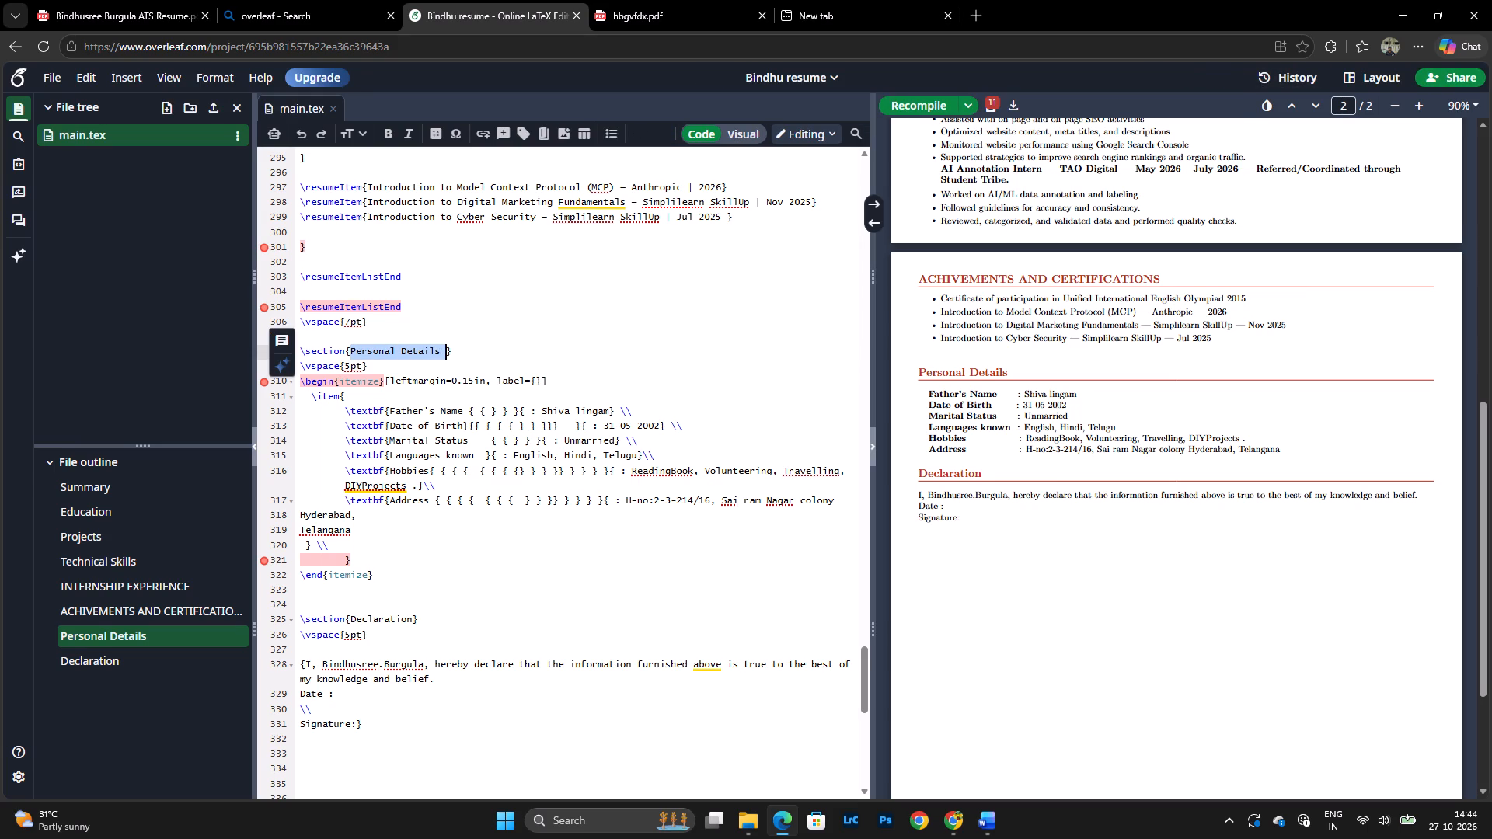
key("ctrl+v")
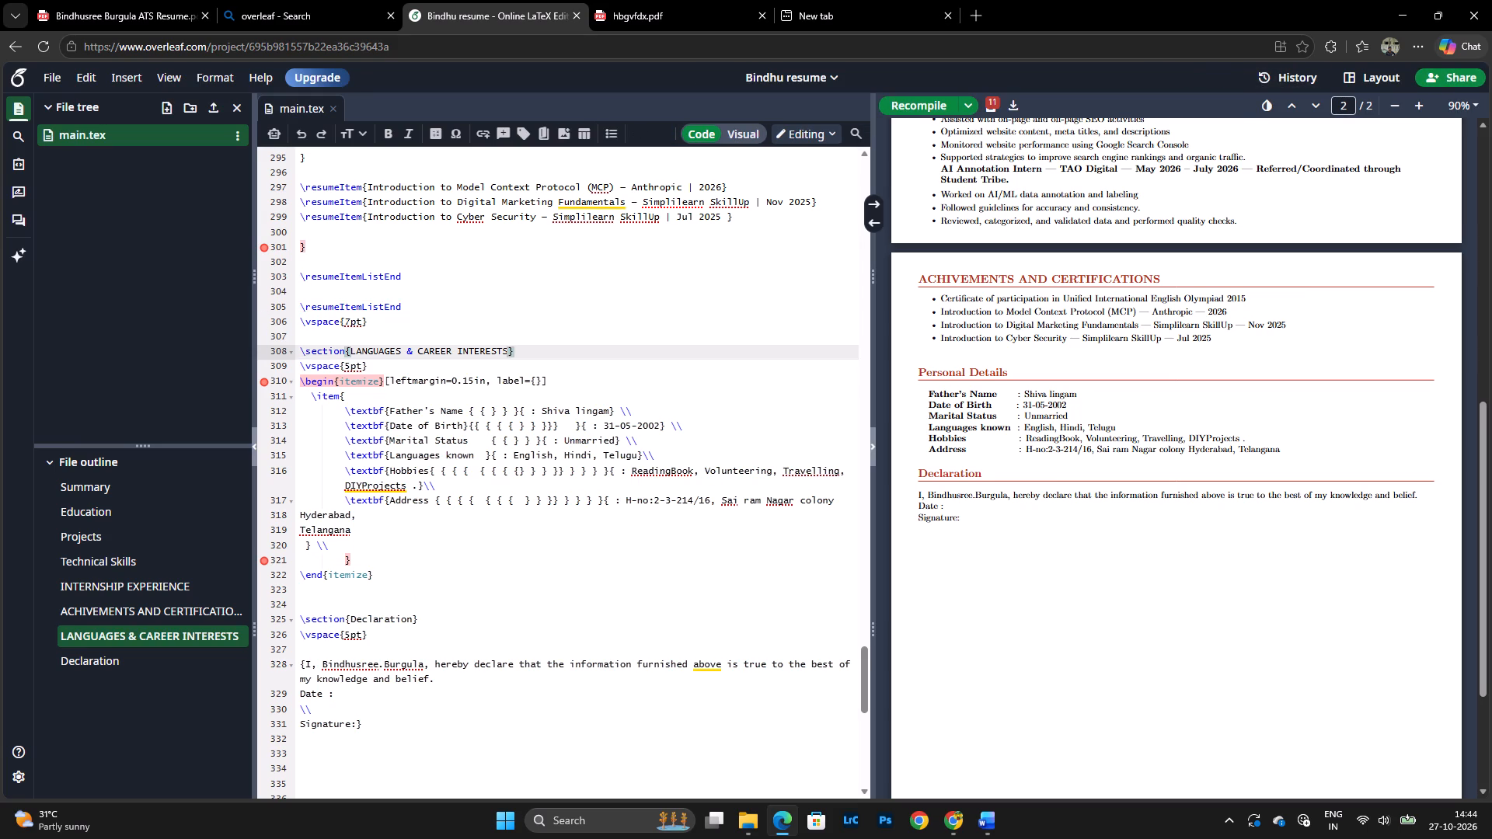
left_click(451, 404)
left_click(406, 421)
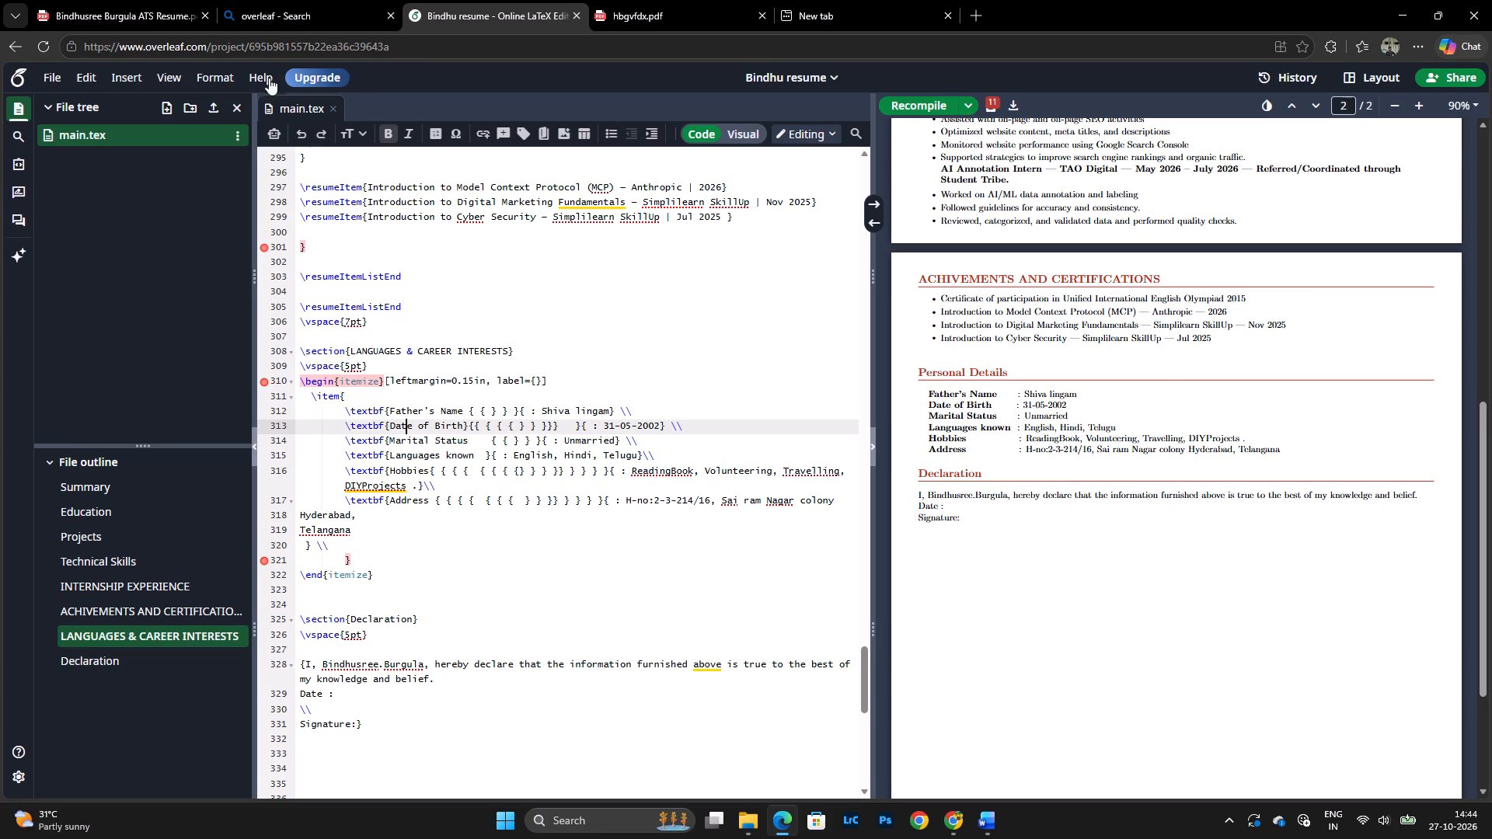
Replace the Father's Name label in the Overleaf source with "Languages:" copied from the ATS resume PDF.
left_click(96, 16)
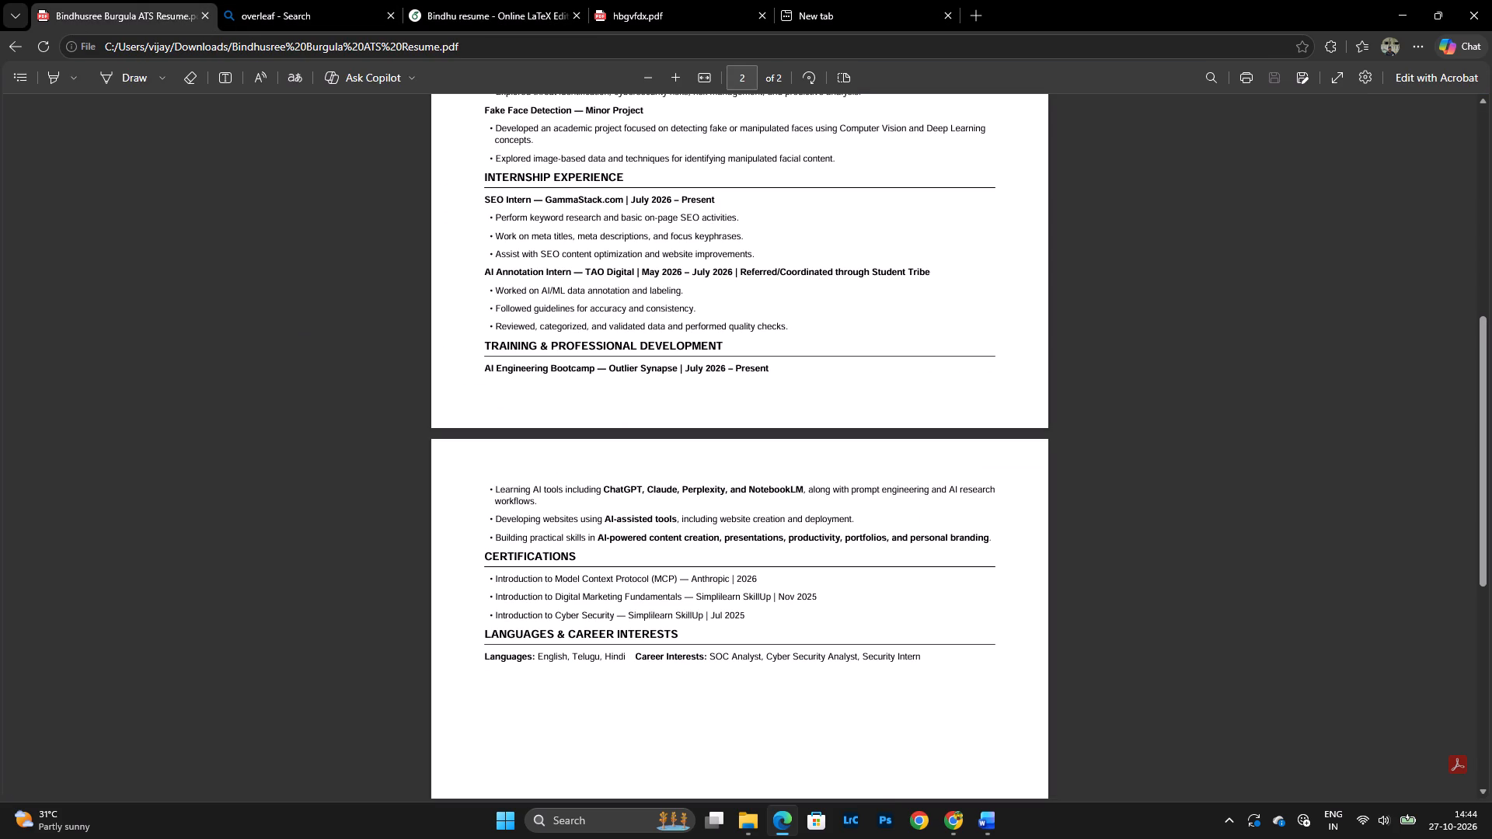
left_click_drag(481, 656, 532, 660)
left_click_drag(532, 660, 533, 662)
left_click(563, 540)
left_click(509, 0)
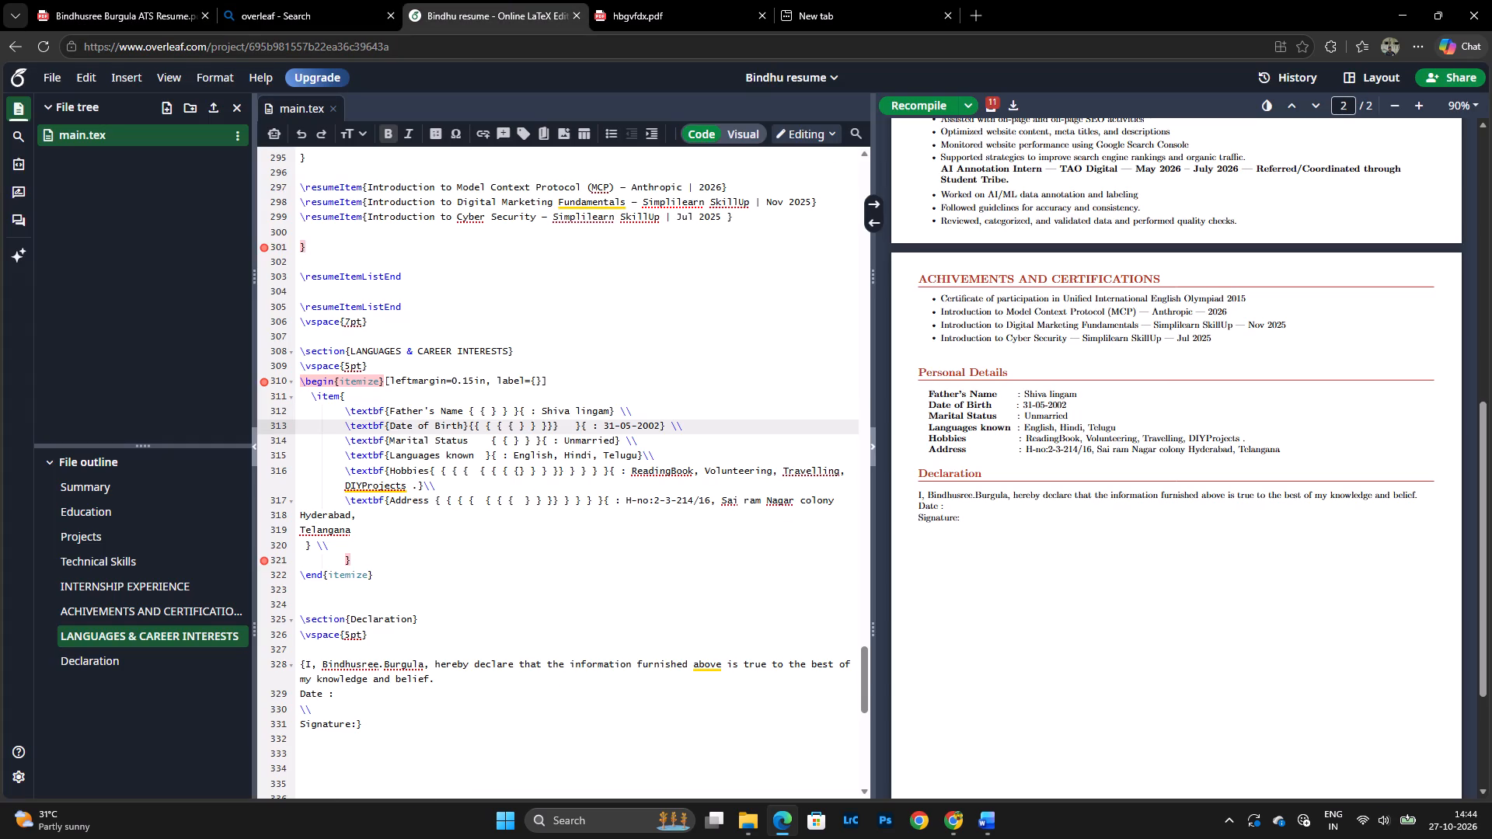
left_click_drag(385, 410, 455, 416)
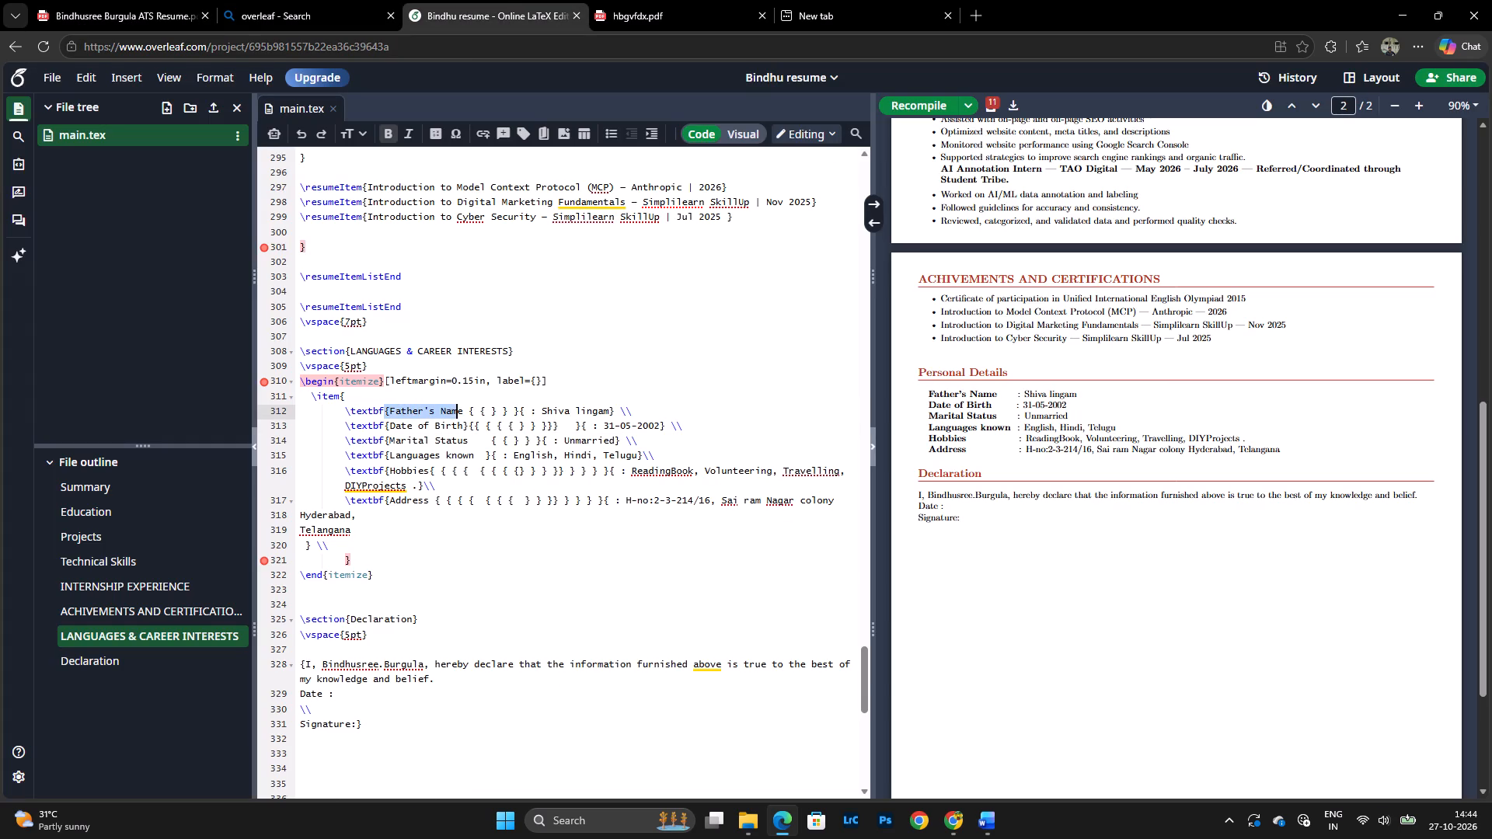
left_click_drag(455, 416, 462, 416)
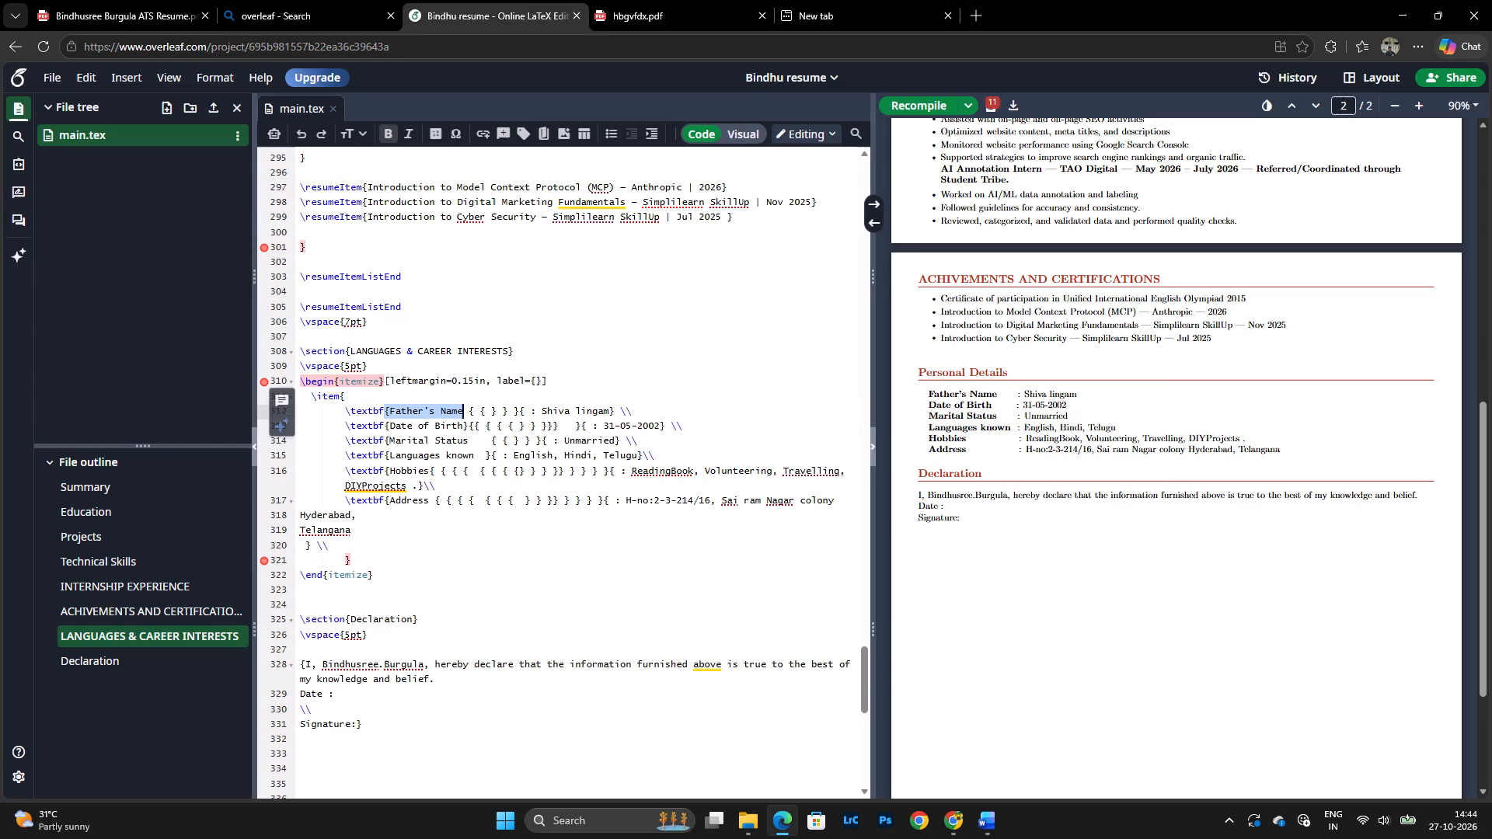
left_click(462, 416)
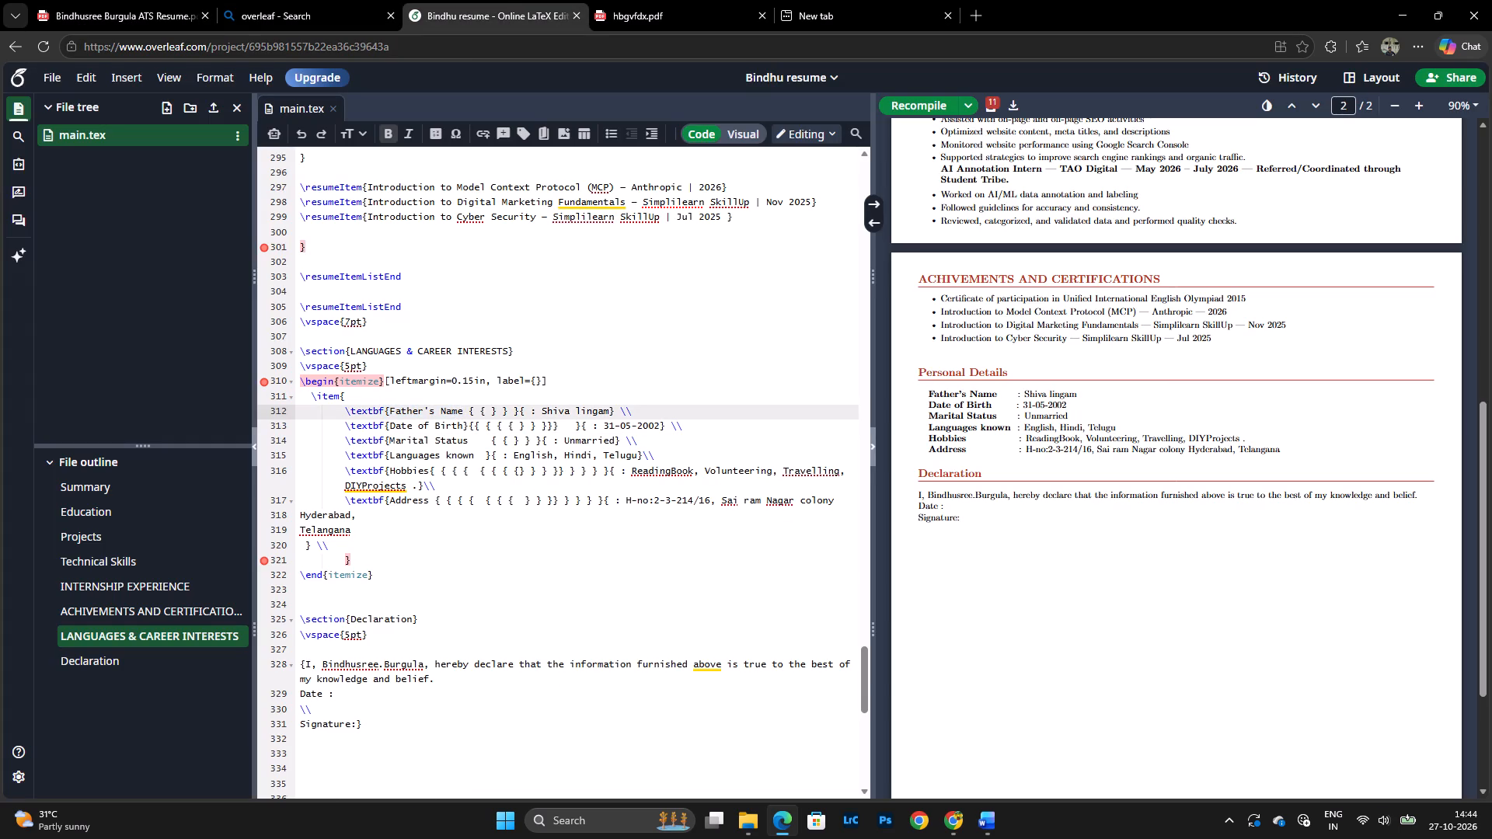
left_click_drag(391, 409, 468, 416)
key("ctrl+v")
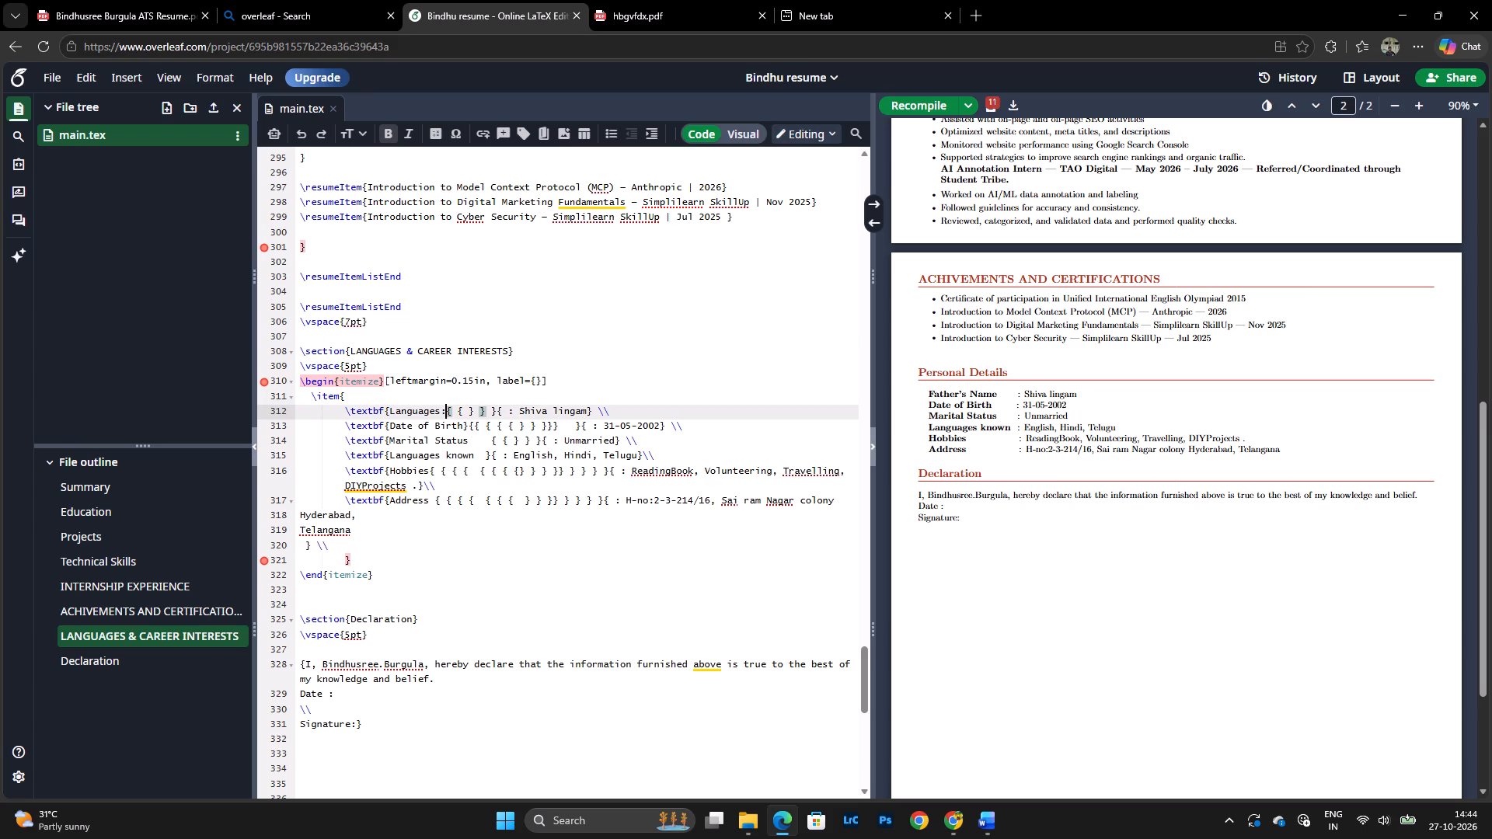
Replace the value of the Languages entry with "English, Telugu, Hindi" copied from the ATS resume PDF.
left_click(96, 2)
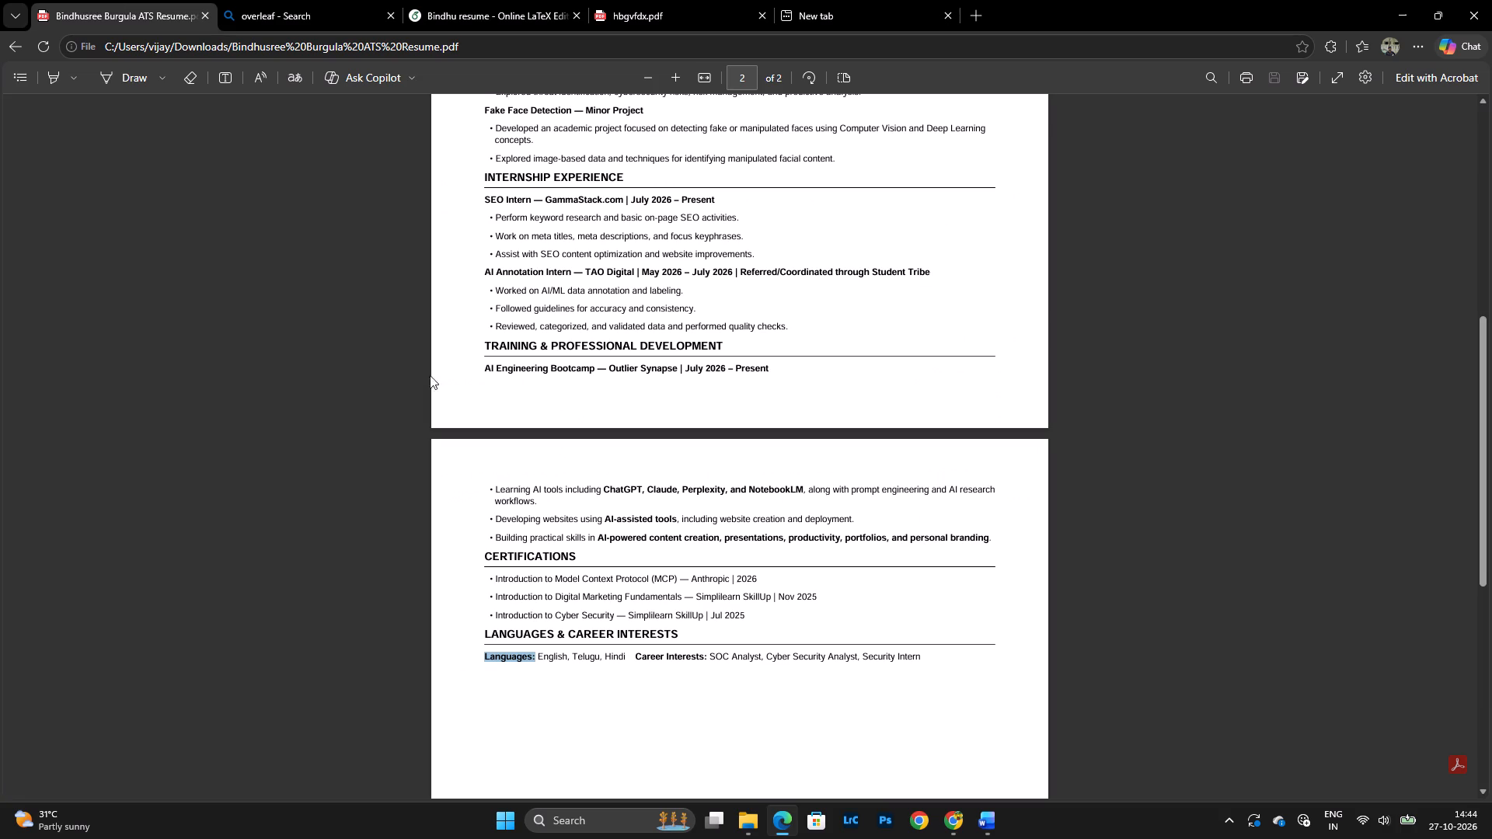
left_click_drag(536, 658, 583, 657)
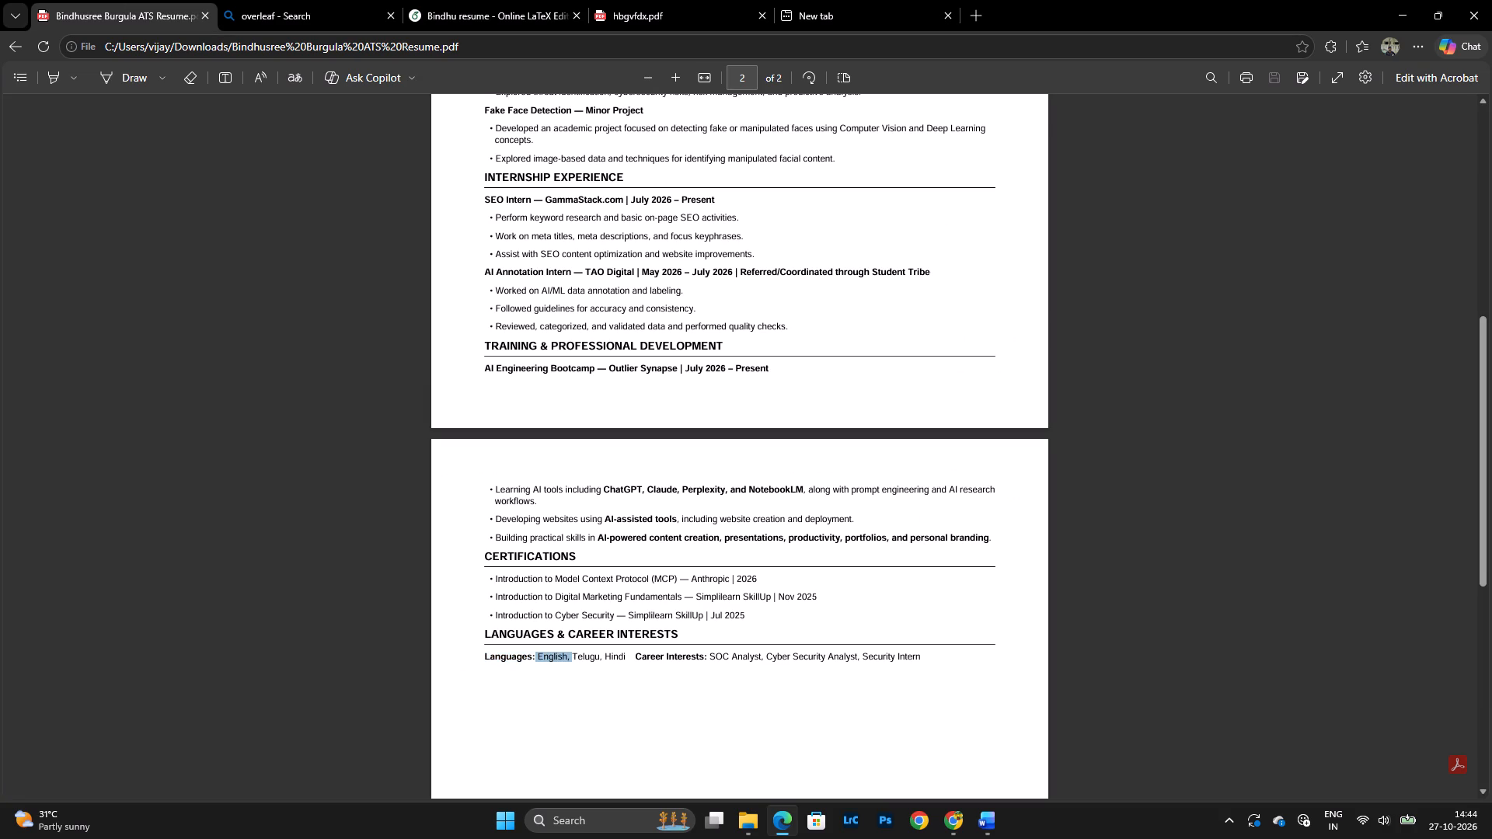
left_click_drag(583, 657, 624, 656)
left_click(664, 531)
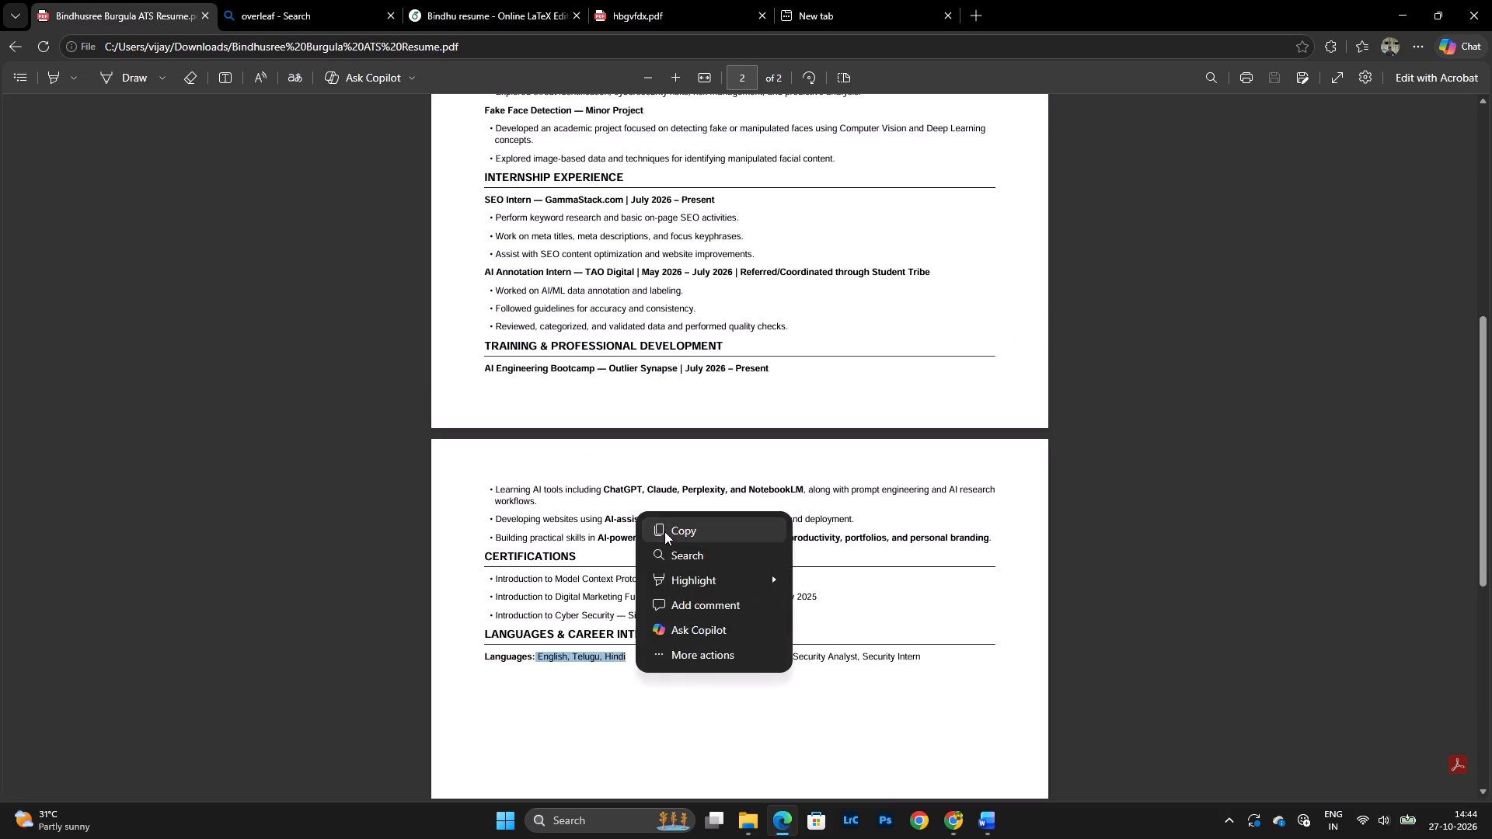
left_click(434, 0)
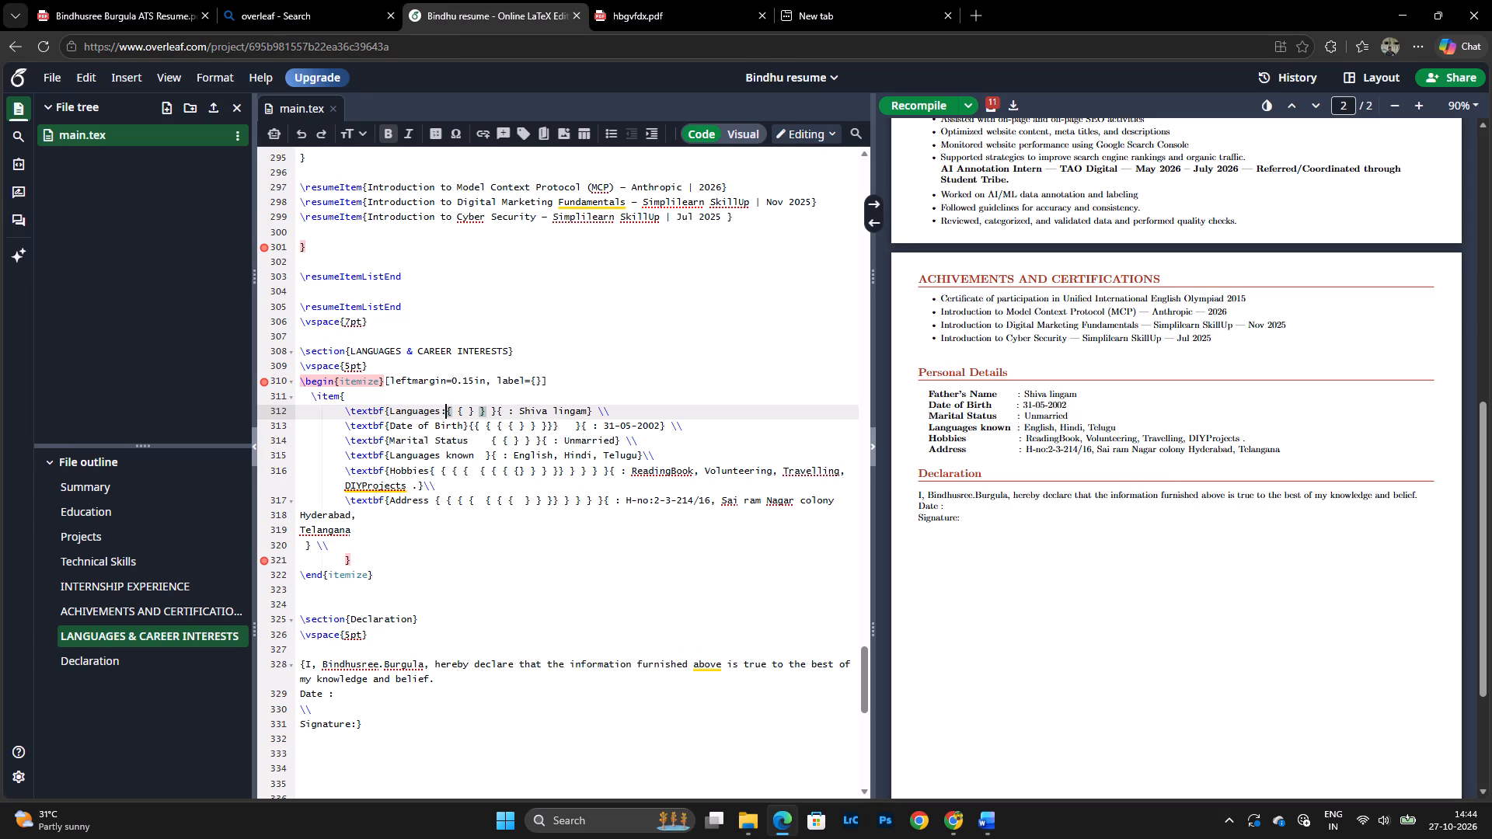
left_click_drag(506, 409, 585, 411)
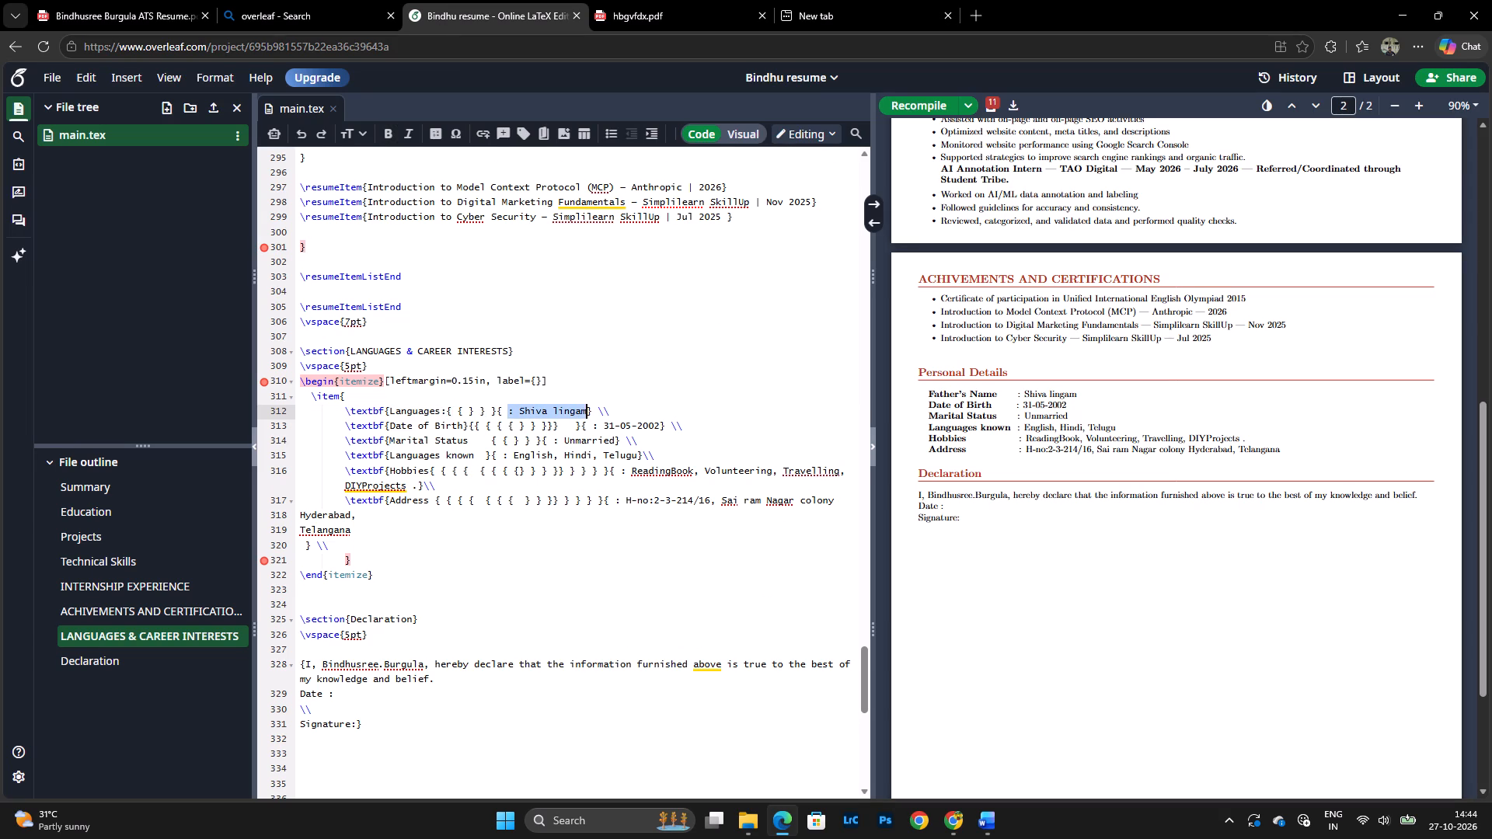
key("ctrl+v")
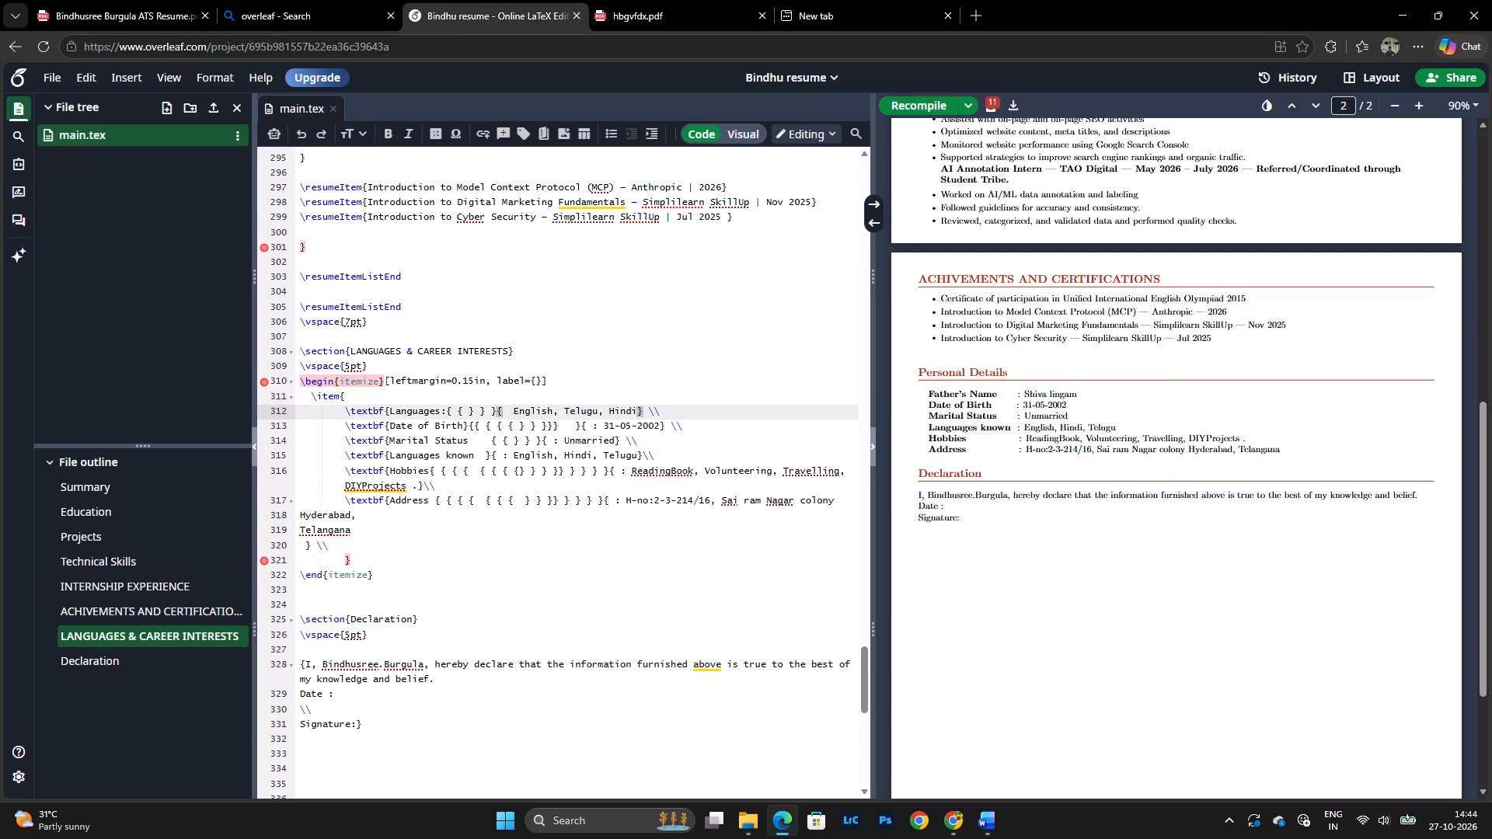
left_click(542, 569)
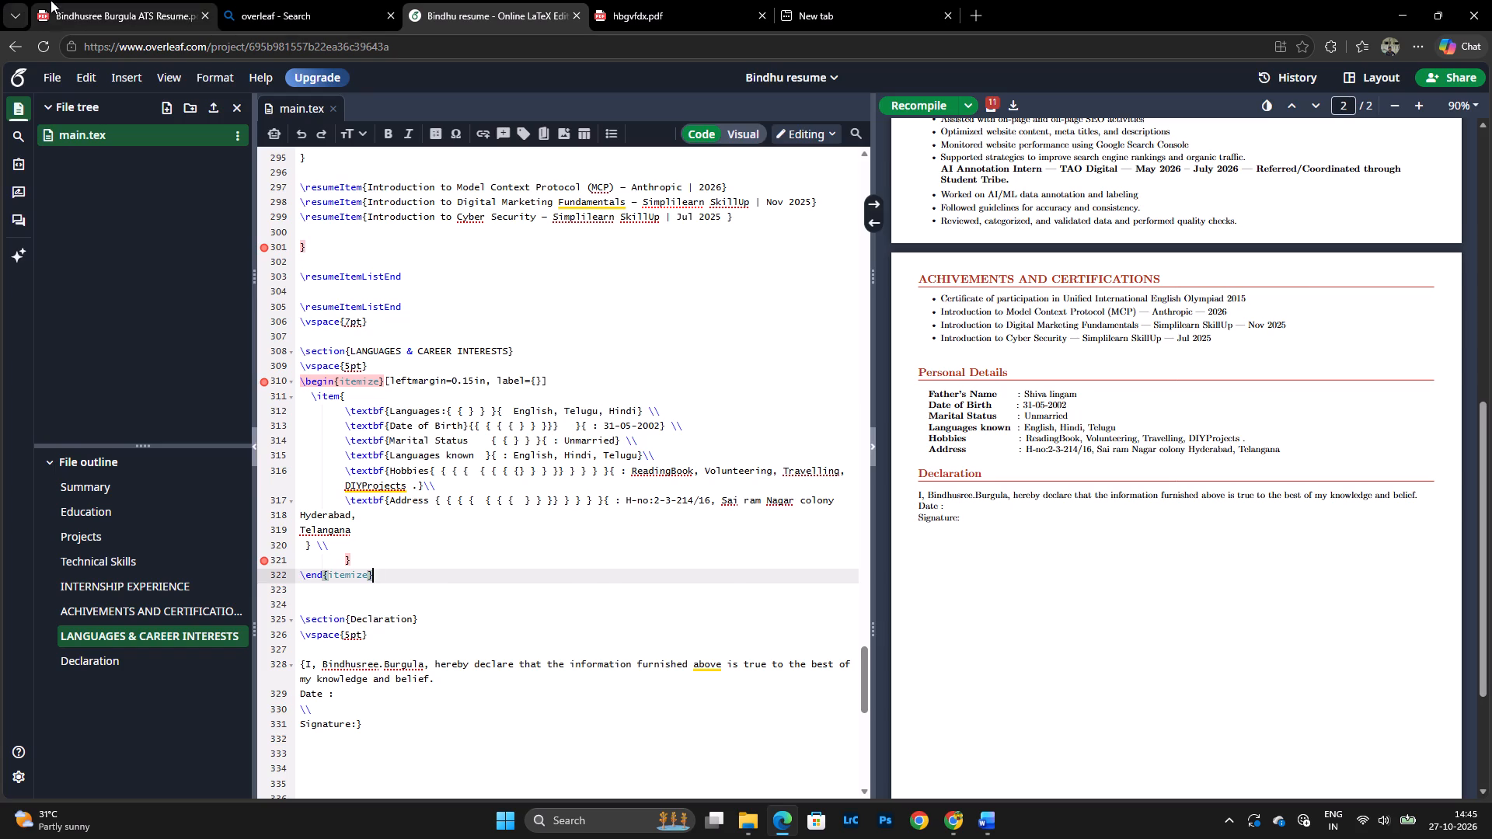
Replace the Date of Birth label in the Overleaf source with "Career Interests:" copied from the ATS resume PDF.
left_click(52, 0)
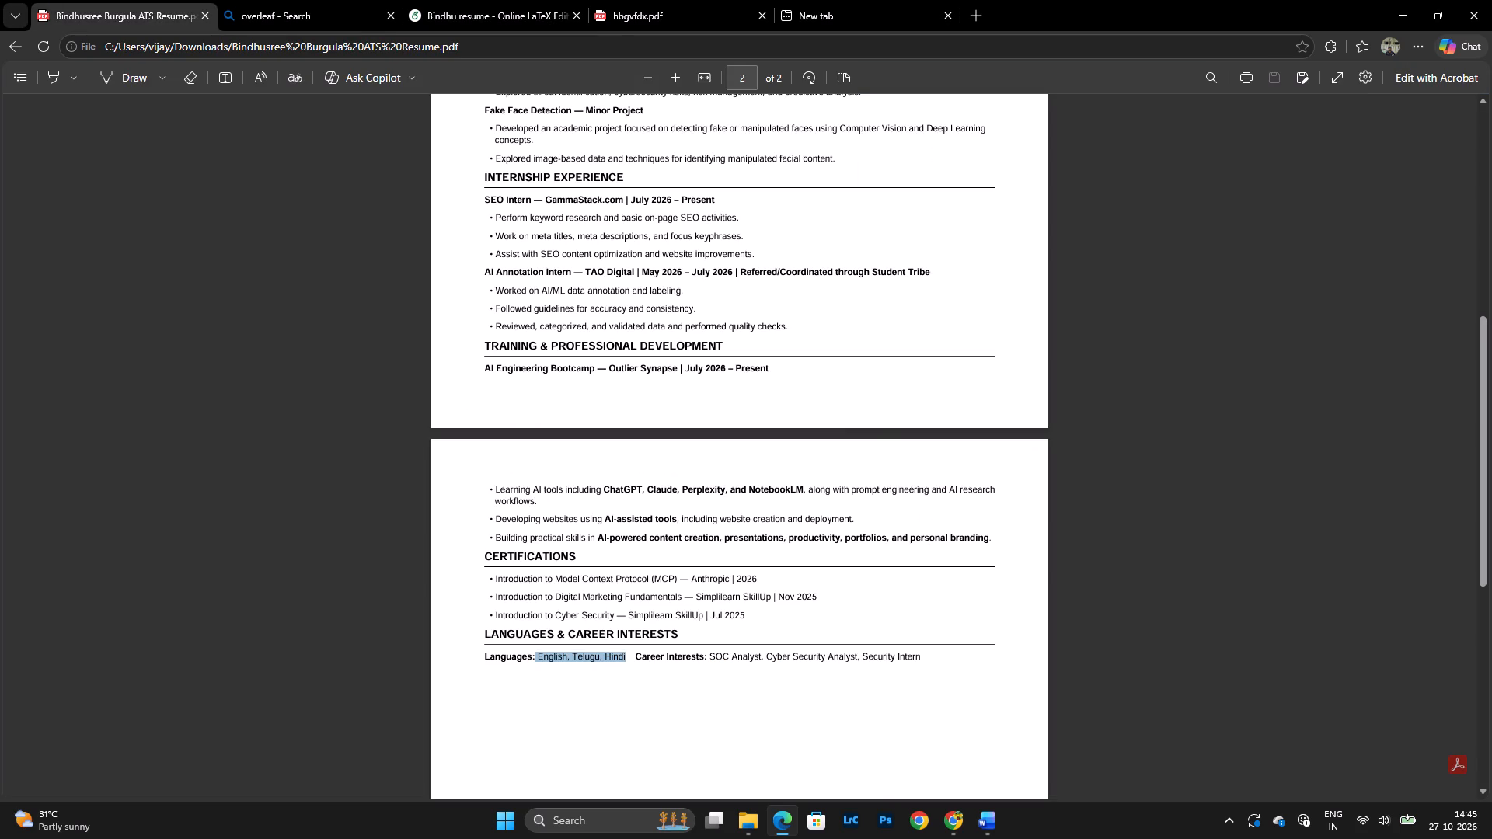
left_click_drag(635, 656, 706, 660)
left_click(742, 527)
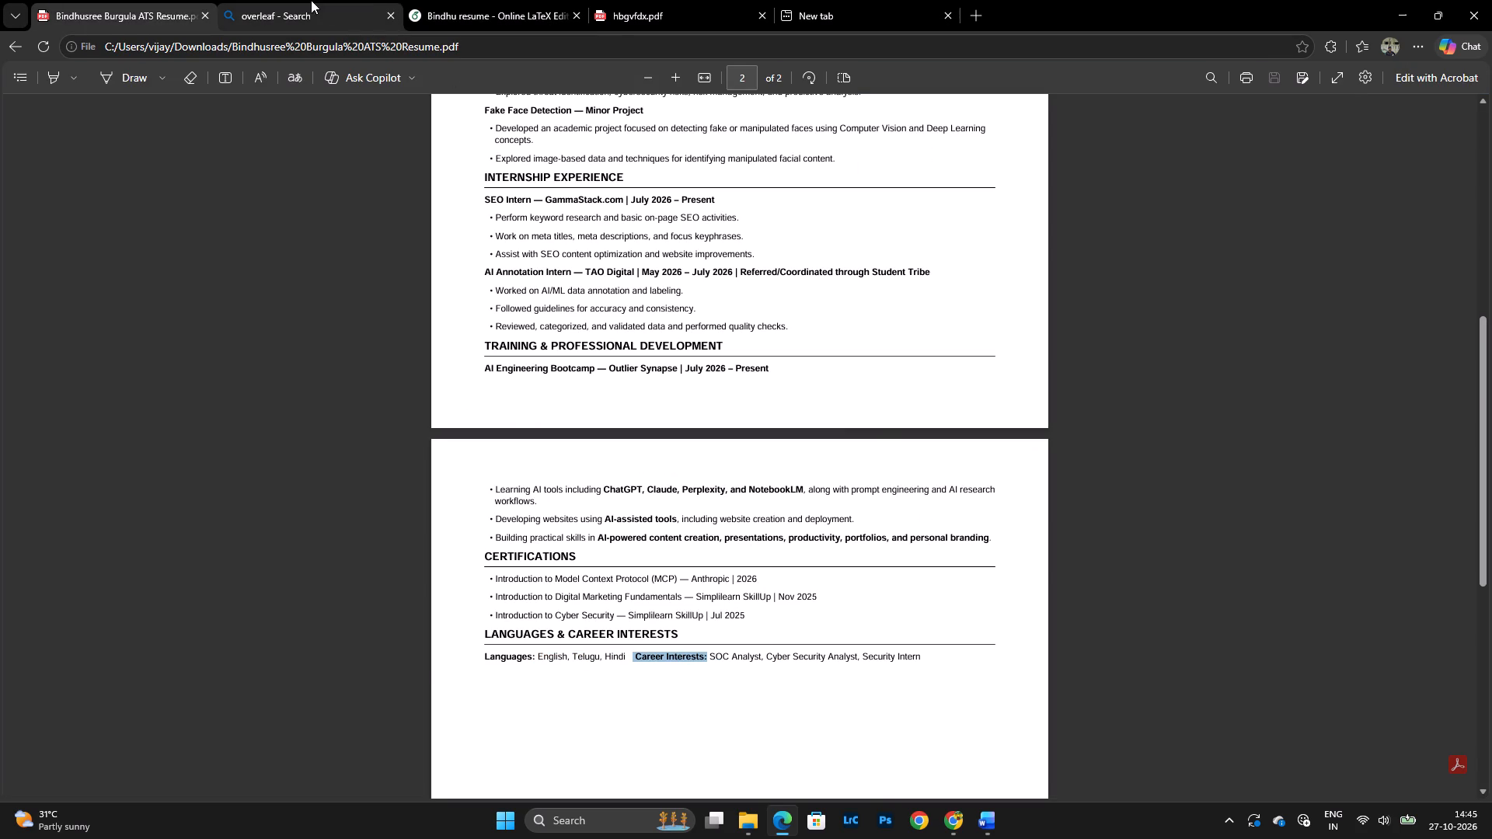
left_click(424, 0)
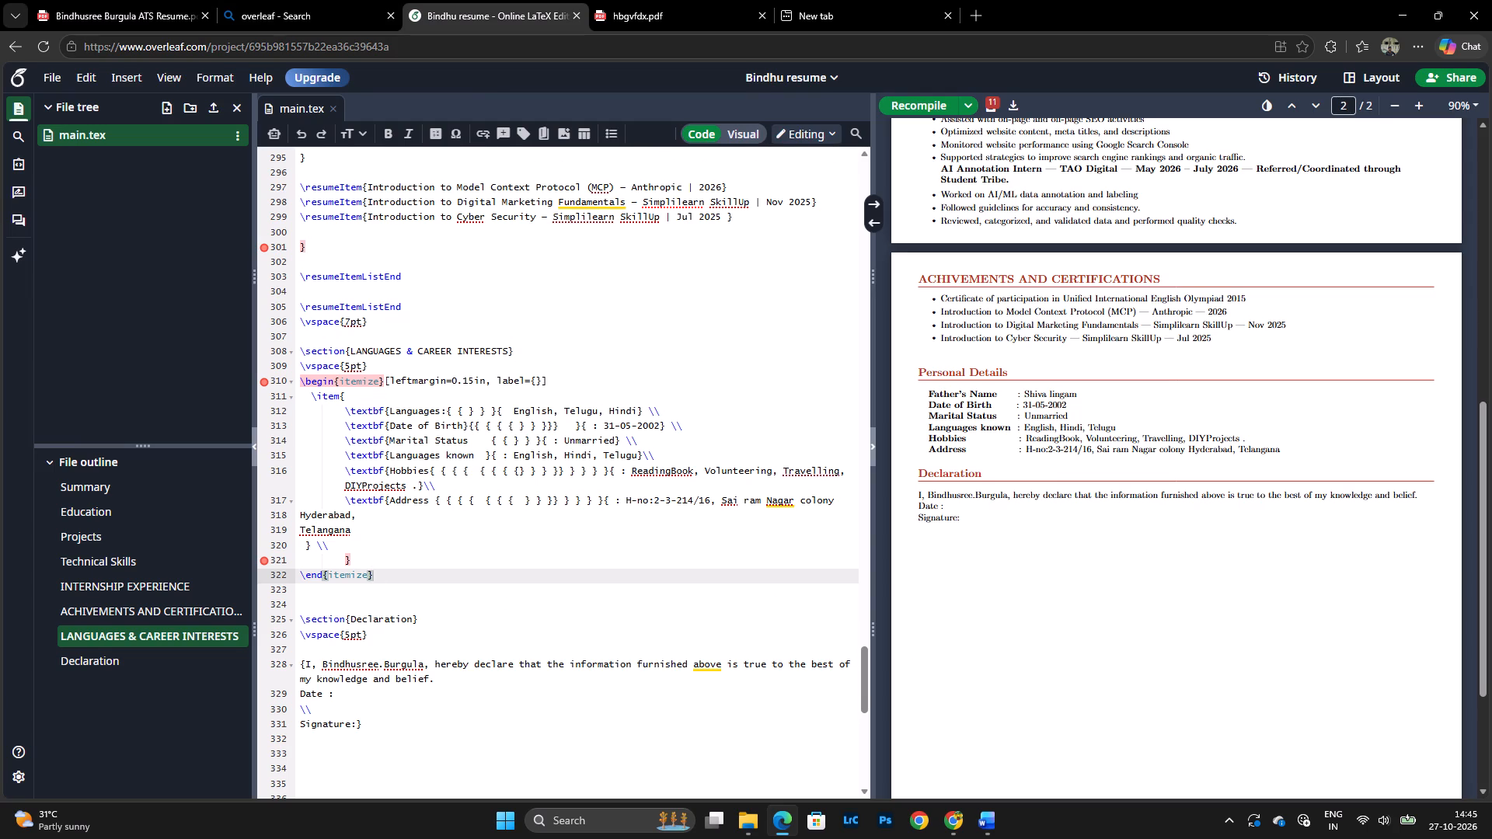
left_click_drag(389, 423, 460, 428)
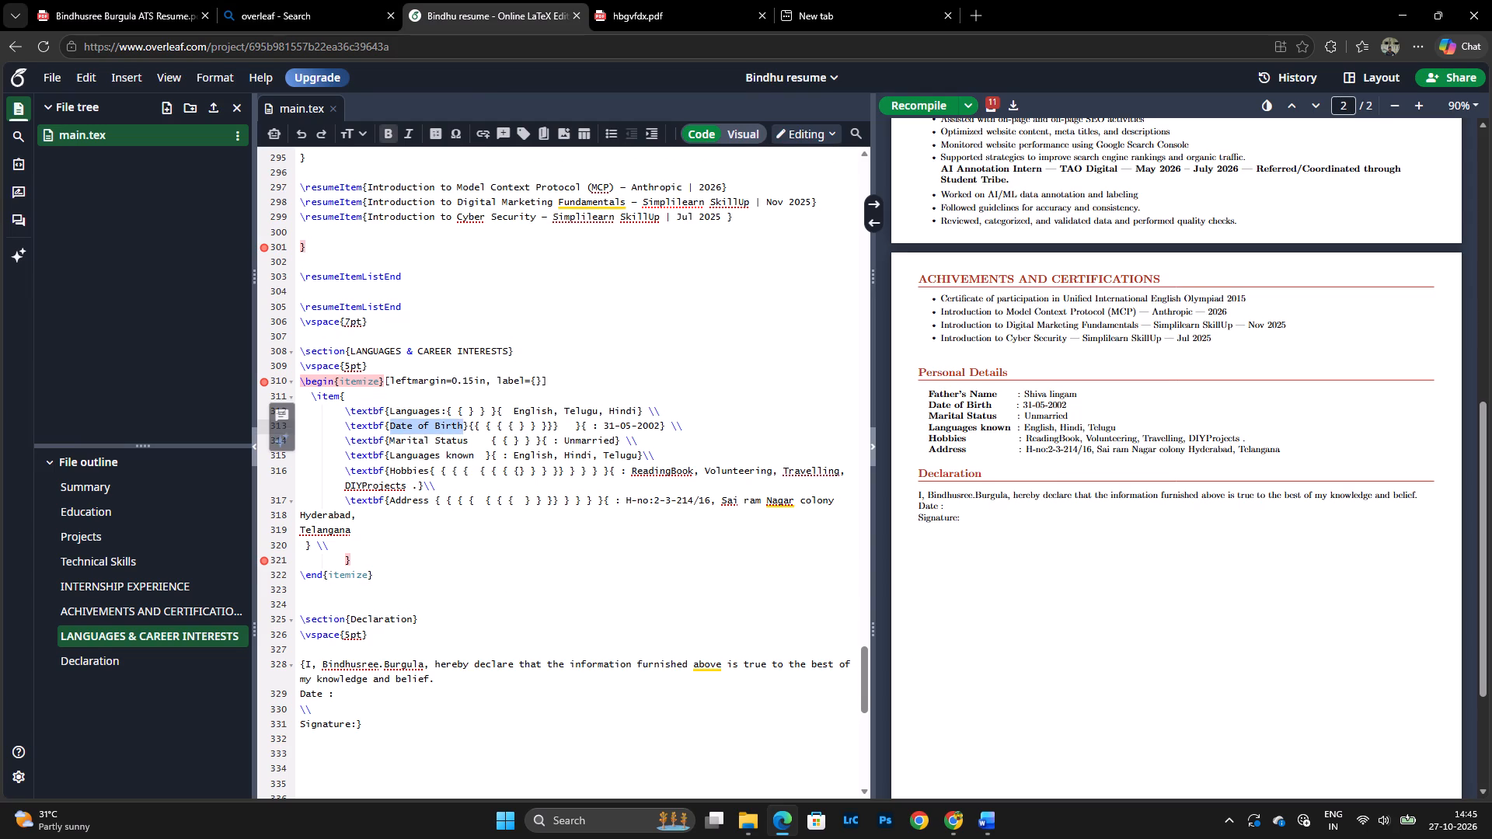
key("ctrl+v")
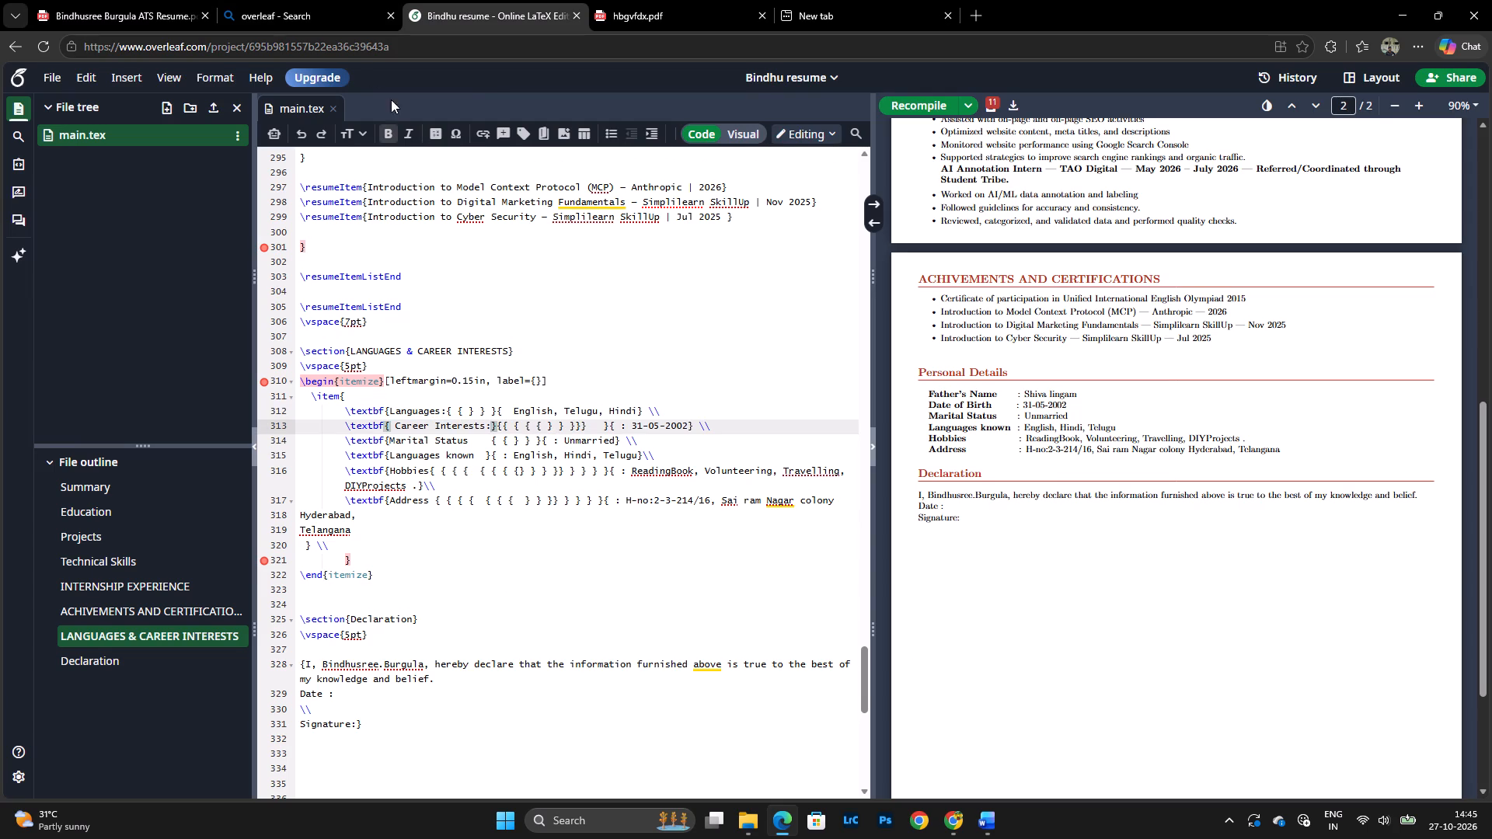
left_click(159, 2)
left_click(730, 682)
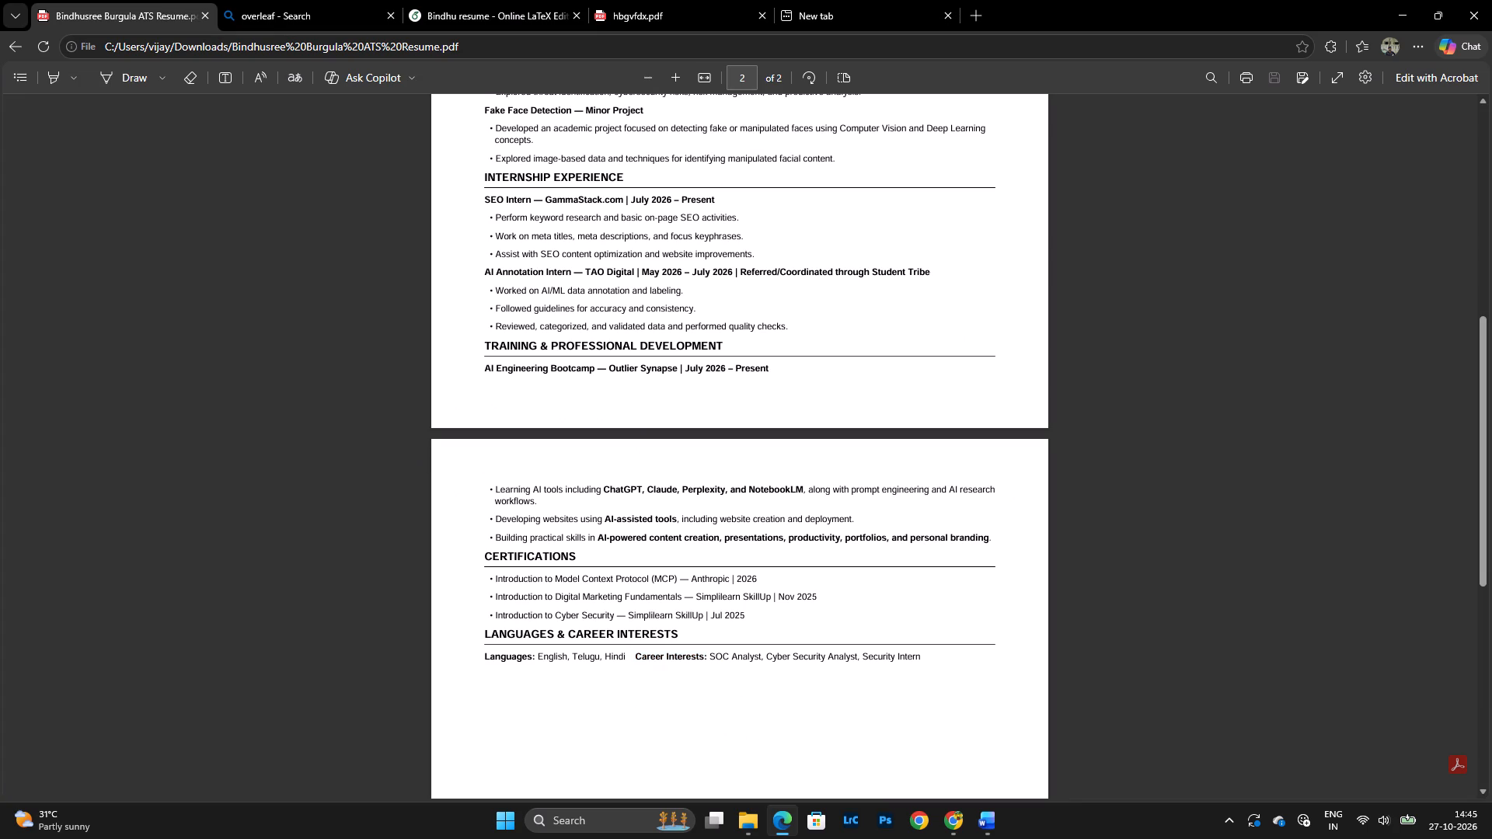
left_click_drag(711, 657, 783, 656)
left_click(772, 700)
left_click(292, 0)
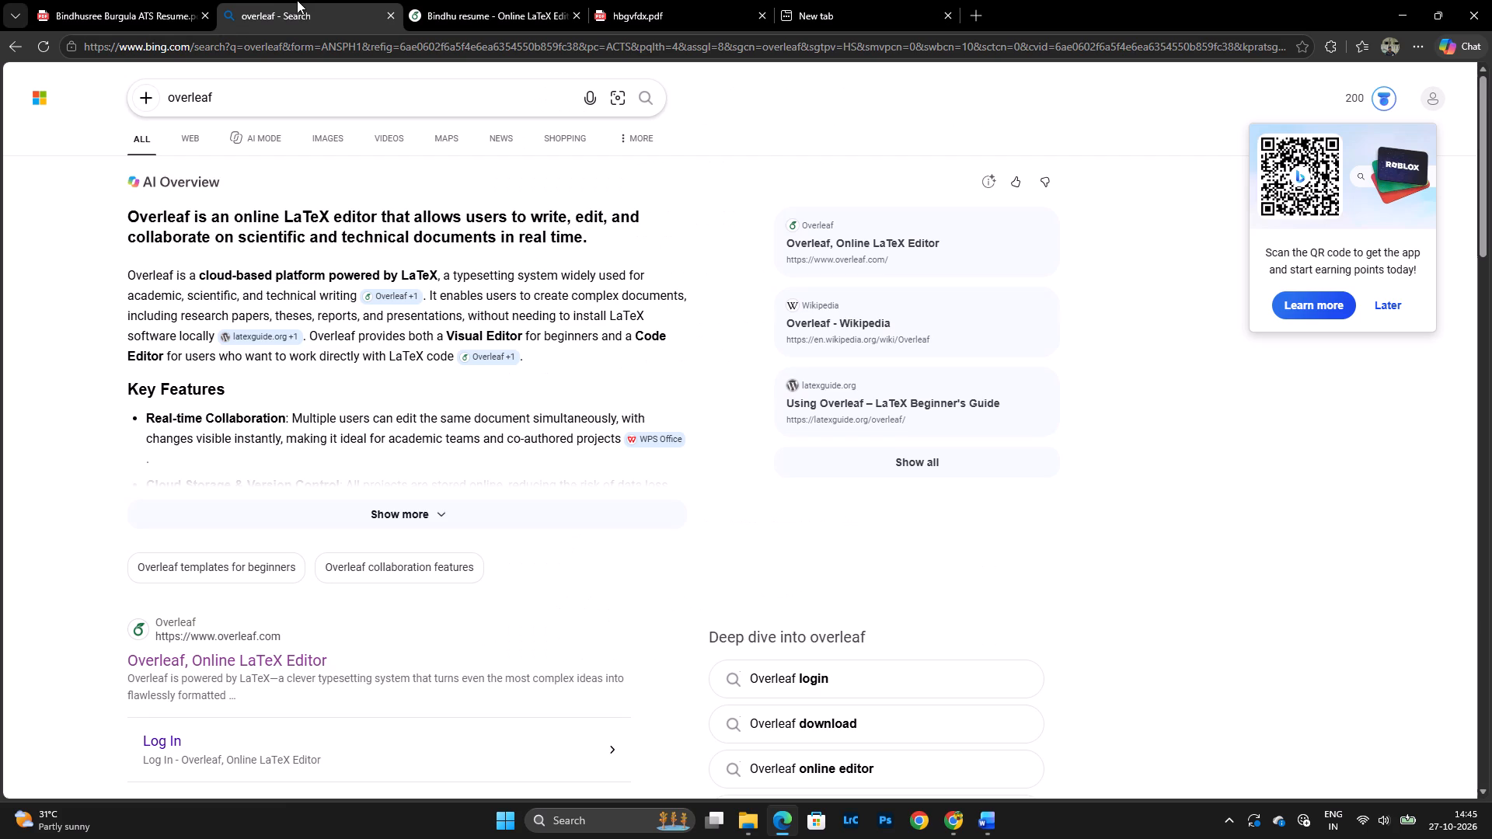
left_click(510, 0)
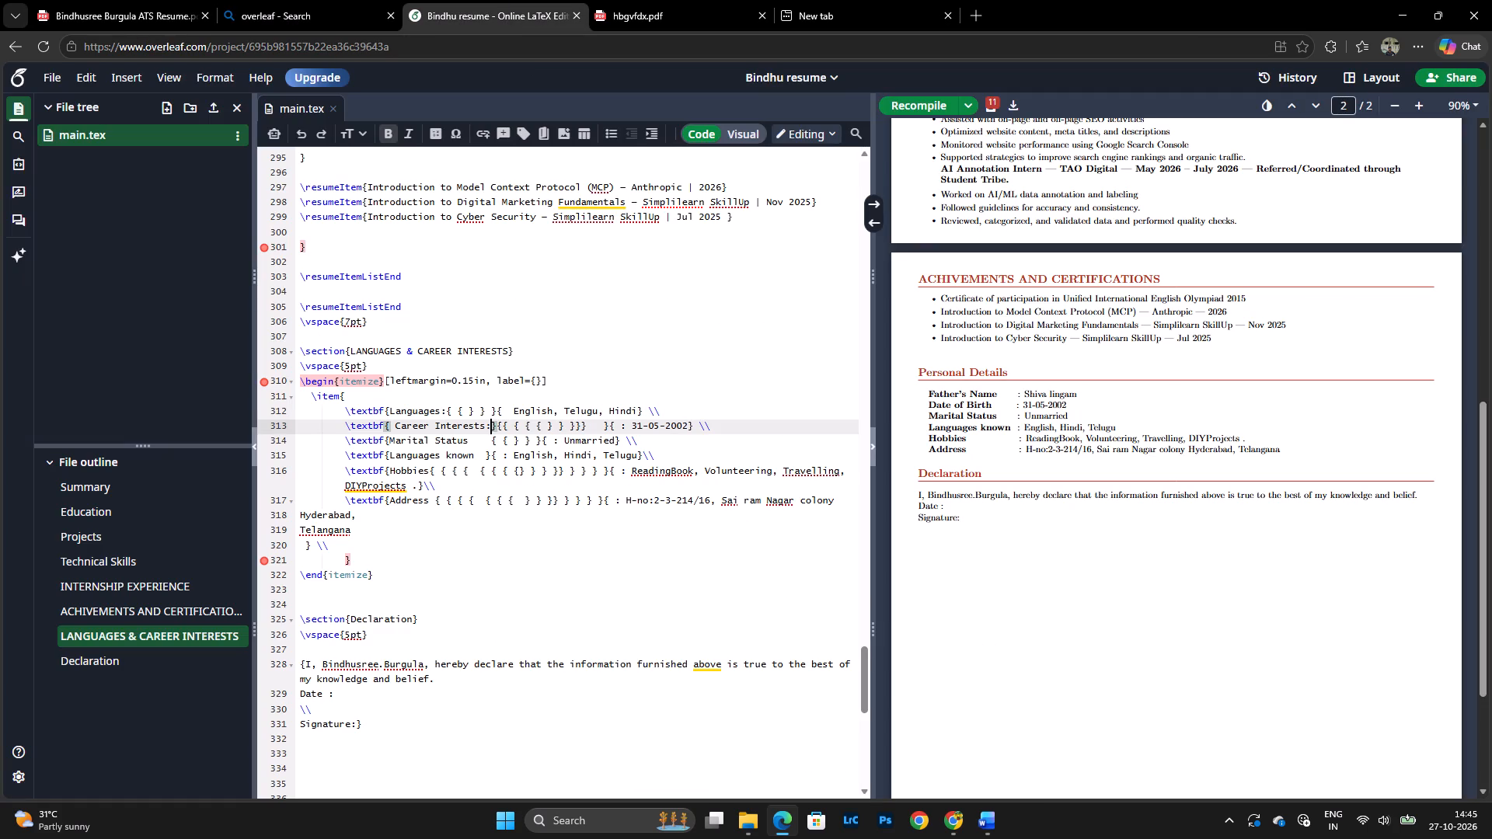
Delete the Marital Status, Languages known, Hobbies and Address entries from the Overleaf source and recompile the resume.
left_click_drag(332, 547, 348, 475)
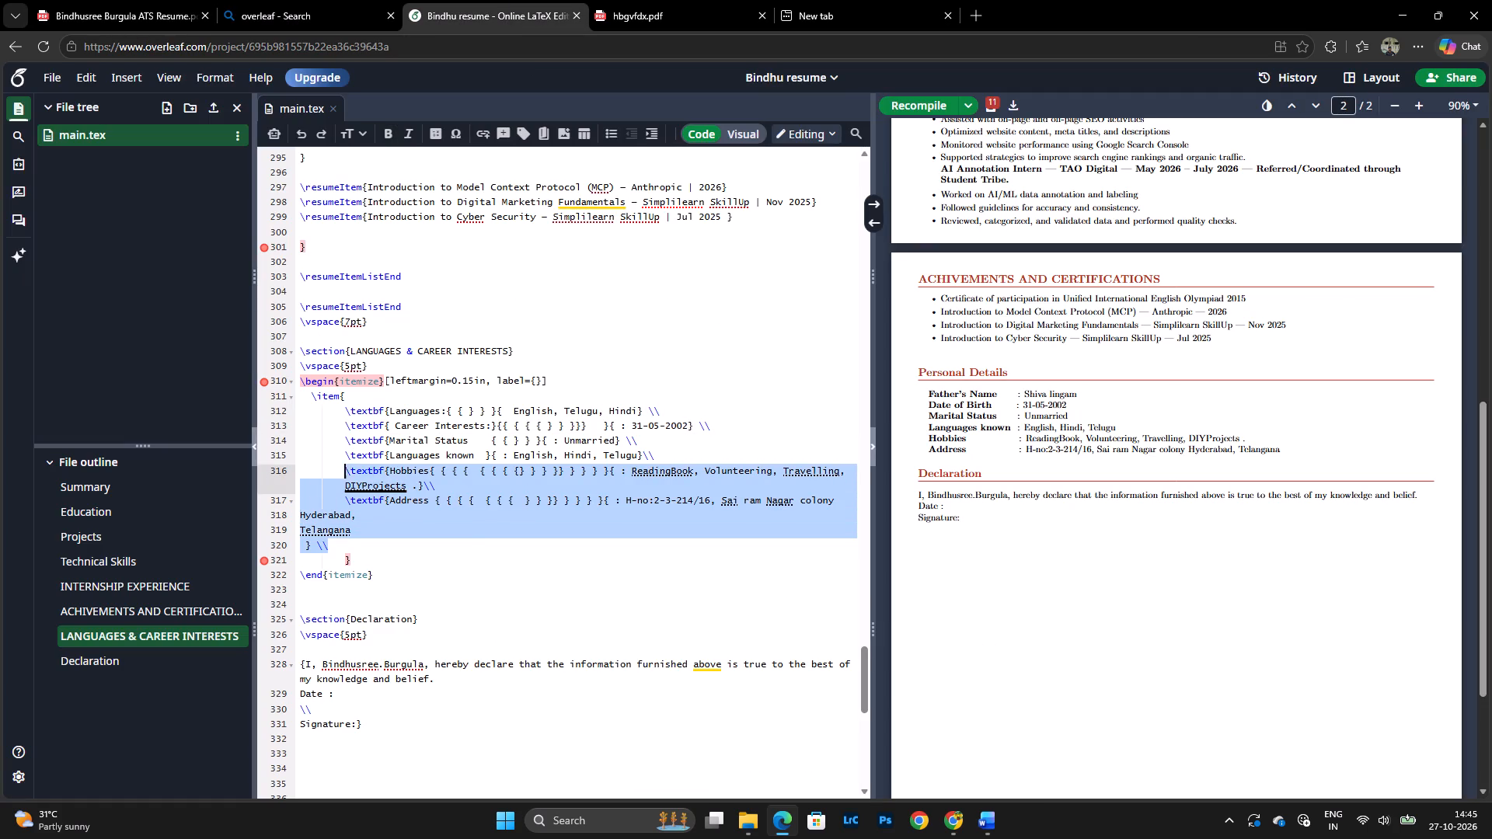
left_click_drag(348, 475, 346, 441)
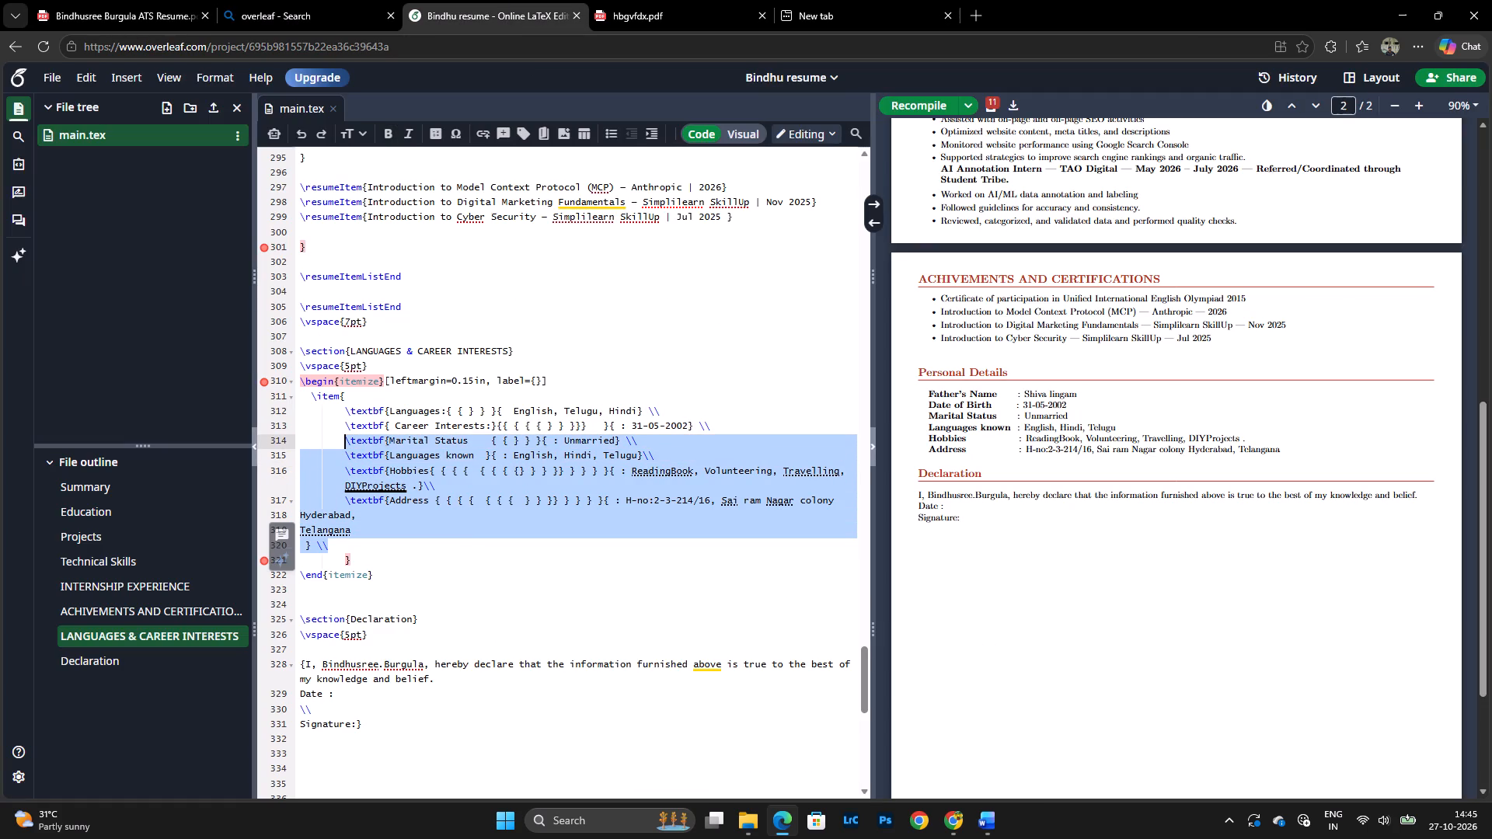
key("BackSpace")
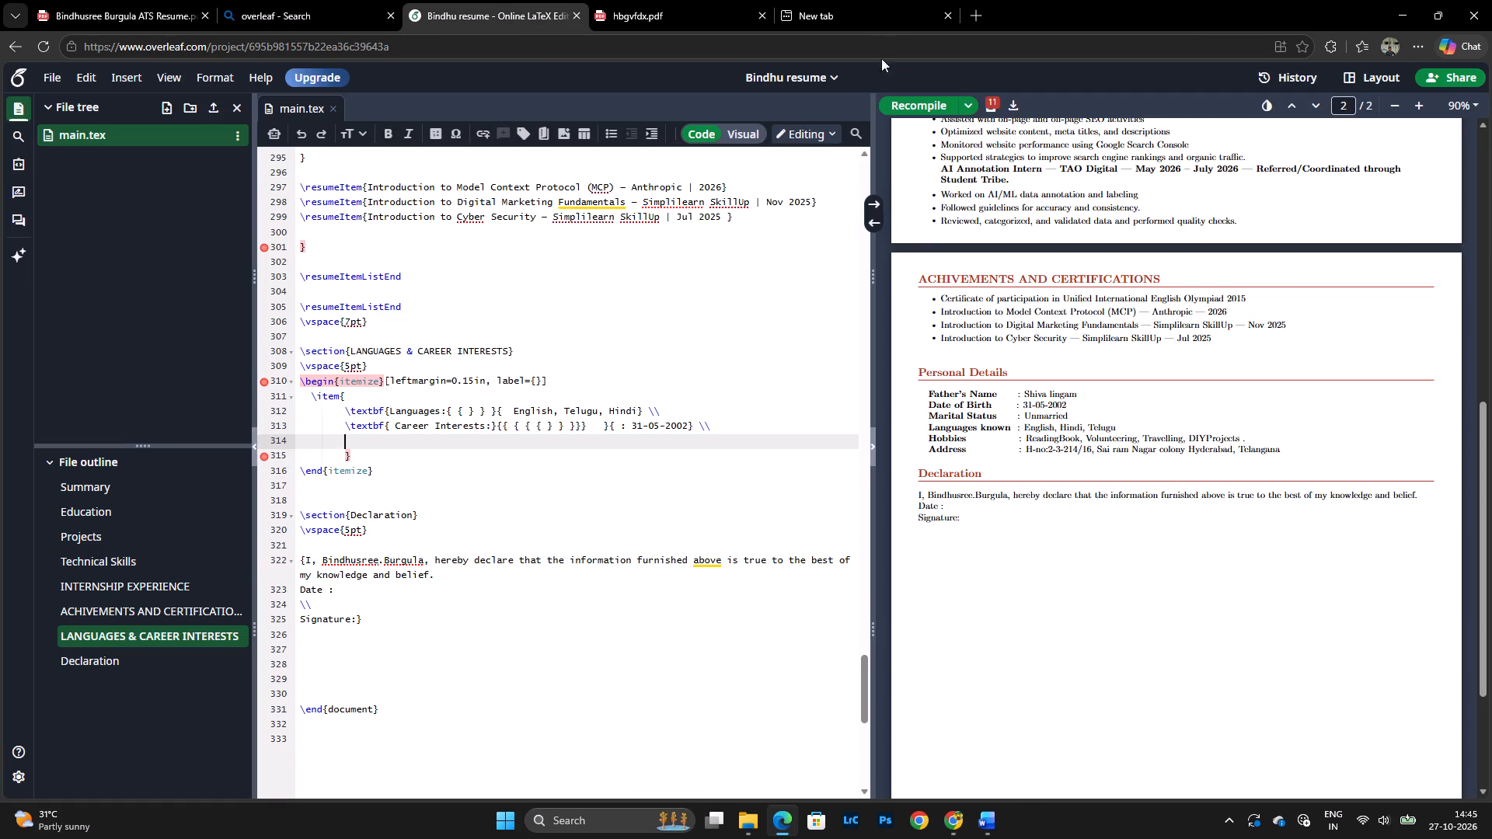
left_click(899, 99)
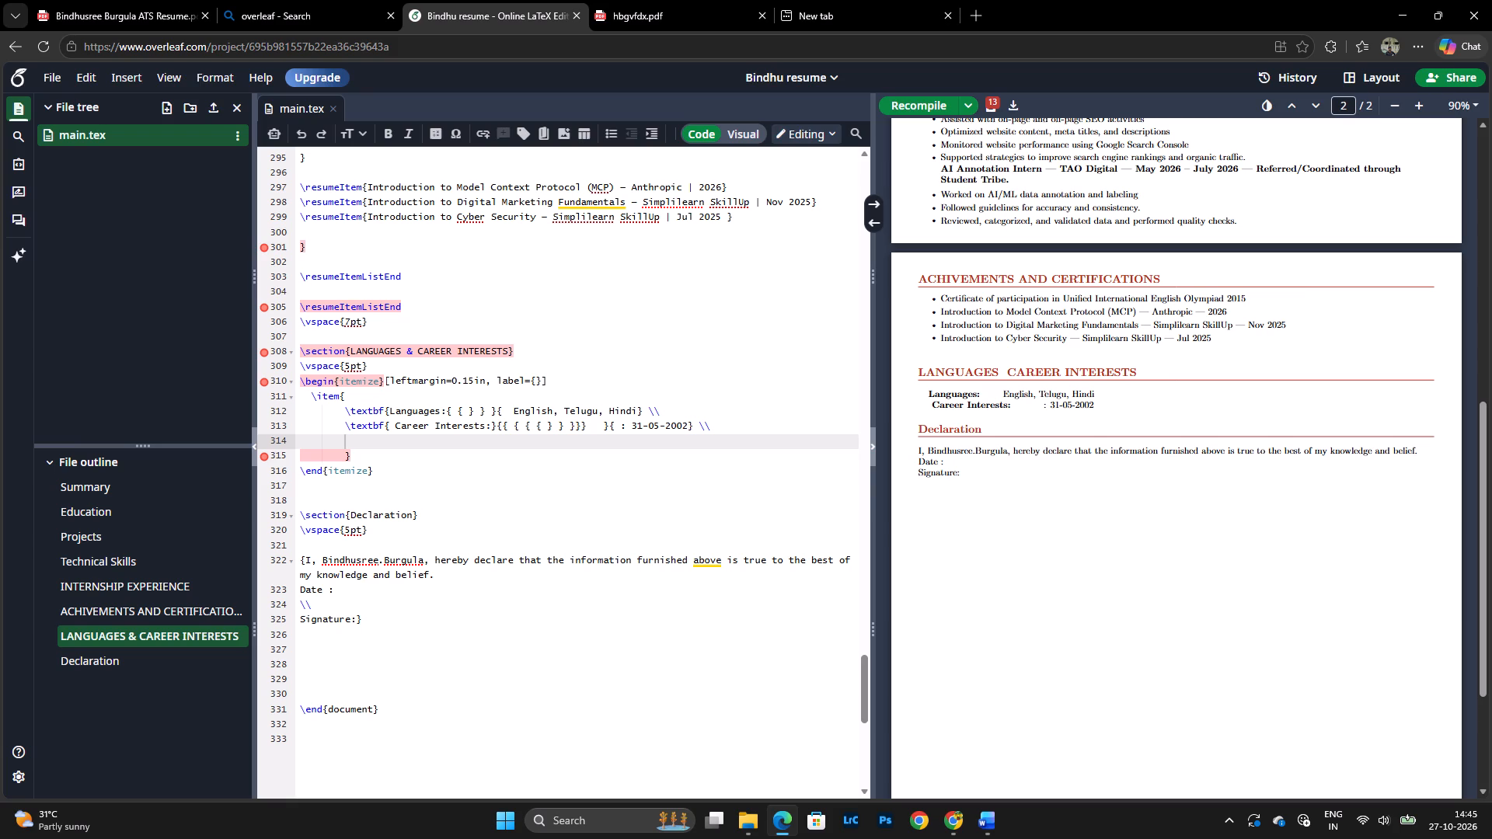
Remove the leading space before the "Career Interests:" label in the source and recompile the resume.
left_click_drag(691, 428, 617, 425)
left_click(599, 462)
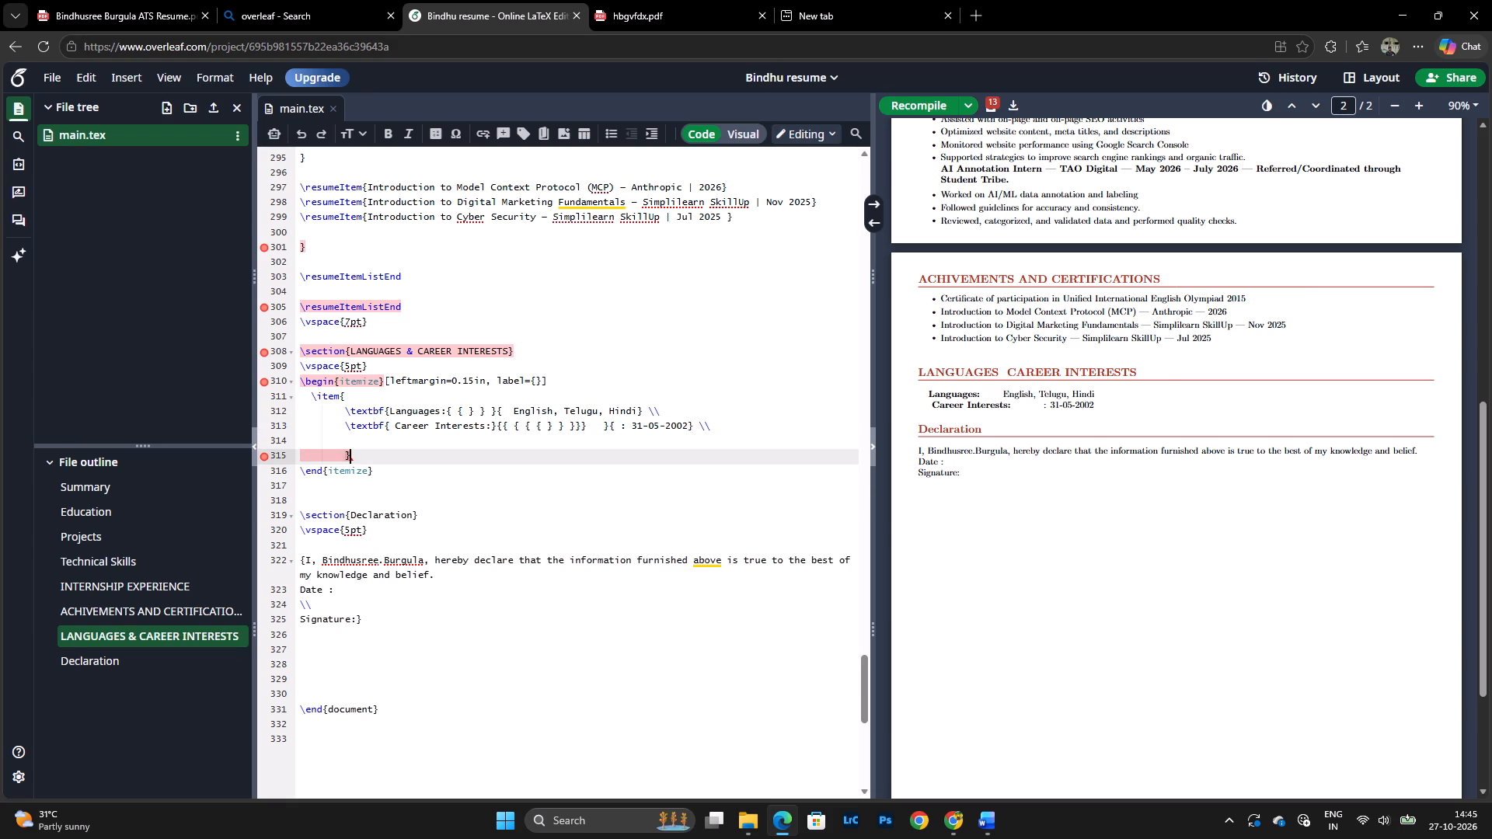
left_click(480, 458)
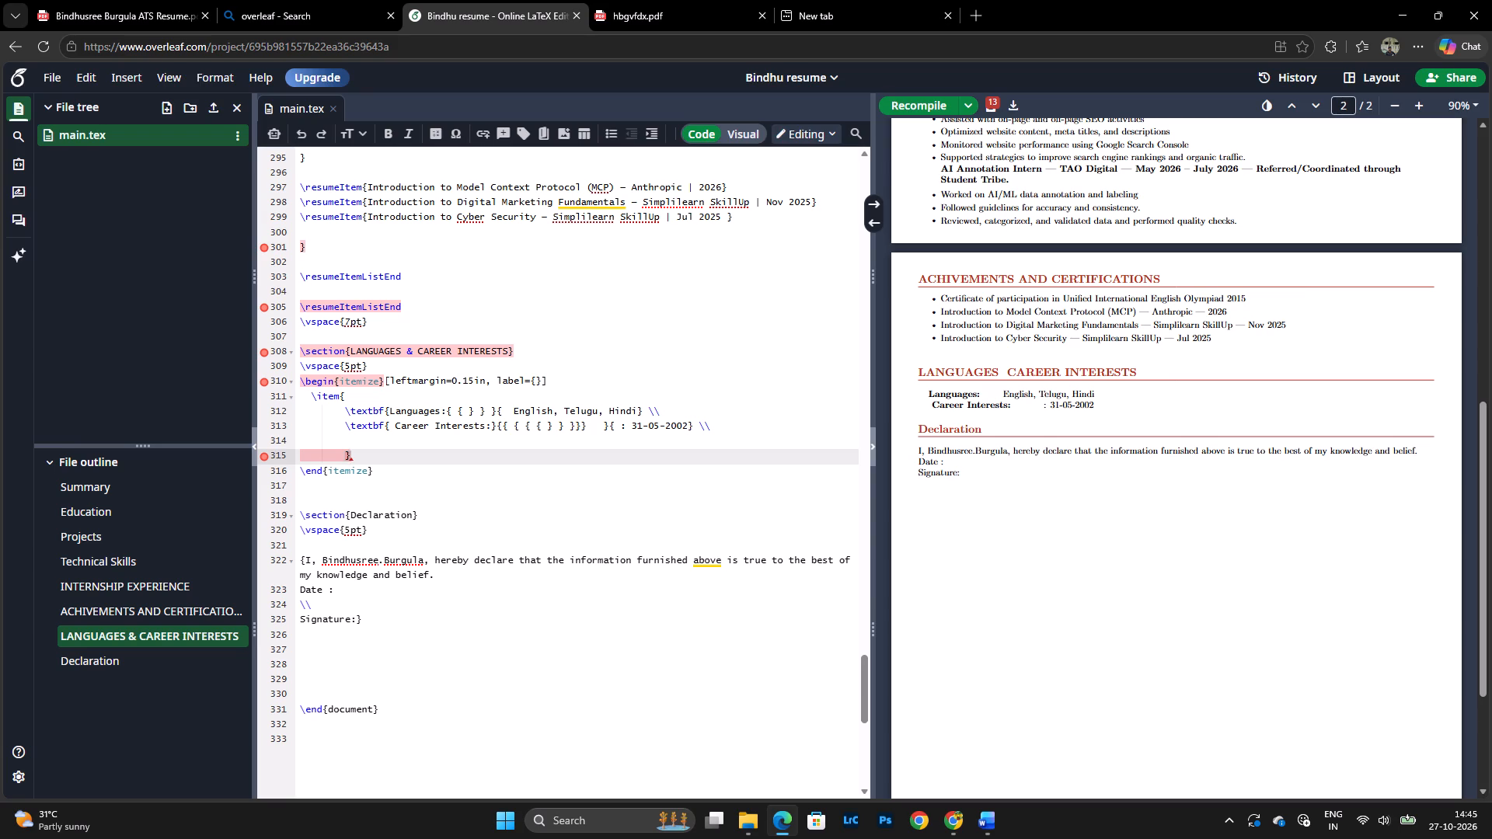
left_click(394, 424)
key("BackSpace")
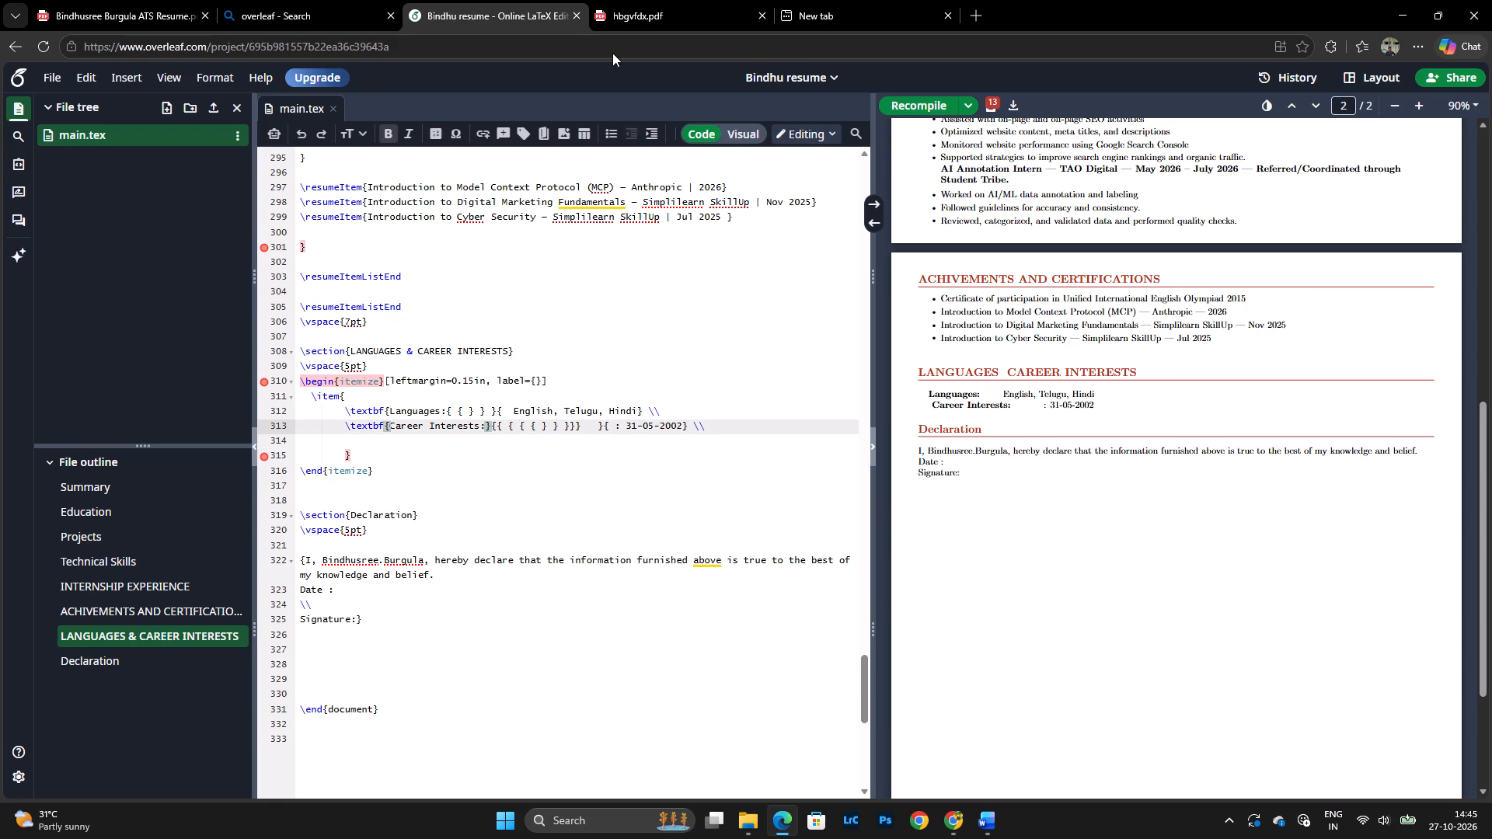
left_click(896, 96)
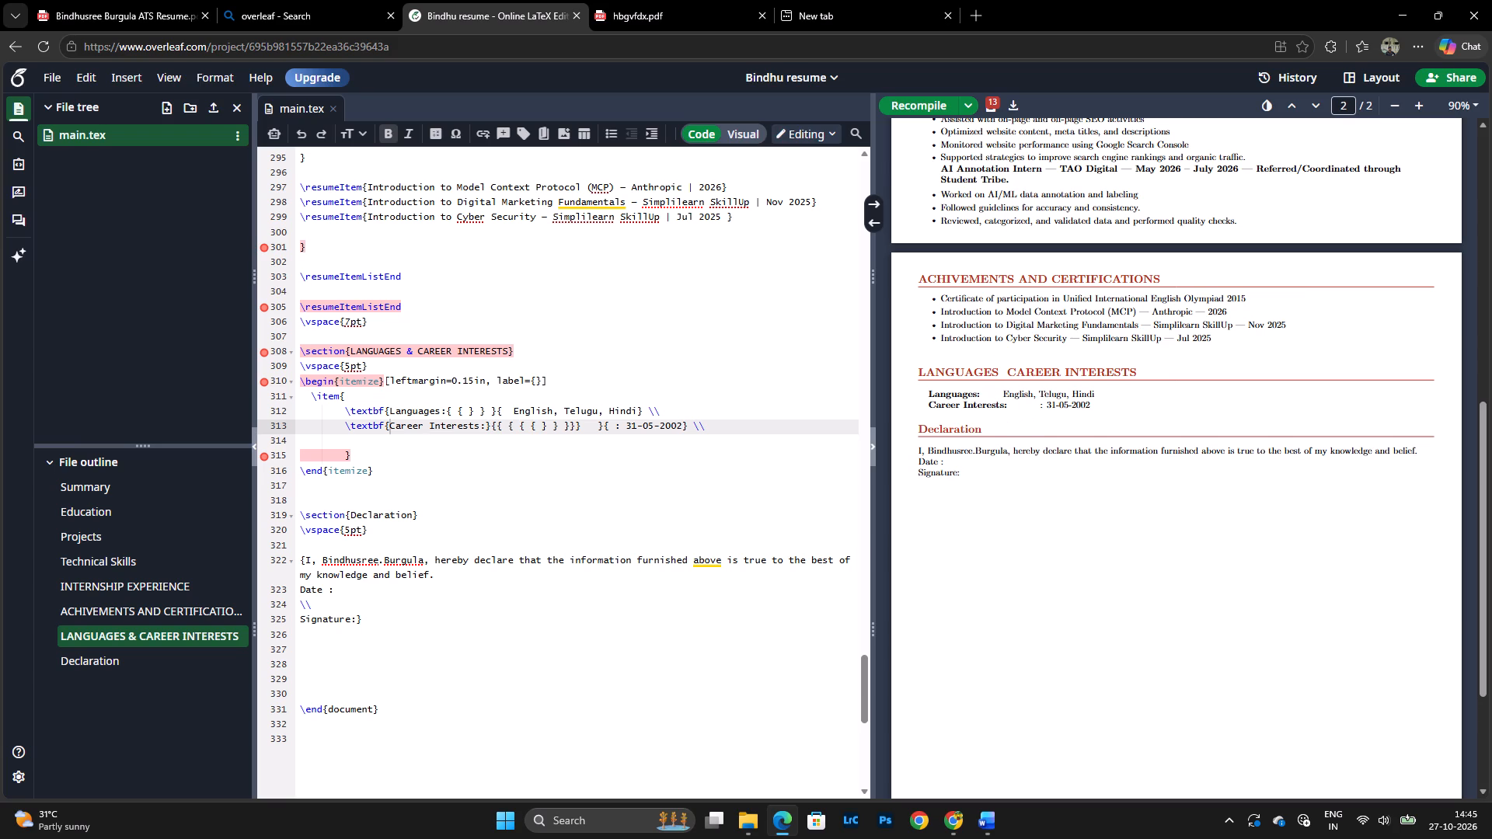
Remove one extra space before "English, Telugu, Hindi" in the Languages entry.
left_click(511, 413)
key("BackSpace")
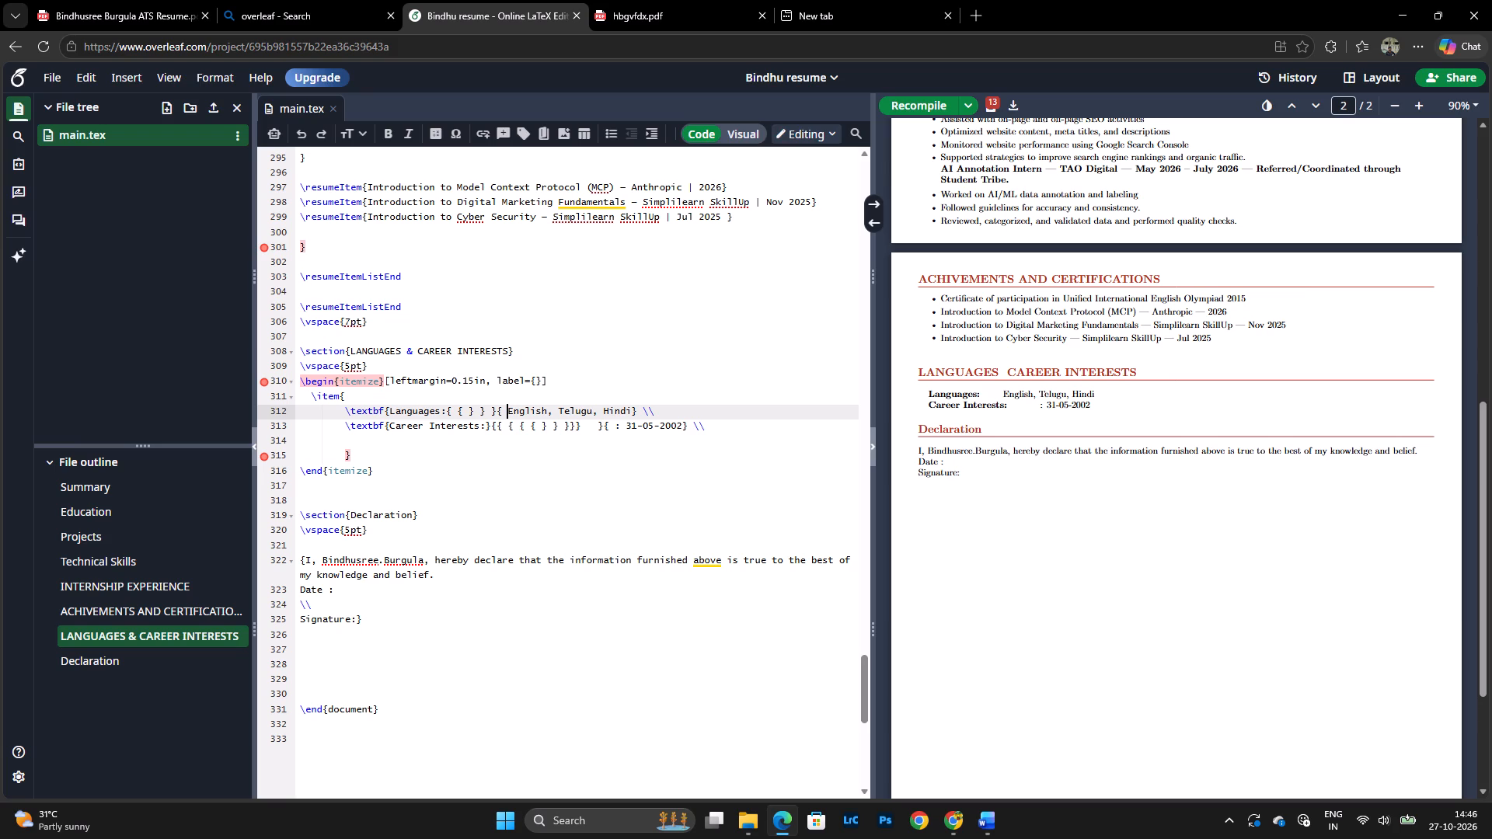
left_click(624, 425)
left_click(143, 0)
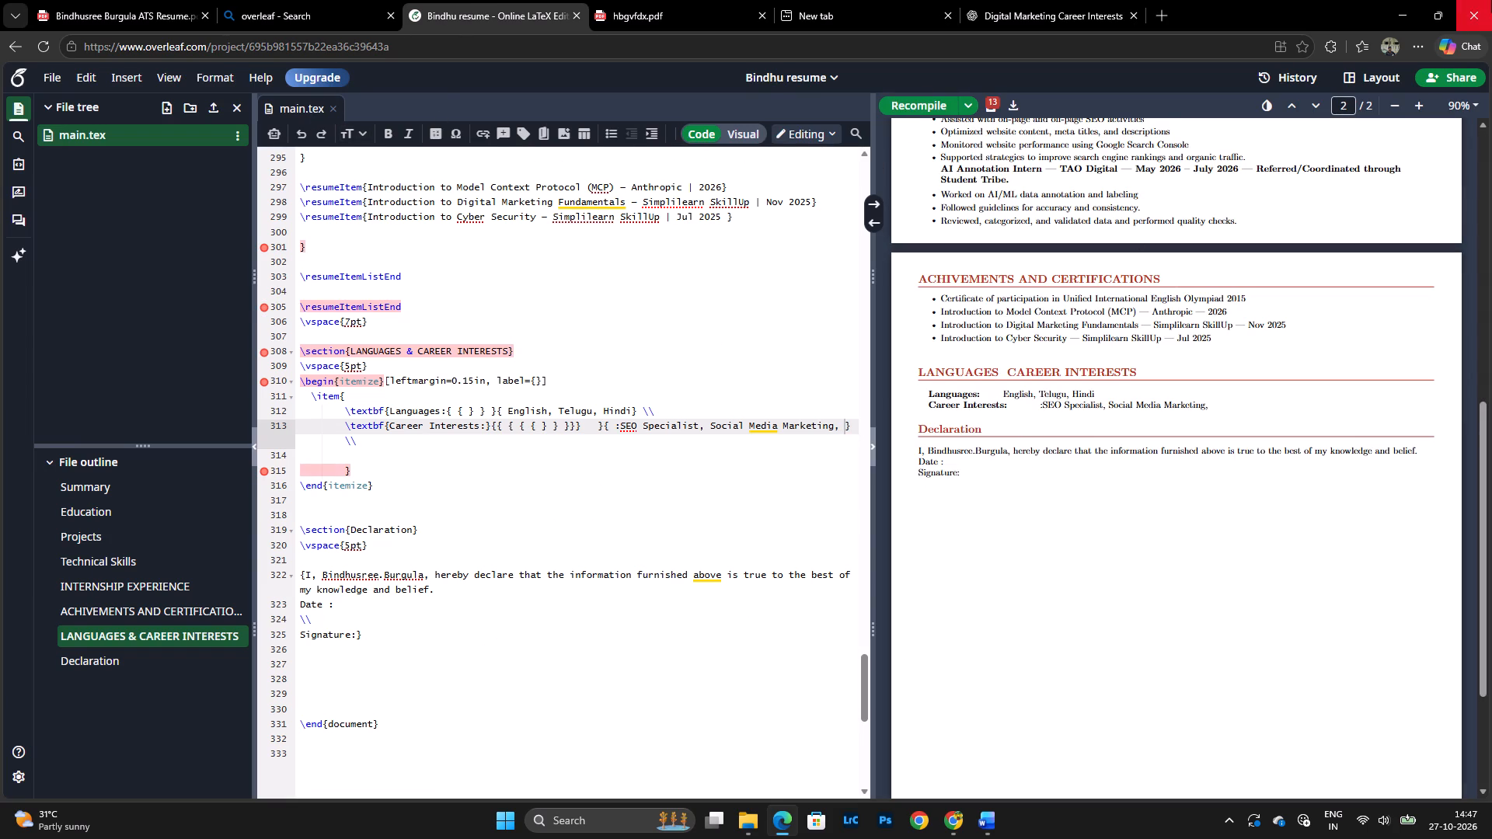
Remove the space before ":SEO Specialist" and two closing braces after the "Career Interests:" label, and recompile the resume.
left_click(615, 426)
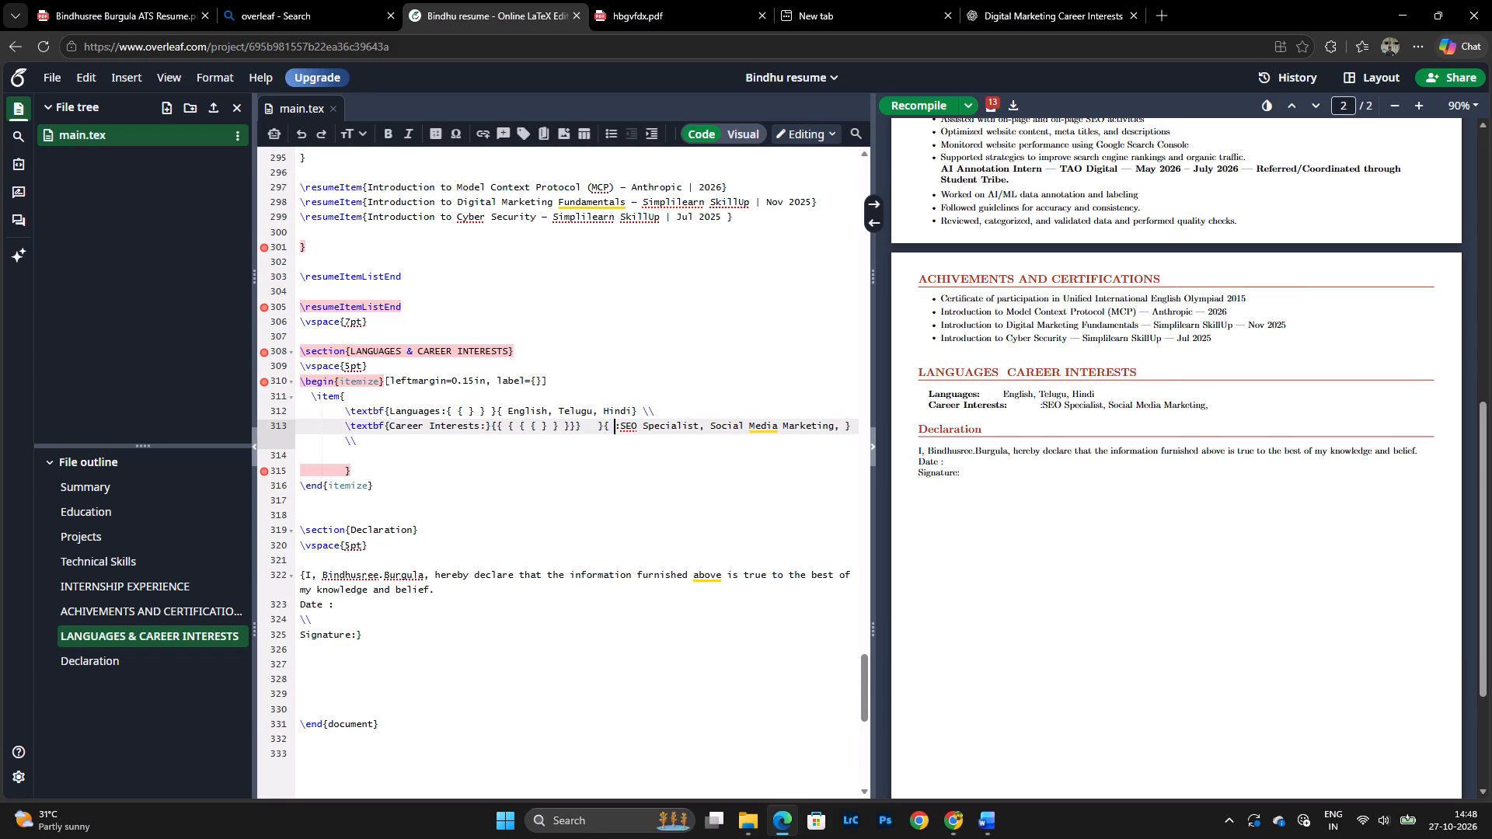
key("BackSpace")
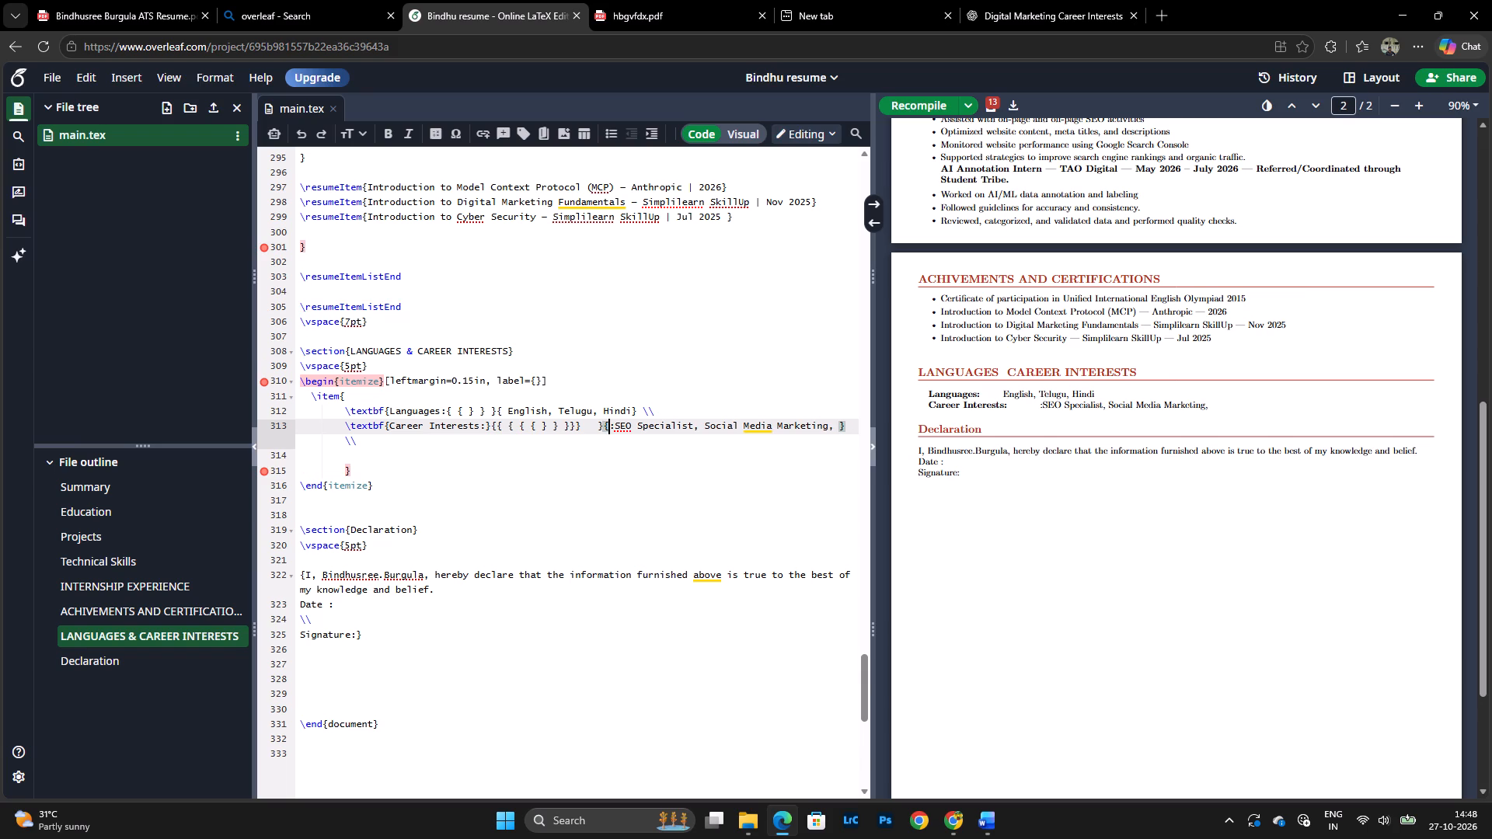
left_click(583, 426)
key("BackSpace")
key("BackSpace")
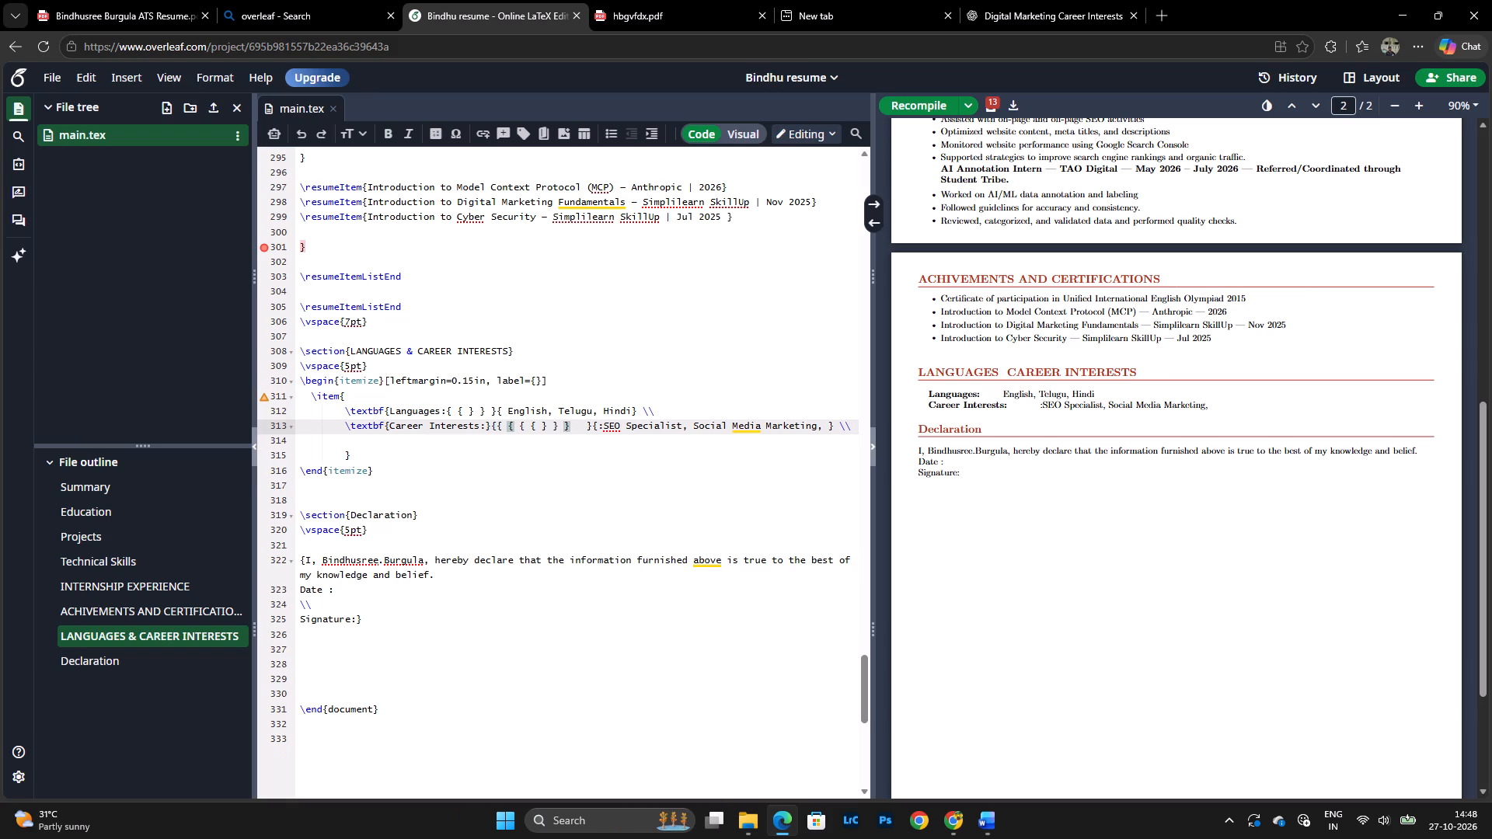
left_click(908, 103)
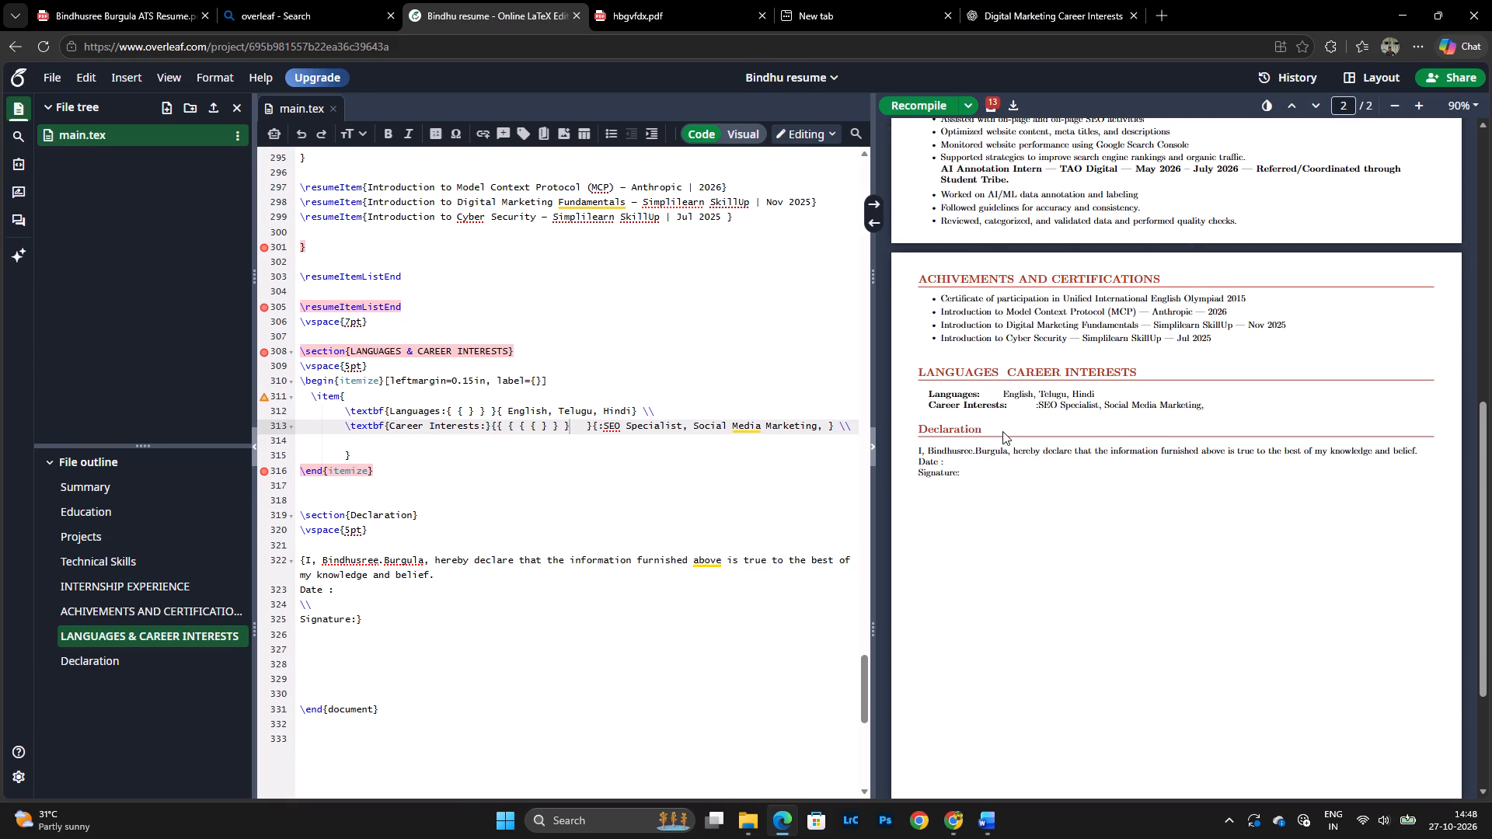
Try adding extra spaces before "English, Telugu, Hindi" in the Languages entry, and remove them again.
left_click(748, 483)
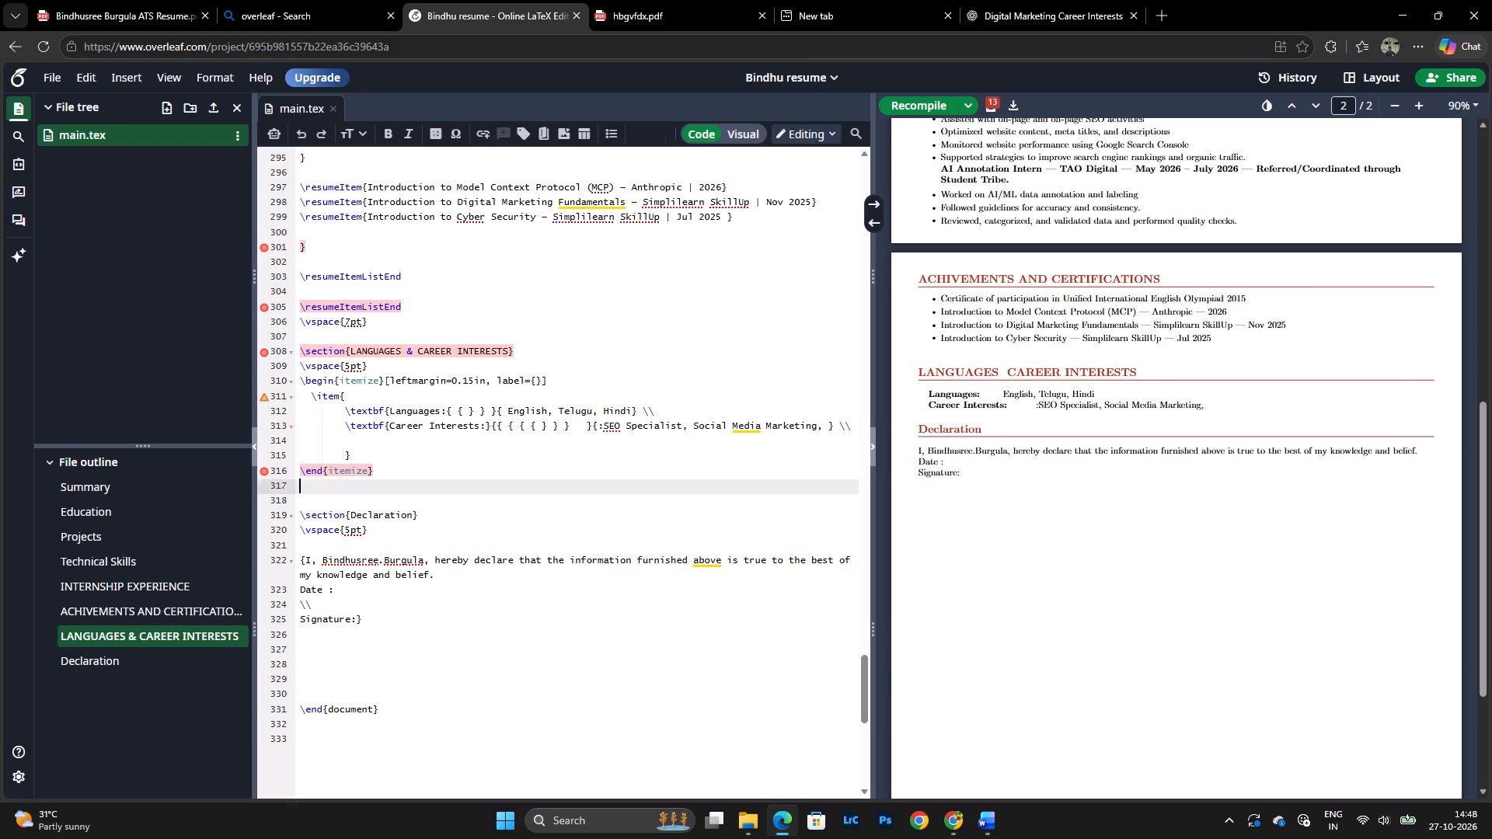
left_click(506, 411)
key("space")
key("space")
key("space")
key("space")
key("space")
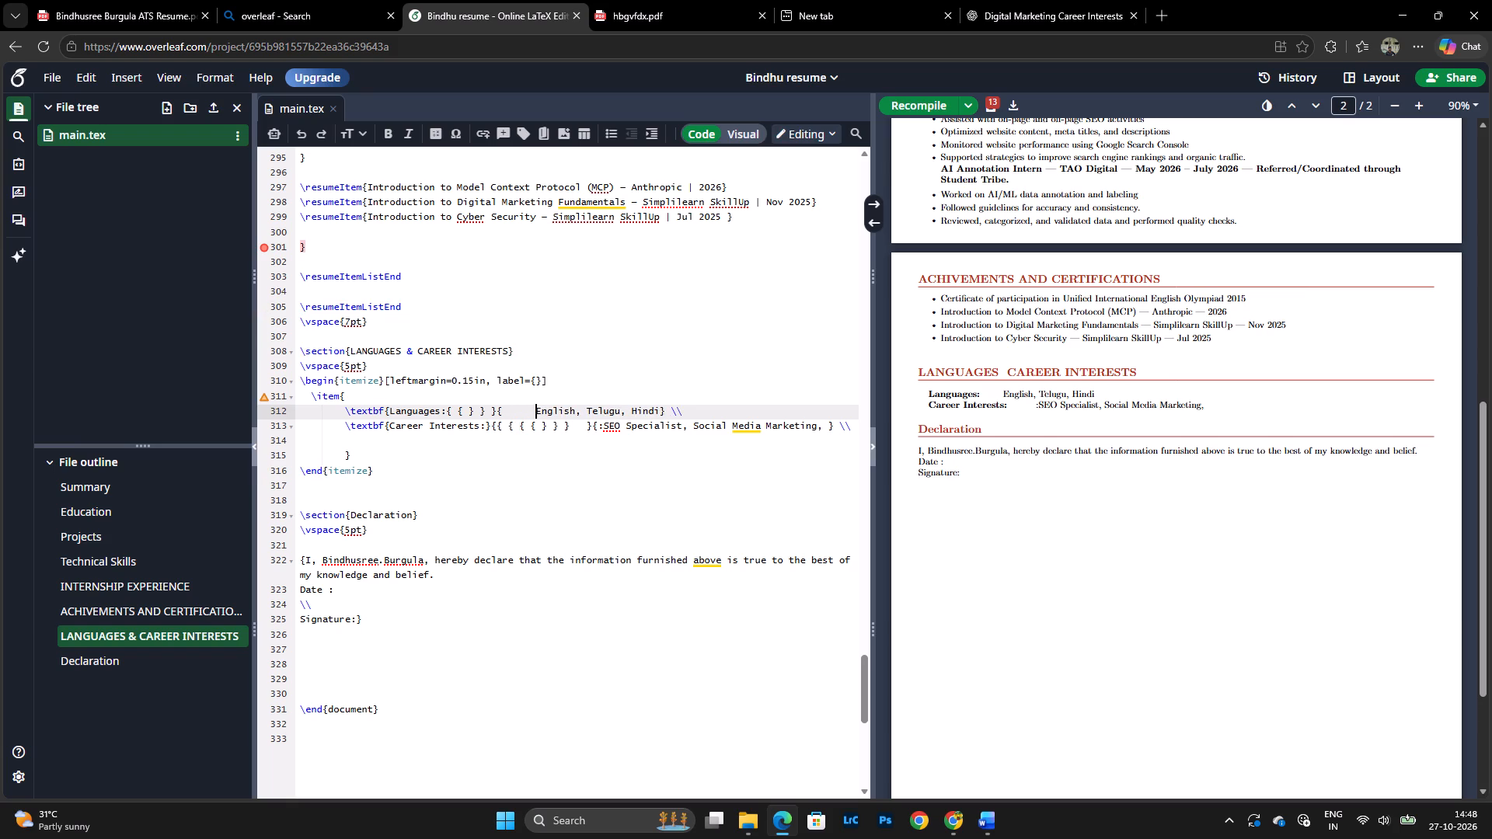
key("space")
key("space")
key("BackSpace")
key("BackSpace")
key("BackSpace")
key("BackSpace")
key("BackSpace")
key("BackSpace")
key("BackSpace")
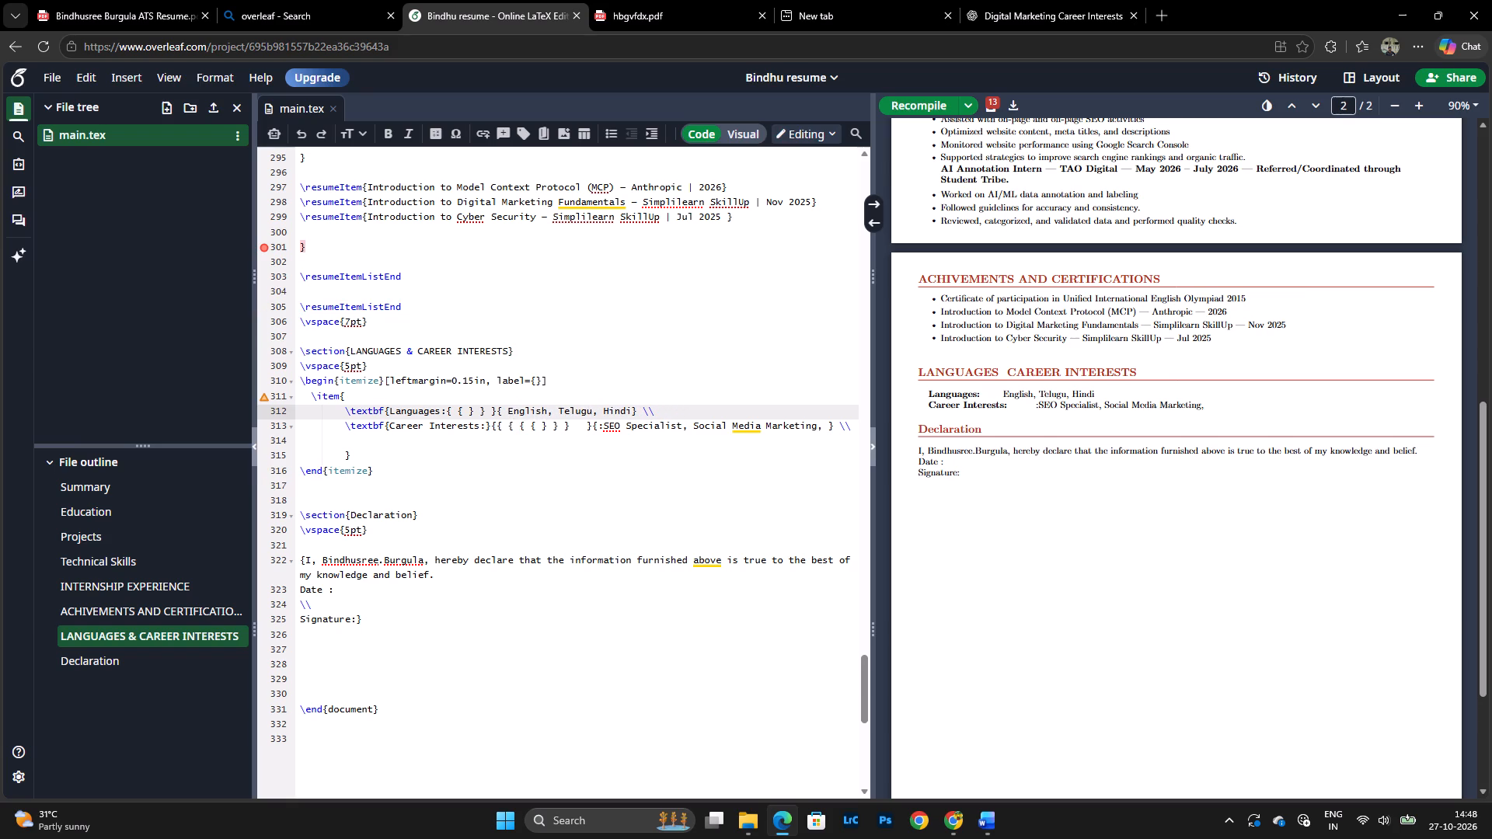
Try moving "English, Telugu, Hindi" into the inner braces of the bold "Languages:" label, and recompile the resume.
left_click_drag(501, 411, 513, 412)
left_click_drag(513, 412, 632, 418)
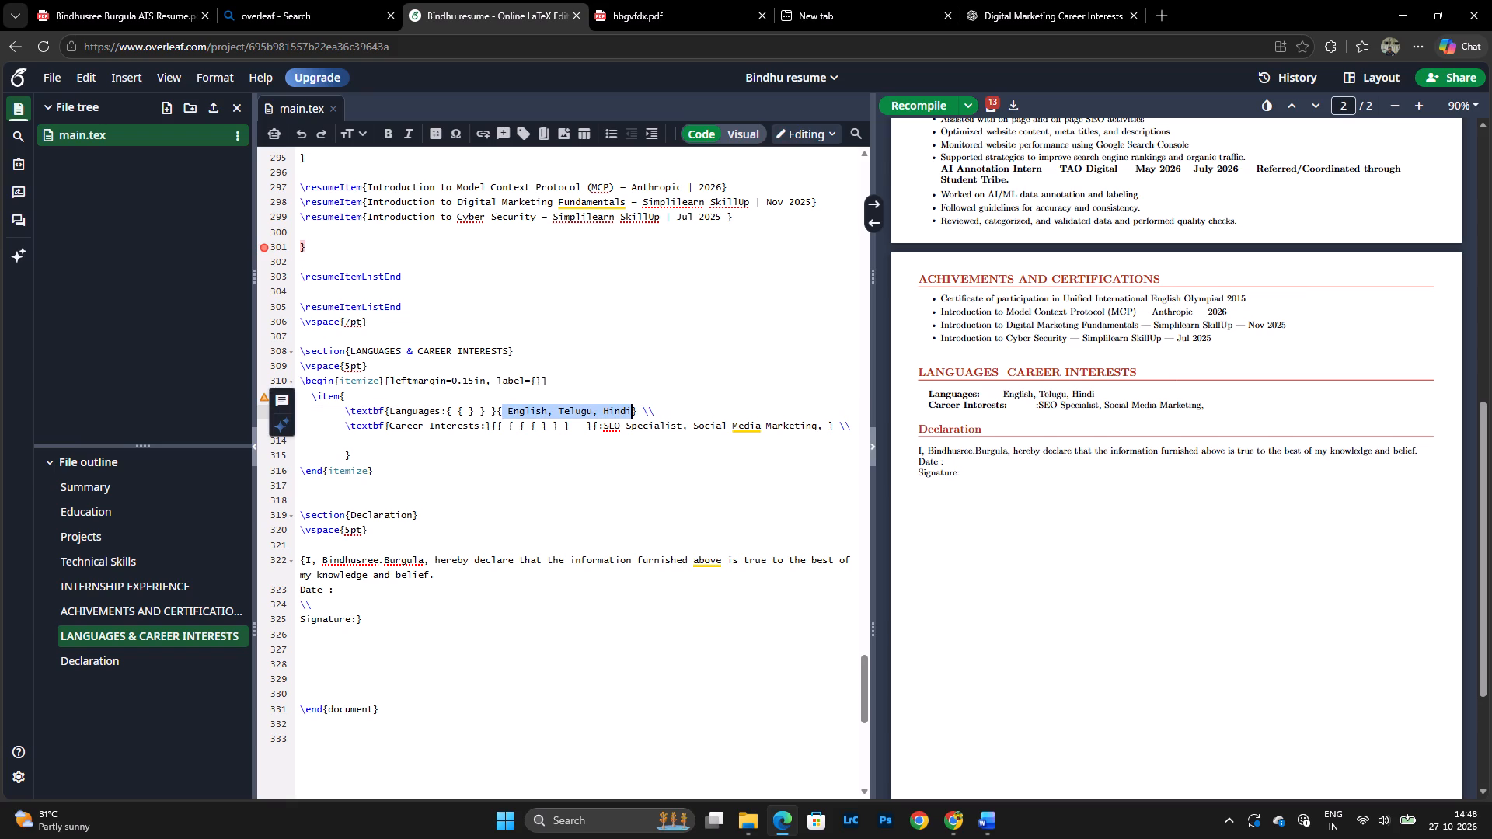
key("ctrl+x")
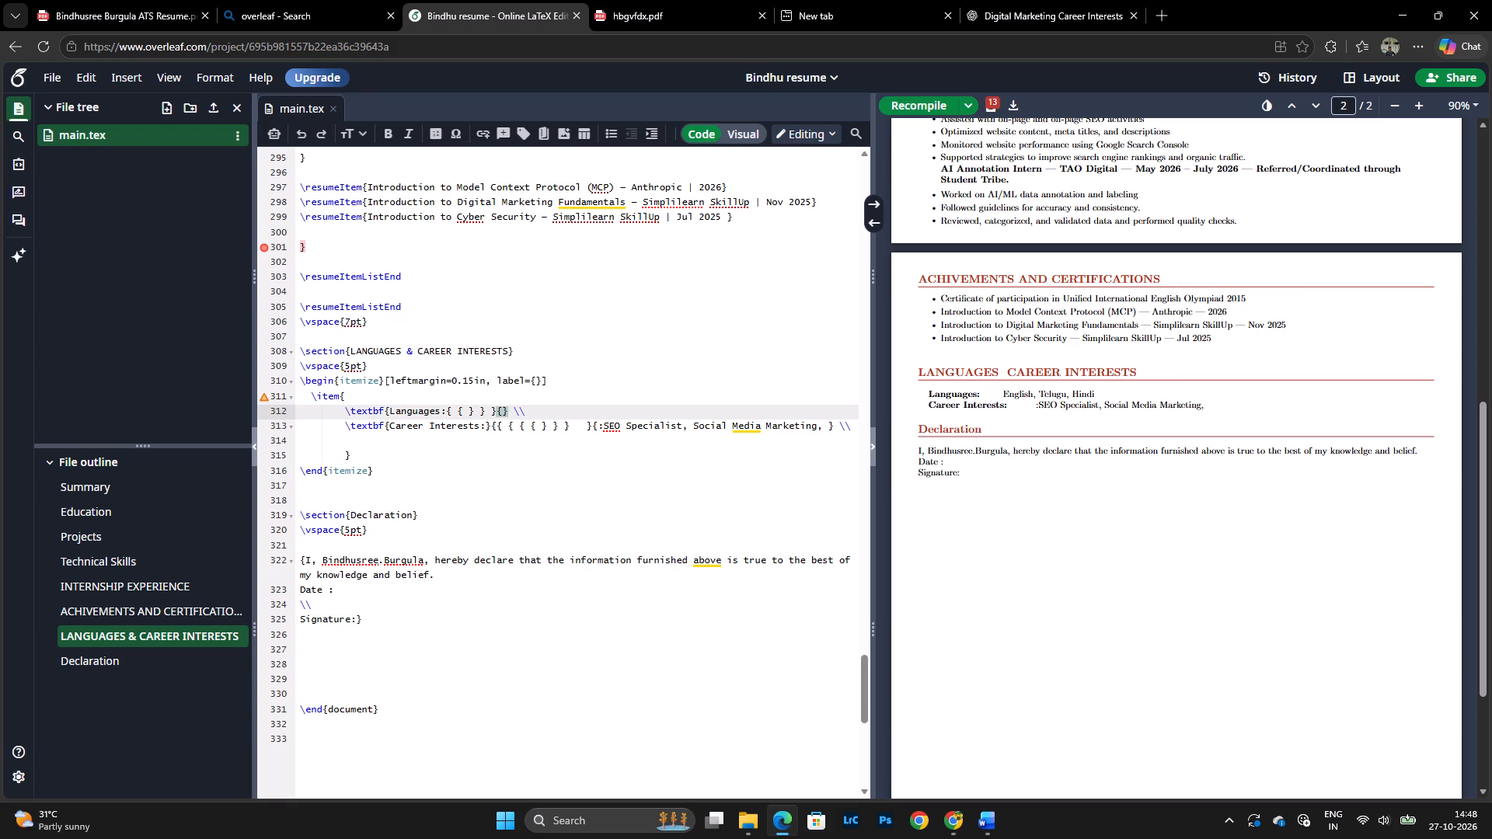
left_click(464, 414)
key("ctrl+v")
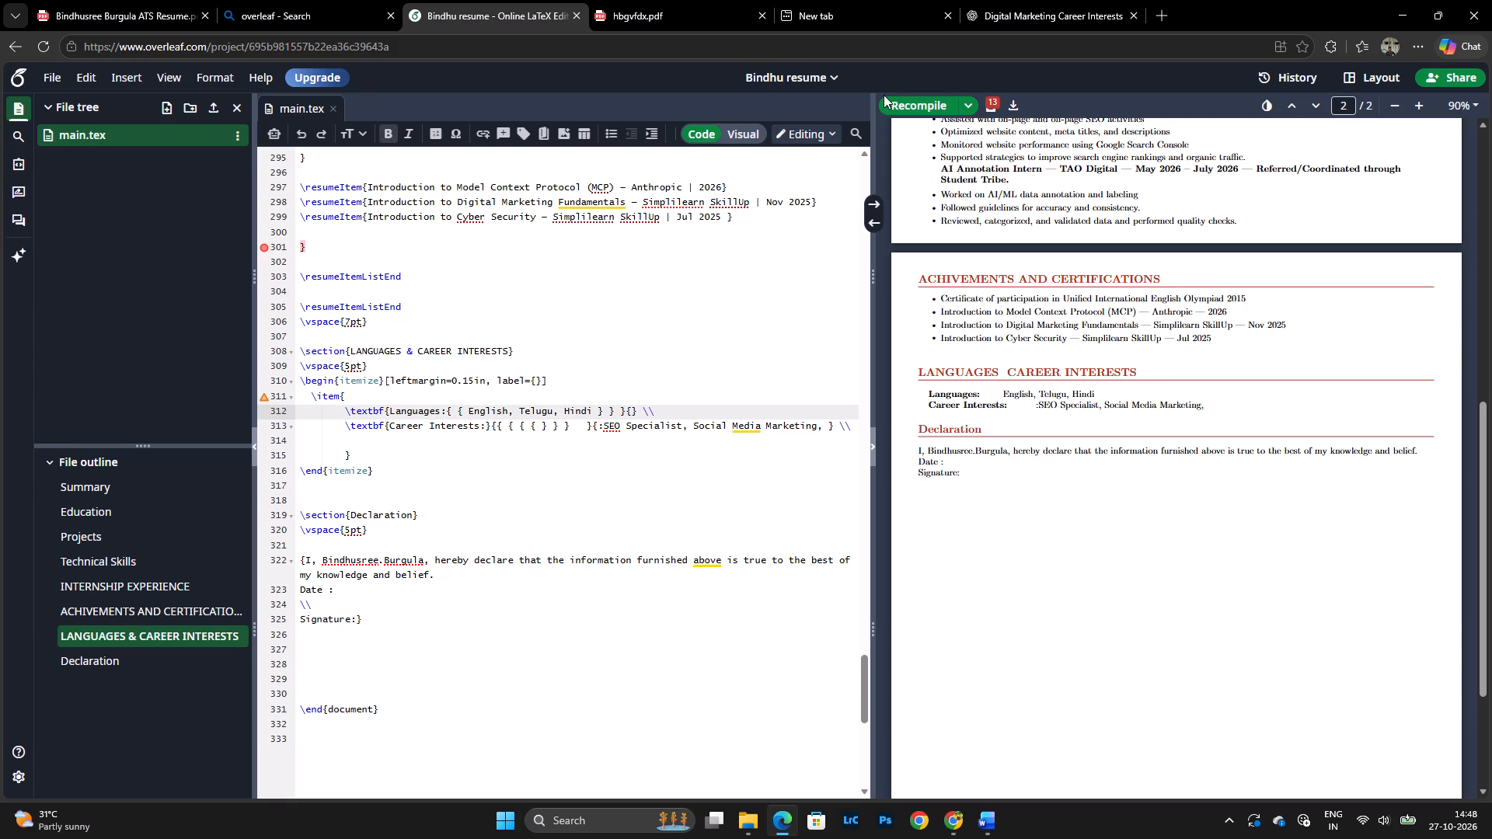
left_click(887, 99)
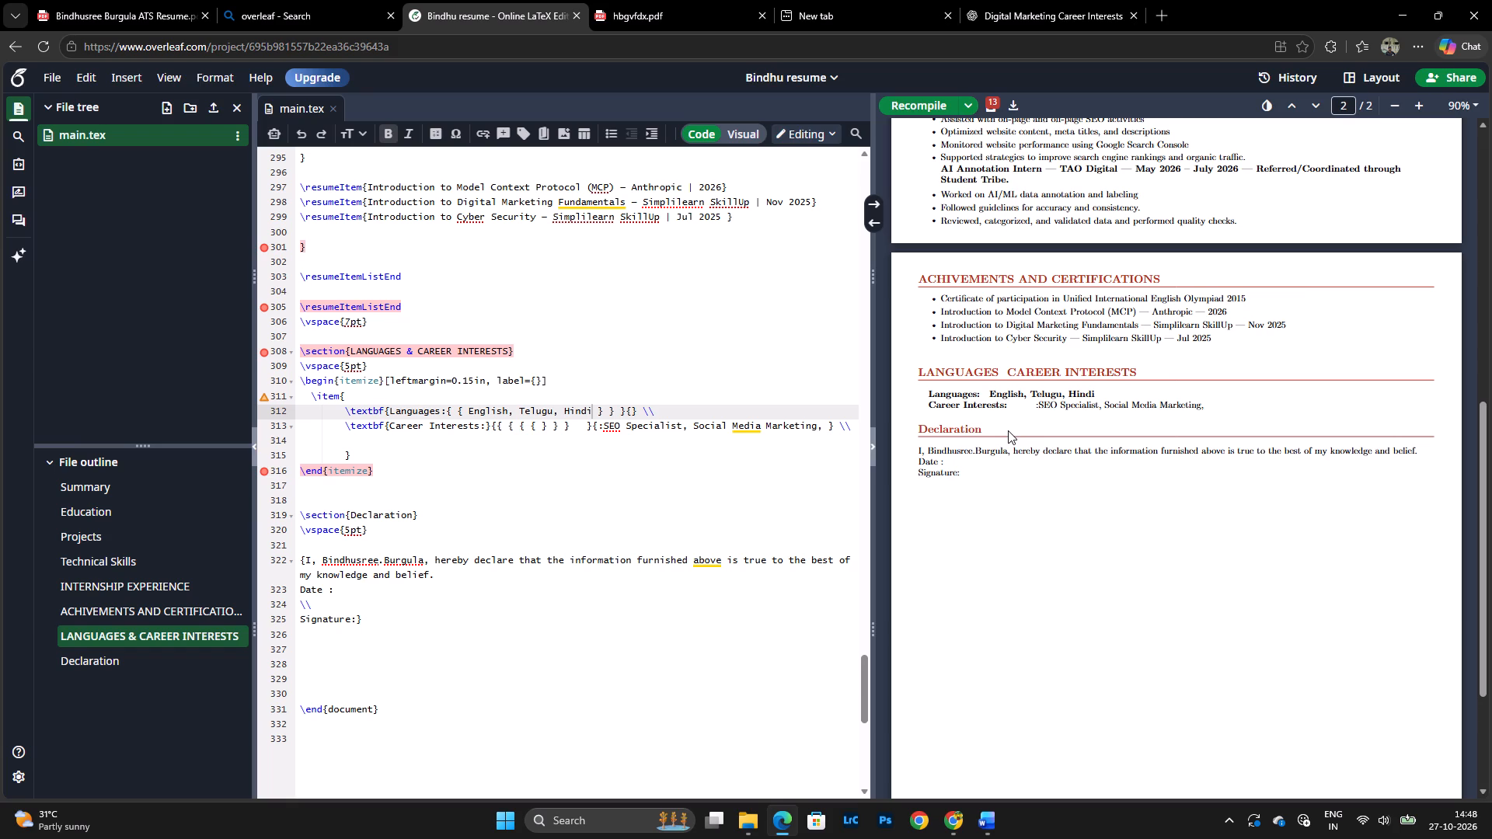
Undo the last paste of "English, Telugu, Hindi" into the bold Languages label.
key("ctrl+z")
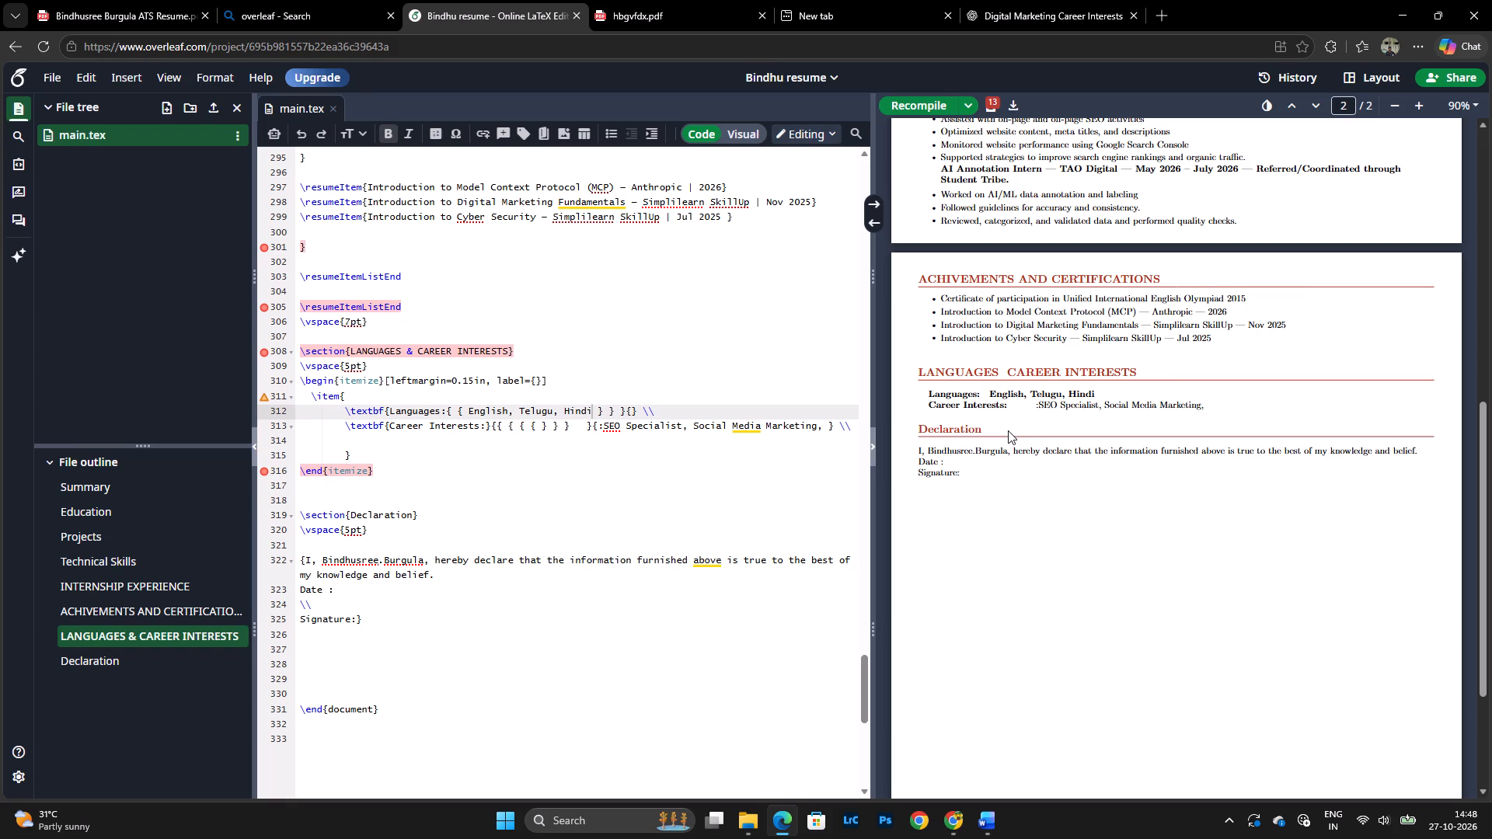
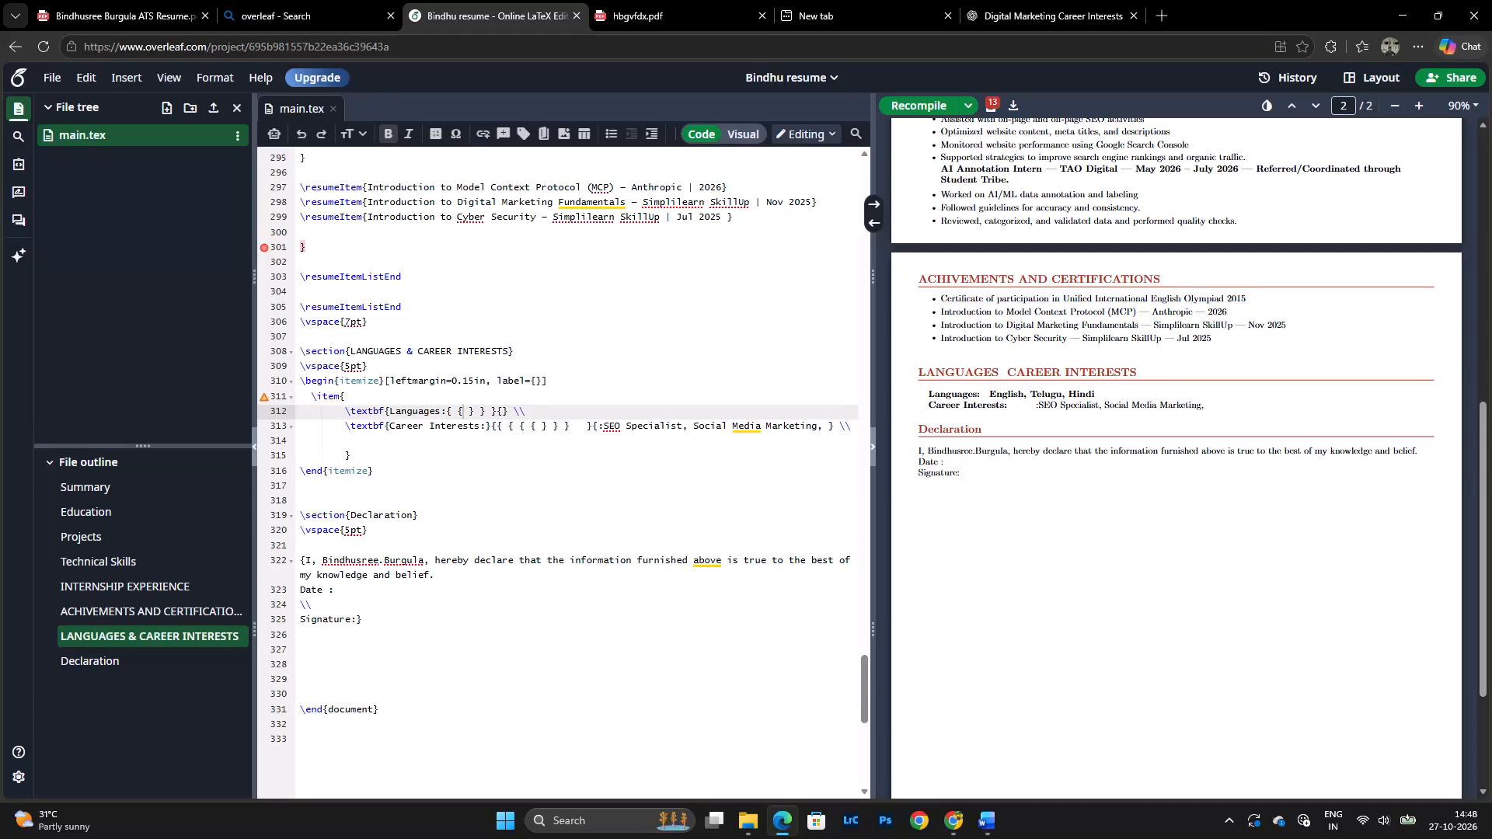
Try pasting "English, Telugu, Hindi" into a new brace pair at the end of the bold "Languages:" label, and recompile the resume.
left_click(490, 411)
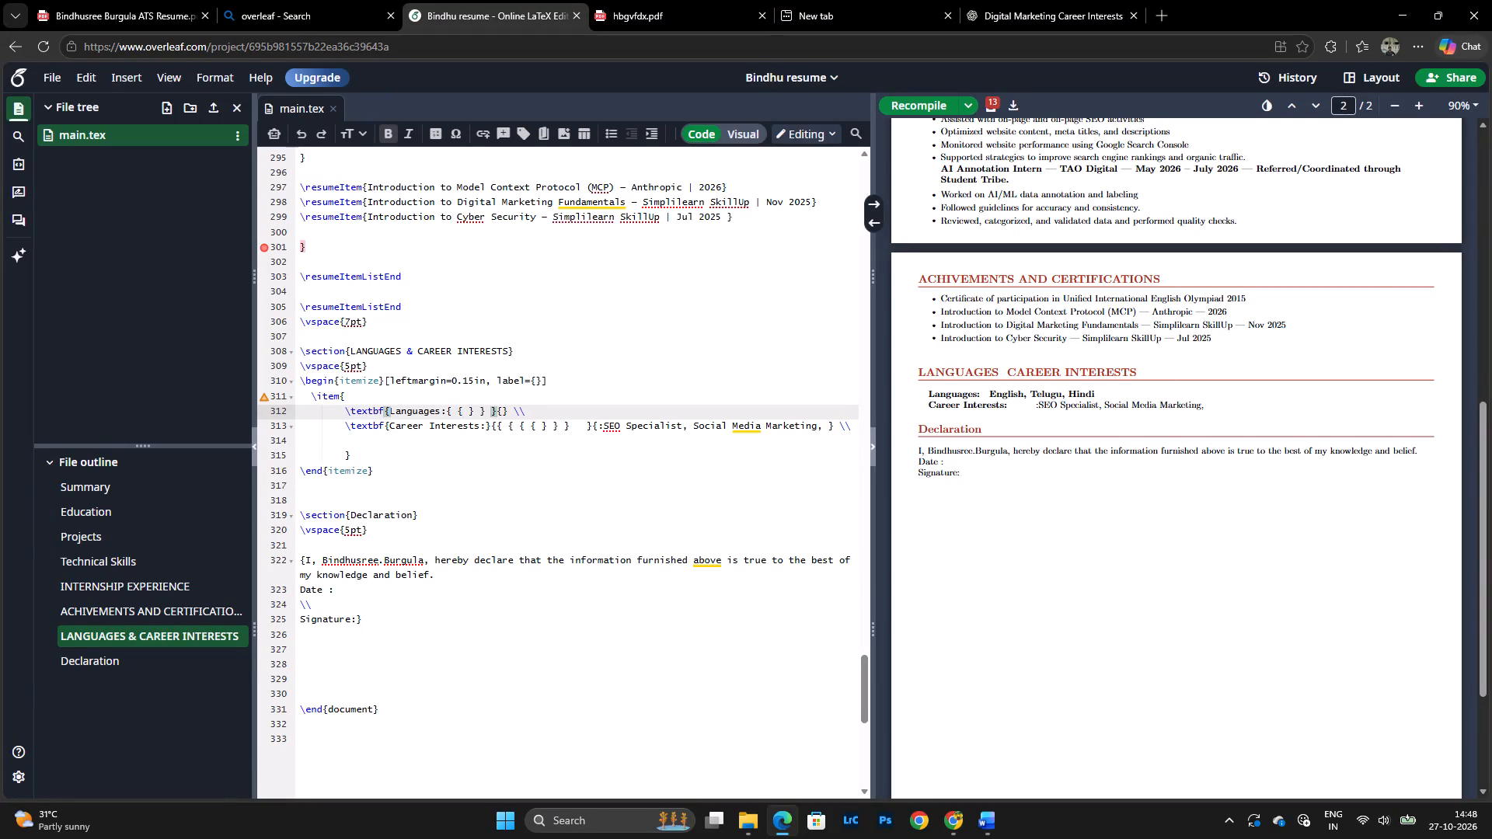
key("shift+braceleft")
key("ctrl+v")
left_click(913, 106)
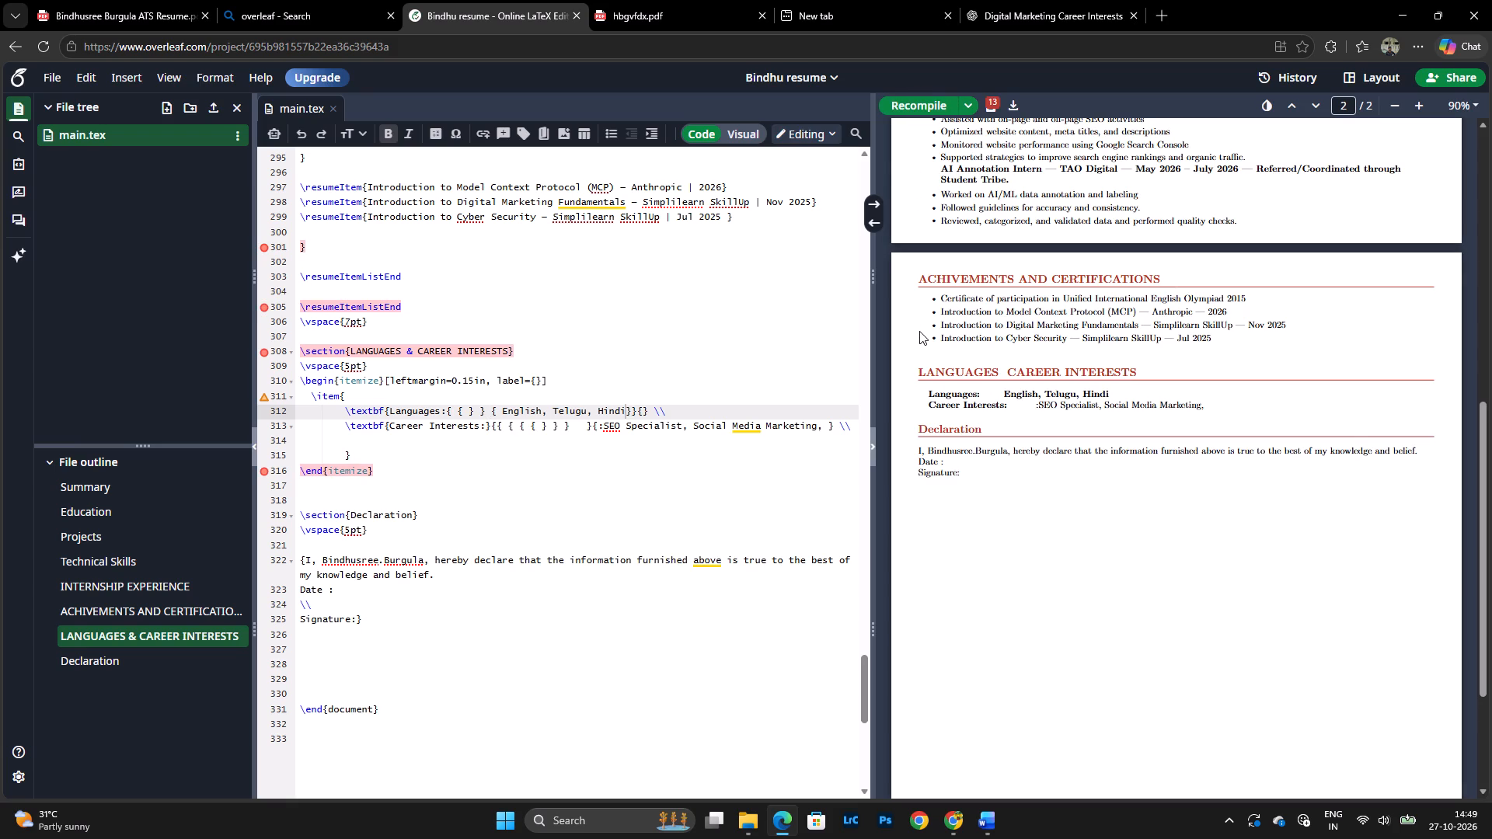
Undo the Languages edits back to "English, Telugu, Hindi" in its own braces after the bold label, and recompile the resume.
key("ctrl+x")
key("ctrl+z")
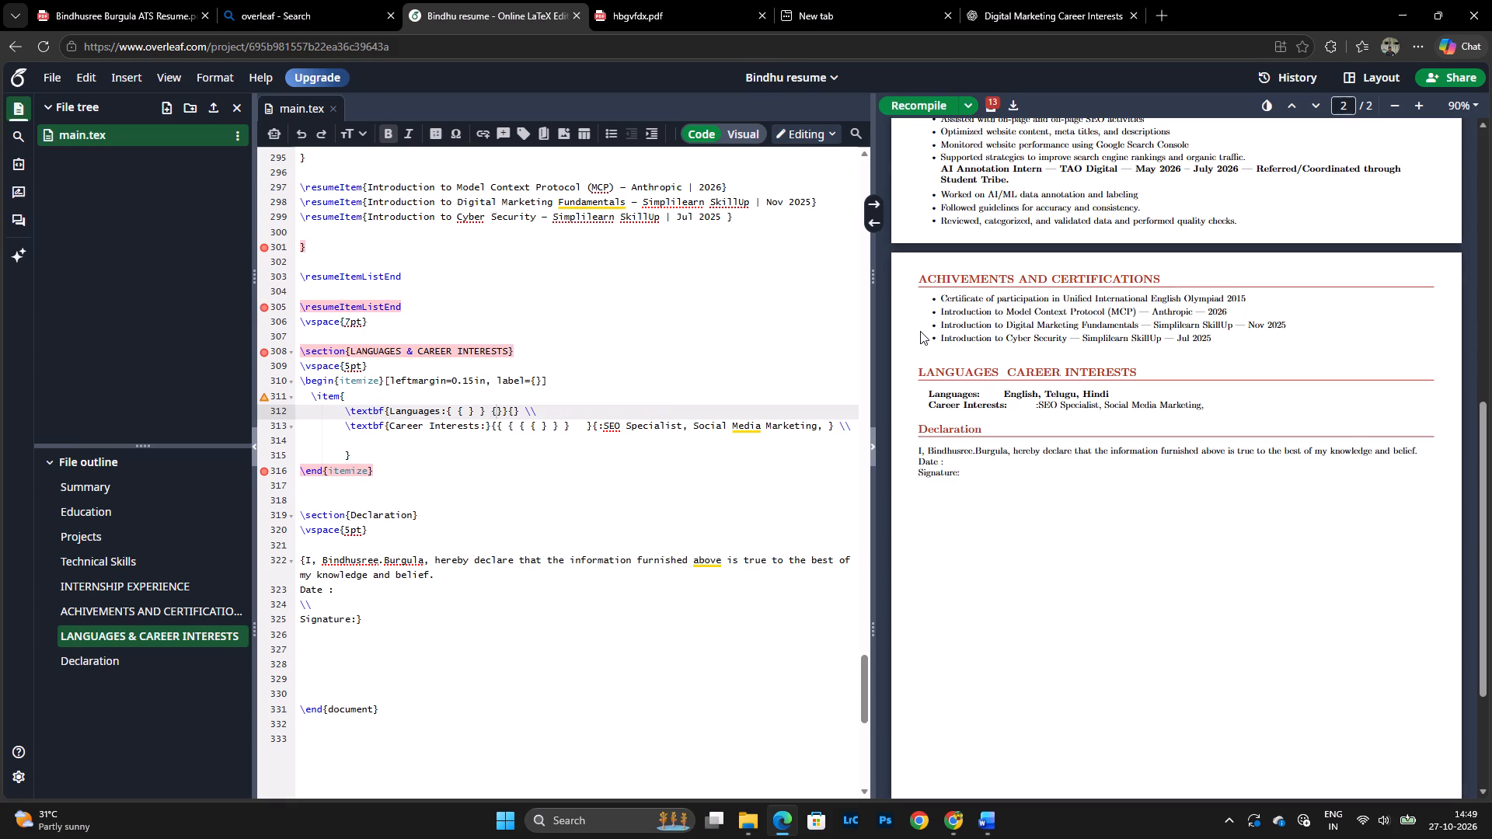
key("ctrl+z")
key("ctrl+z")
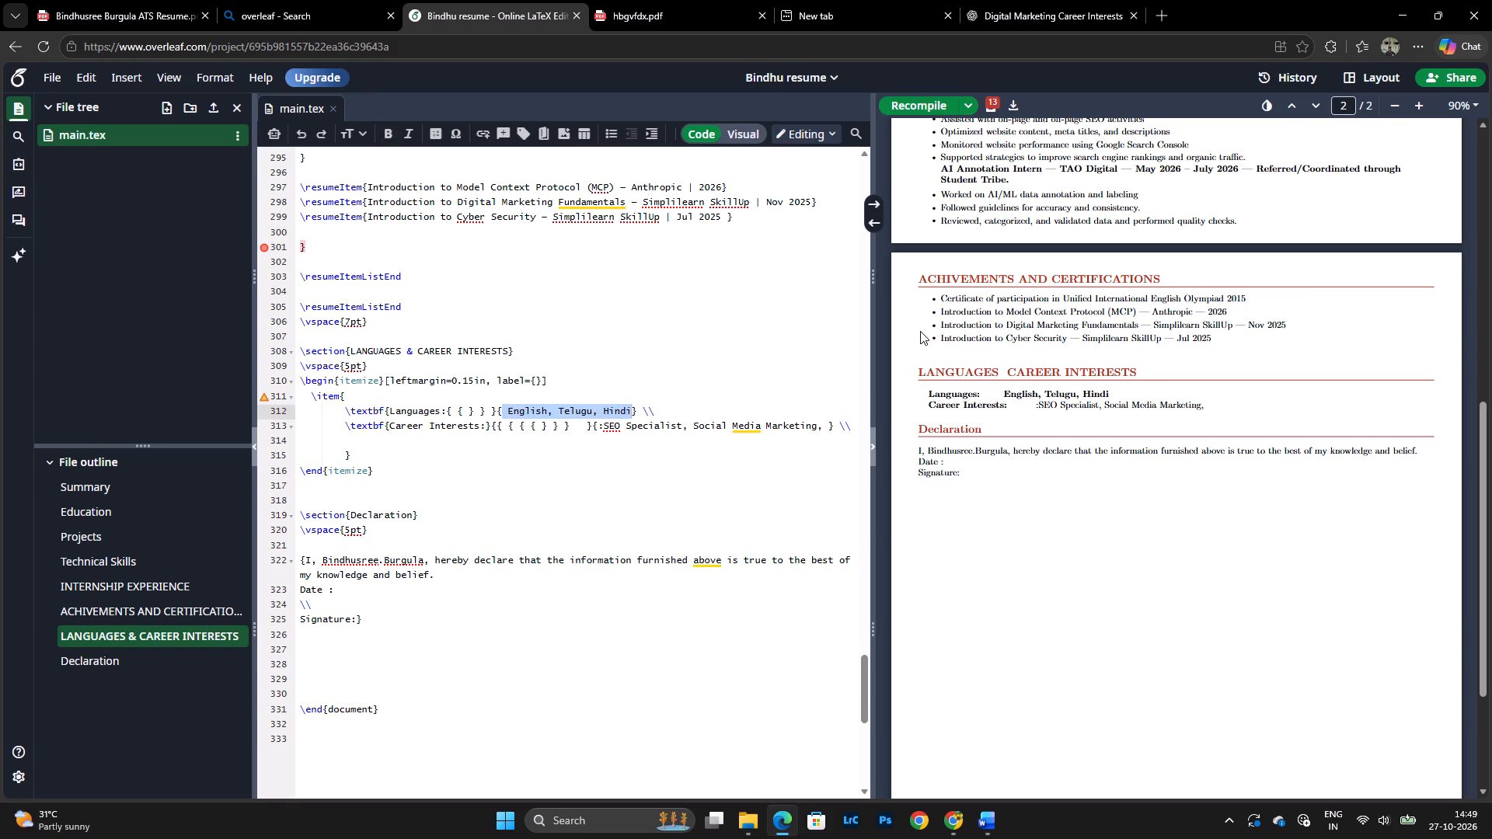
left_click(678, 479)
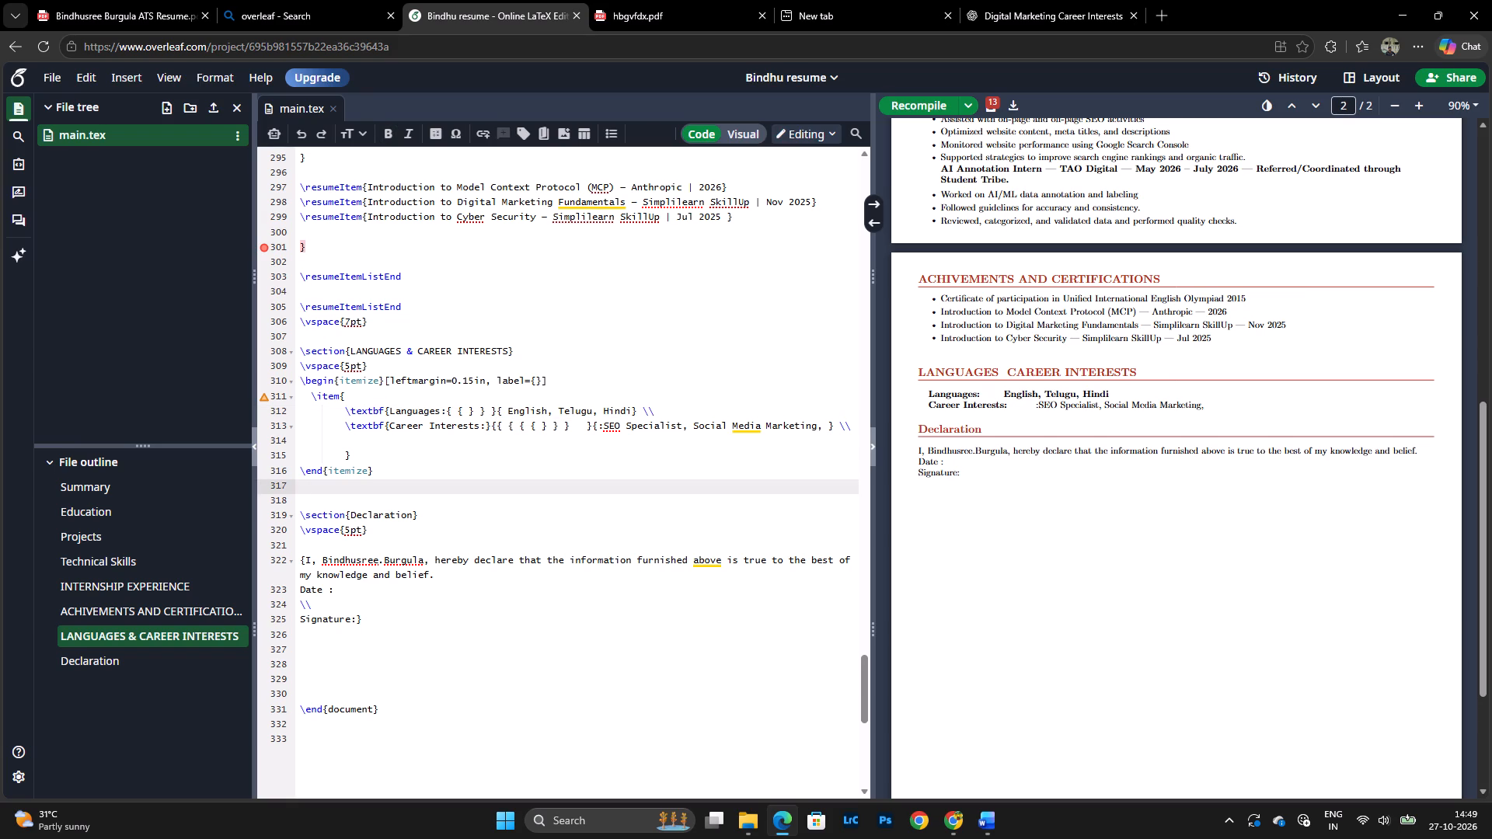
left_click(898, 100)
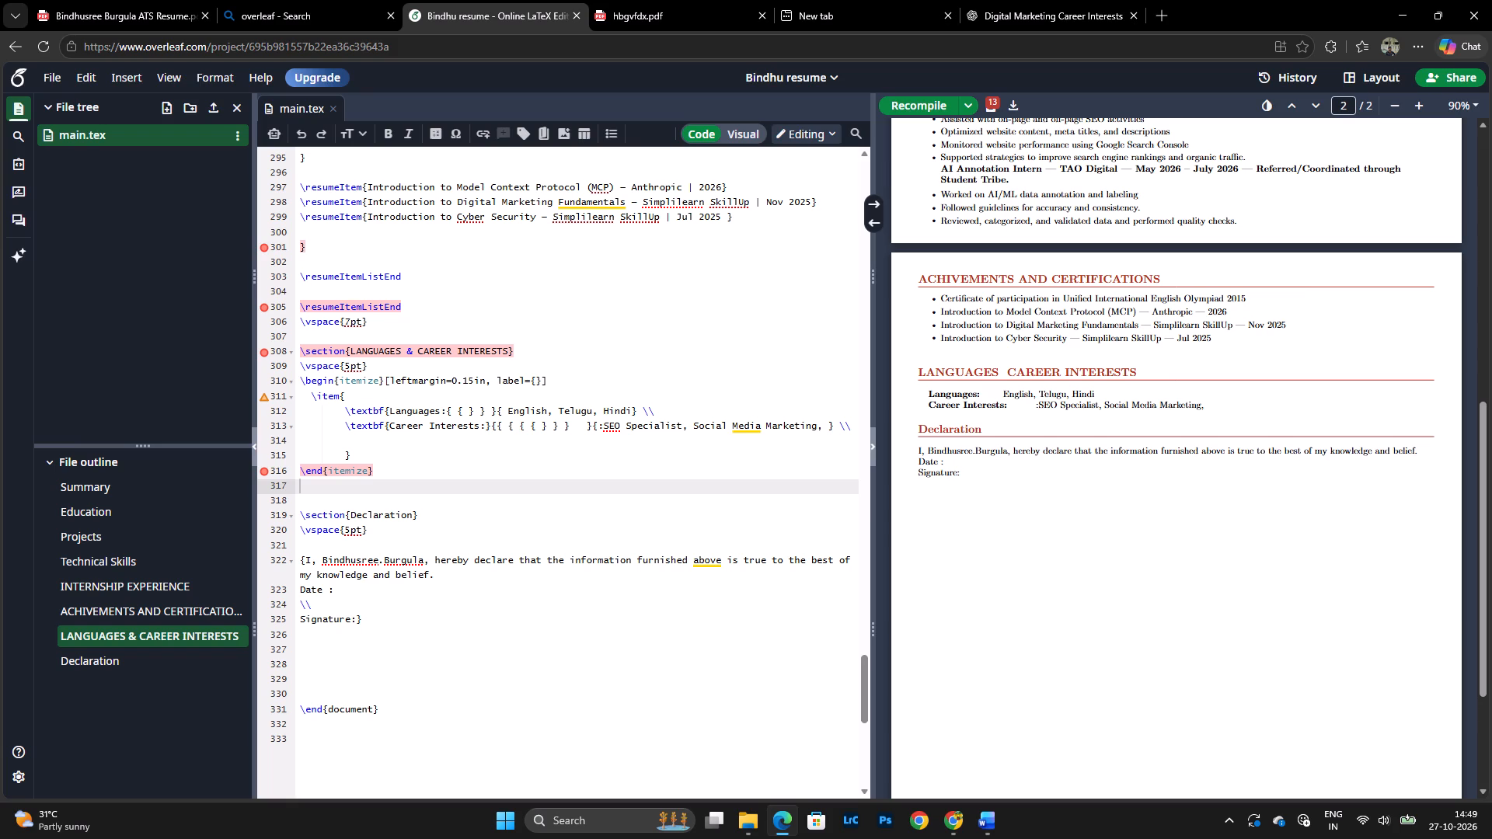
Remove one closing and one opening brace, plus extra spaces, from the nested braces after the "Career Interests:" label.
left_click(581, 425)
key("BackSpace")
key("BackSpace")
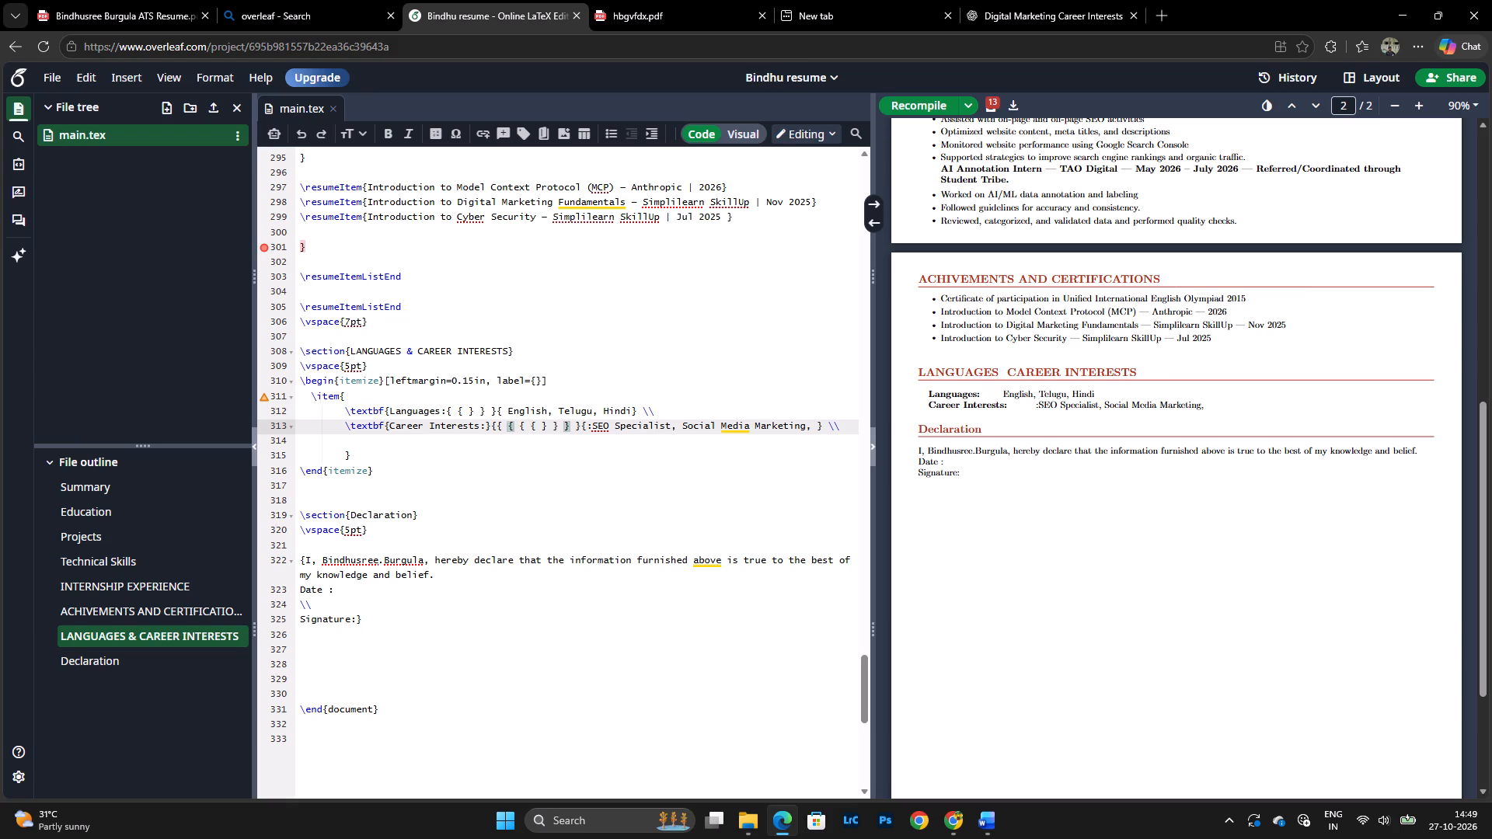
key("BackSpace")
key("Left")
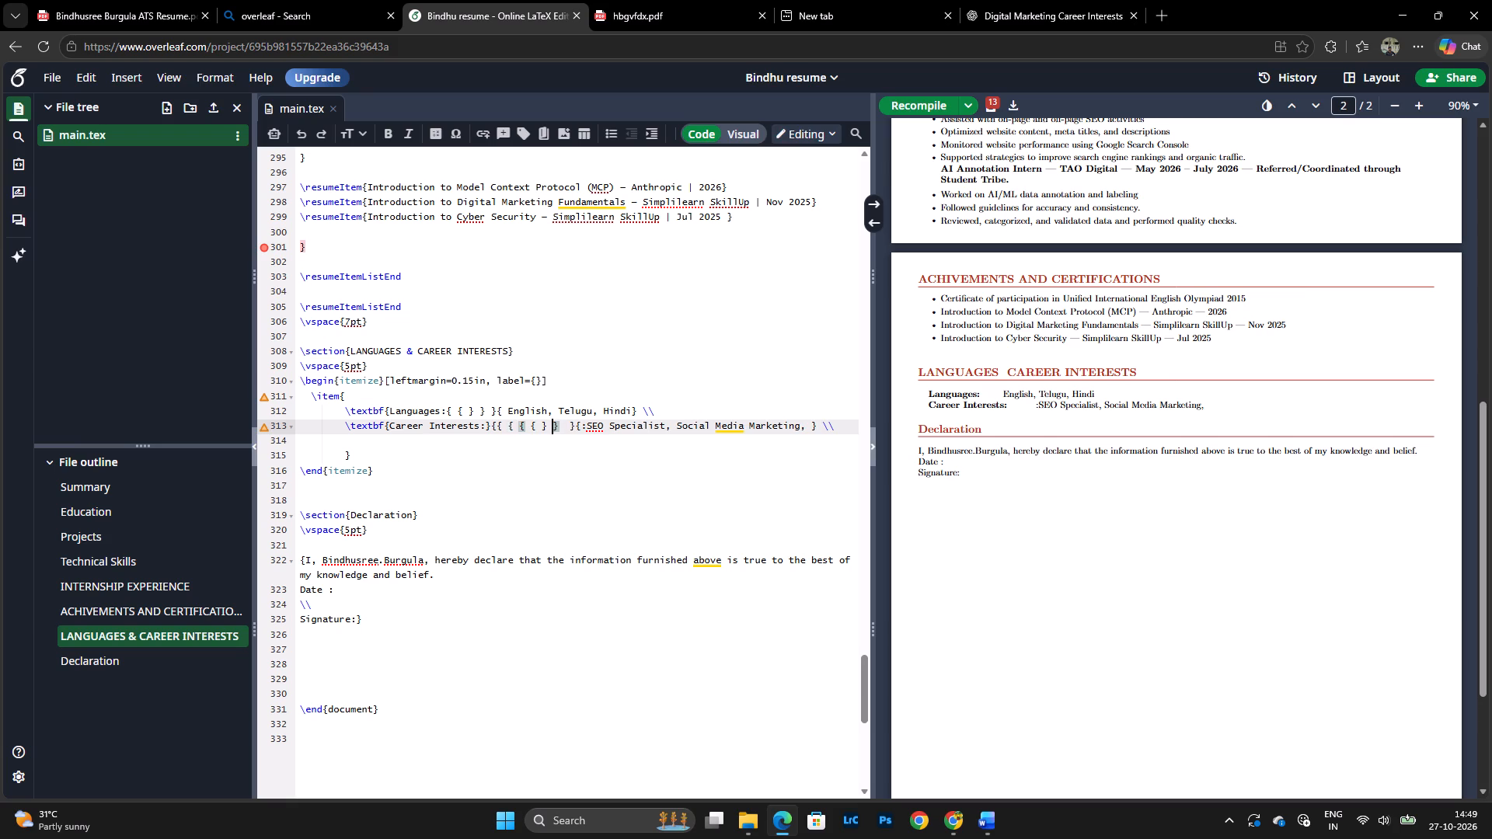
key("Left")
key("Left")
key("Left")
key("Left")
key("Left")
key("Left")
key("Left")
key("BackSpace")
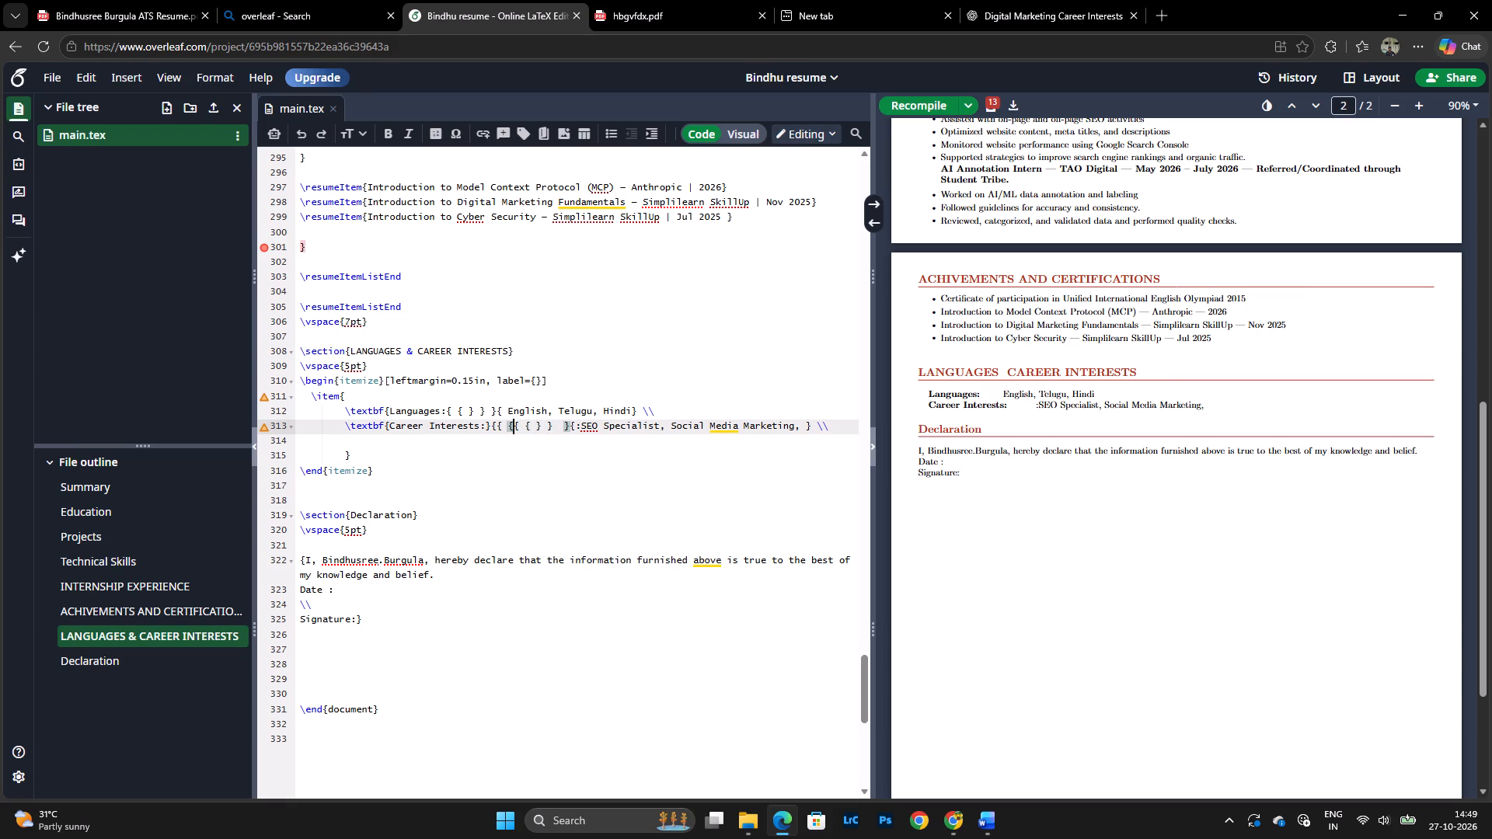
key("BackSpace")
Delete two more opening braces and their spaces after the "Career Interests:" label, and recompile the resume.
key("Right")
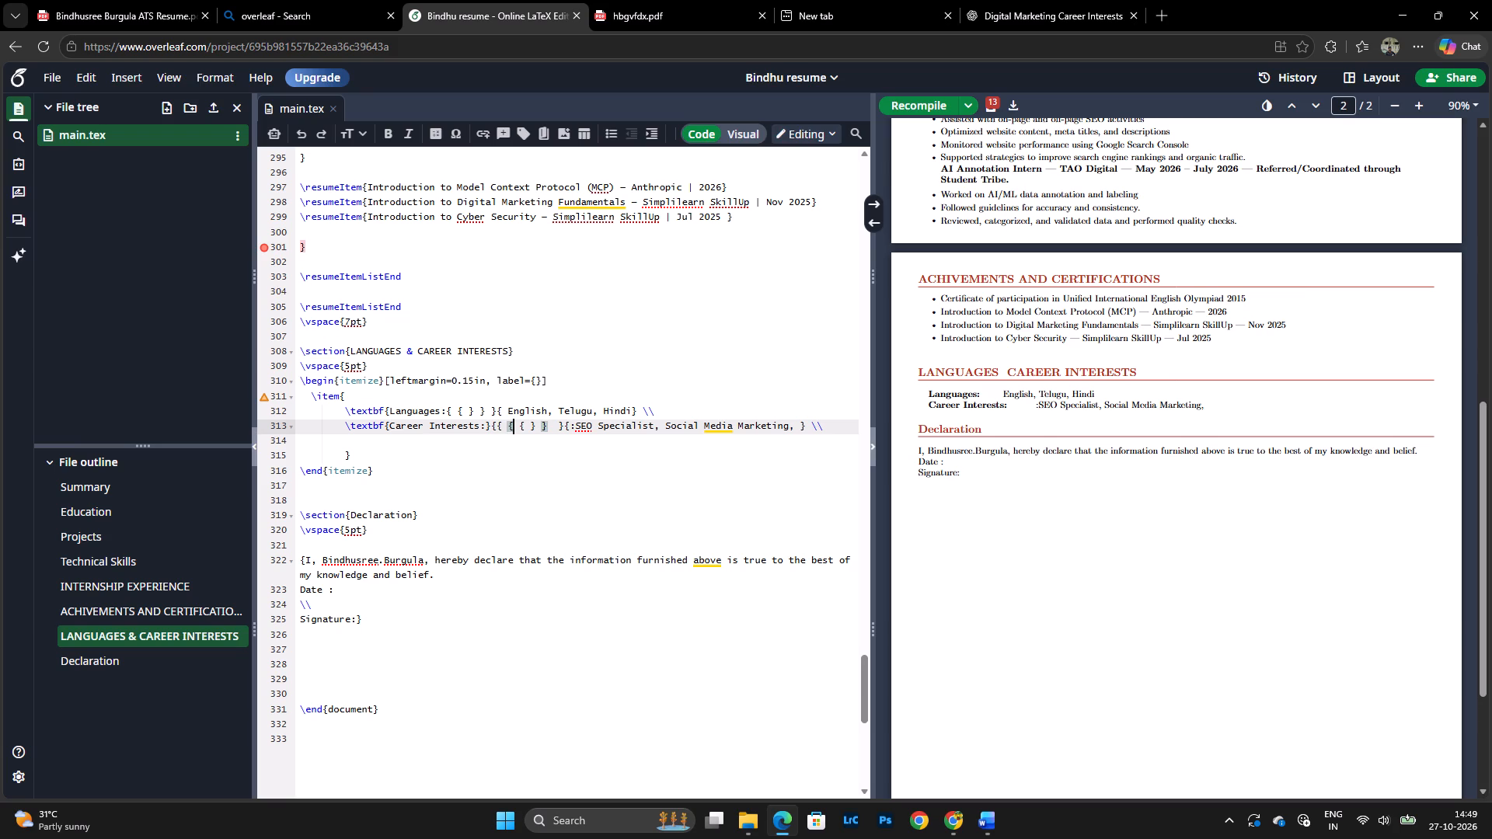
key("Right")
key("Right")
key("Right")
key("Right")
key("Right")
left_click(519, 428)
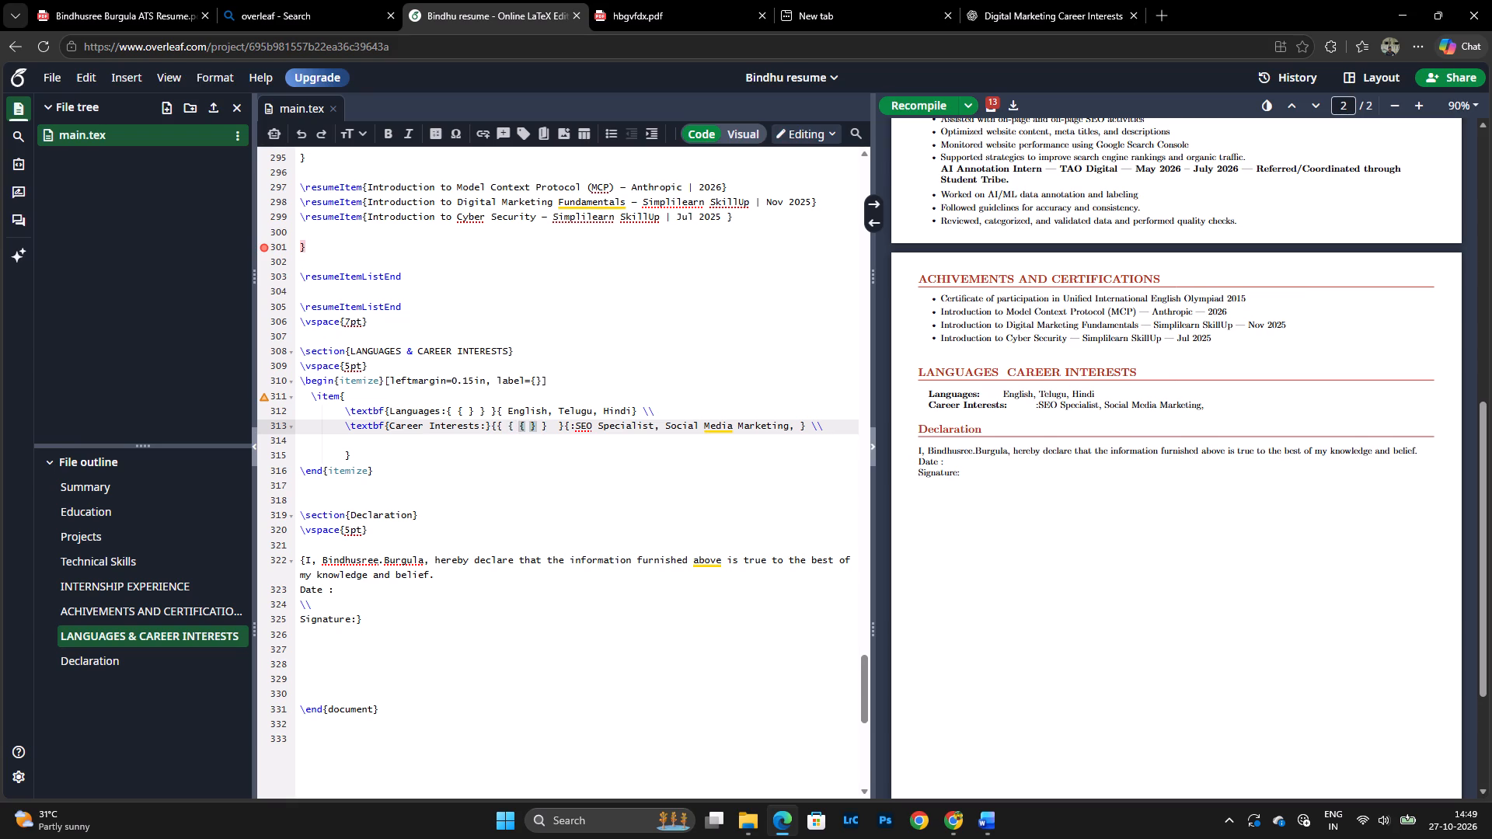
key("BackSpace")
key("BackSpace")
key("BackSpace")
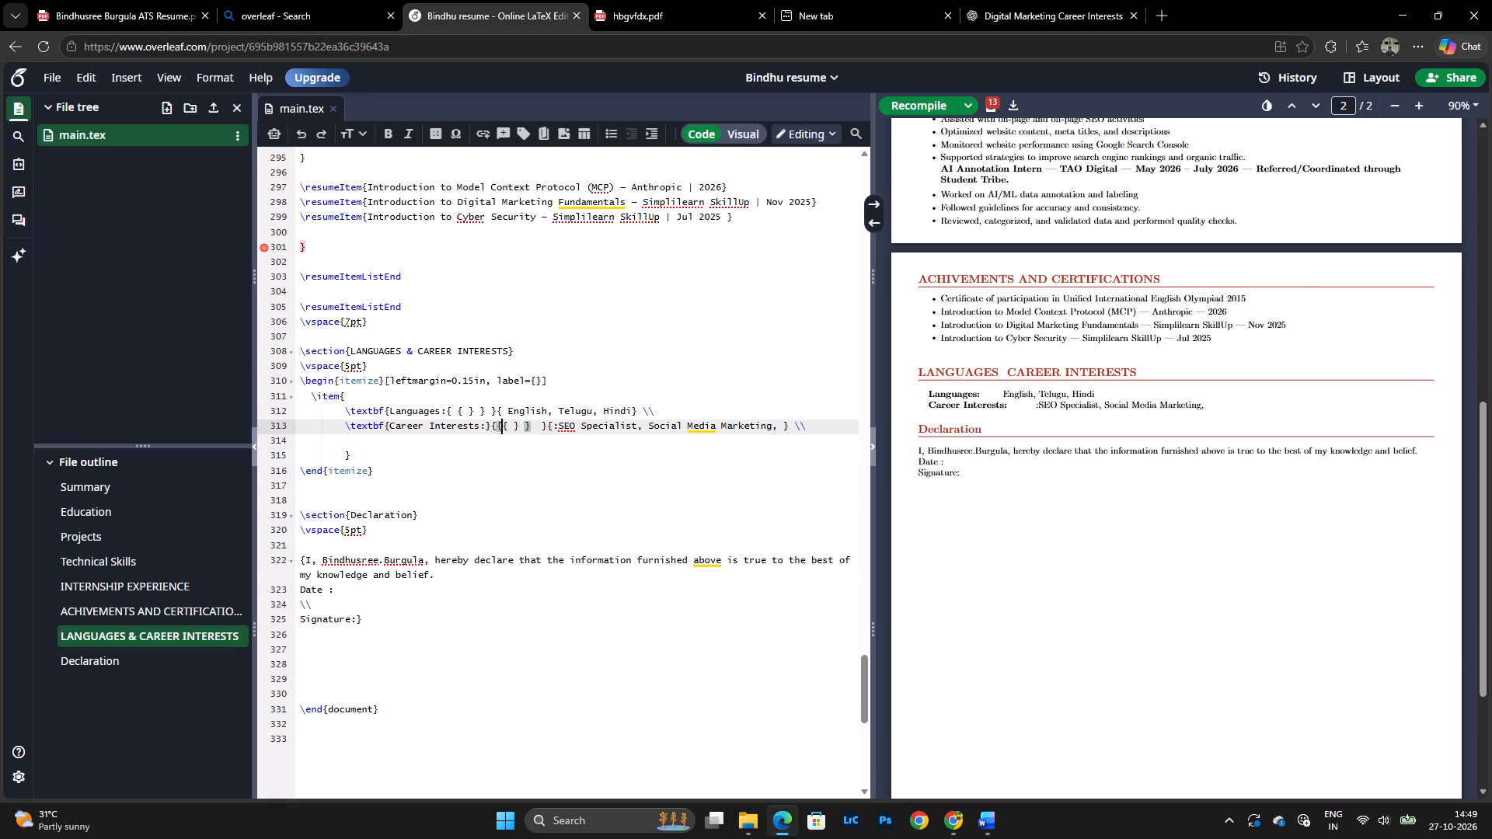
key("BackSpace")
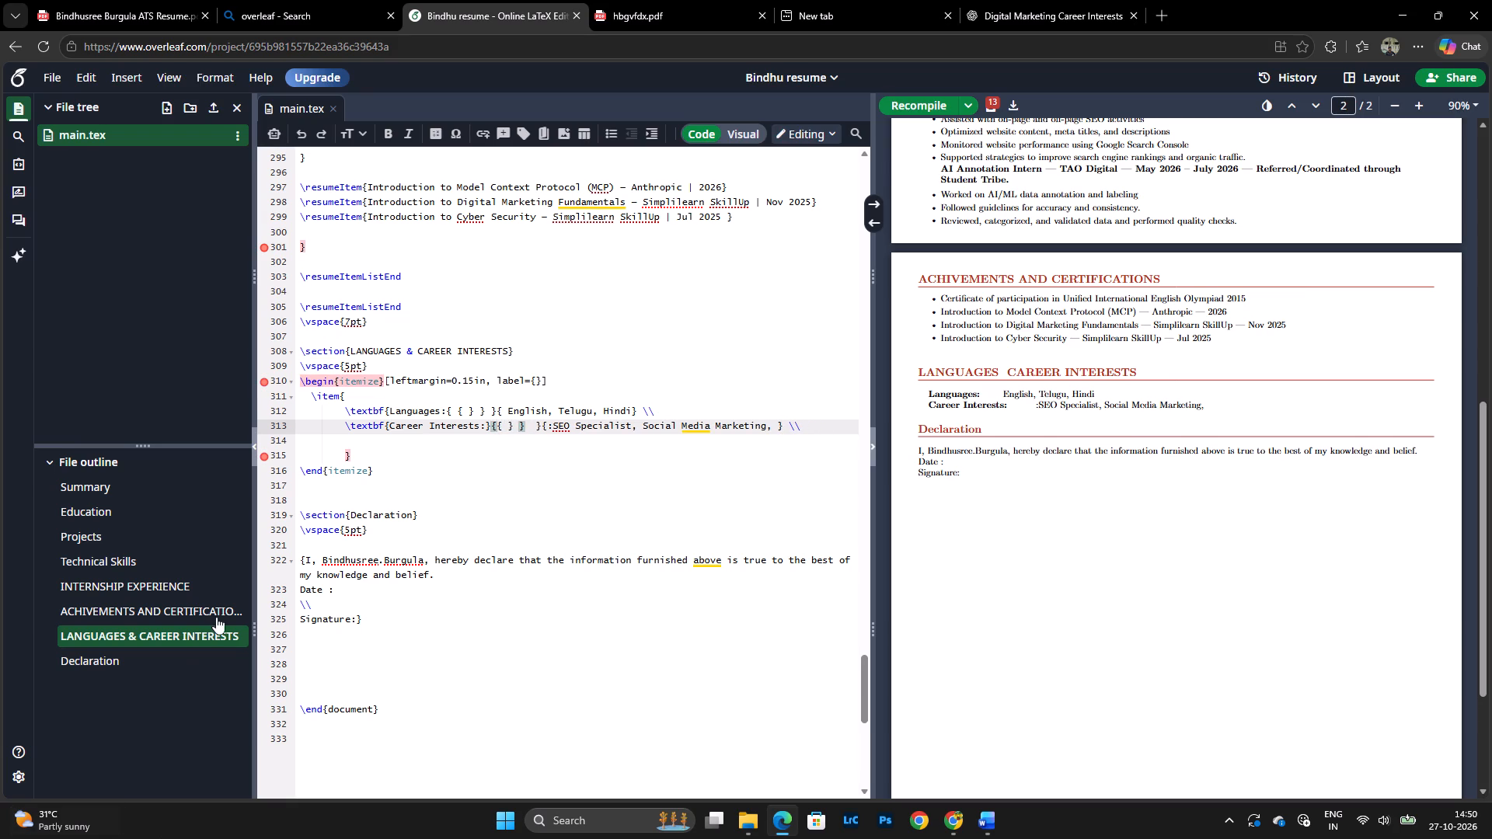
left_click(909, 100)
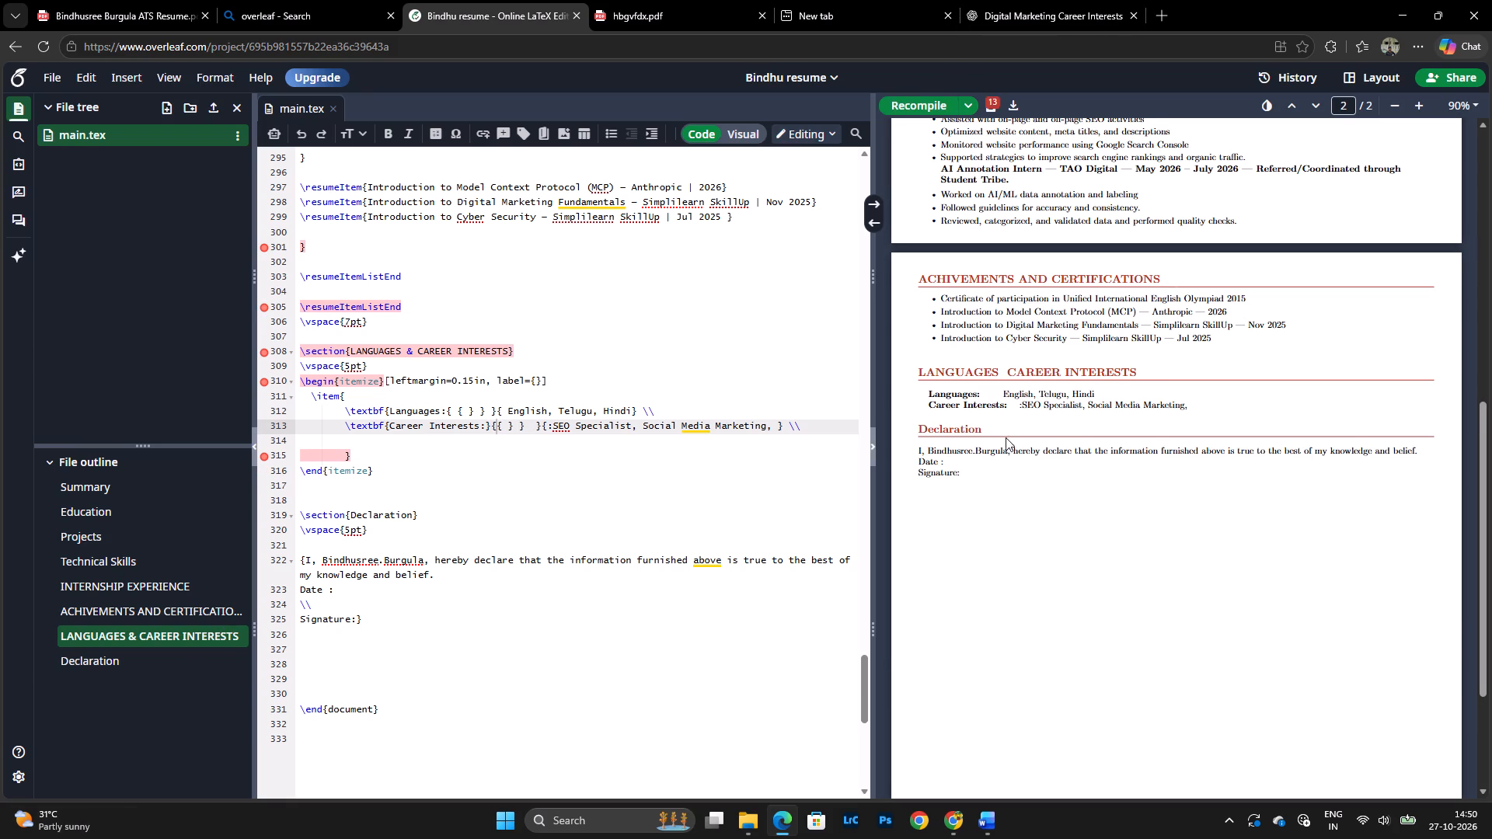
Remove the colon before "SEO Specialist" in the Career Interests entry, and recompile the resume.
left_click(553, 429)
key("BackSpace")
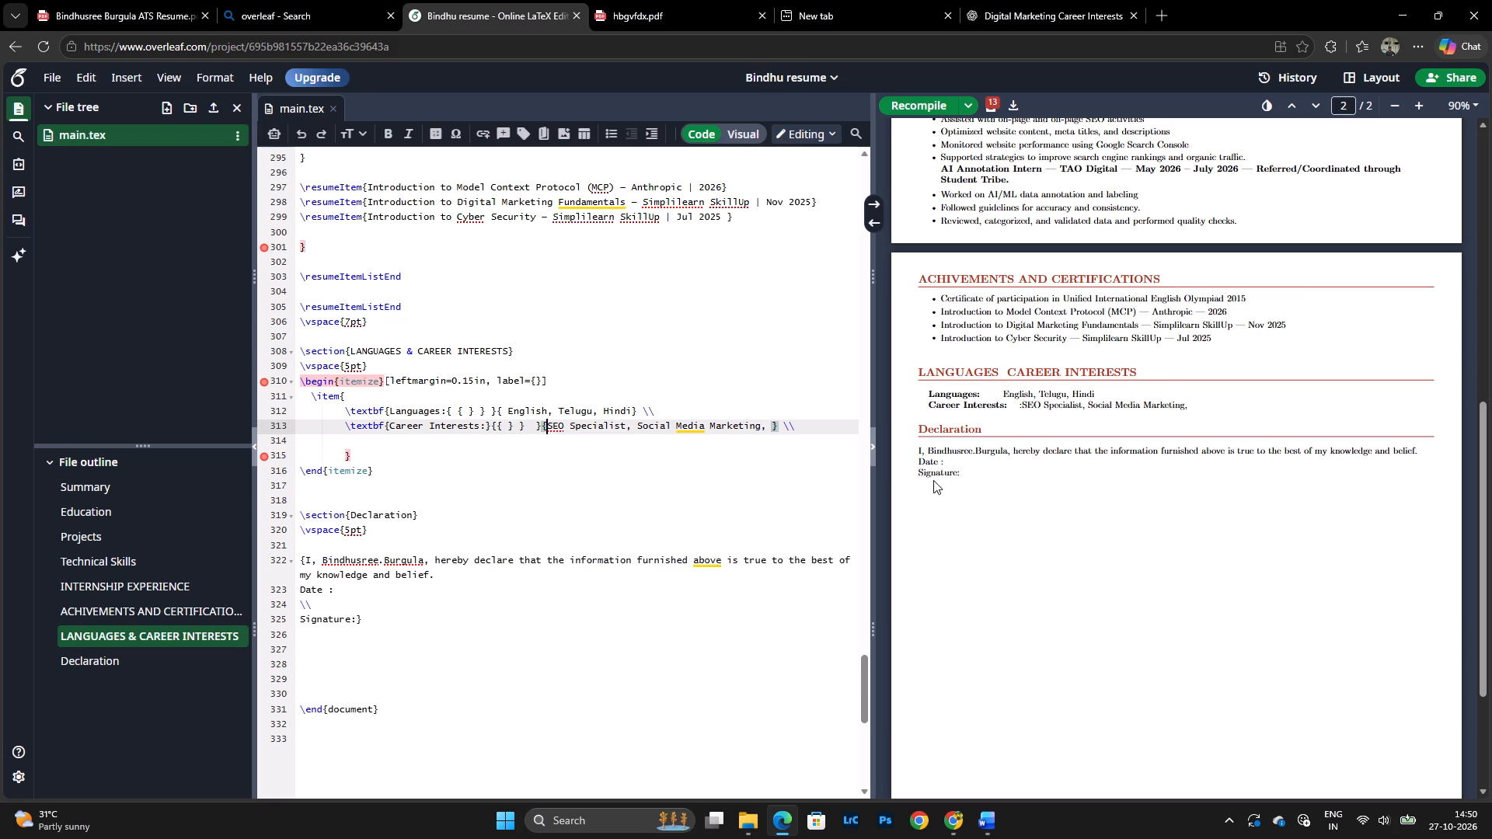
left_click(926, 101)
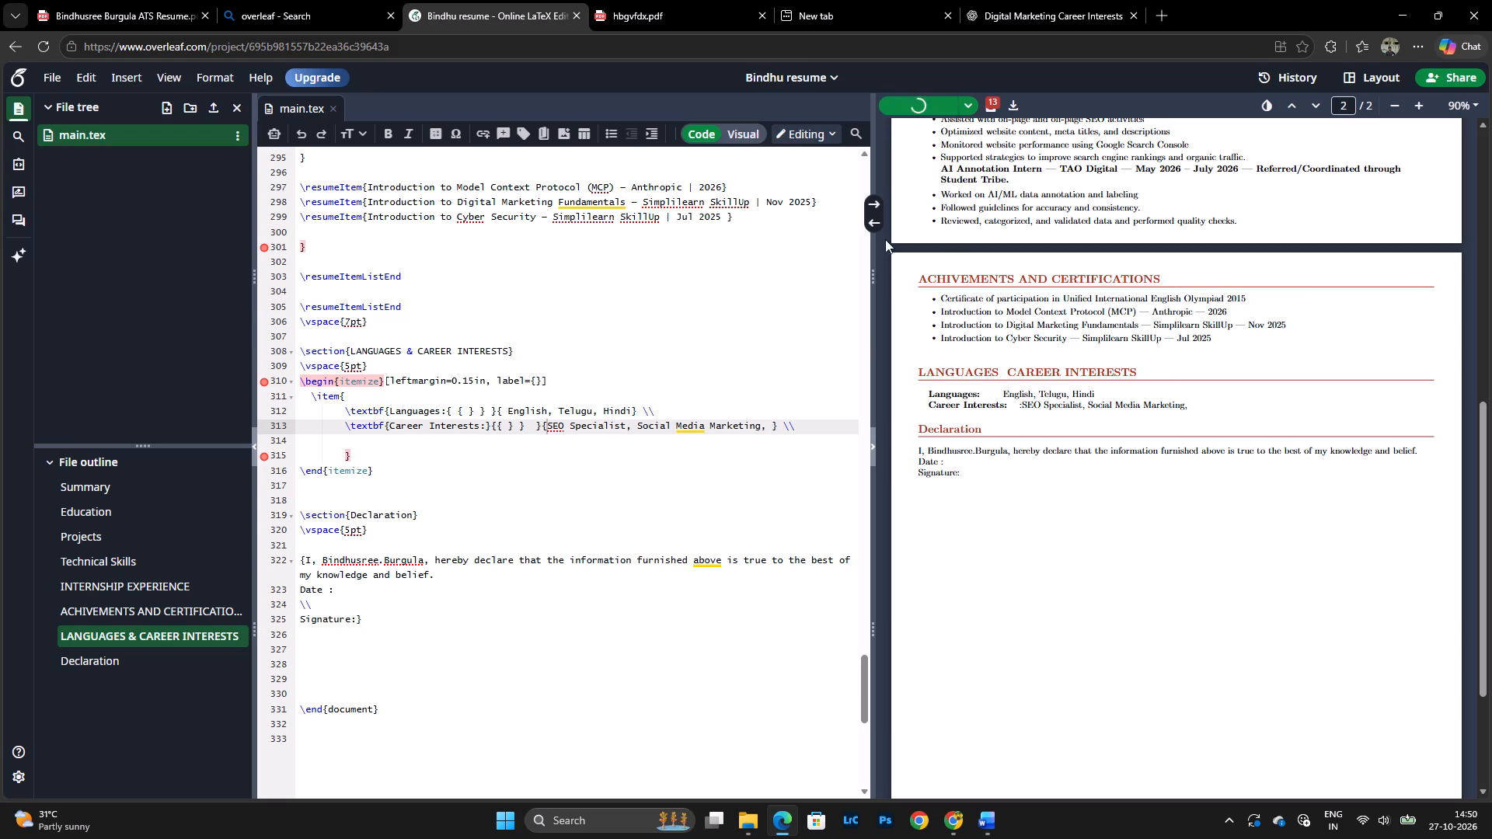
left_click(523, 482)
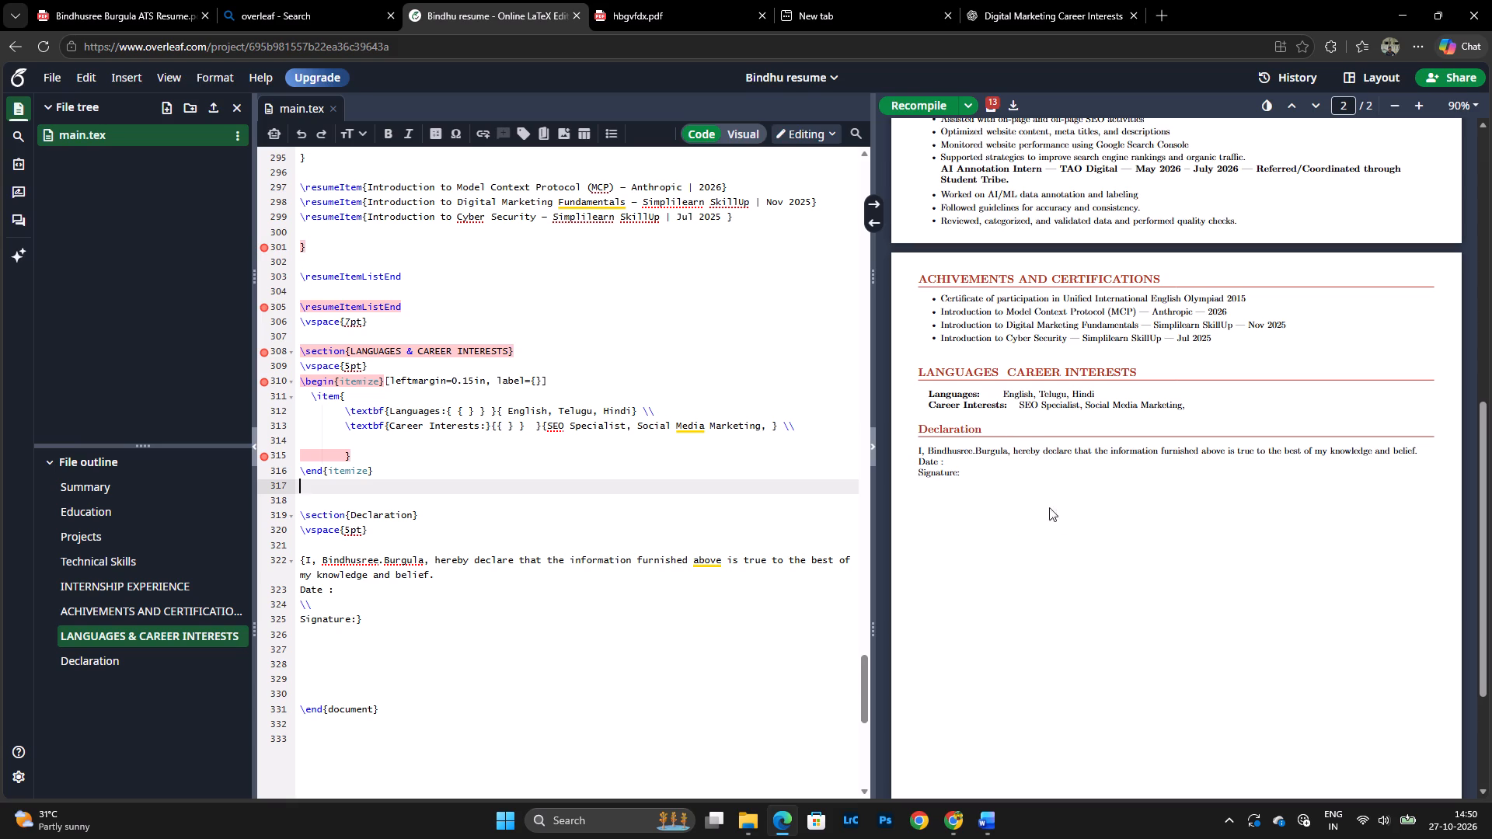
Review the compiled resume and its source, from the Languages & Career Interests section back up through Internship Experience and Projects.
scroll(1016, 477, "up", 7)
scroll(1031, 442, "down", 5)
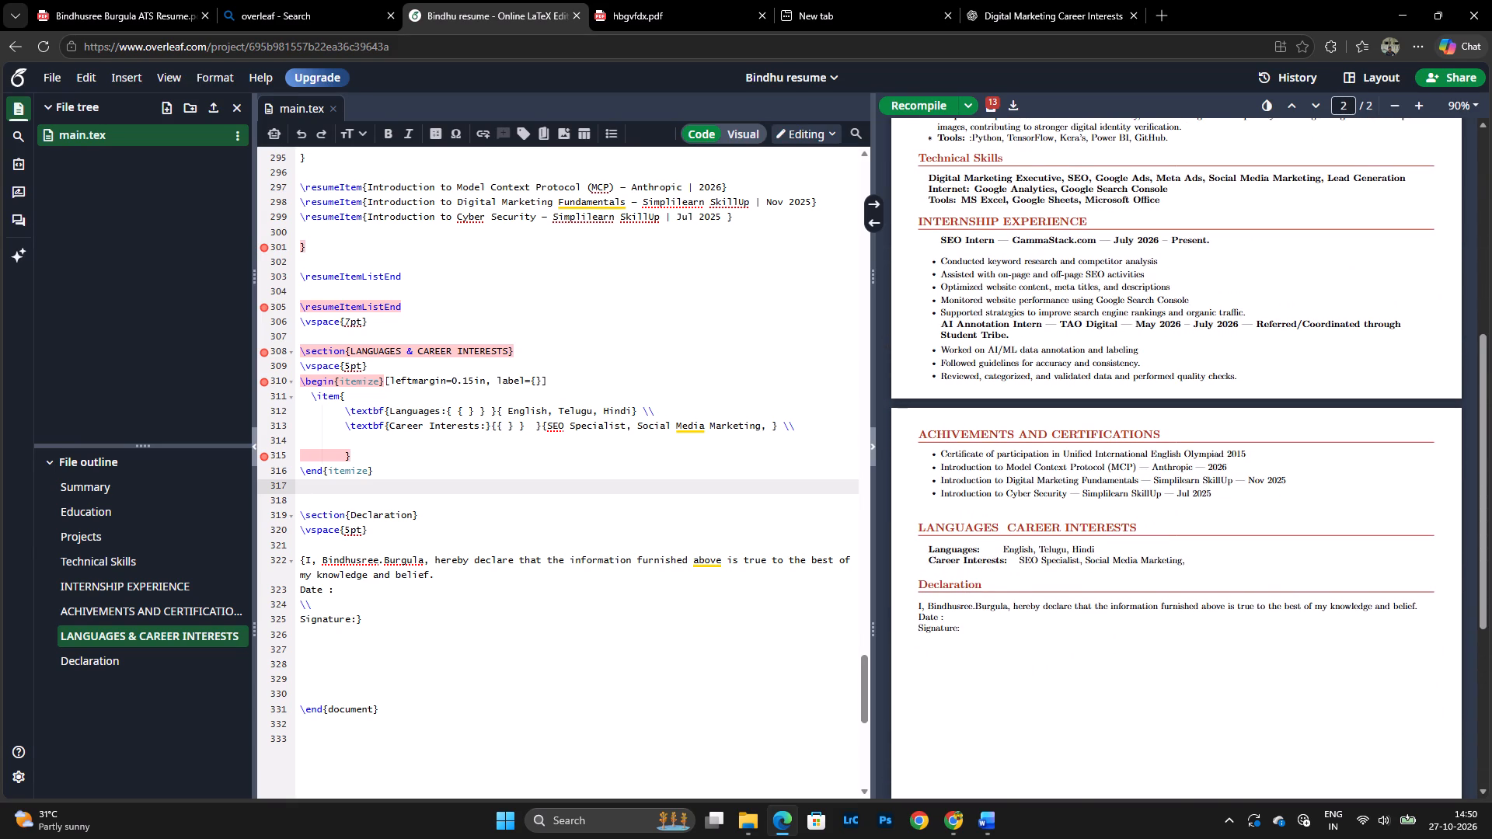
scroll(516, 367, "up", 5)
scroll(1079, 308, "up", 4)
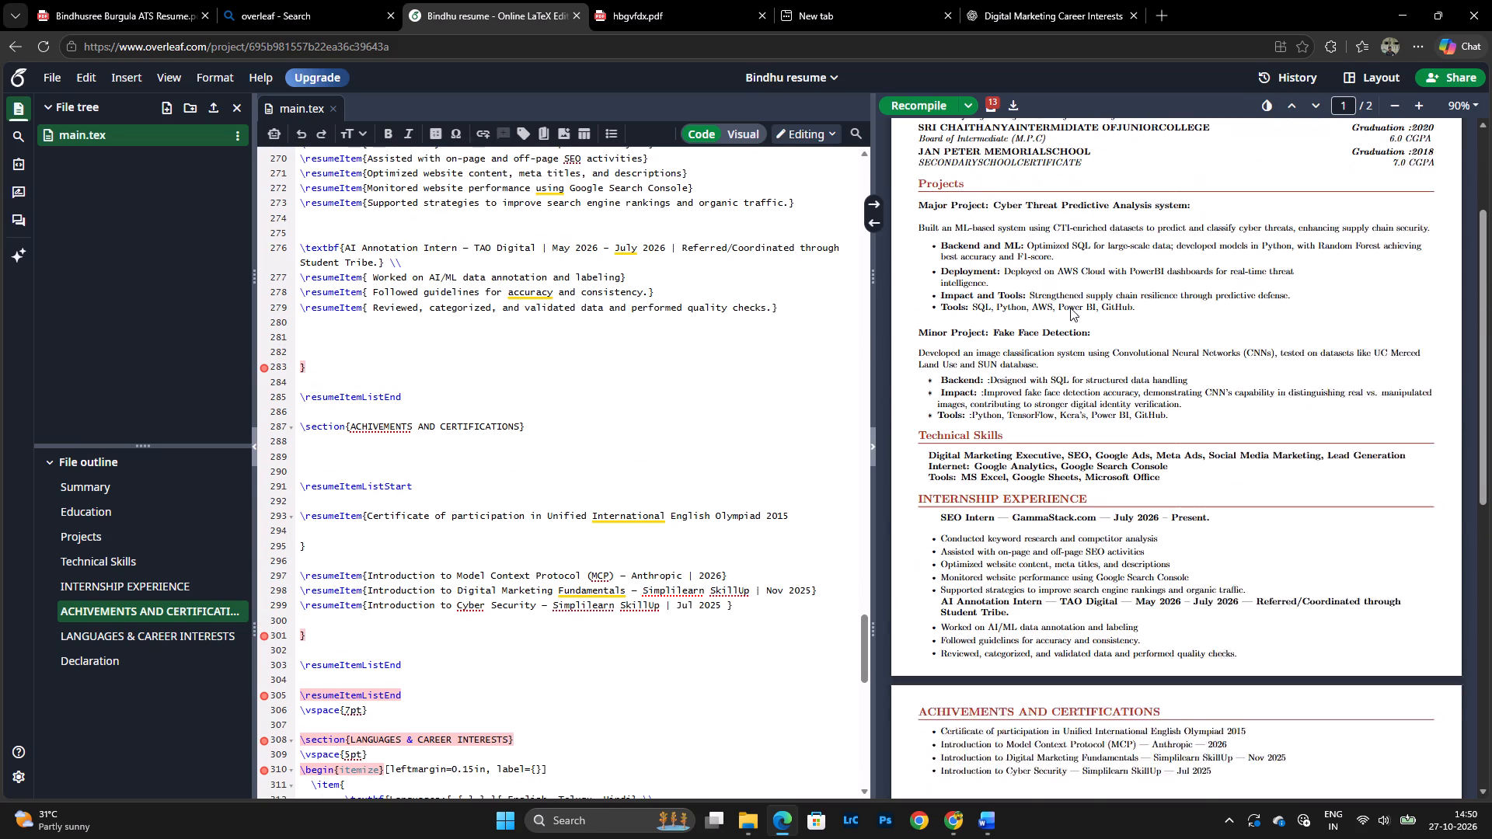
scroll(1020, 343, "down", 1)
scroll(488, 562, "down", 1)
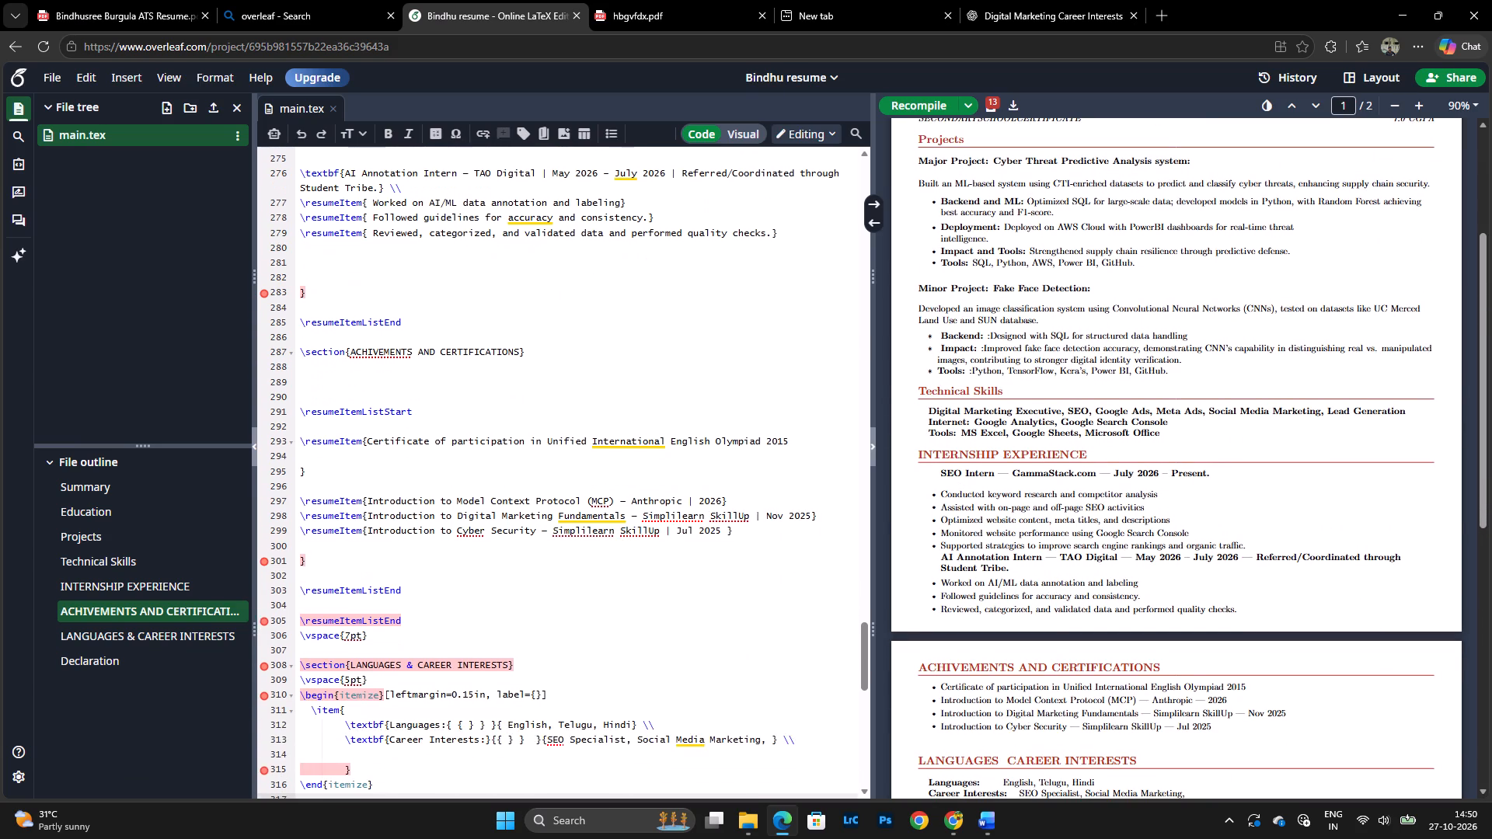
scroll(454, 512, "down", 4)
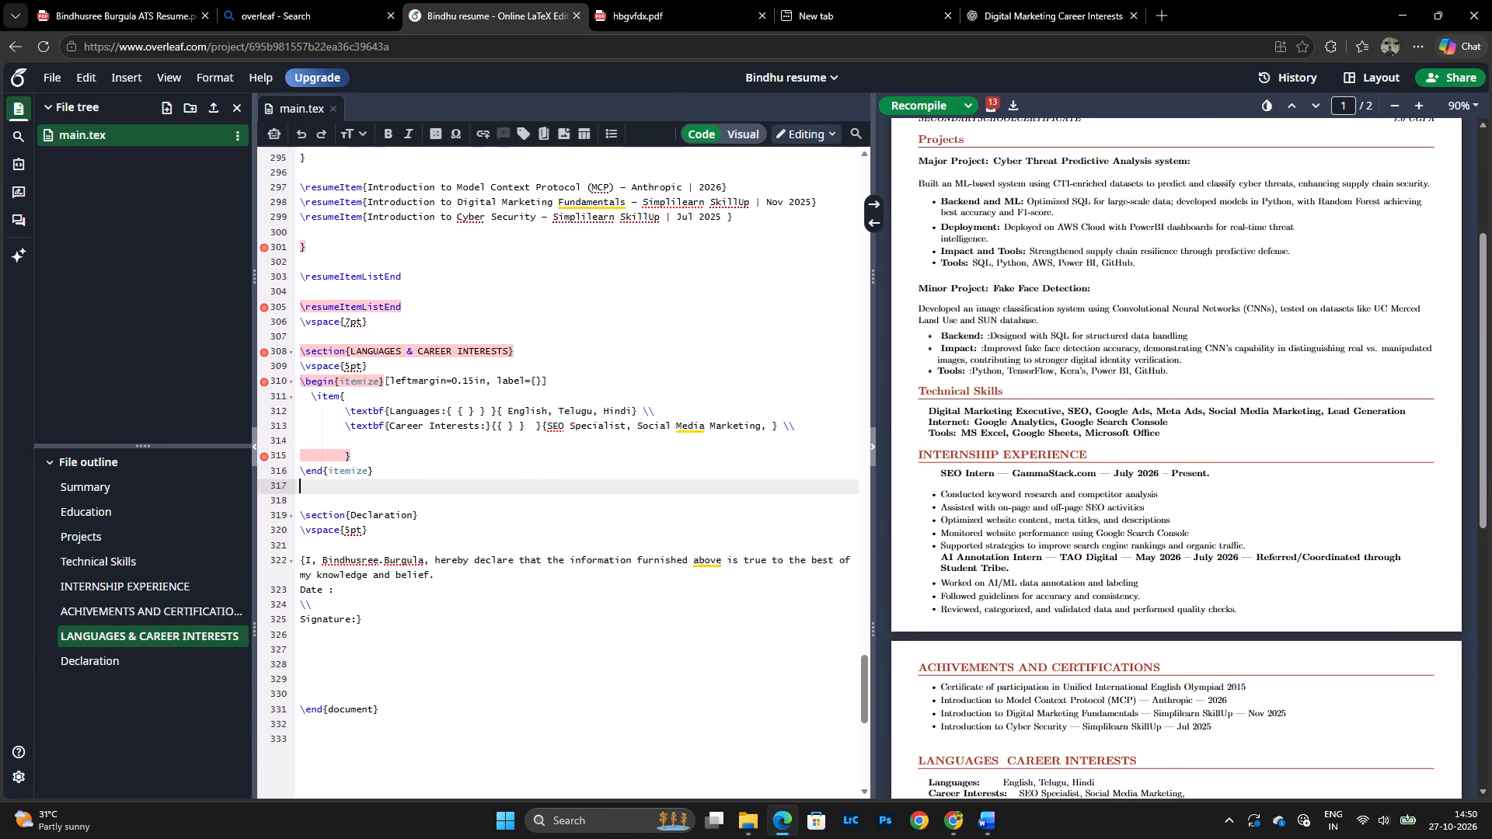
scroll(589, 454, "up", 12)
scroll(604, 436, "down", 4)
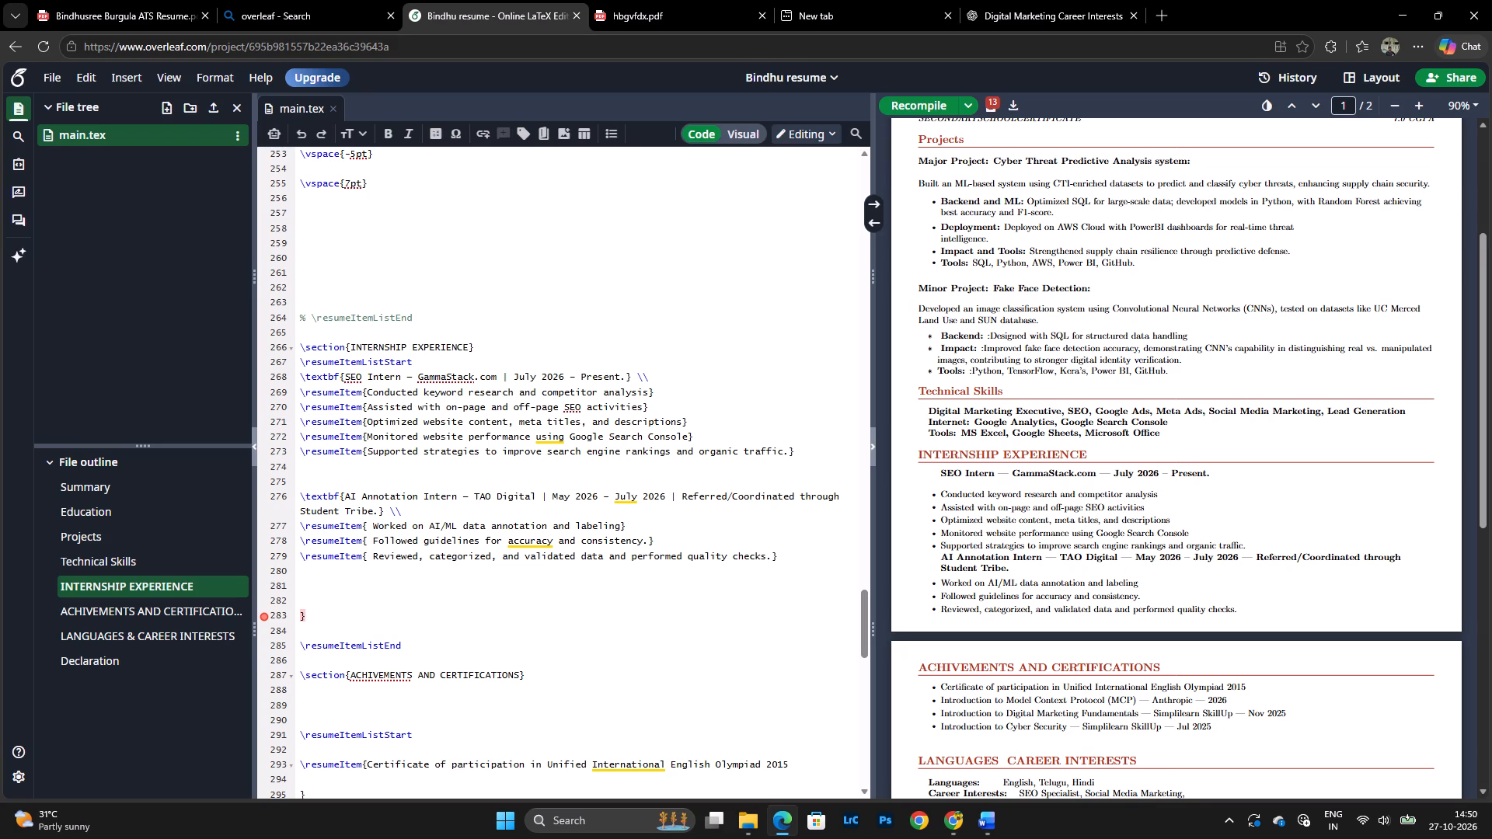
left_click(379, 463)
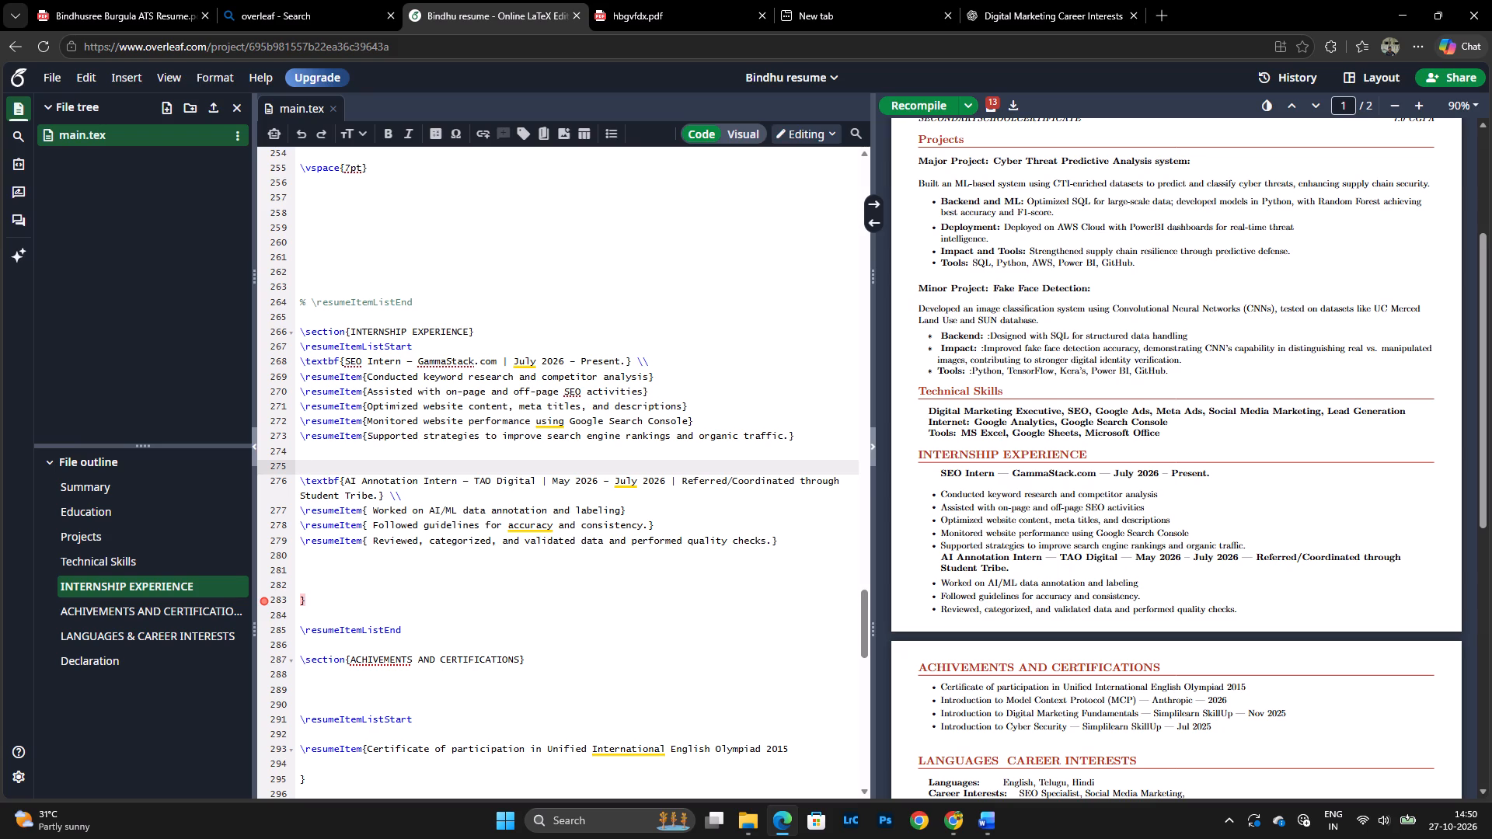
scroll(547, 426, "down", 2)
scroll(547, 426, "up", 3)
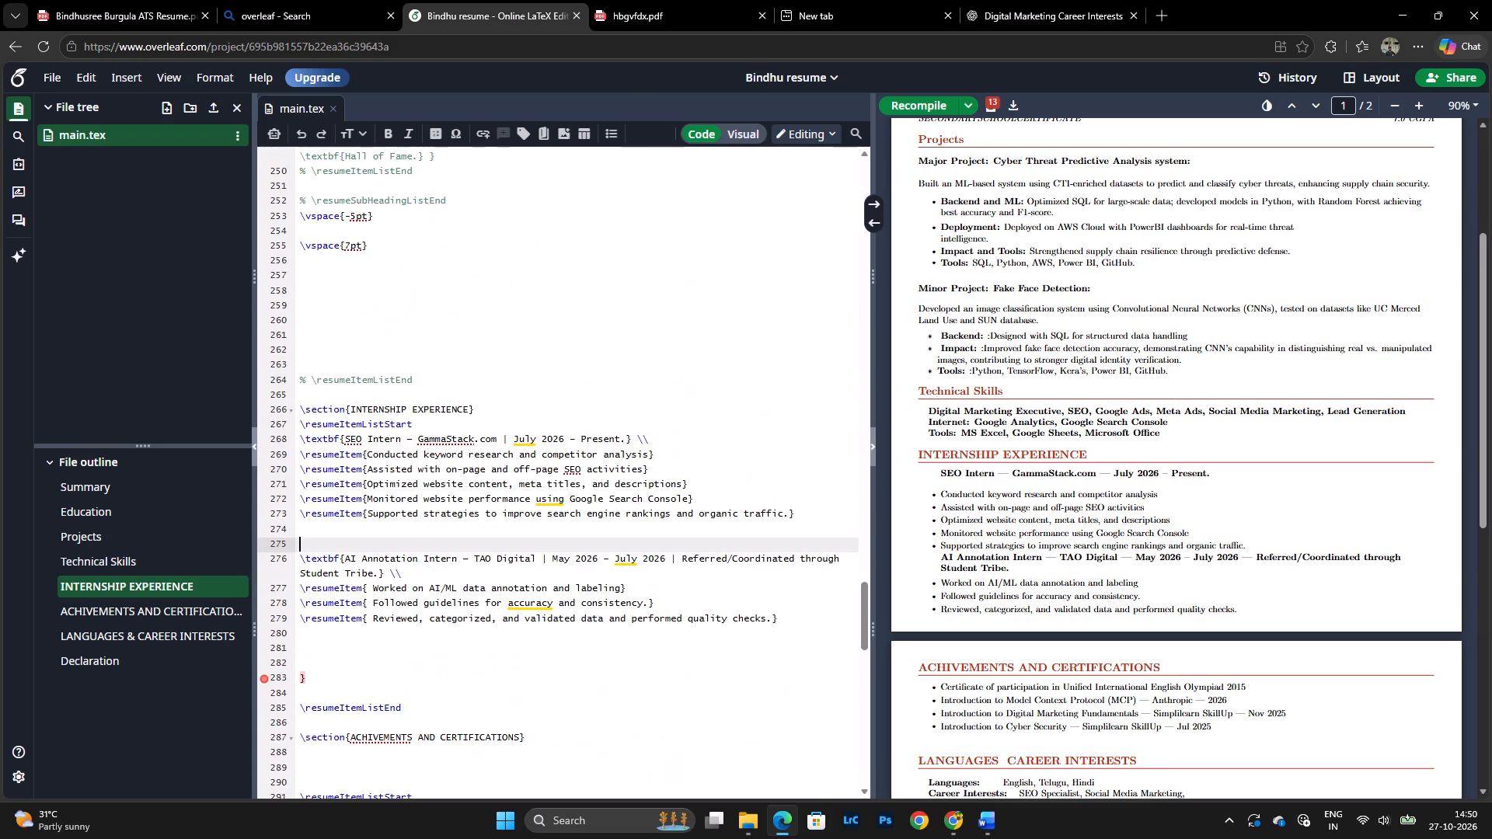
scroll(553, 406, "up", 13)
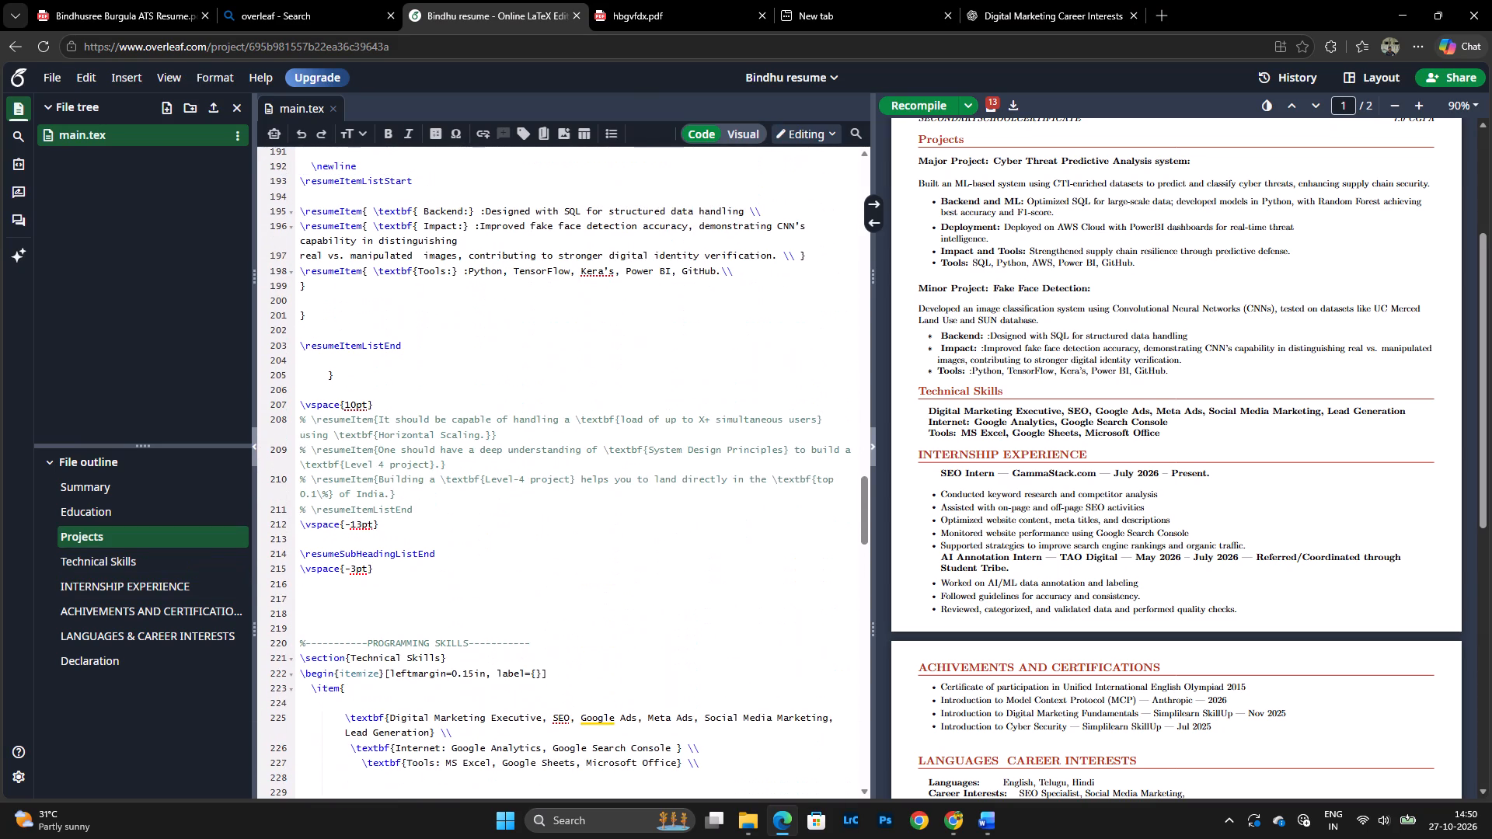
scroll(553, 406, "up", 4)
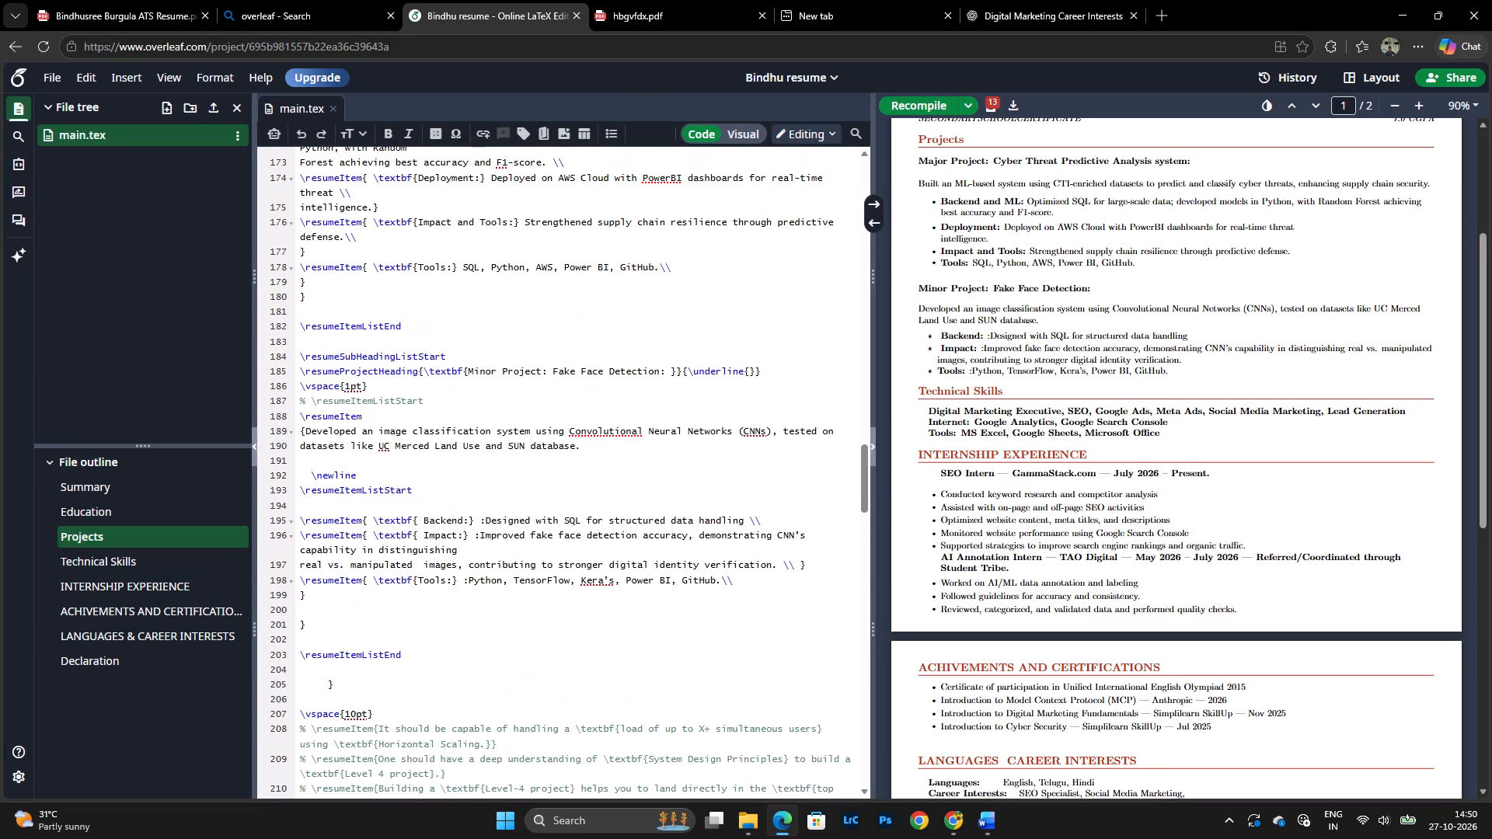
scroll(1023, 566, "down", 5)
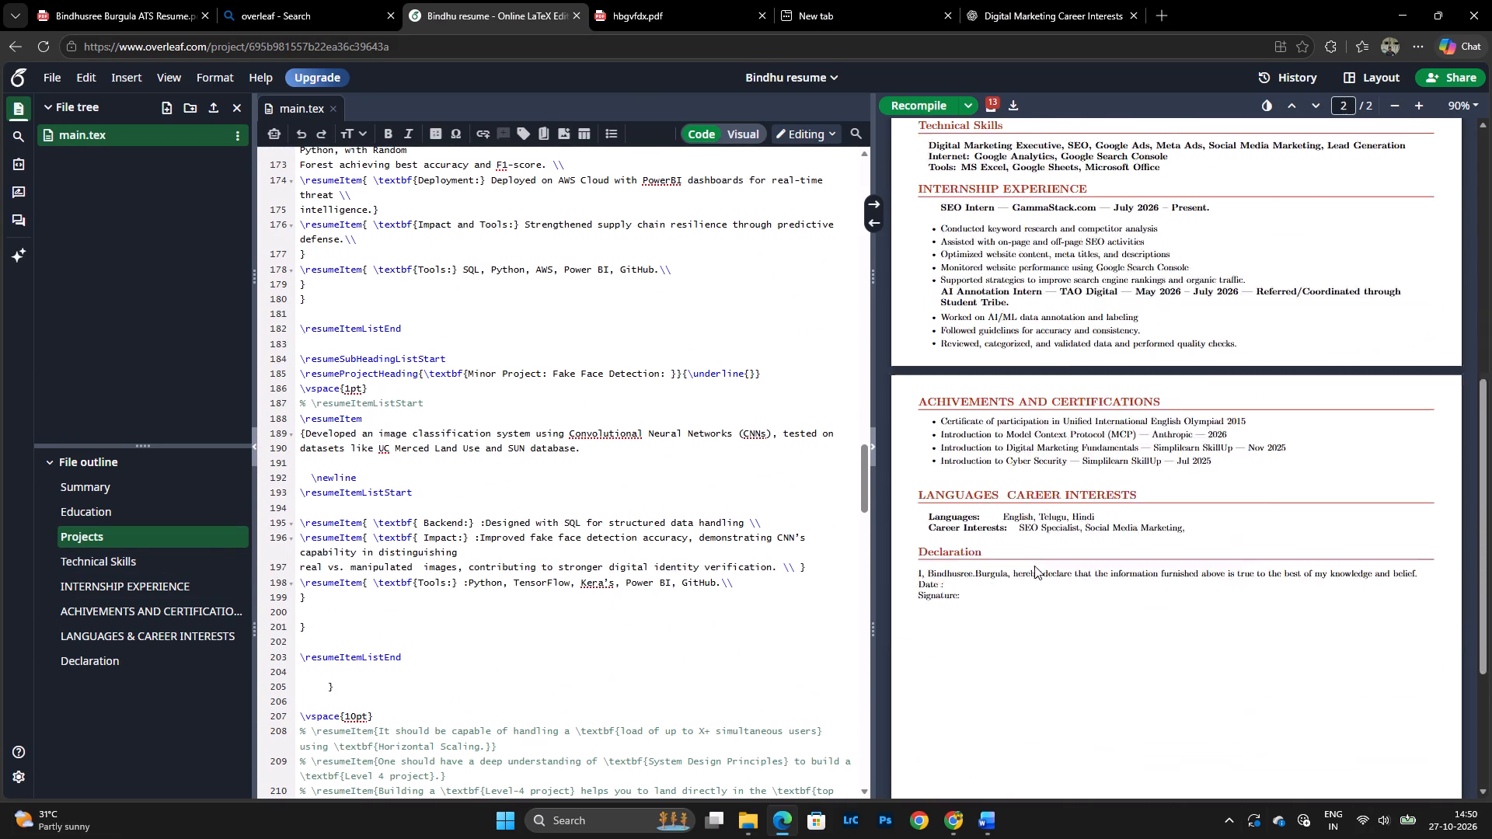
scroll(1002, 455, "up", 10)
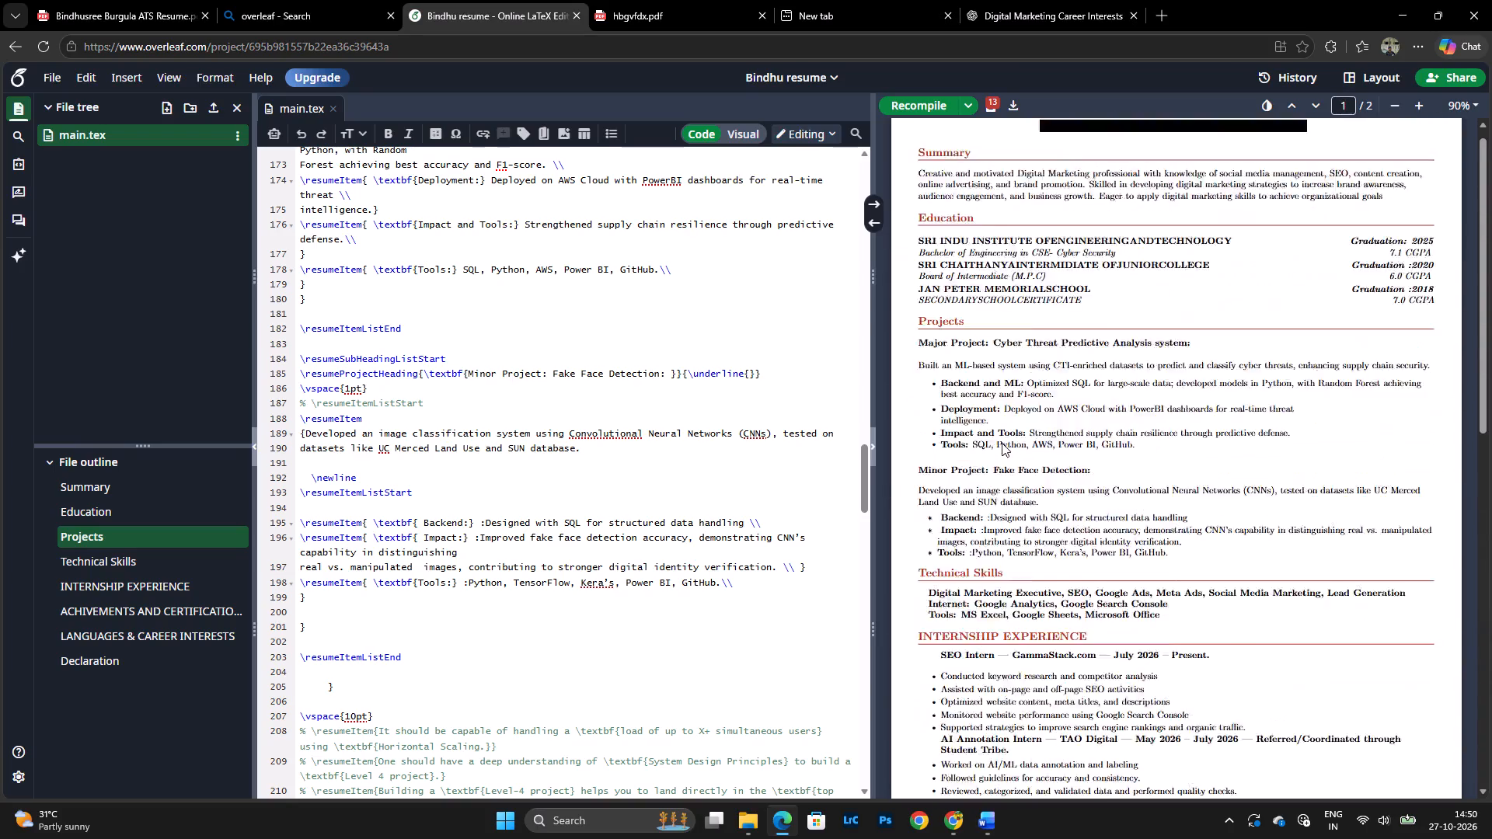
scroll(1002, 443, "up", 3)
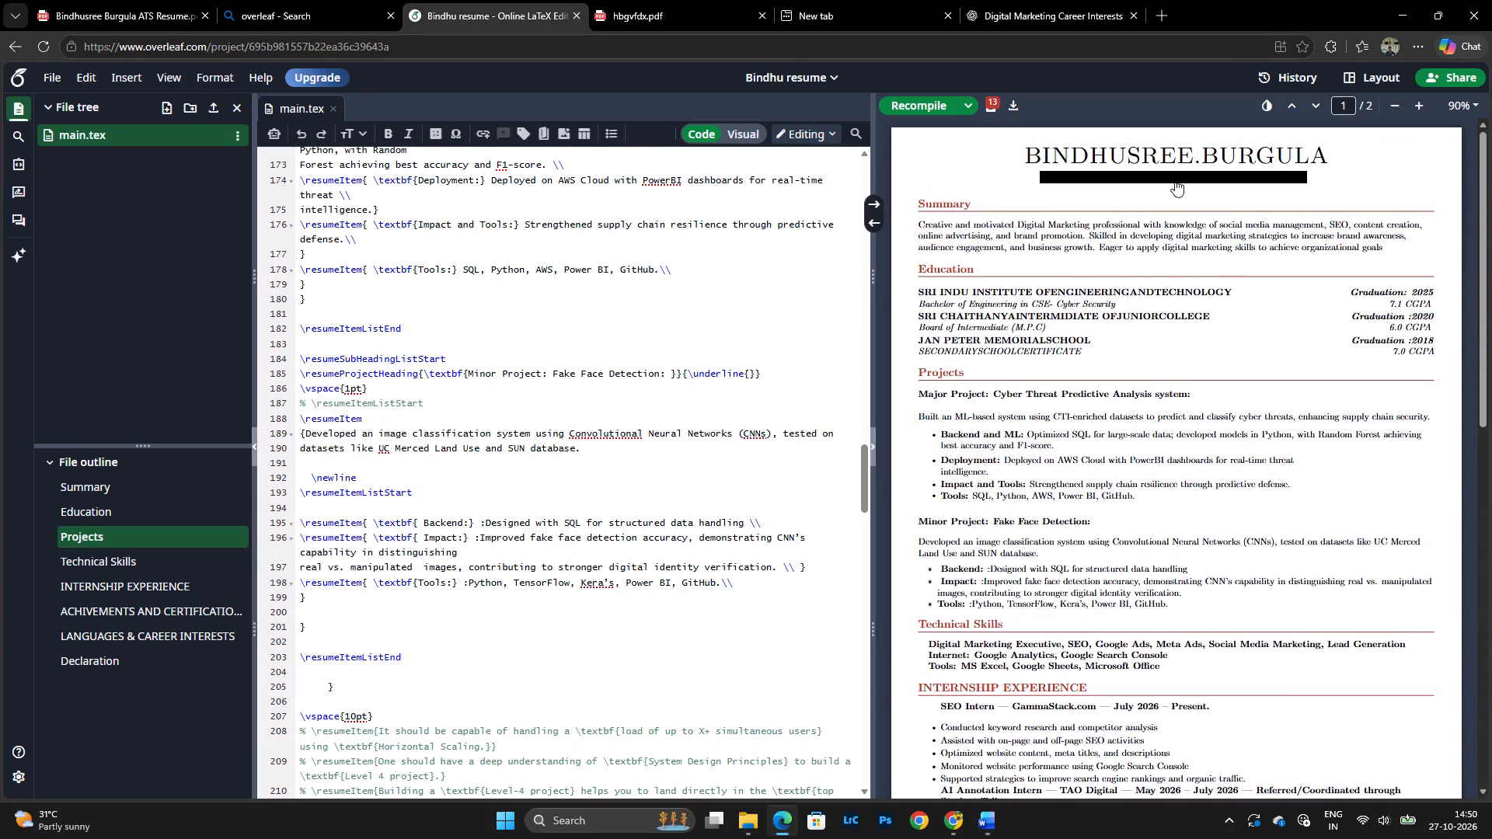
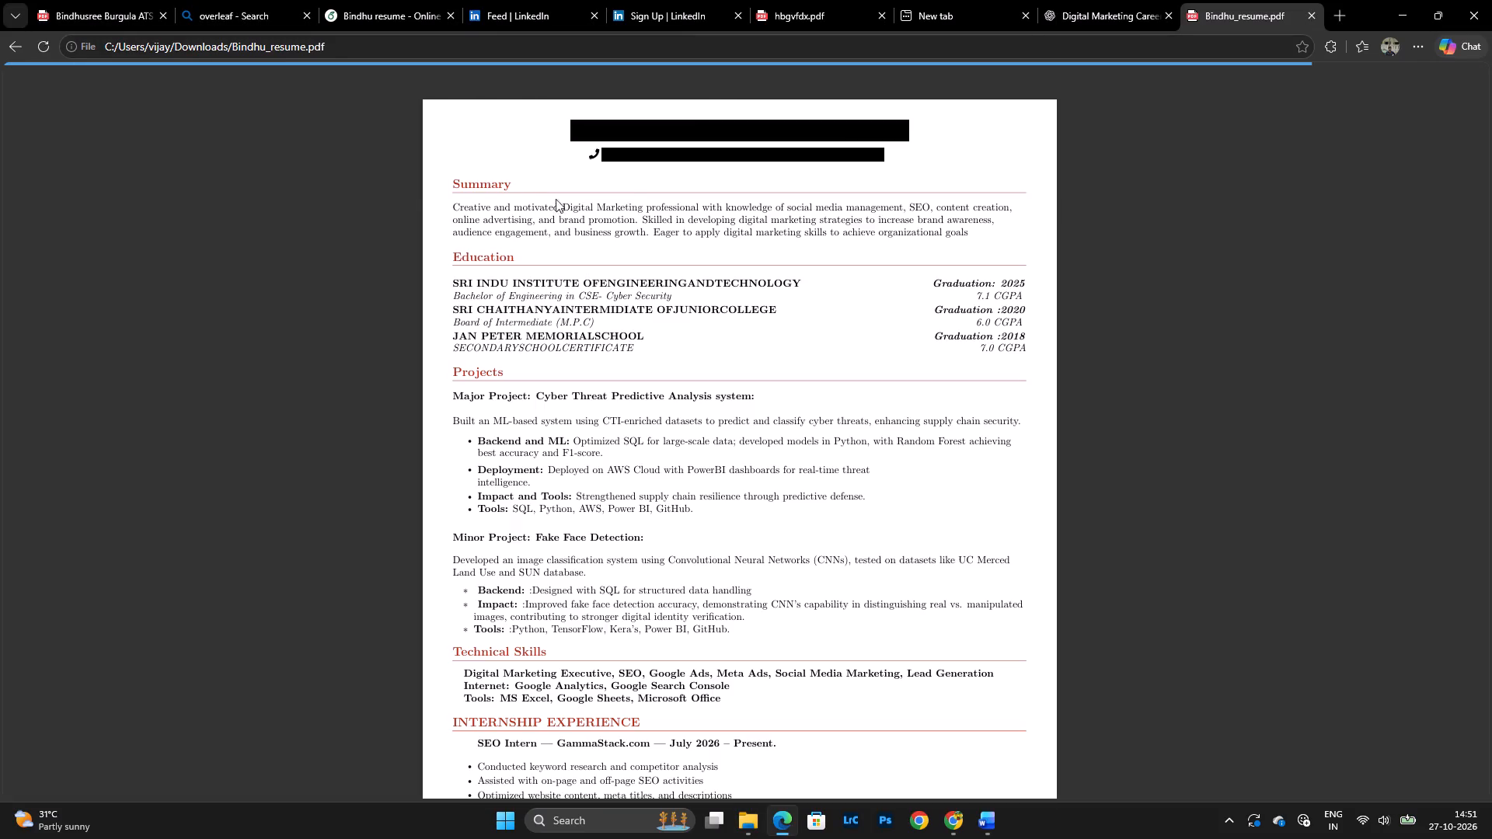
Follow the LinkedIn link in the resume PDF's contact line and check the top of the candidate's profile.
left_click(859, 158)
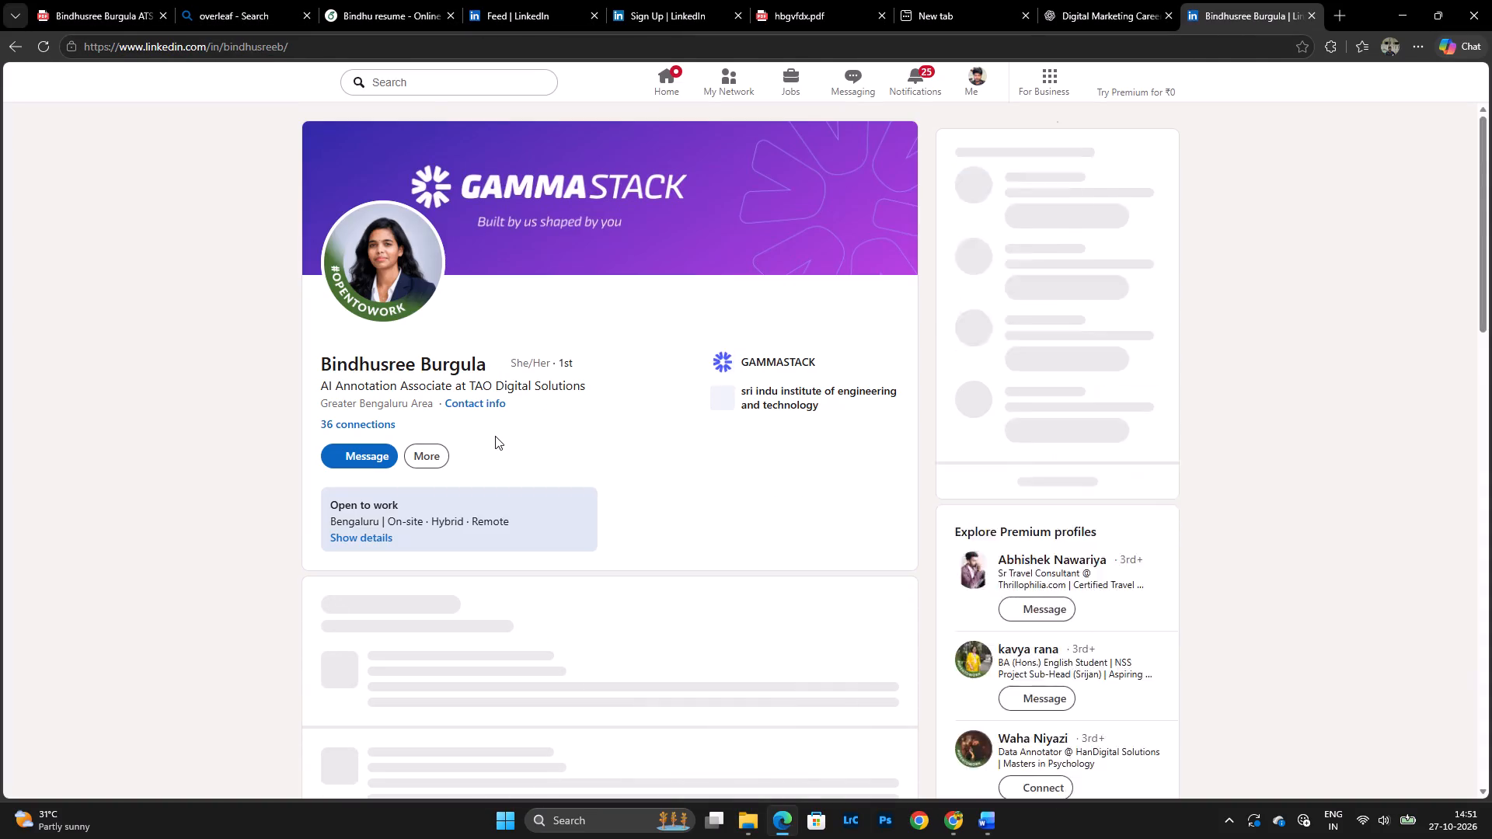
scroll(495, 436, "down", 4)
scroll(469, 339, "up", 3)
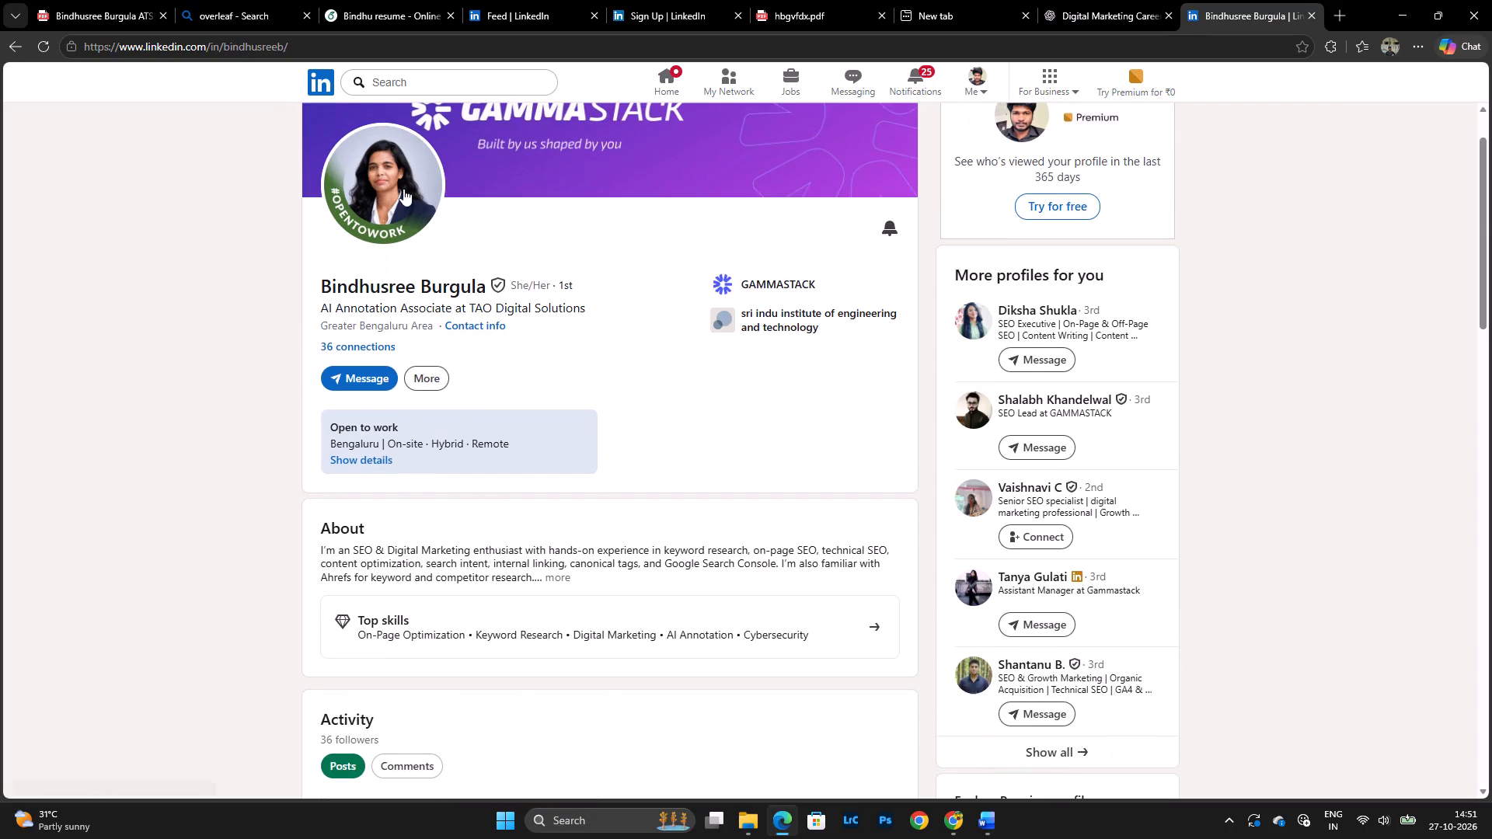
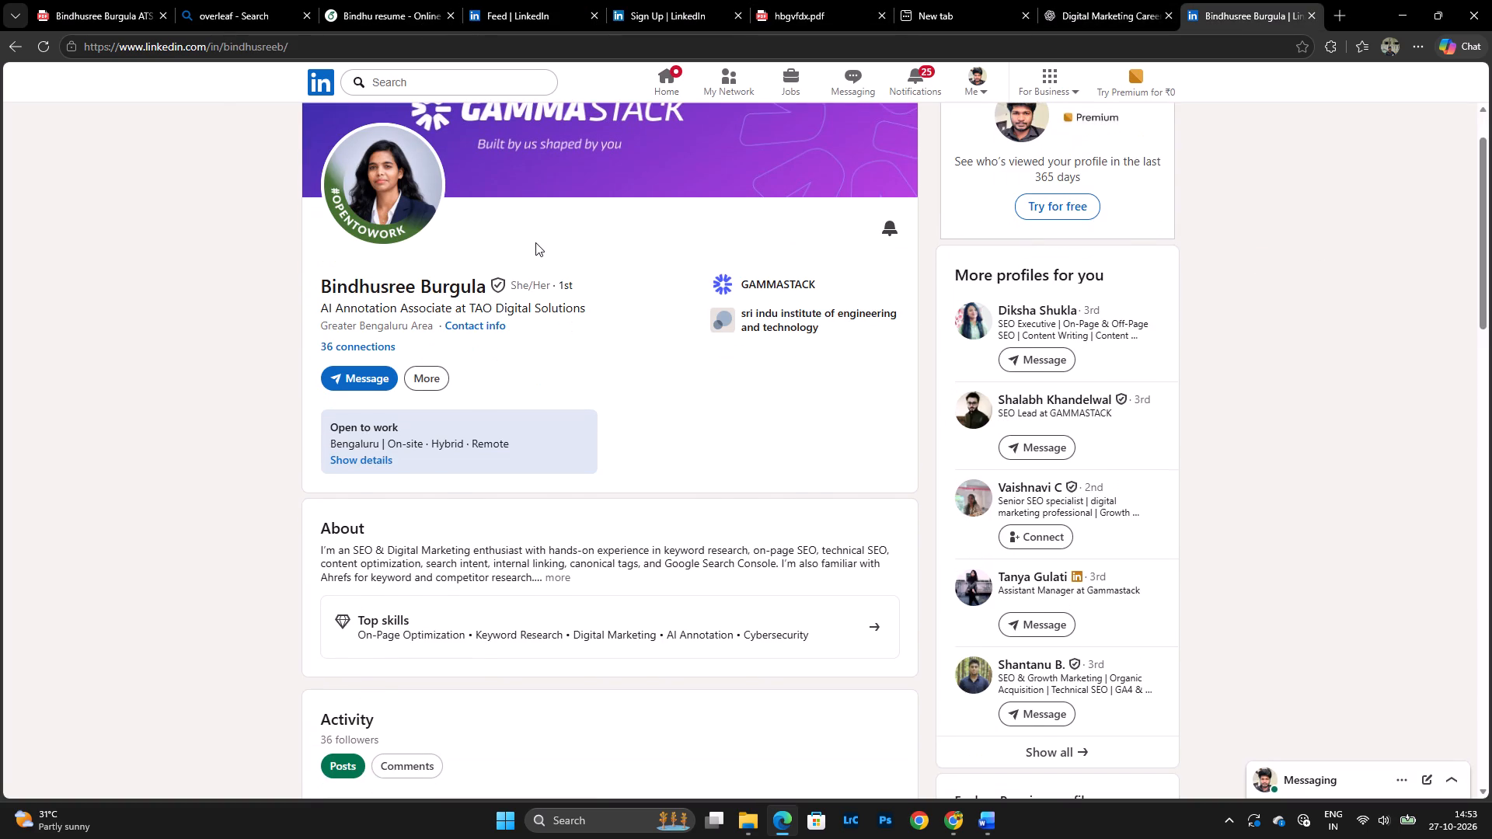
Review the candidate's LinkedIn profile from the introduction and About section down through Activity to Experience and Education.
scroll(535, 242, "up", 3)
scroll(535, 243, "down", 9)
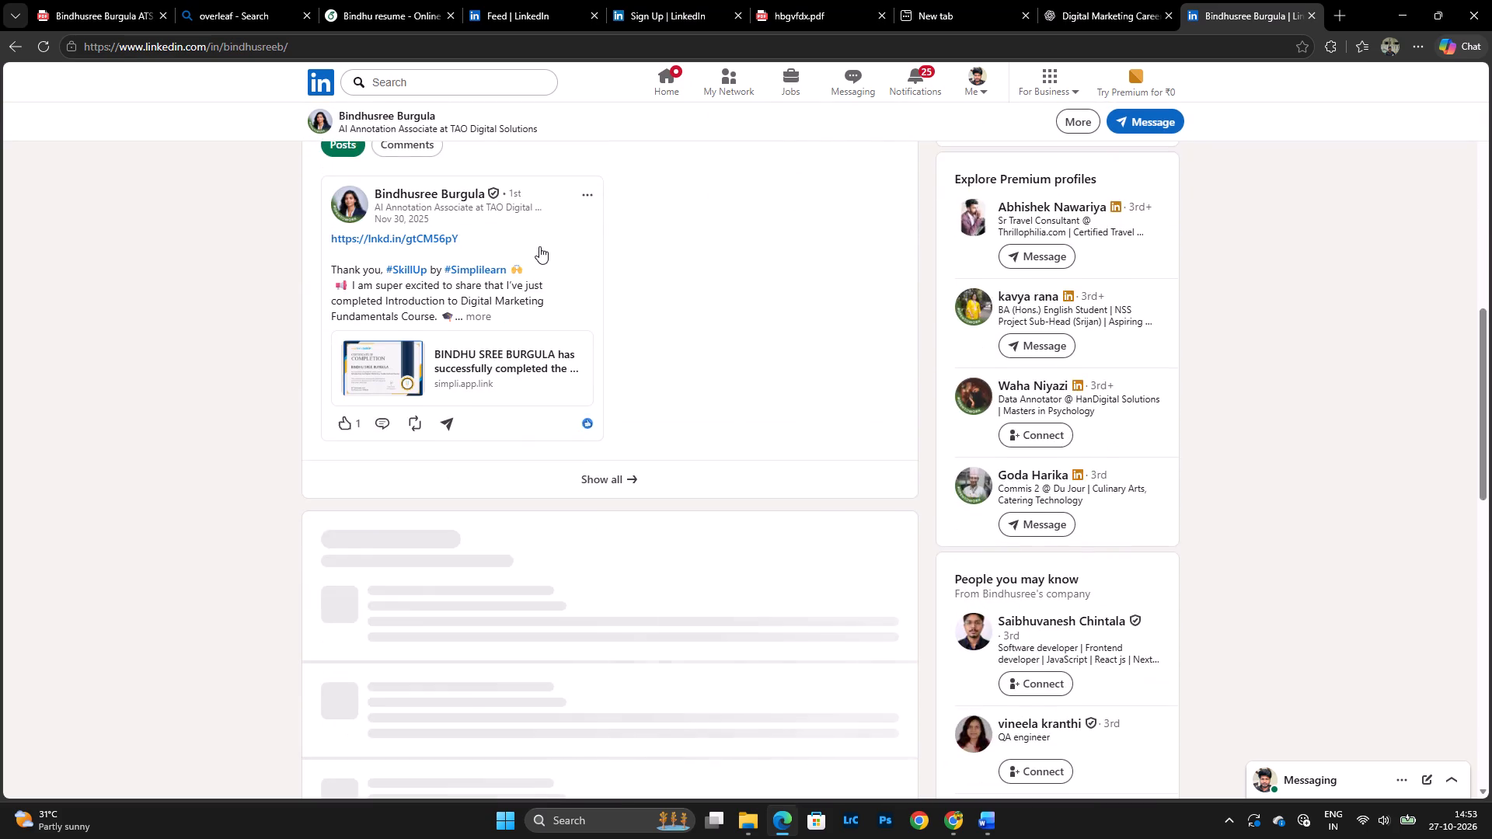
scroll(539, 246, "down", 6)
scroll(539, 252, "up", 2)
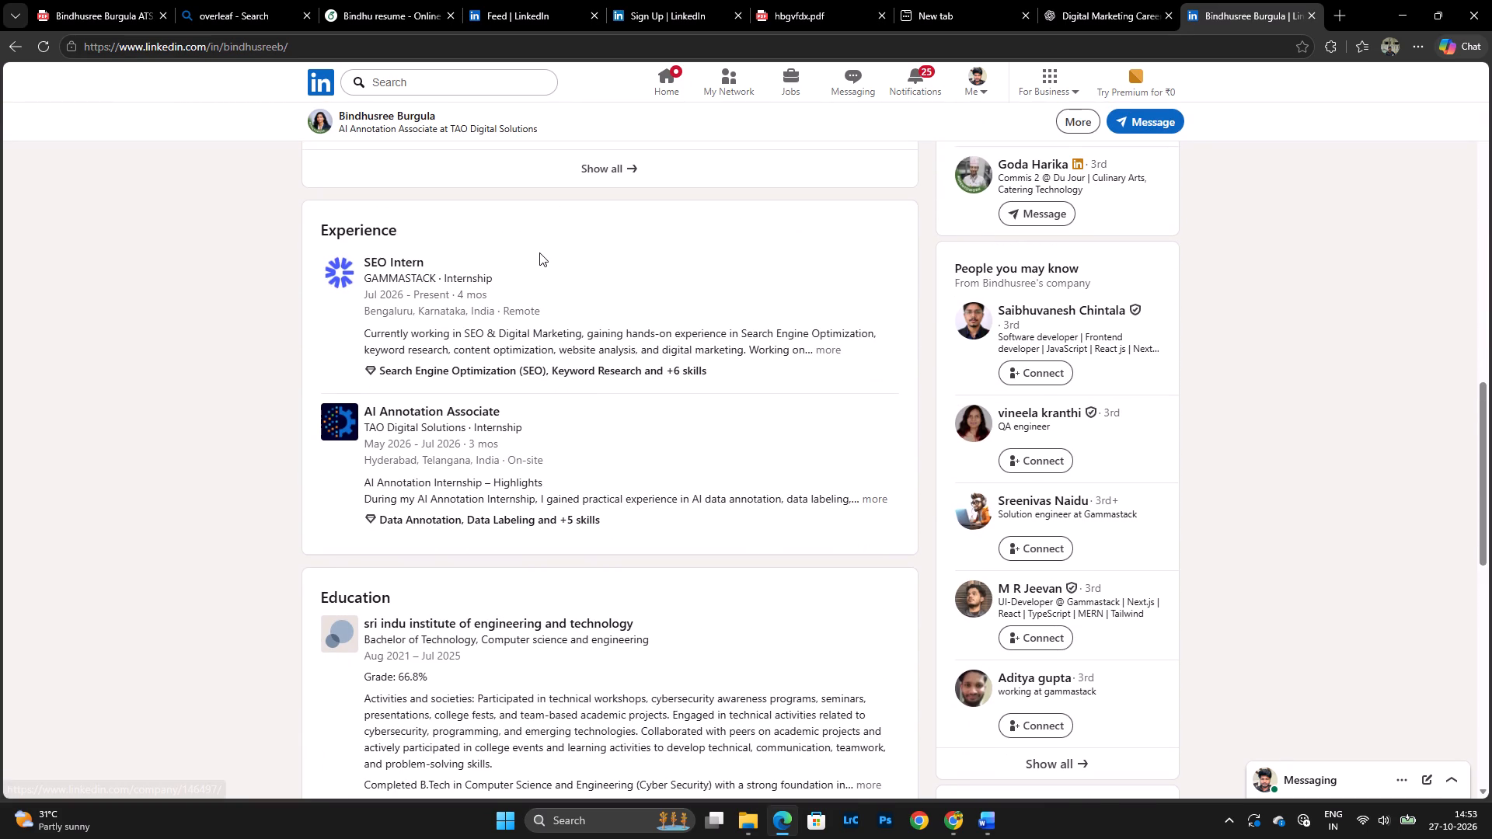
Review the candidate's LinkedIn profile from Experience through Education, Projects and the start of Skills, and return to the profile header.
scroll(534, 371, "down", 6)
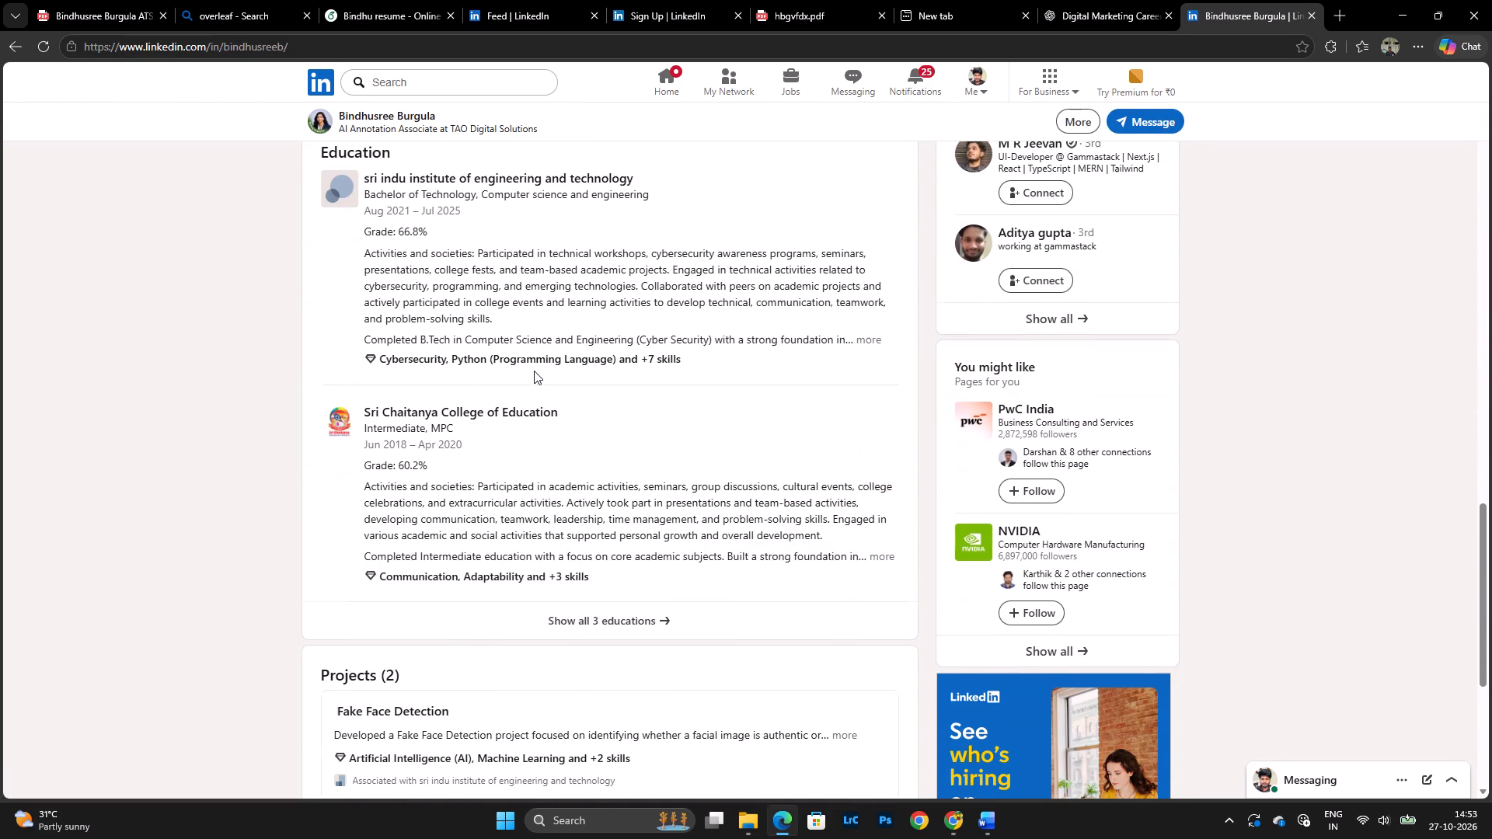
scroll(534, 371, "down", 2)
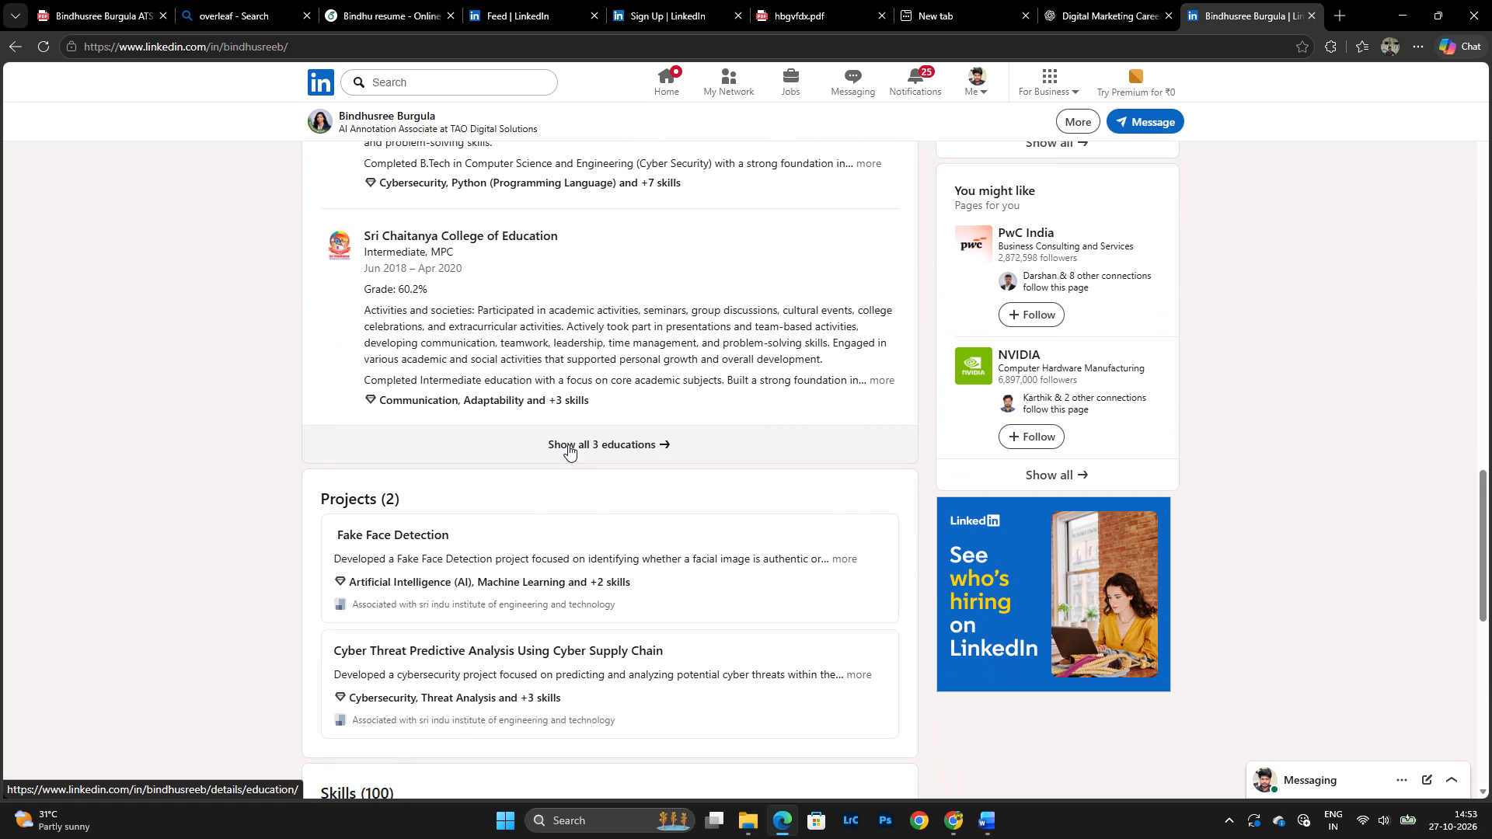
scroll(568, 444, "down", 3)
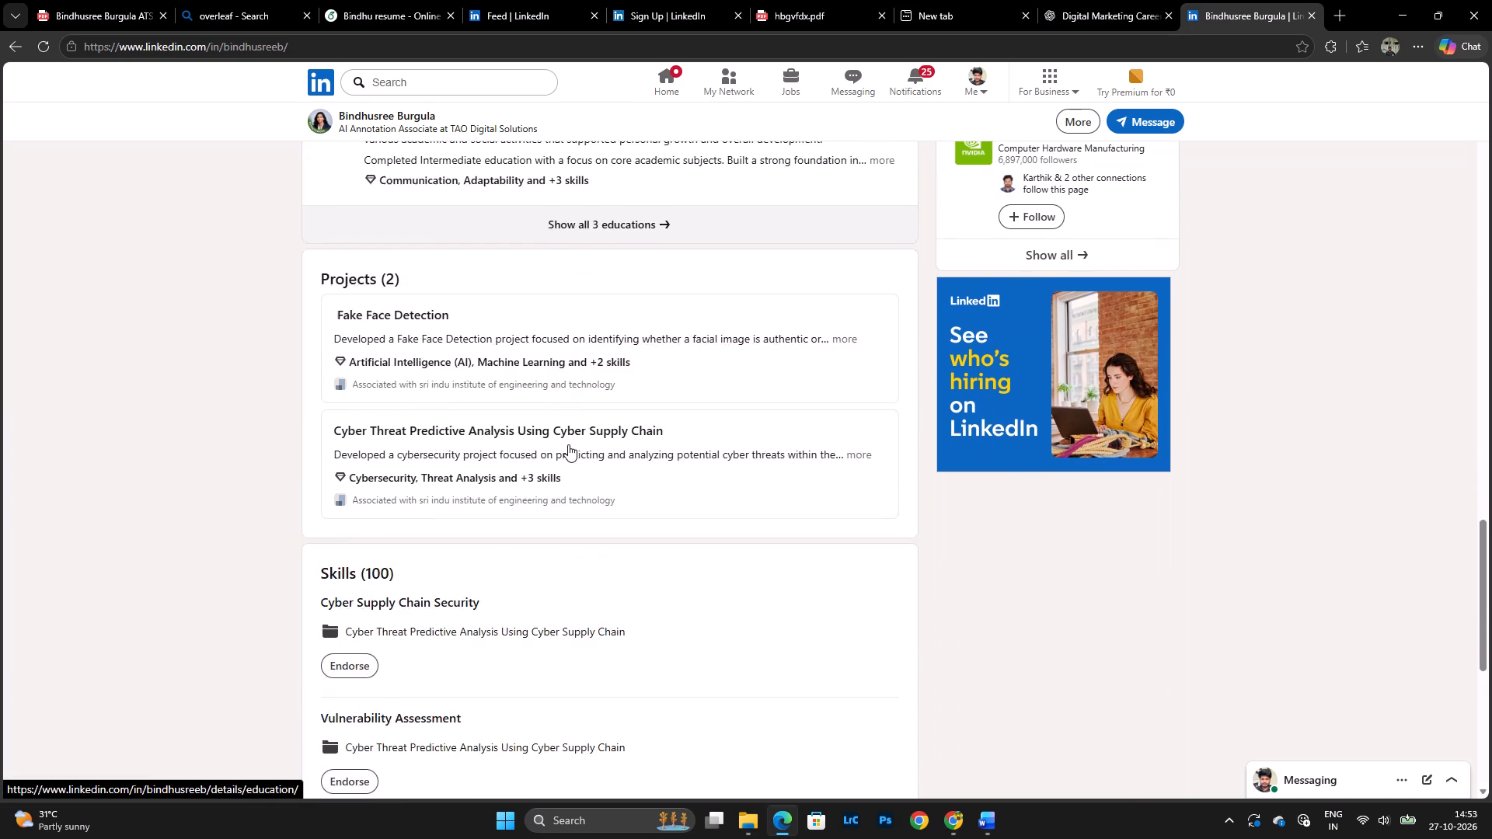
scroll(568, 444, "up", 7)
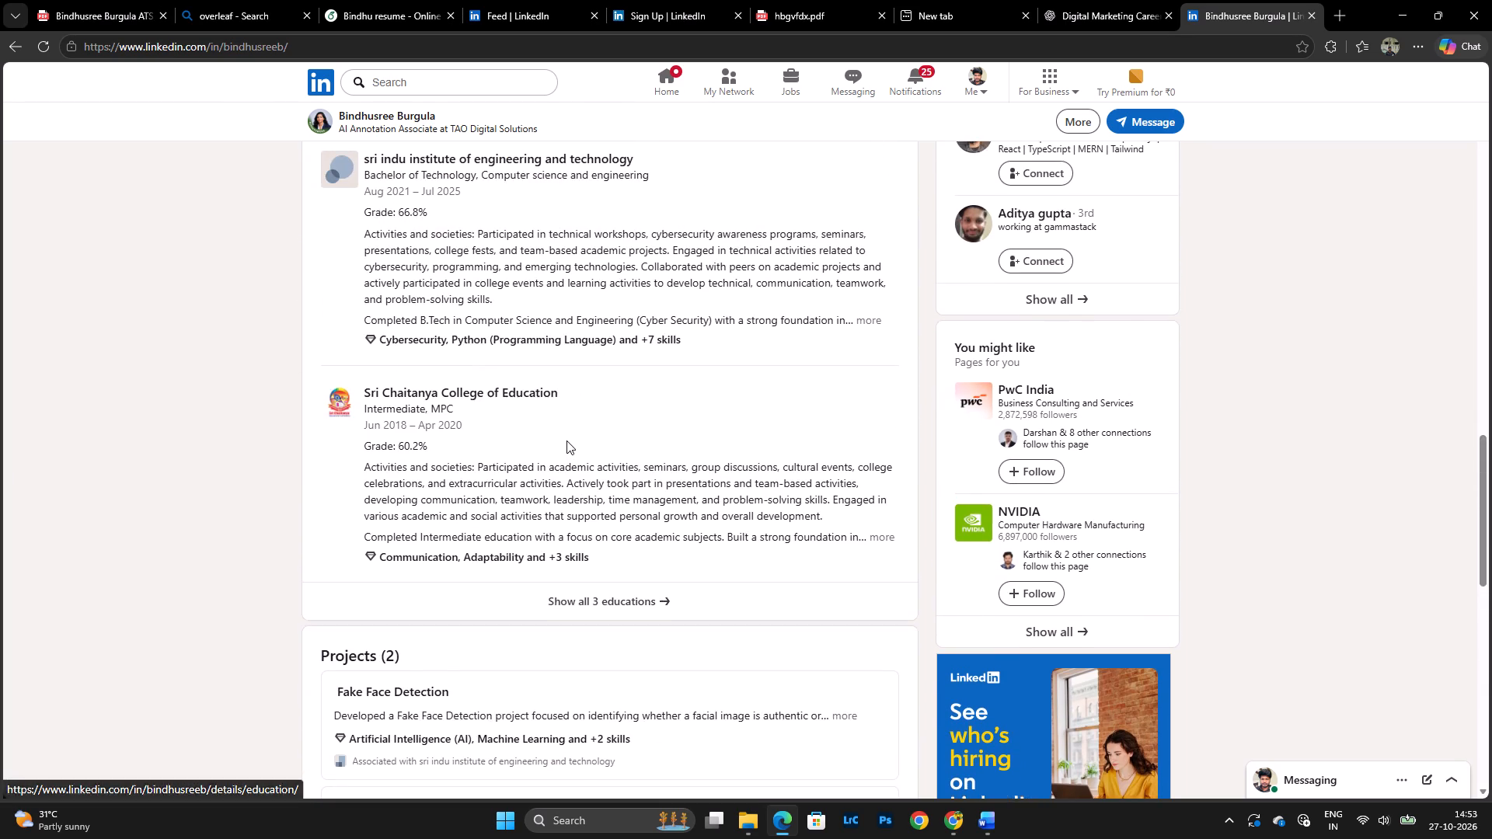
scroll(612, 397, "up", 3)
scroll(539, 381, "up", 4)
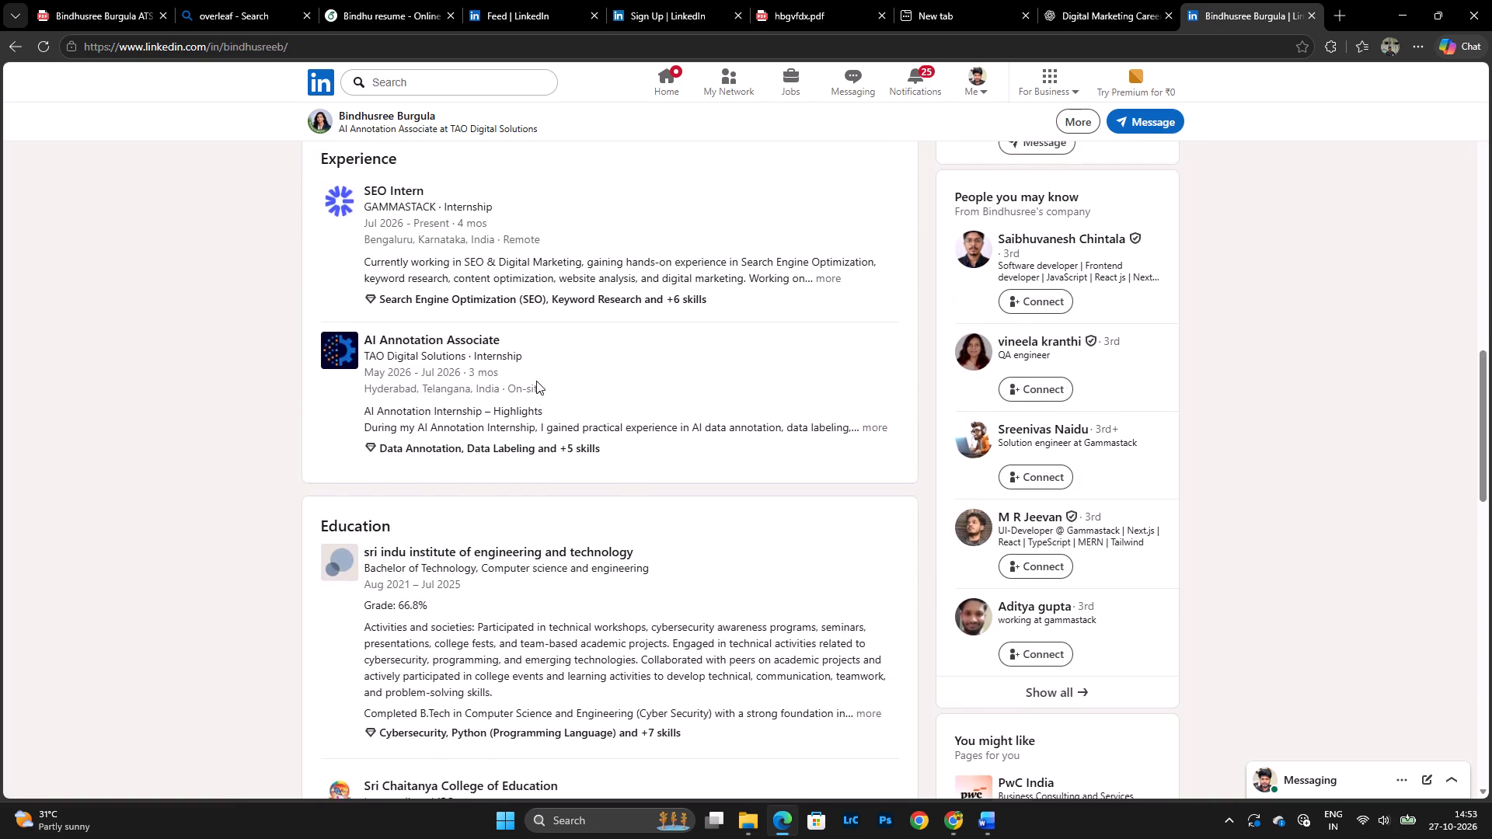
scroll(536, 381, "up", 9)
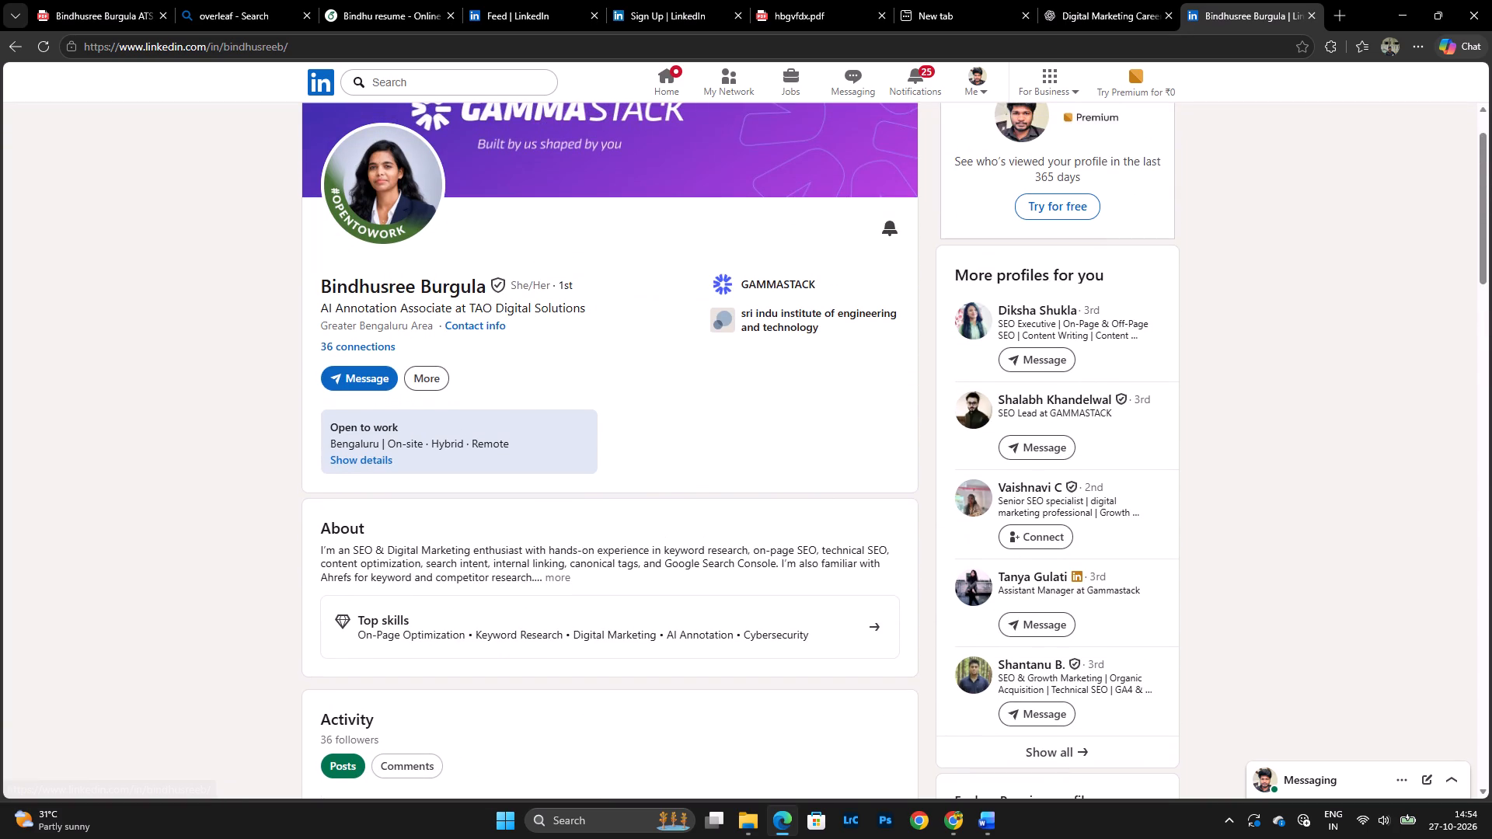
Expand the full About text on the LinkedIn profile and read it along with the Activity, Experience and Education sections.
left_click(550, 579)
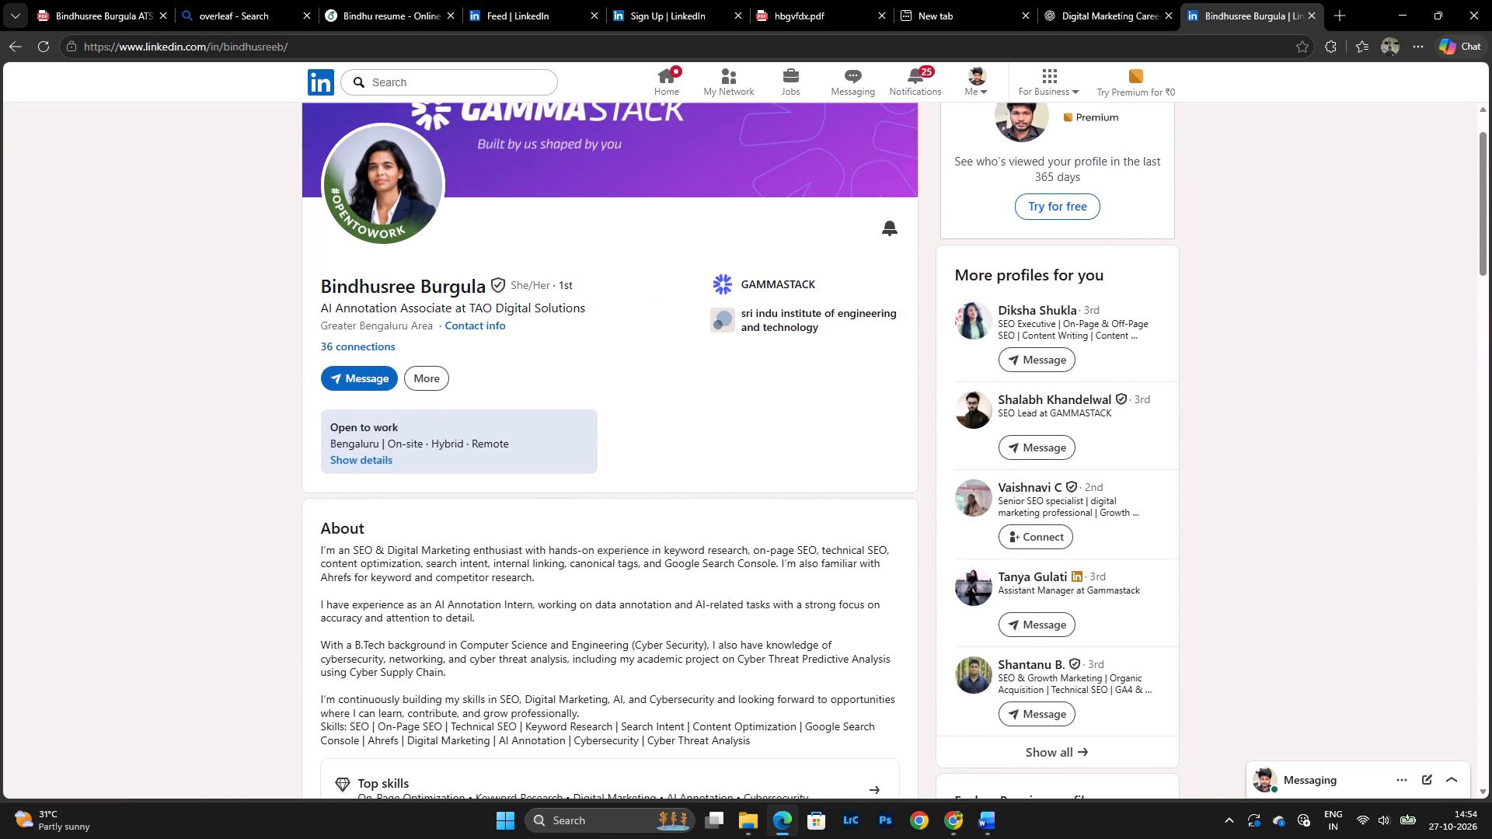
scroll(636, 571, "down", 2)
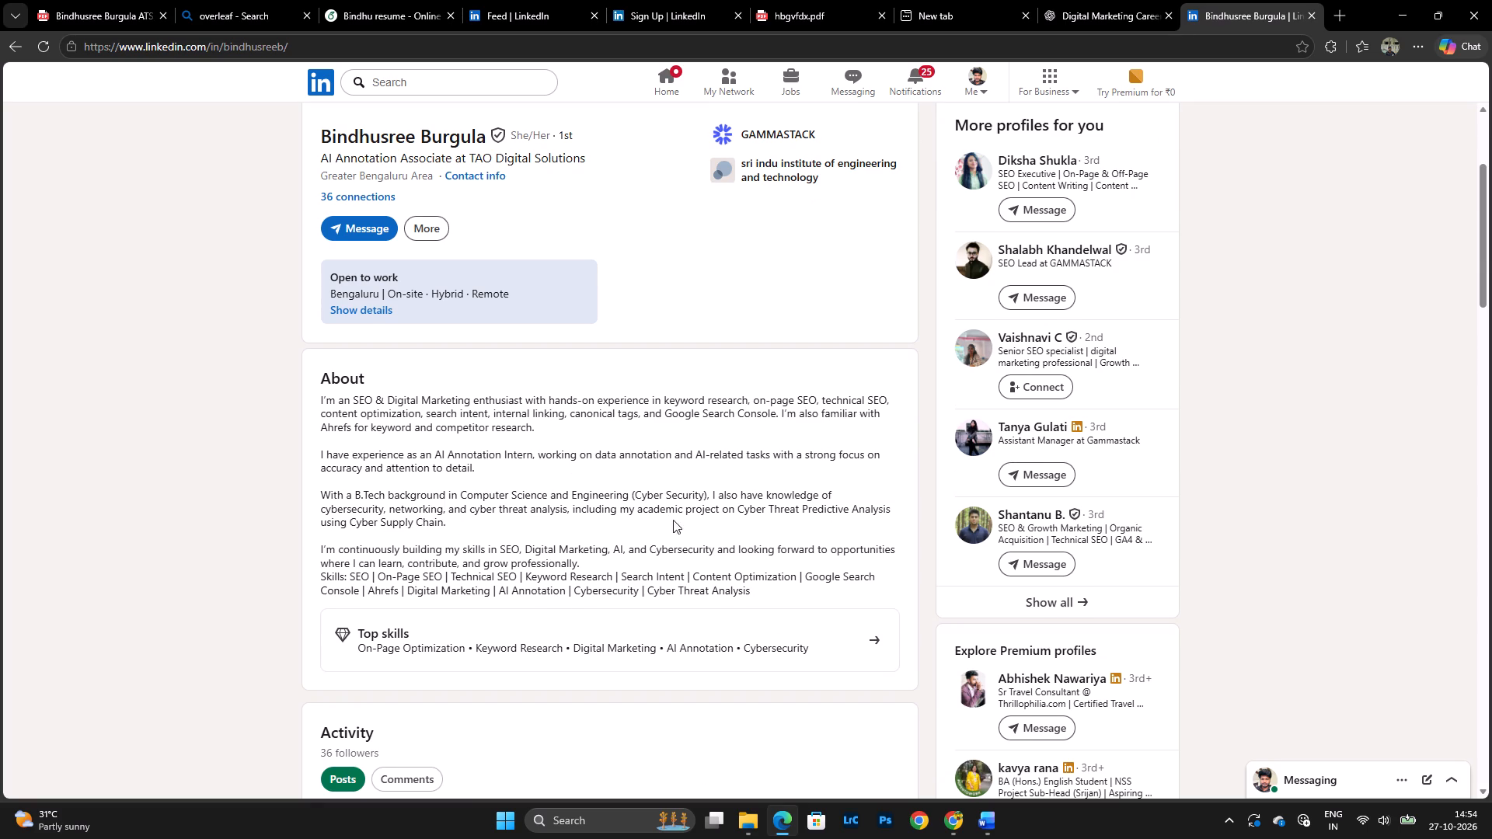
scroll(673, 527, "down", 2)
scroll(432, 482, "down", 2)
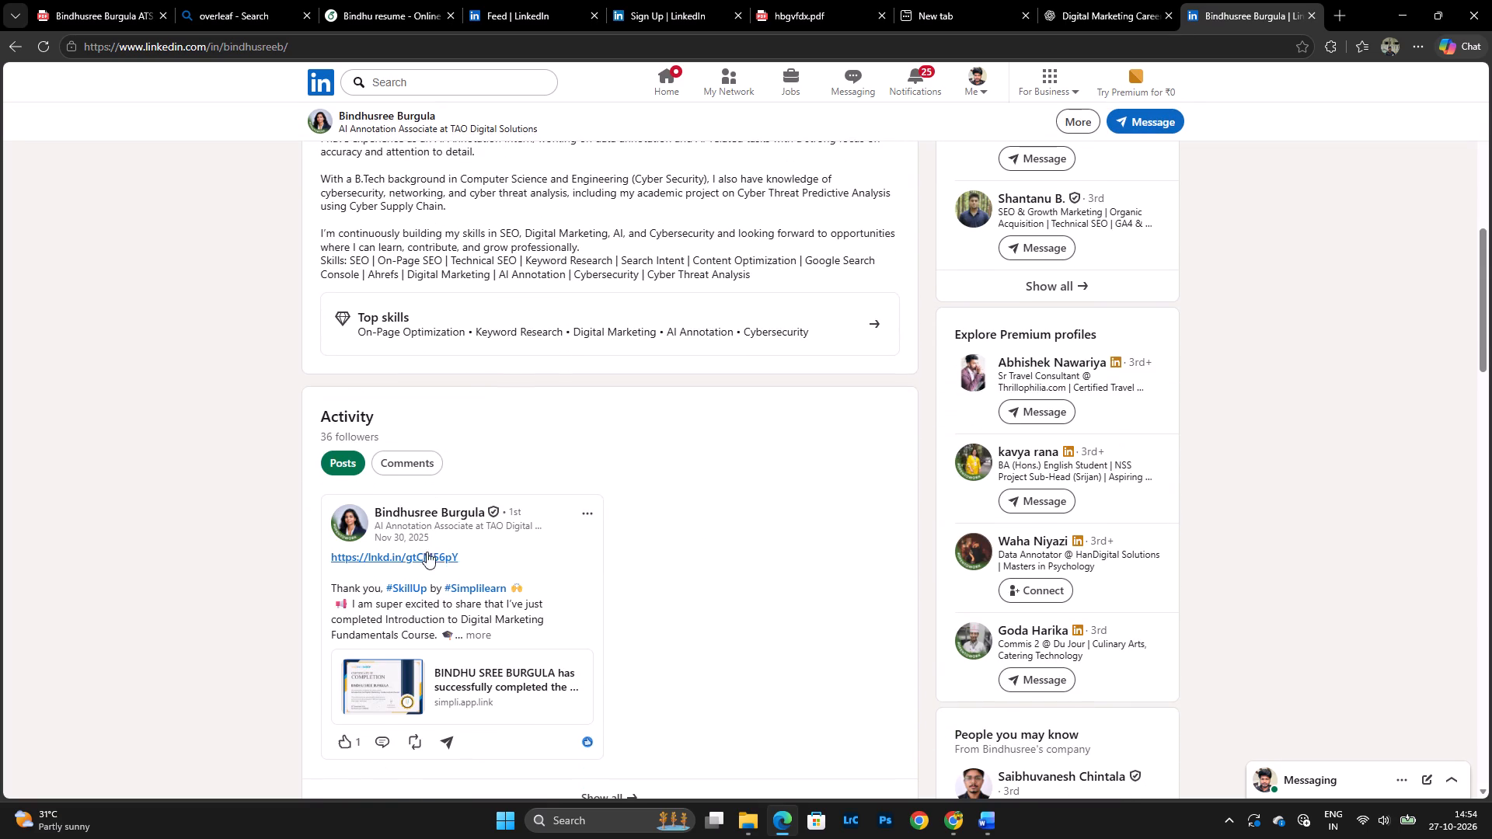
scroll(472, 536, "down", 5)
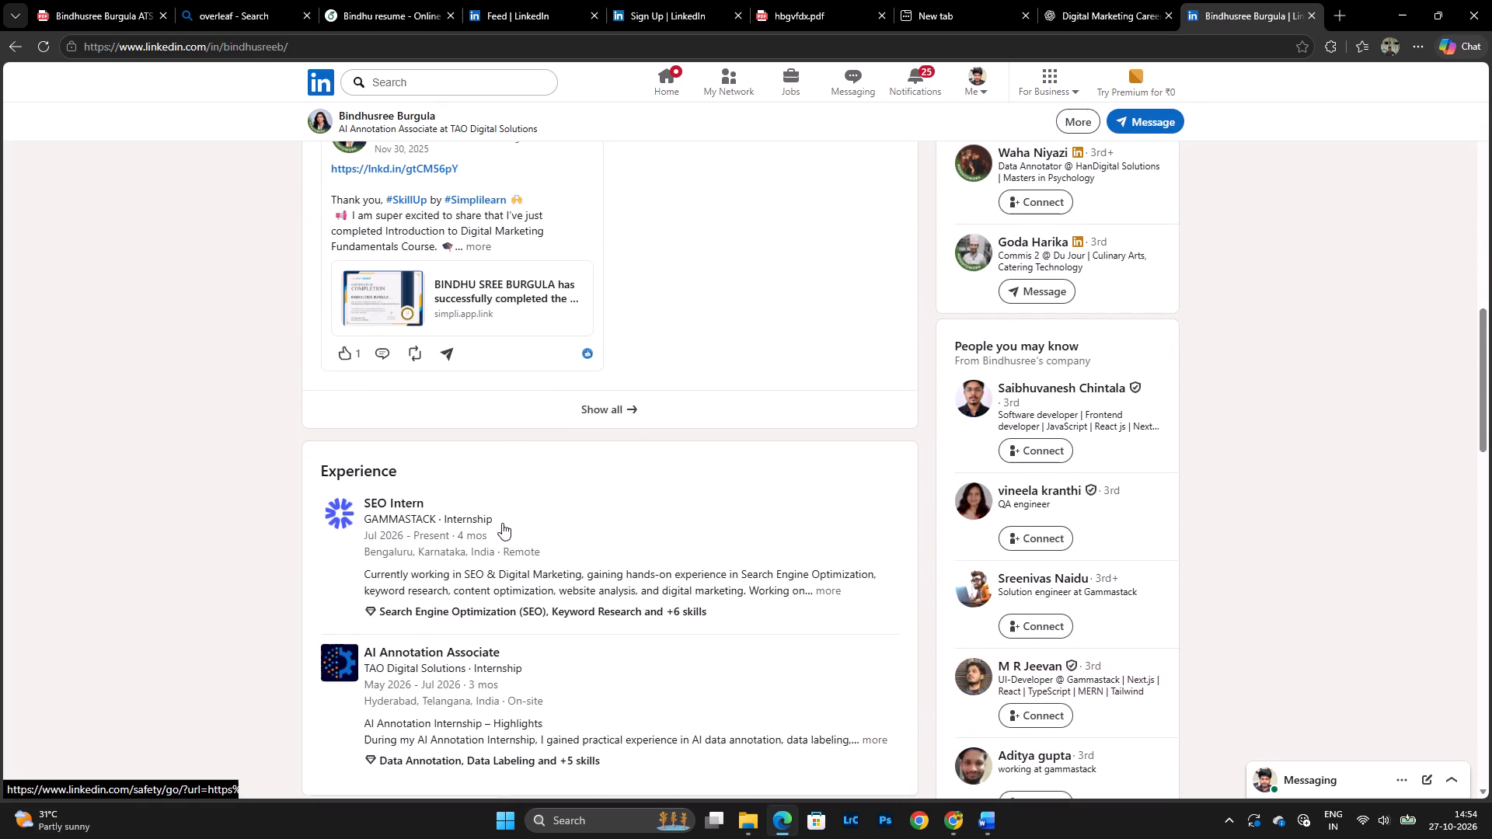
scroll(502, 523, "down", 1)
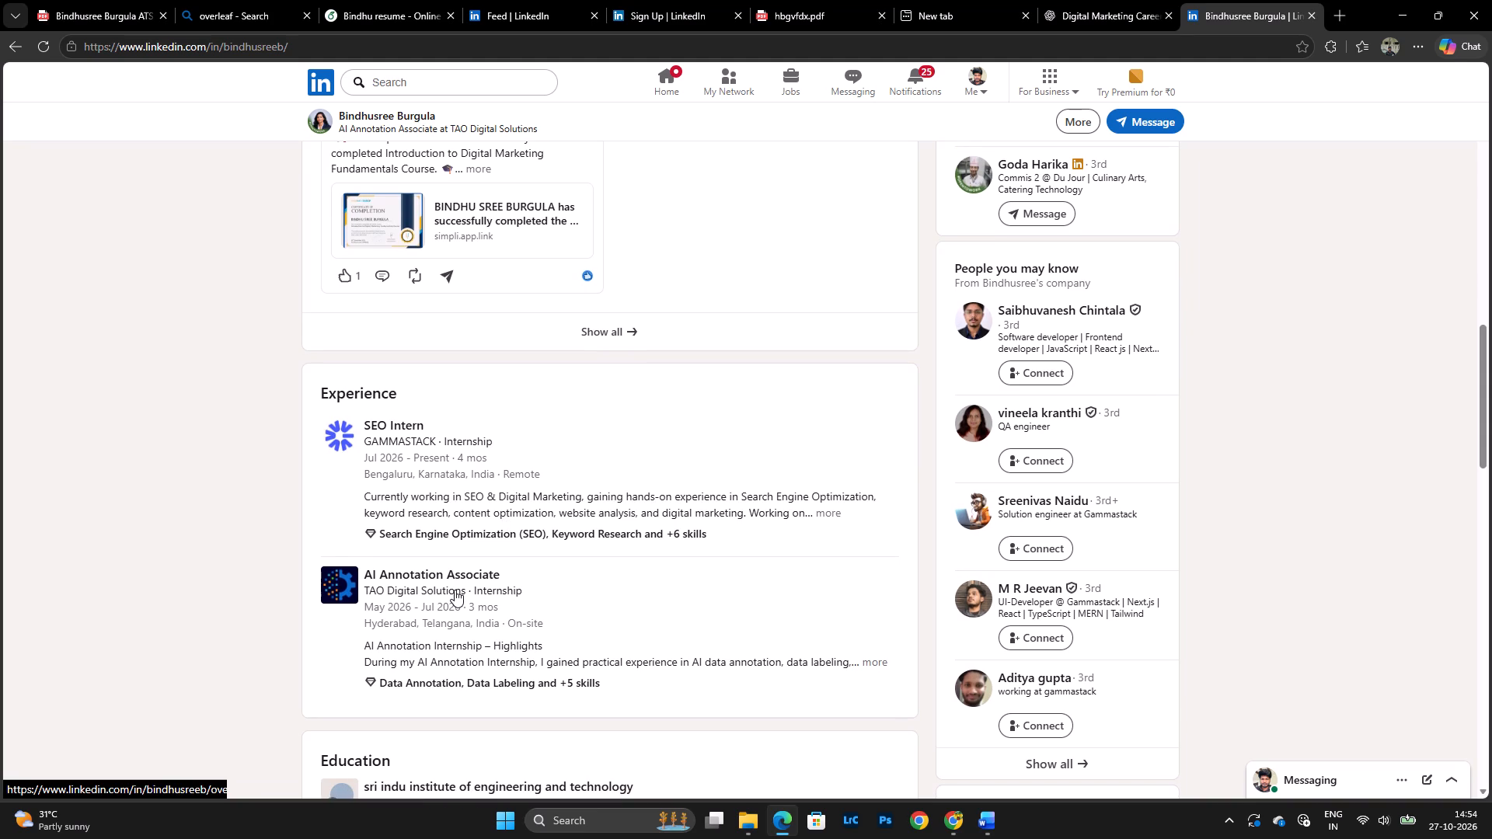
scroll(455, 590, "down", 7)
scroll(458, 580, "up", 4)
scroll(458, 580, "down", 3)
scroll(458, 580, "up", 6)
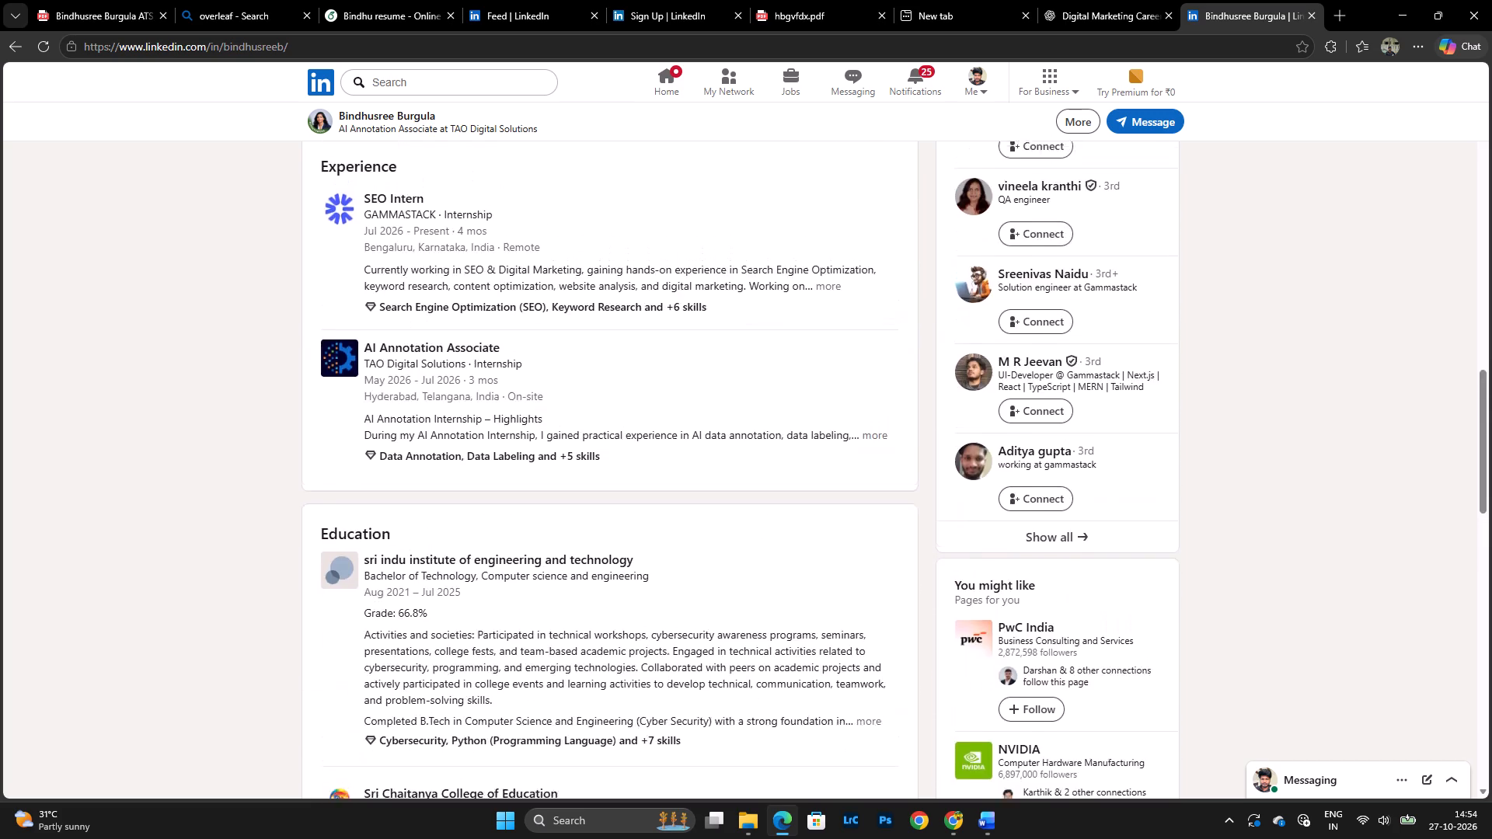
scroll(458, 580, "up", 17)
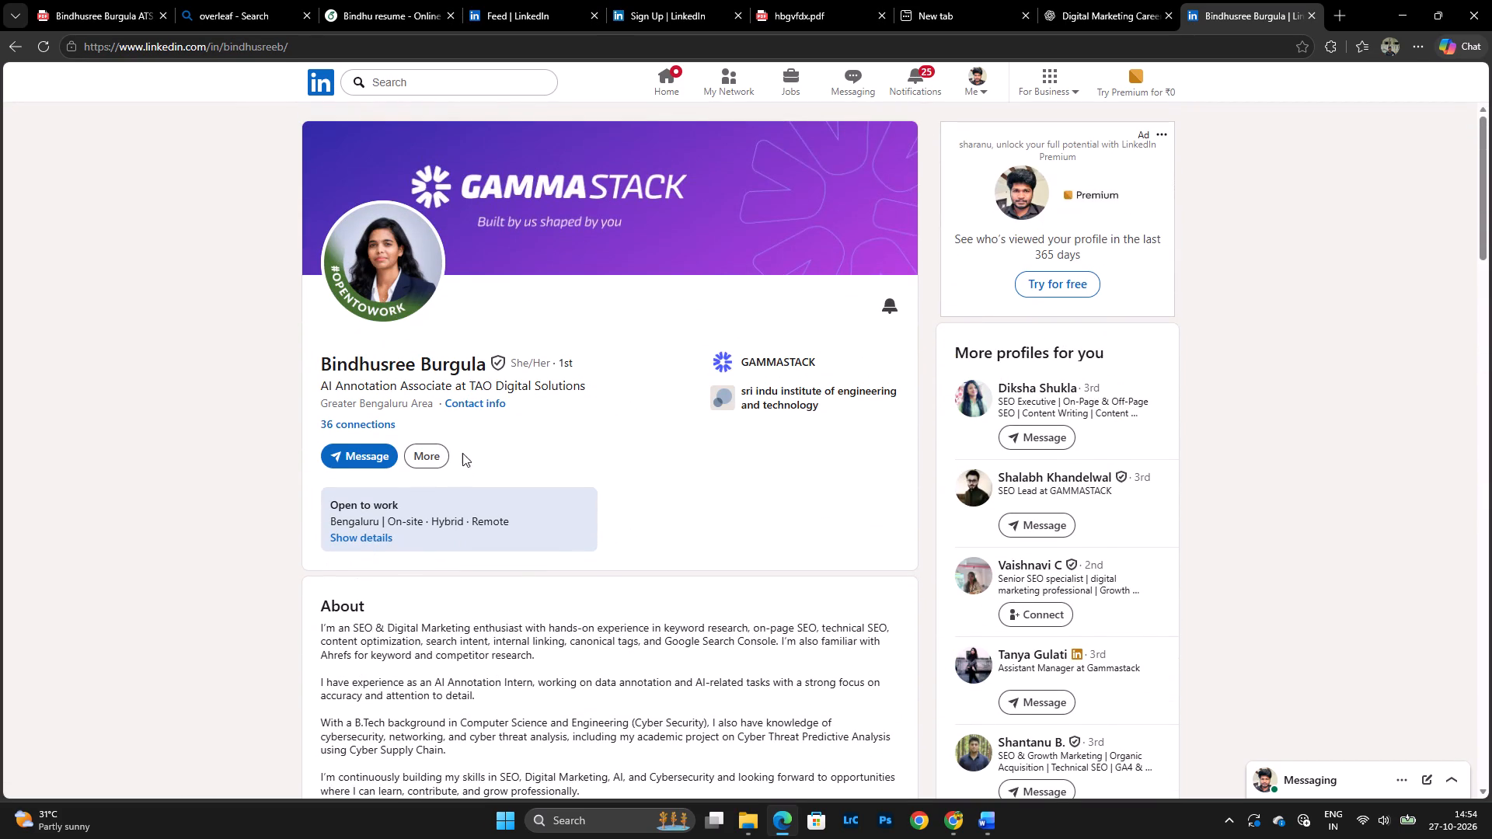
Compare the compiled Overleaf resume with the Training & Professional Development section of the ATS resume PDF, and return to the LinkedIn profile.
left_click(344, 0)
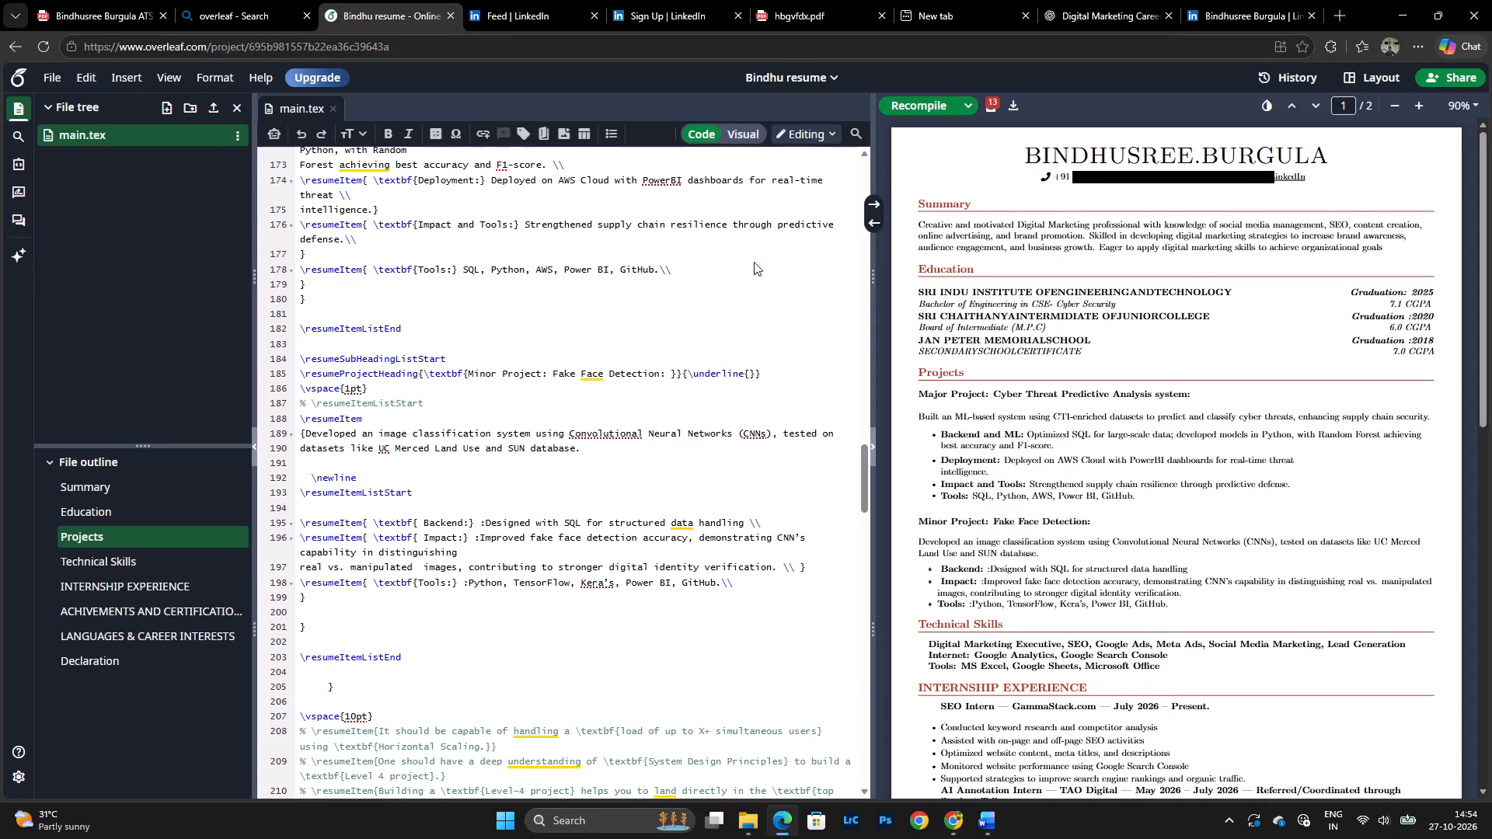
scroll(1041, 457, "down", 3)
scroll(973, 469, "up", 2)
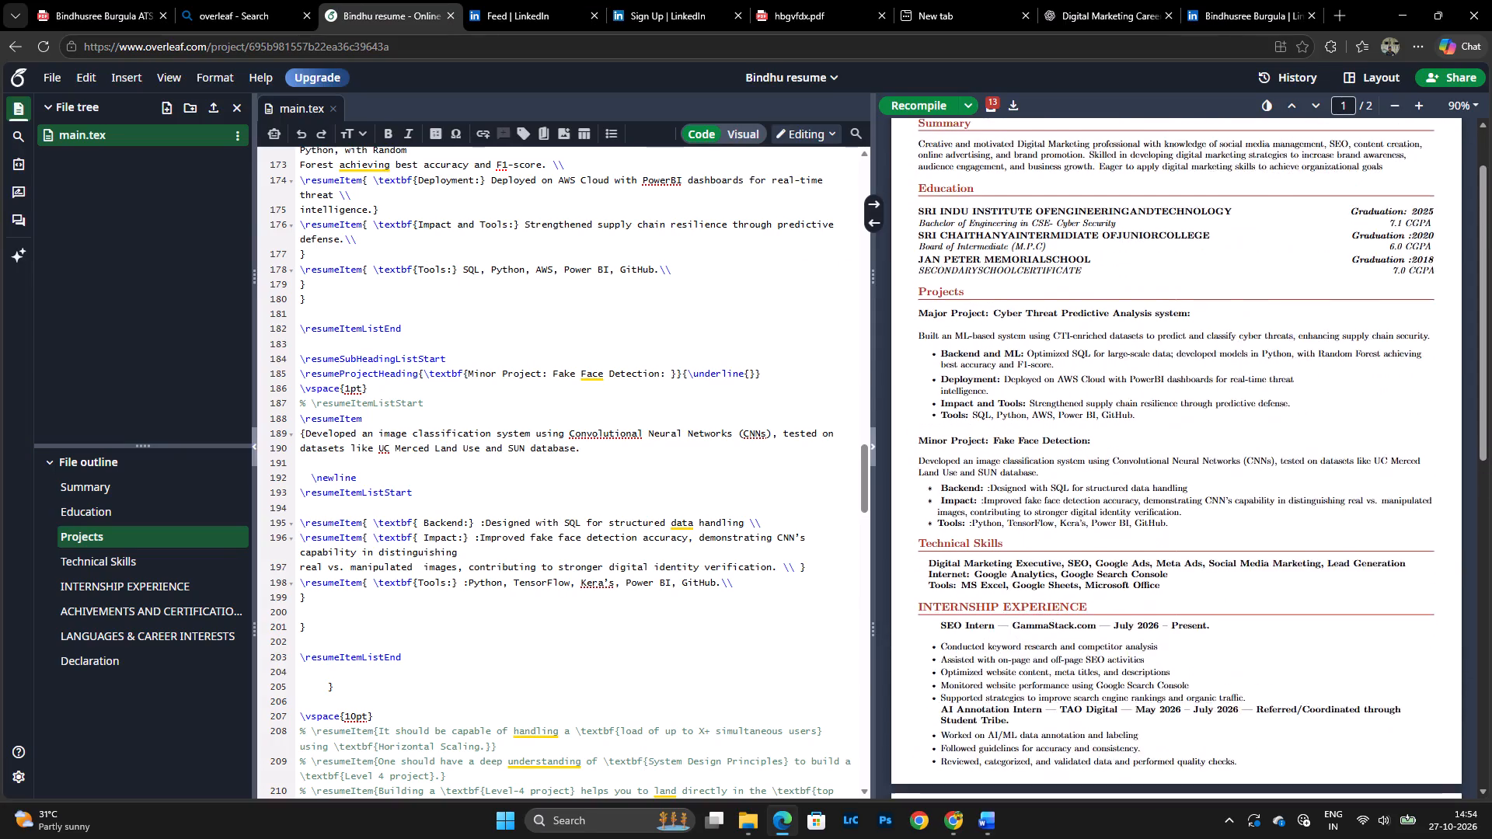
scroll(980, 480, "down", 4)
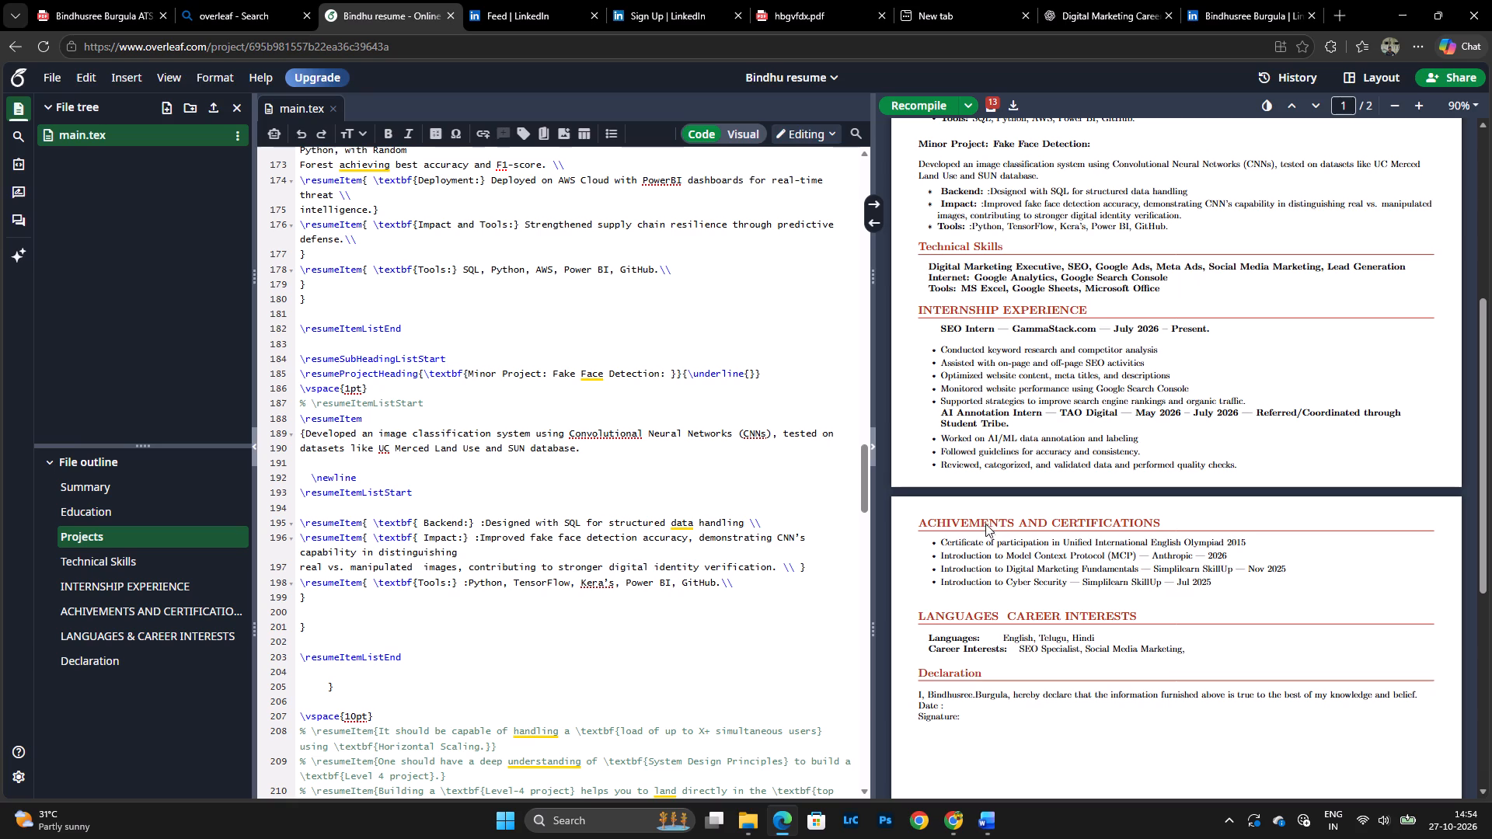
scroll(528, 580, "down", 3)
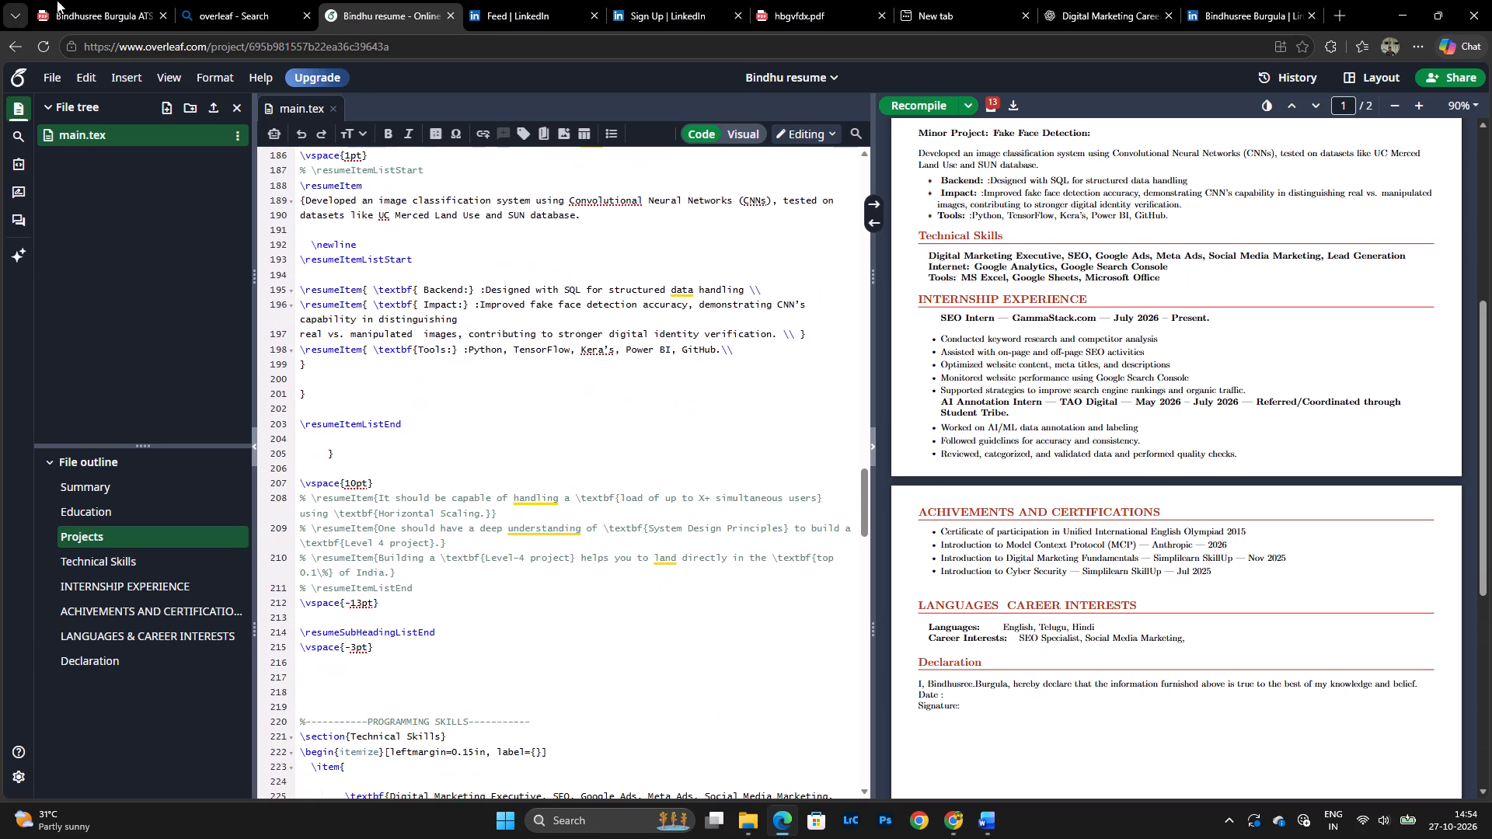
left_click(70, 0)
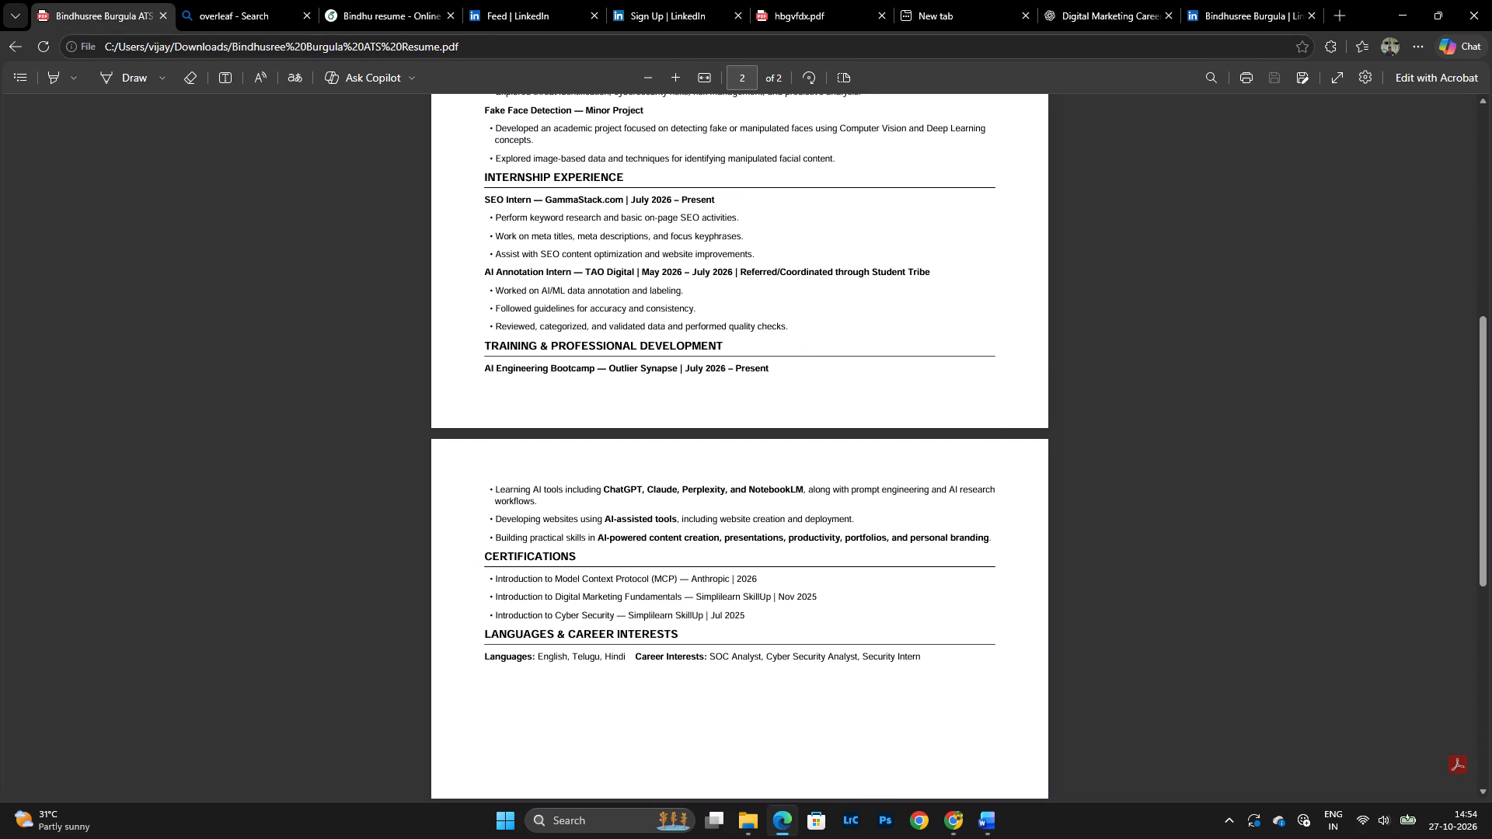
left_click_drag(502, 368, 760, 371)
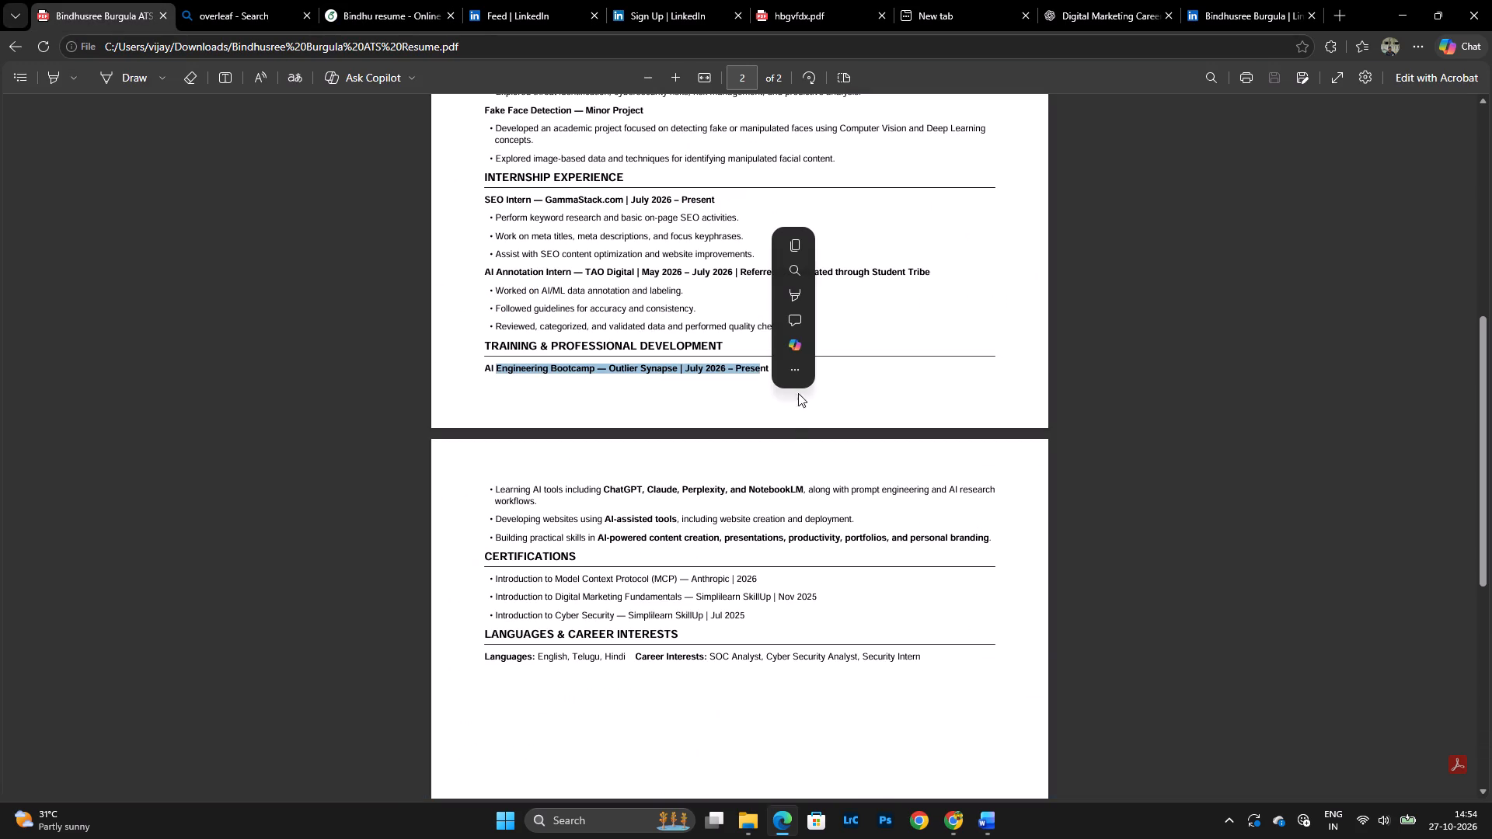
left_click(784, 430)
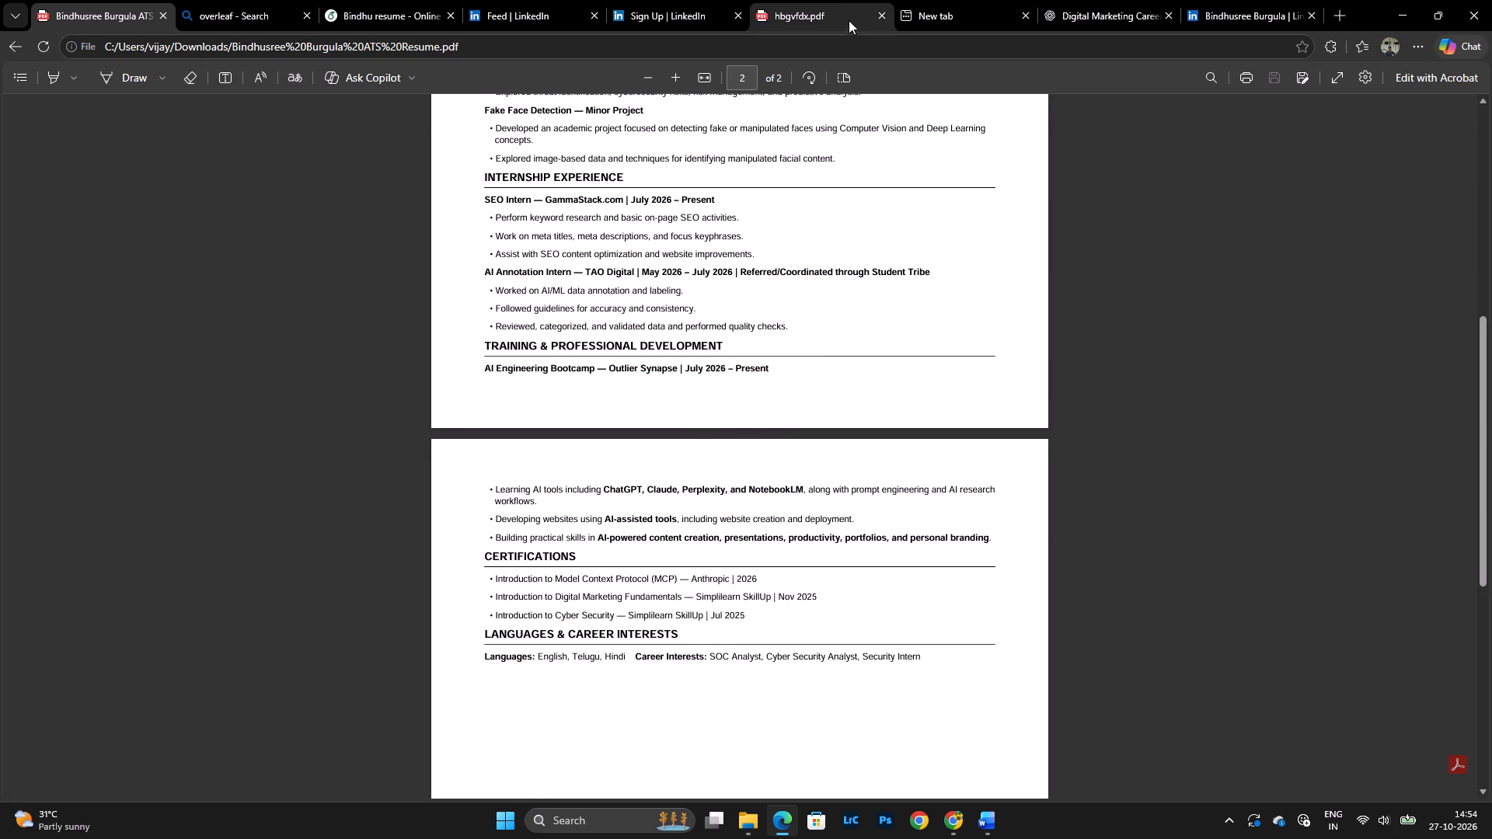
left_click(829, 8)
left_click(1217, 0)
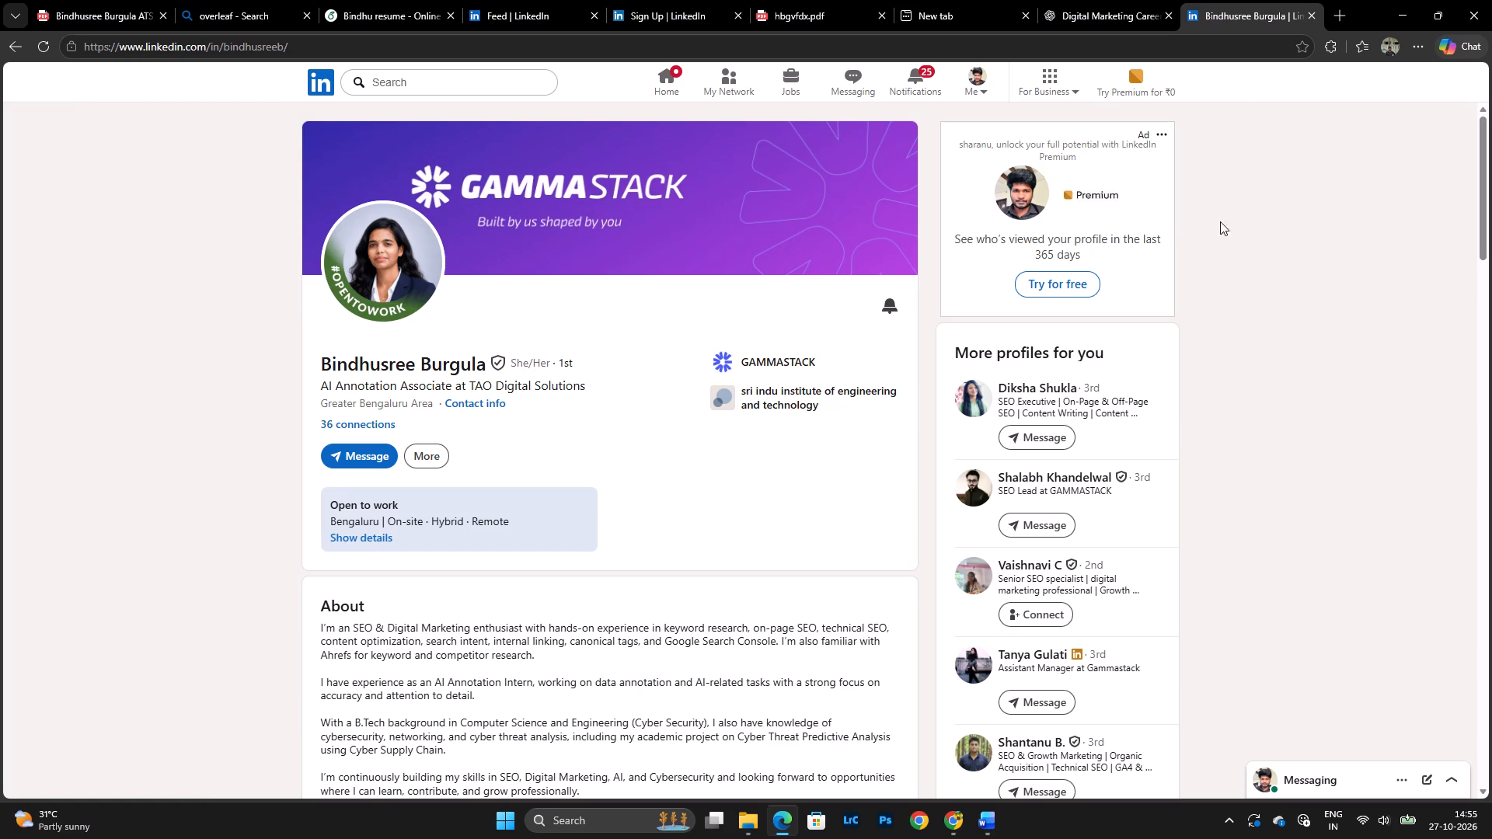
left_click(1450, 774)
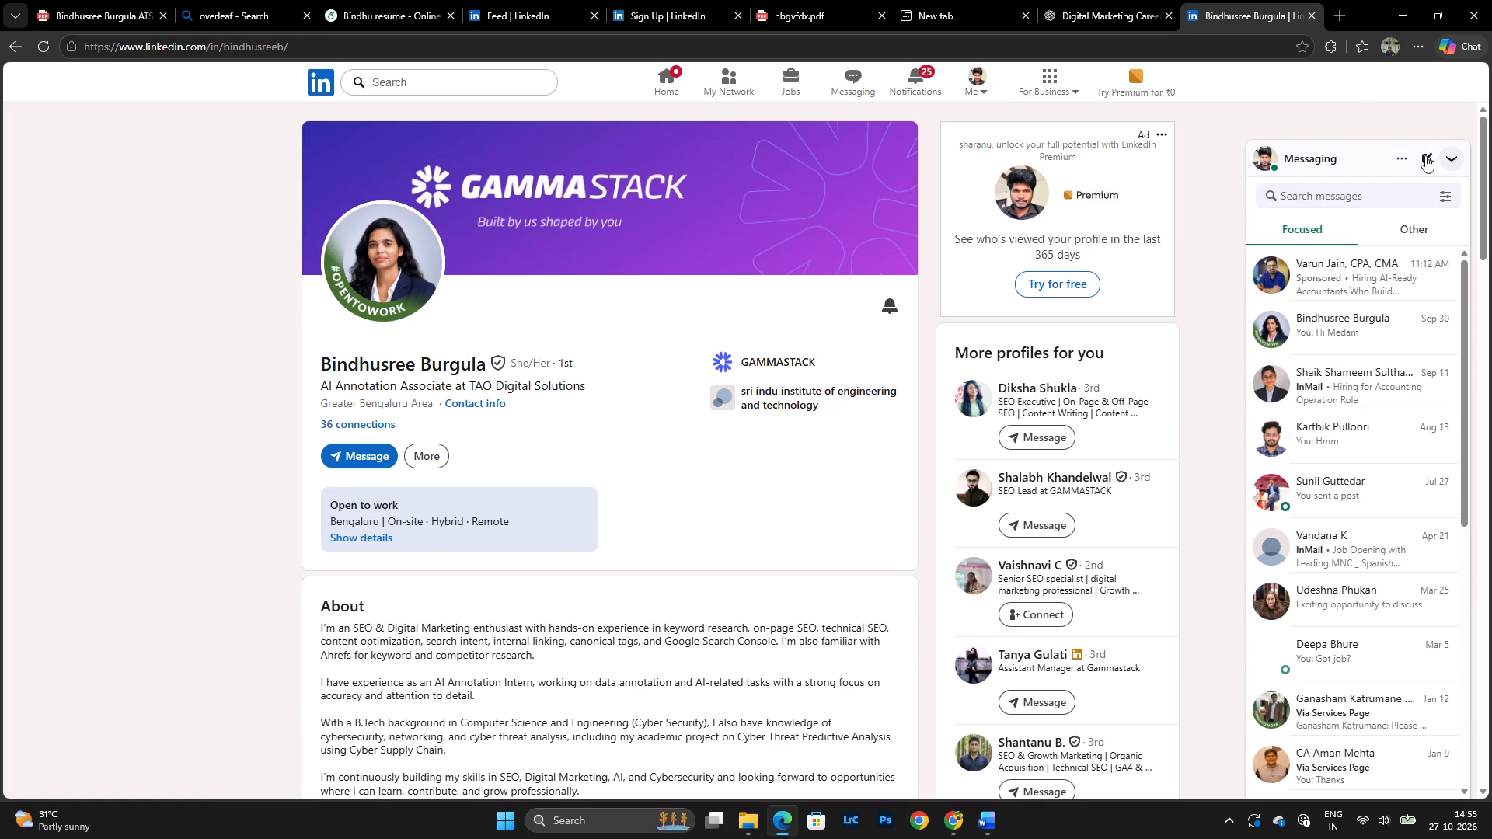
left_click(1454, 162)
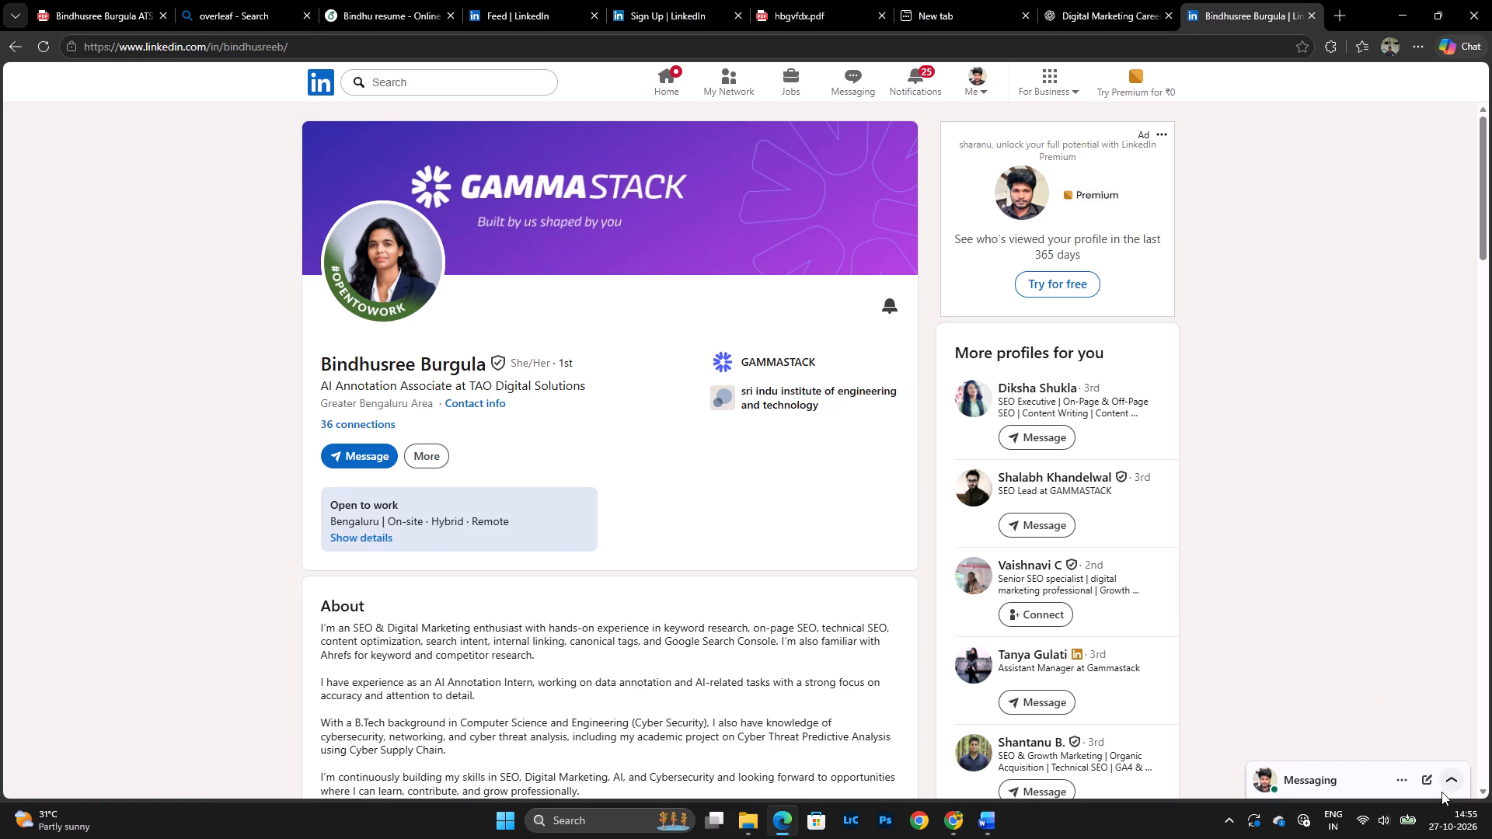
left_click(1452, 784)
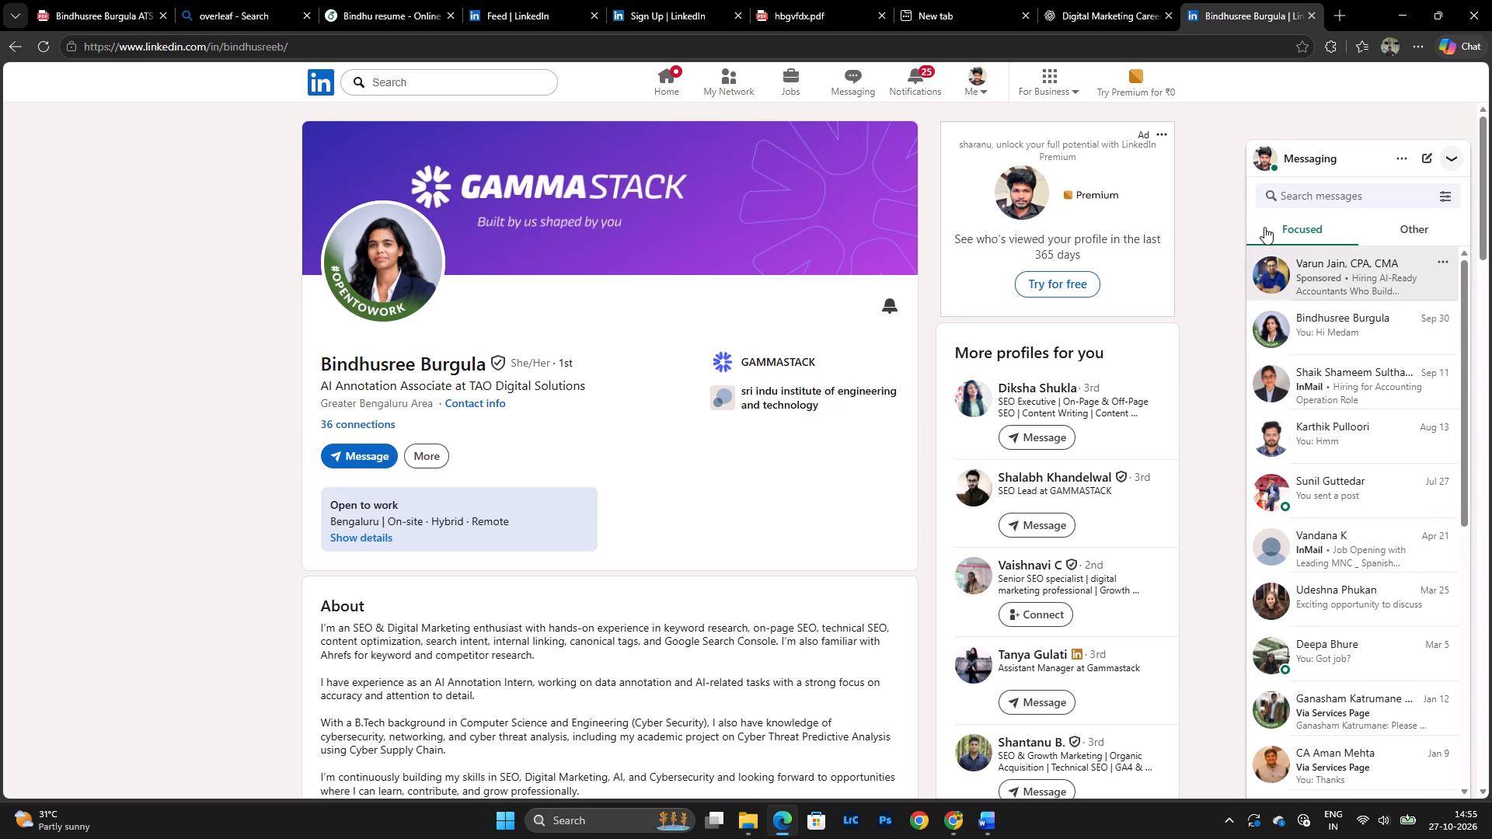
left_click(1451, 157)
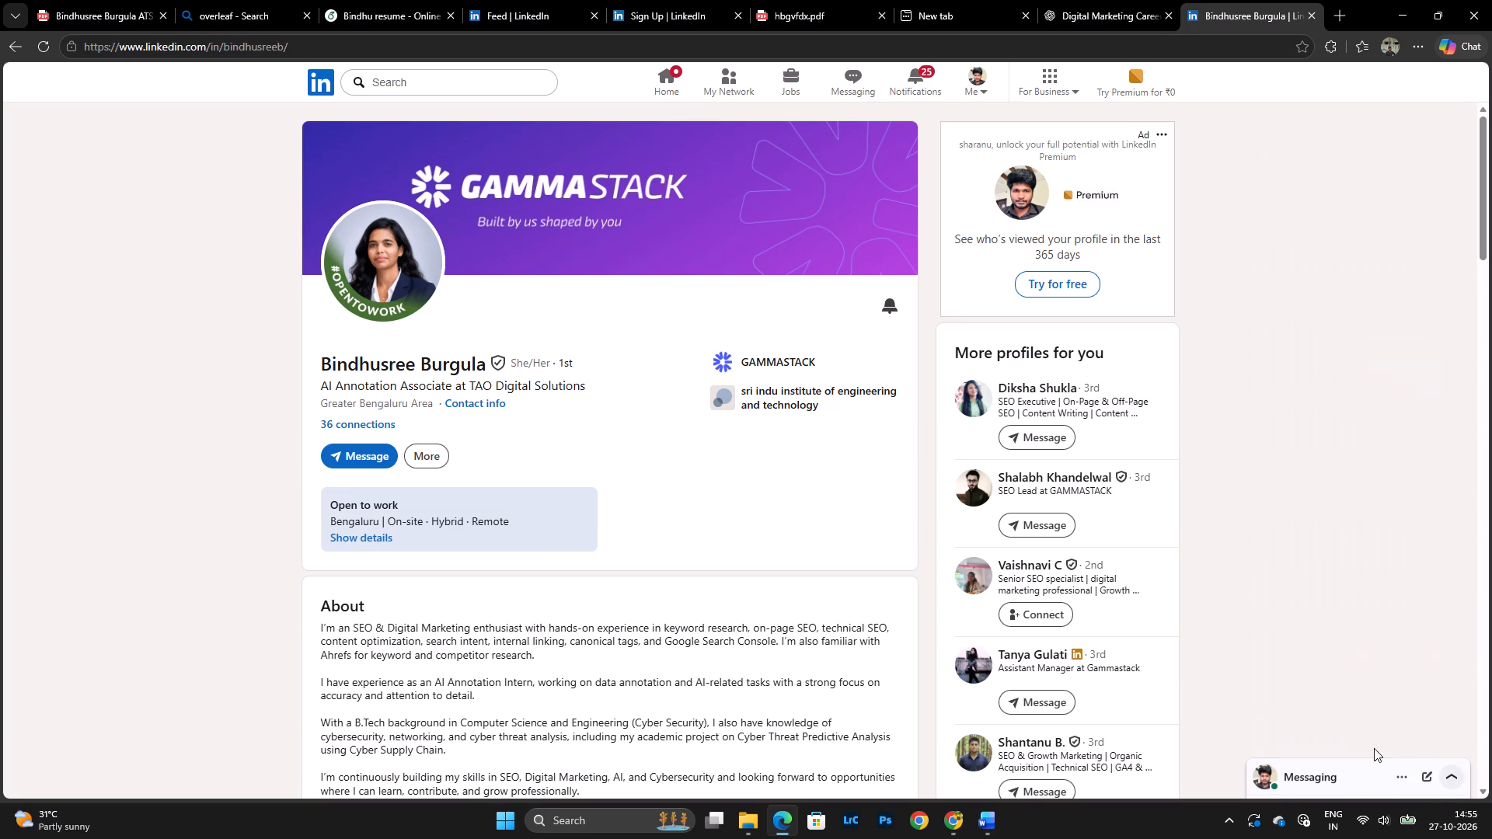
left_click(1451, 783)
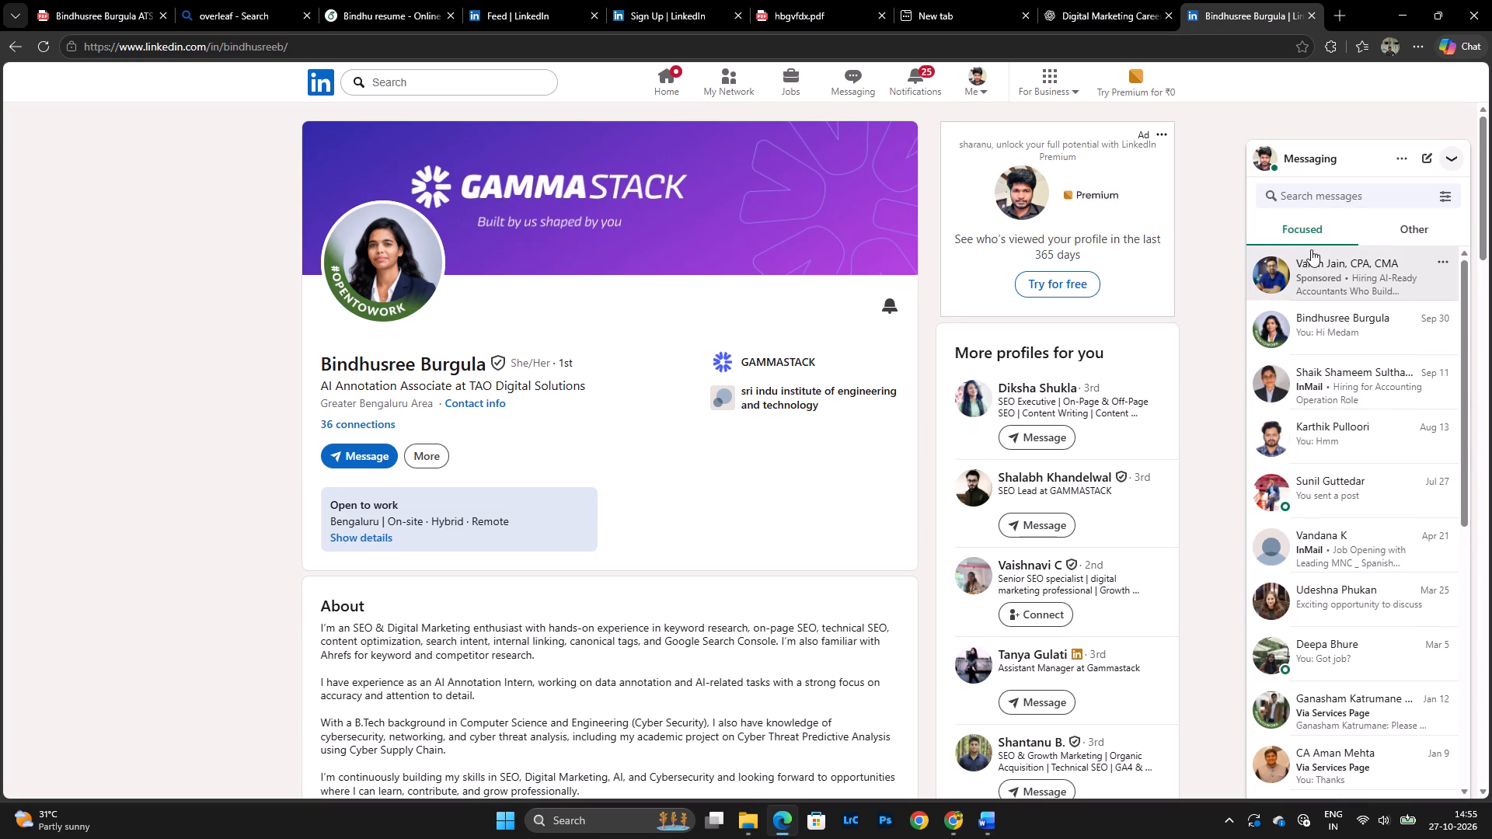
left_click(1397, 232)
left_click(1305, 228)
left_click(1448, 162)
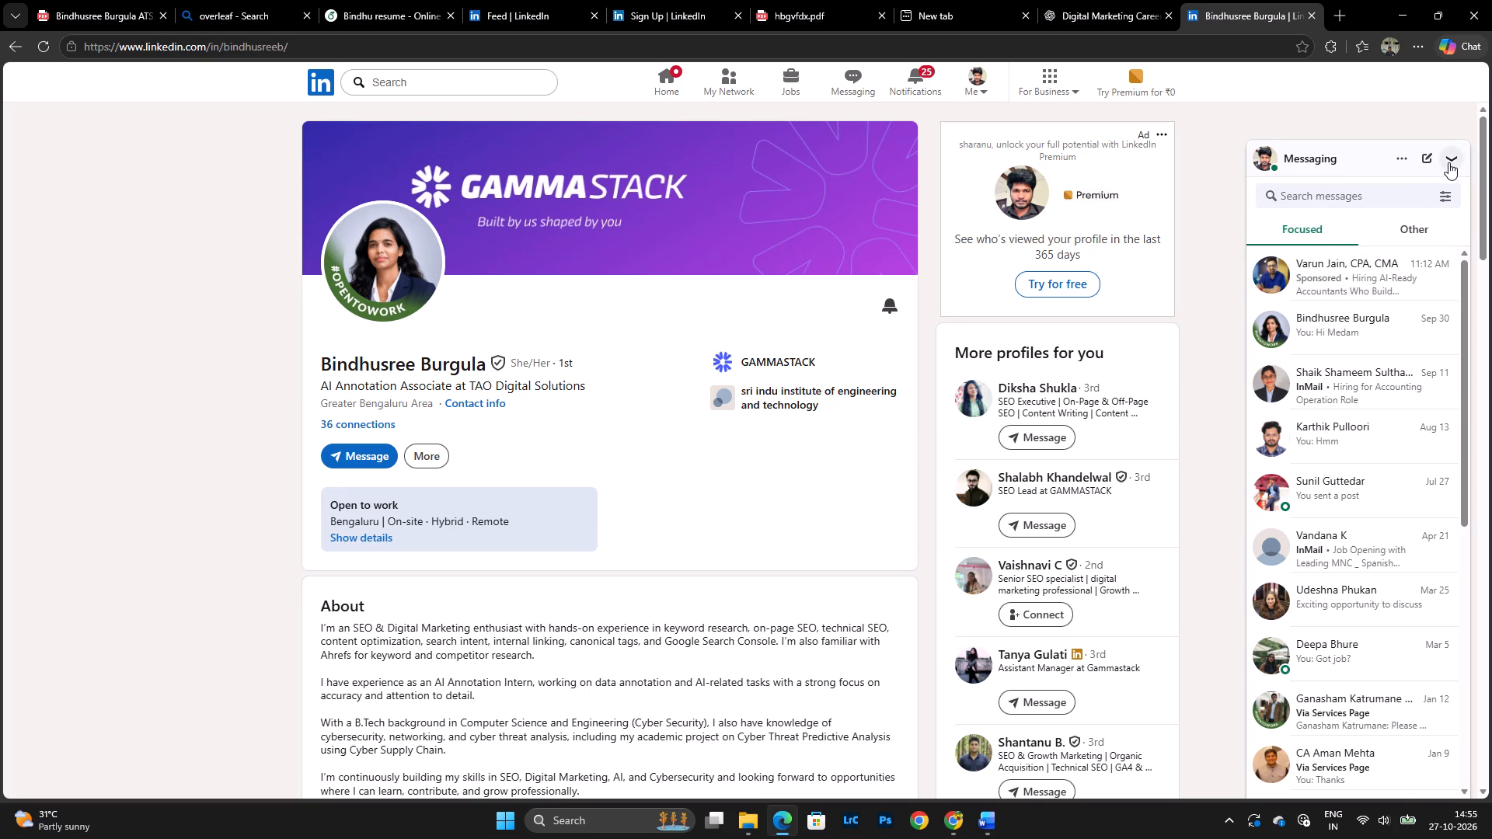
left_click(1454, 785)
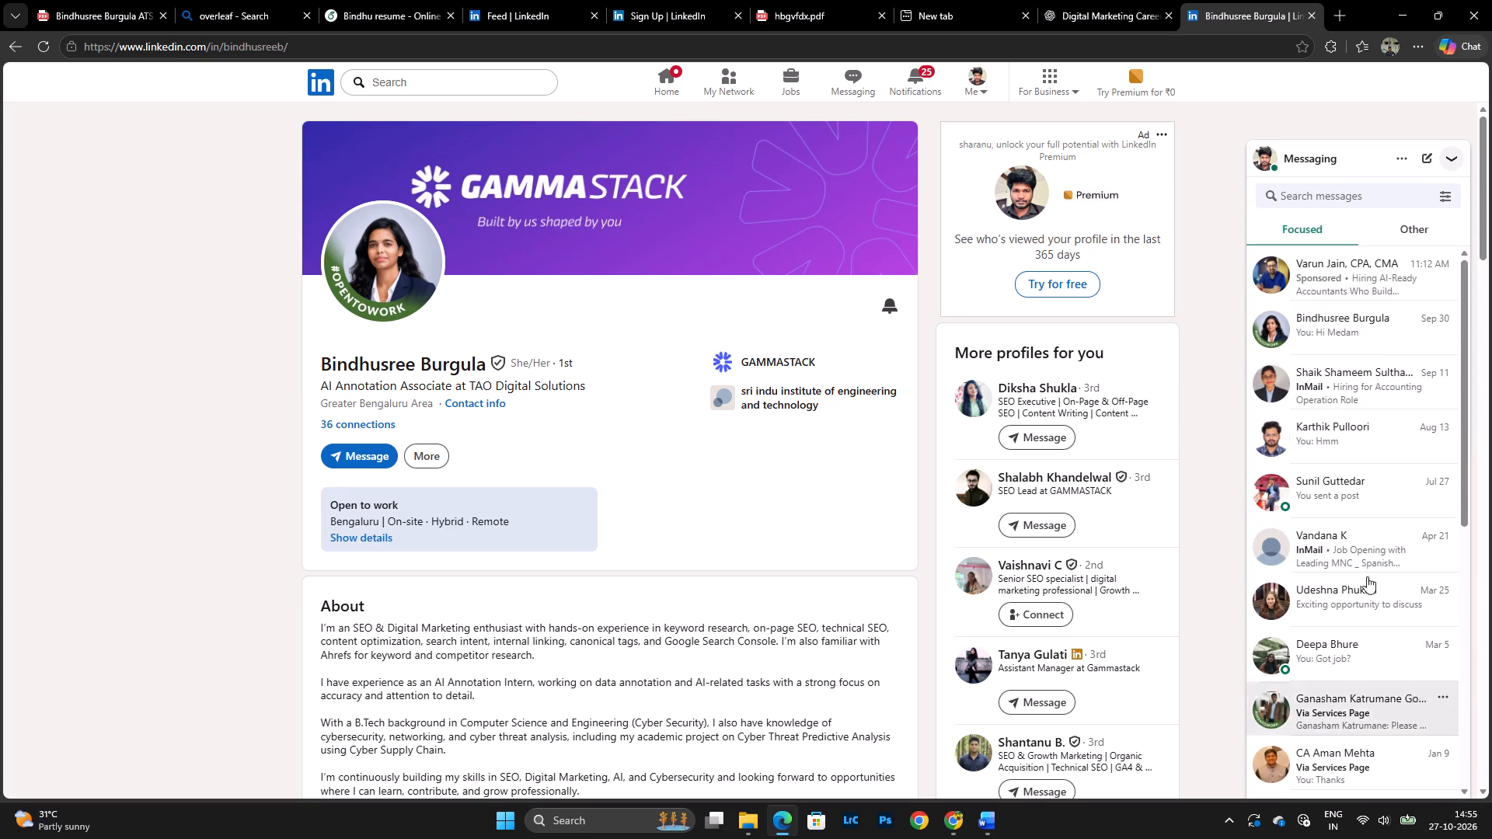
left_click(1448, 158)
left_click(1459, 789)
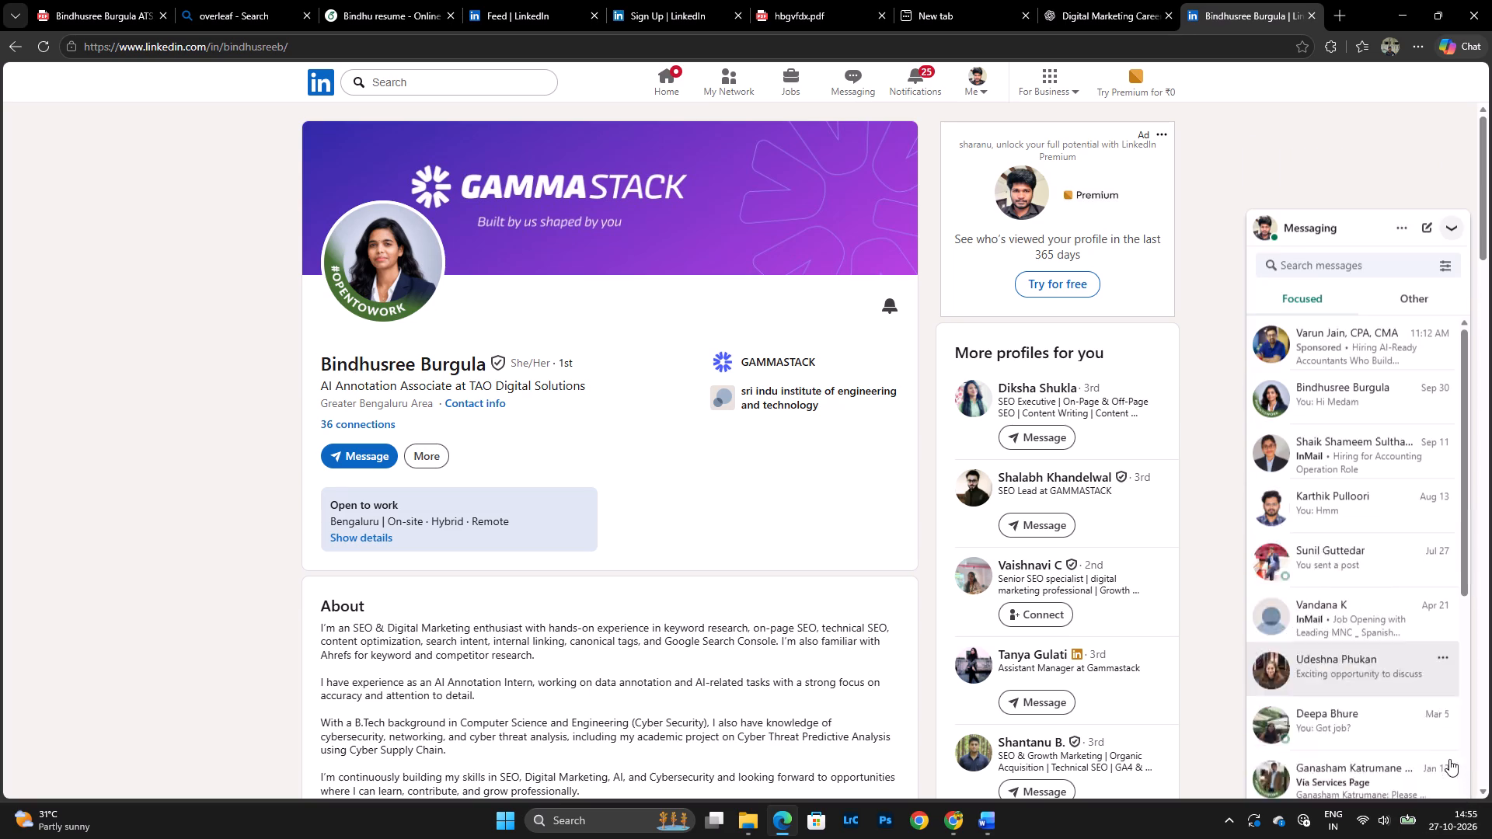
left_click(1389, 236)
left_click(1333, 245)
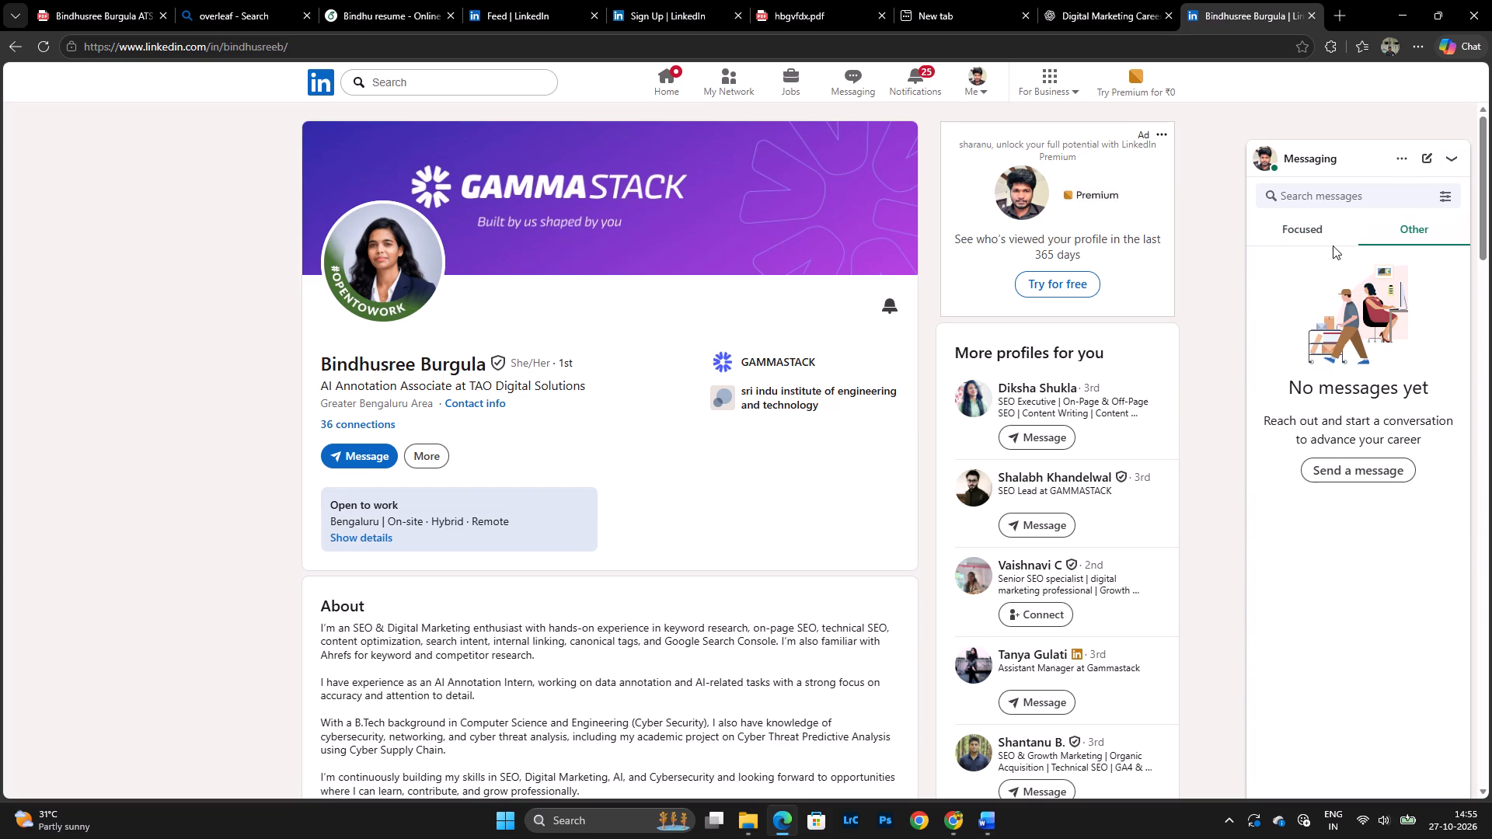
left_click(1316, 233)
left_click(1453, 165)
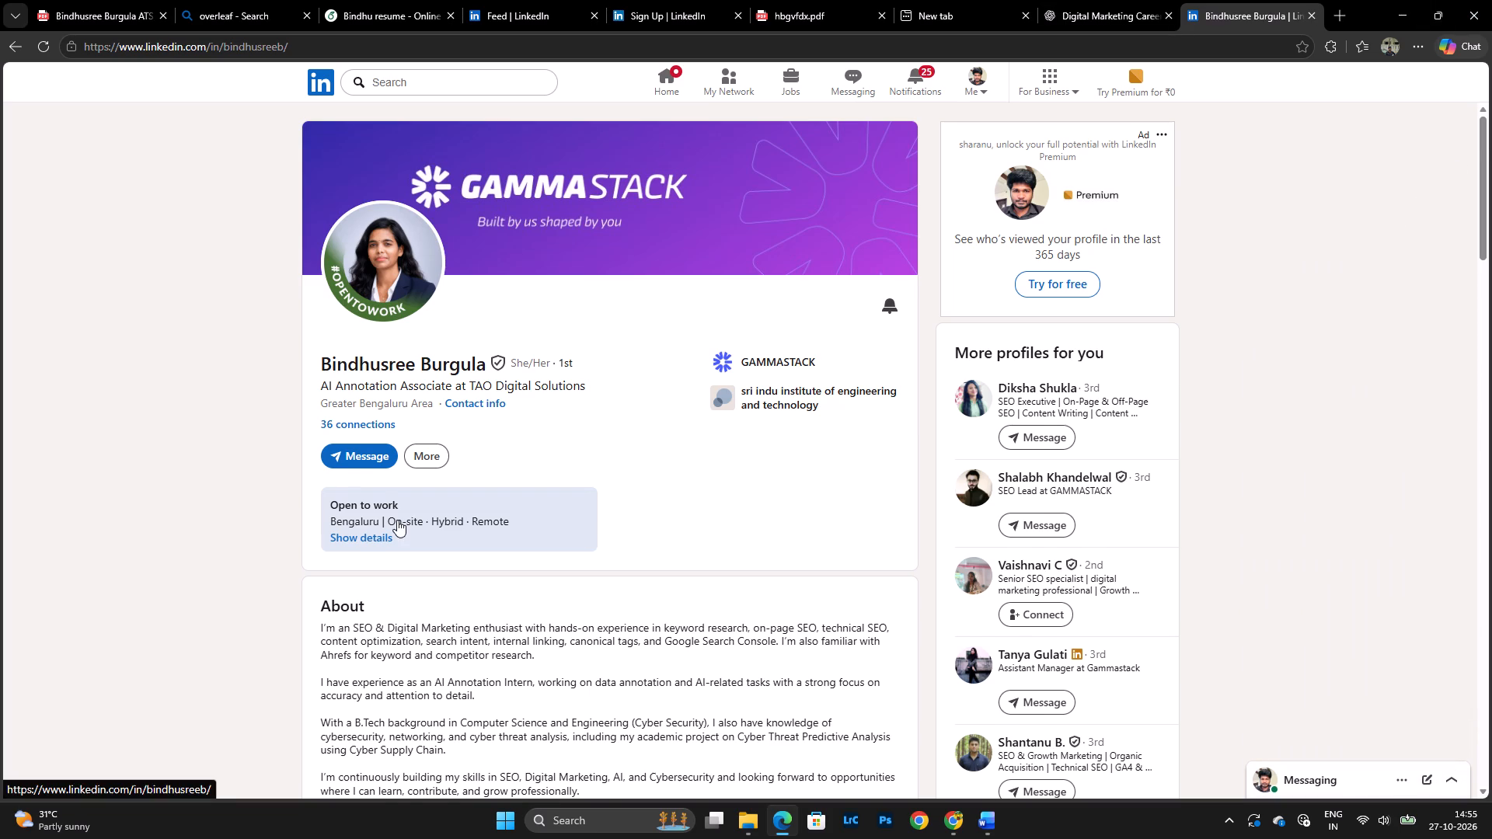
Check the Experience section of the candidate's LinkedIn profile and view the full skills list for the SEO Intern role at GAMMASTACK.
scroll(397, 520, "down", 13)
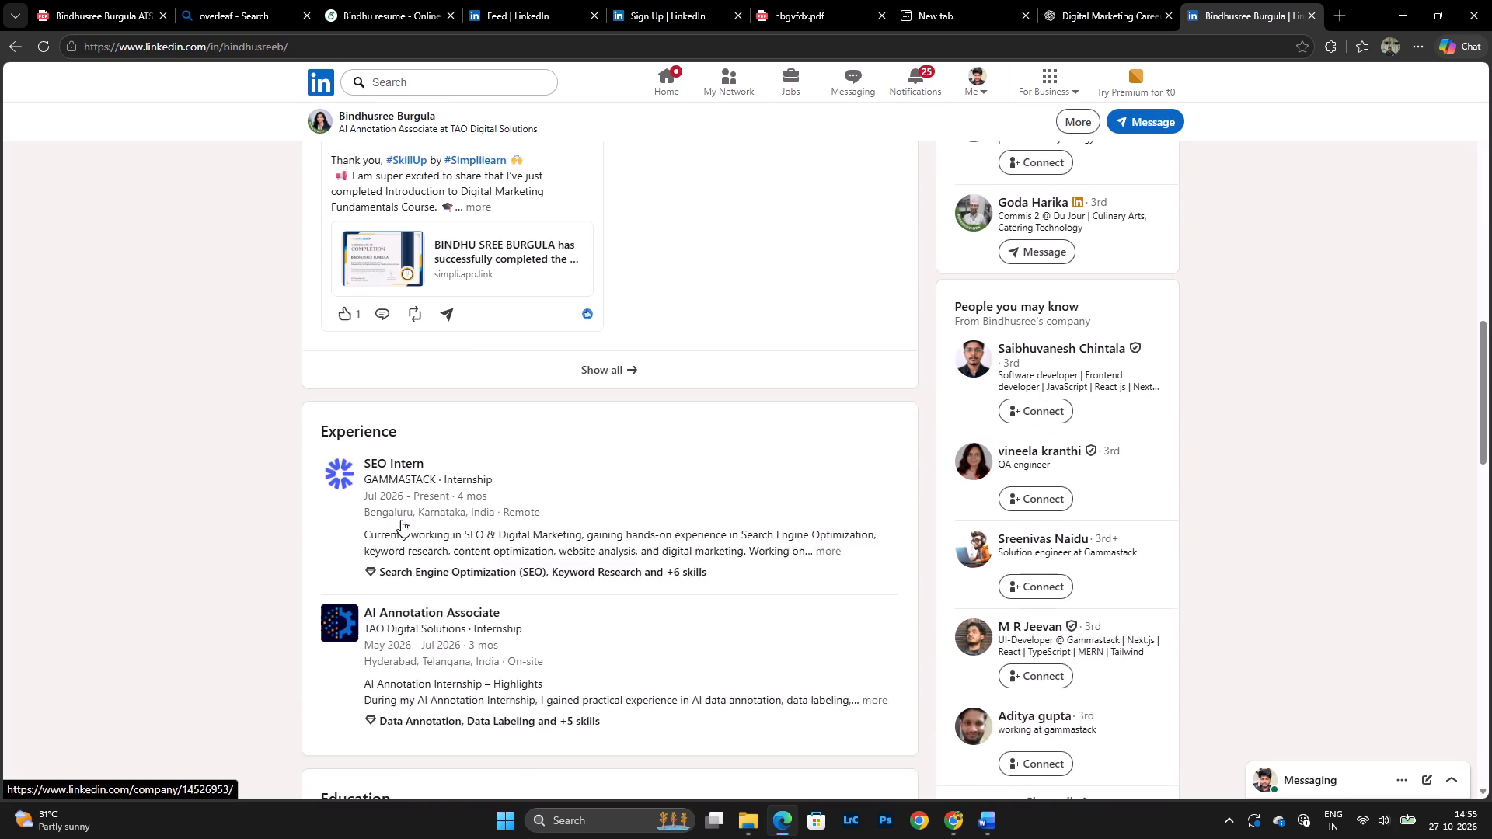
scroll(402, 496, "down", 1)
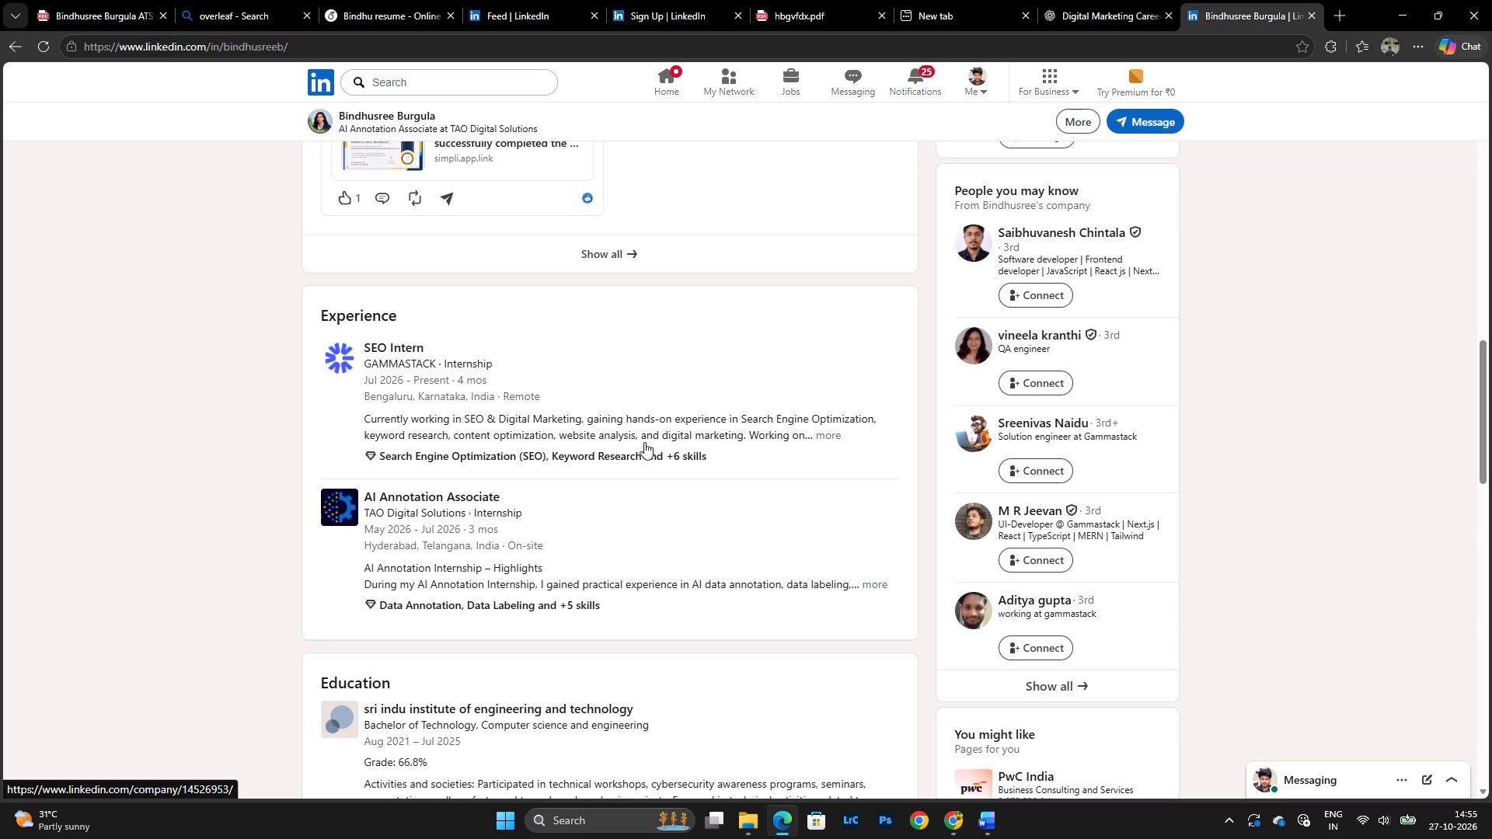
left_click(688, 455)
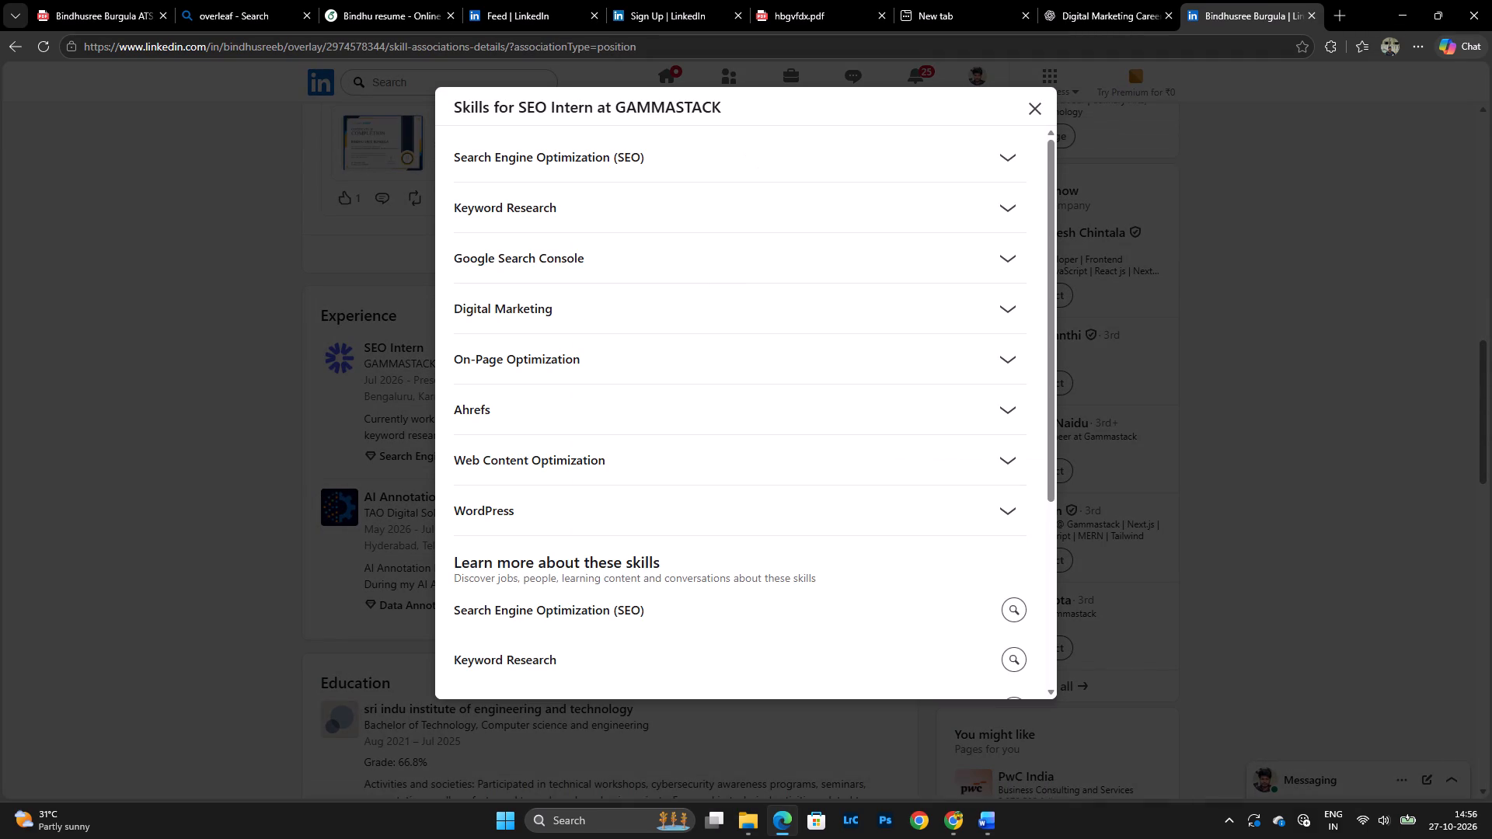
scroll(477, 420, "down", 2)
scroll(581, 350, "up", 4)
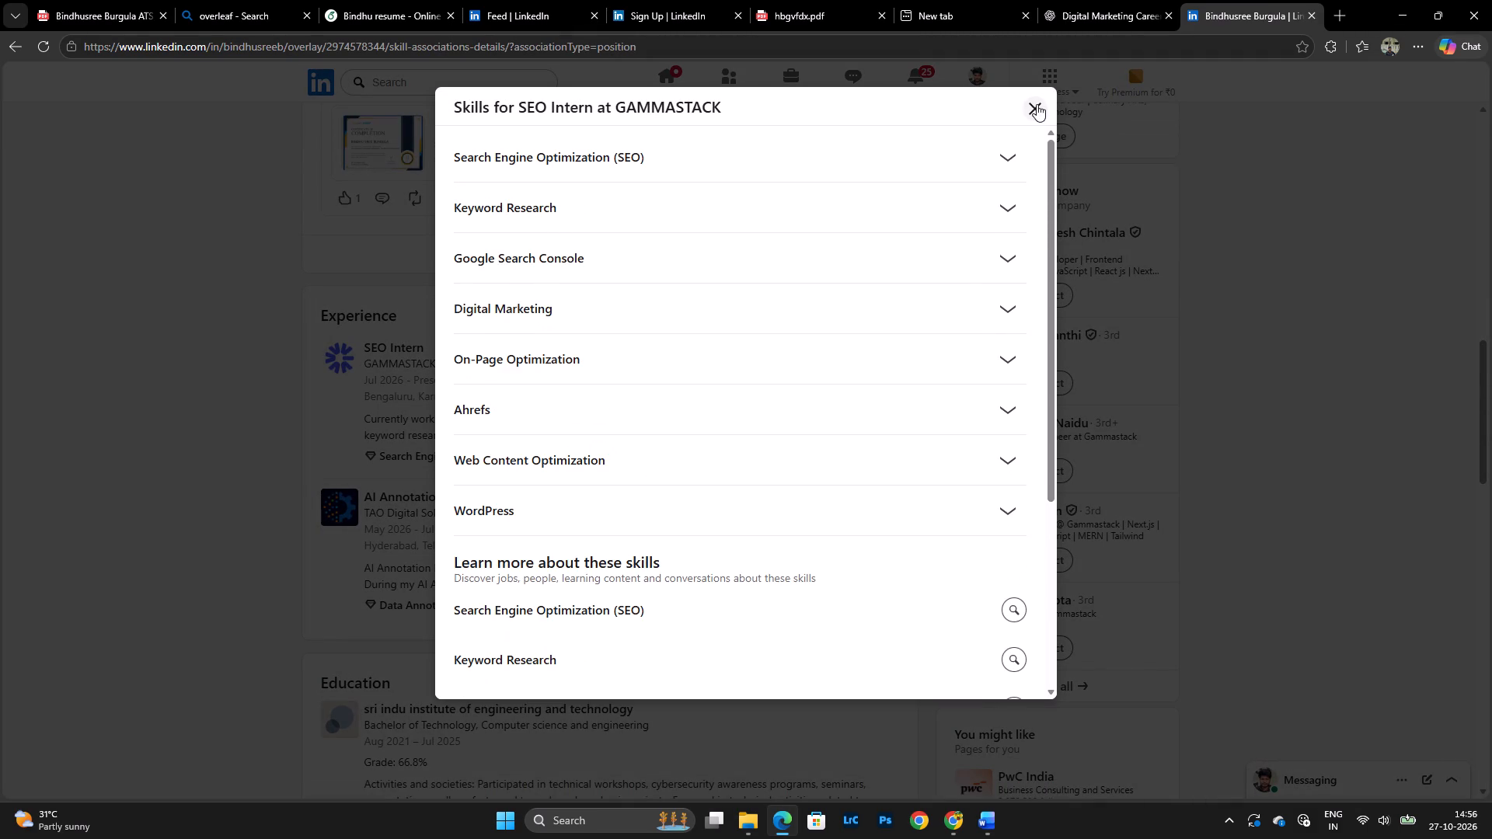
left_click(1037, 104)
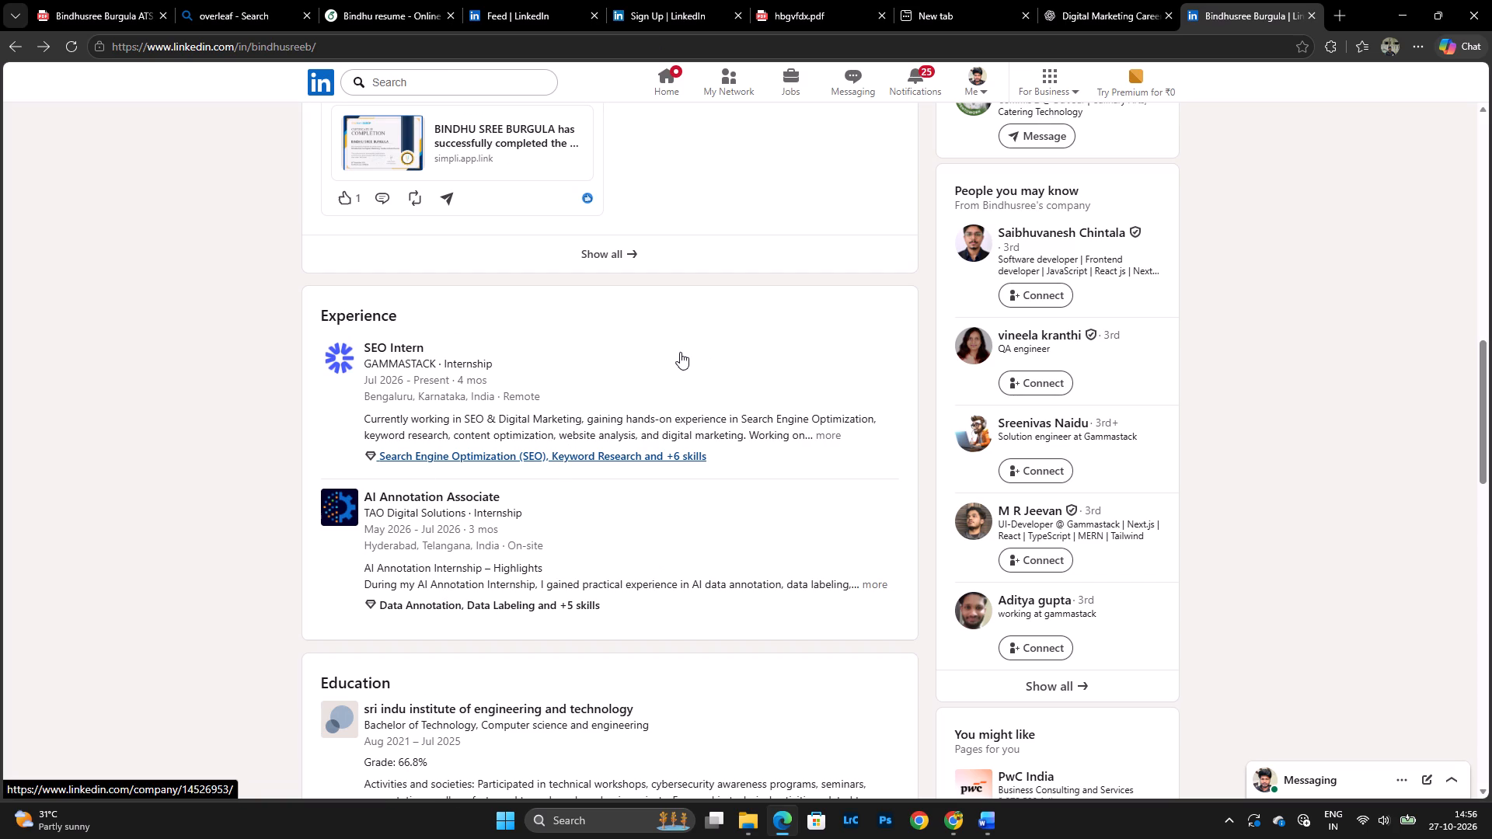
left_click(680, 352)
scroll(671, 352, "up", 4)
Open the LinkedIn notifications and browse the older entries, returning to the most recent ones.
left_click(677, 83)
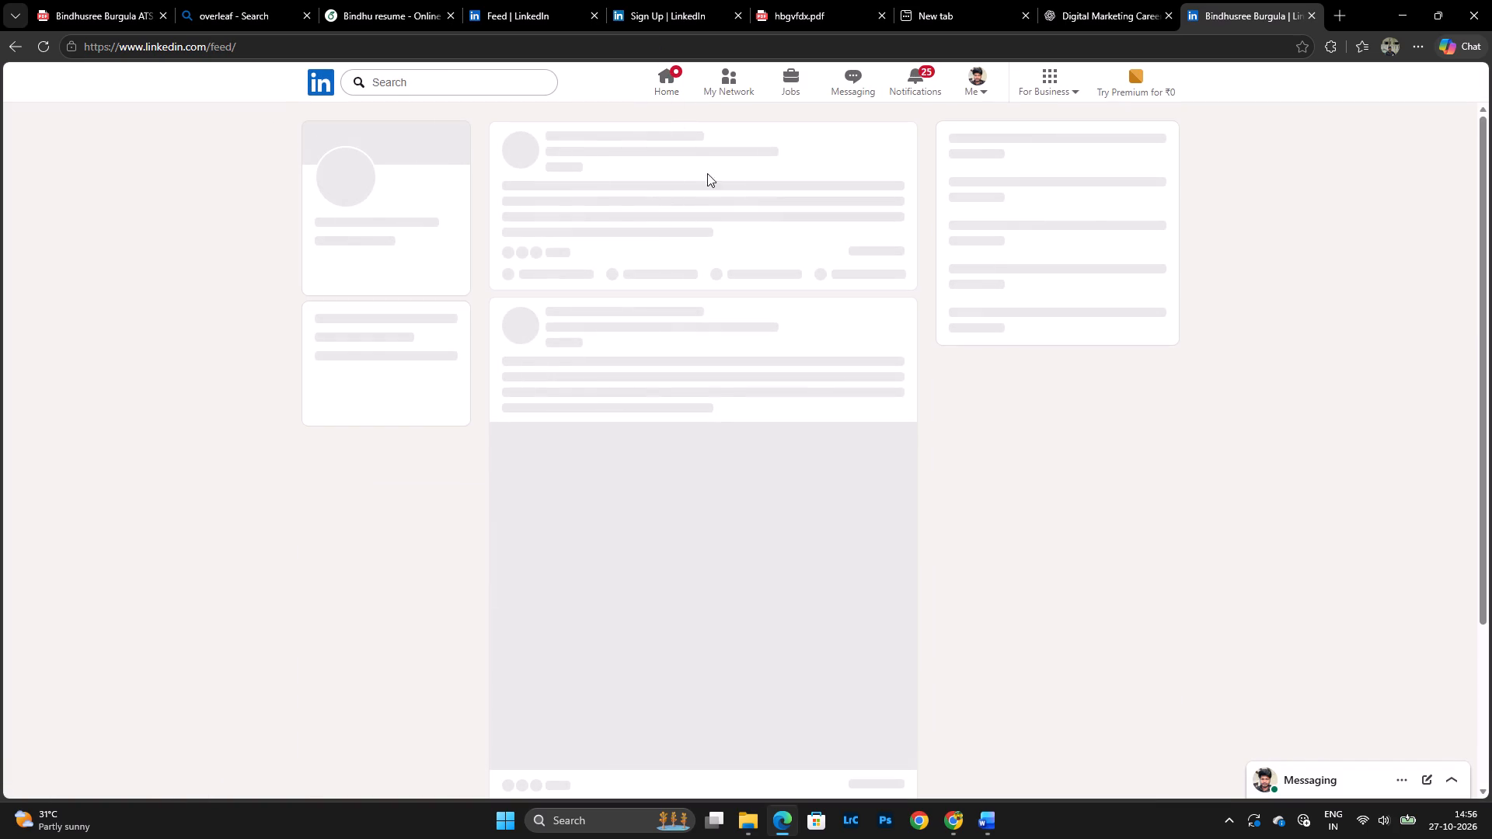
left_click(912, 81)
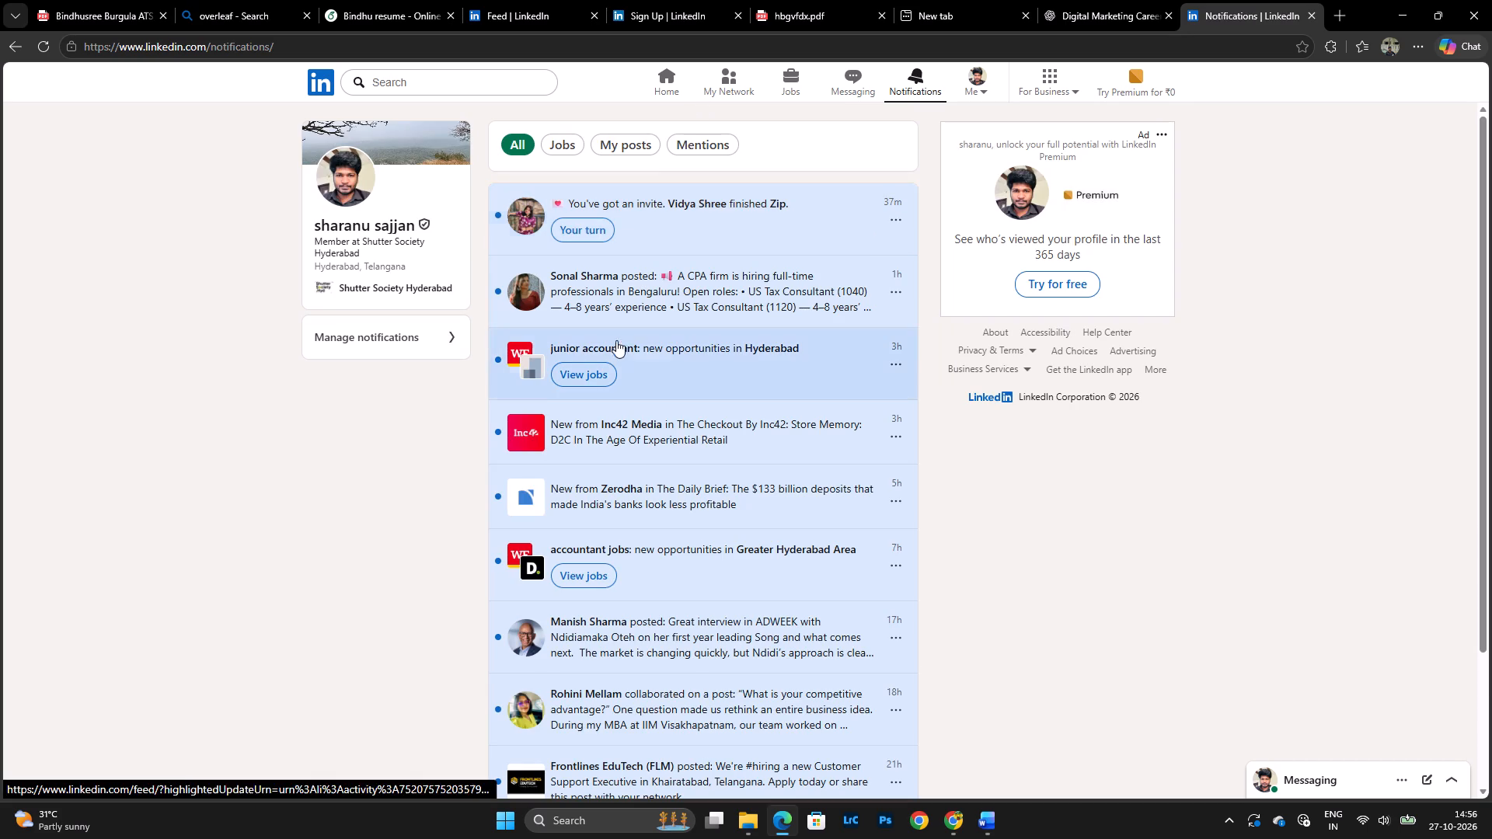
scroll(614, 349, "down", 8)
scroll(612, 349, "up", 1)
scroll(612, 349, "down", 4)
scroll(612, 349, "up", 1)
scroll(612, 349, "down", 13)
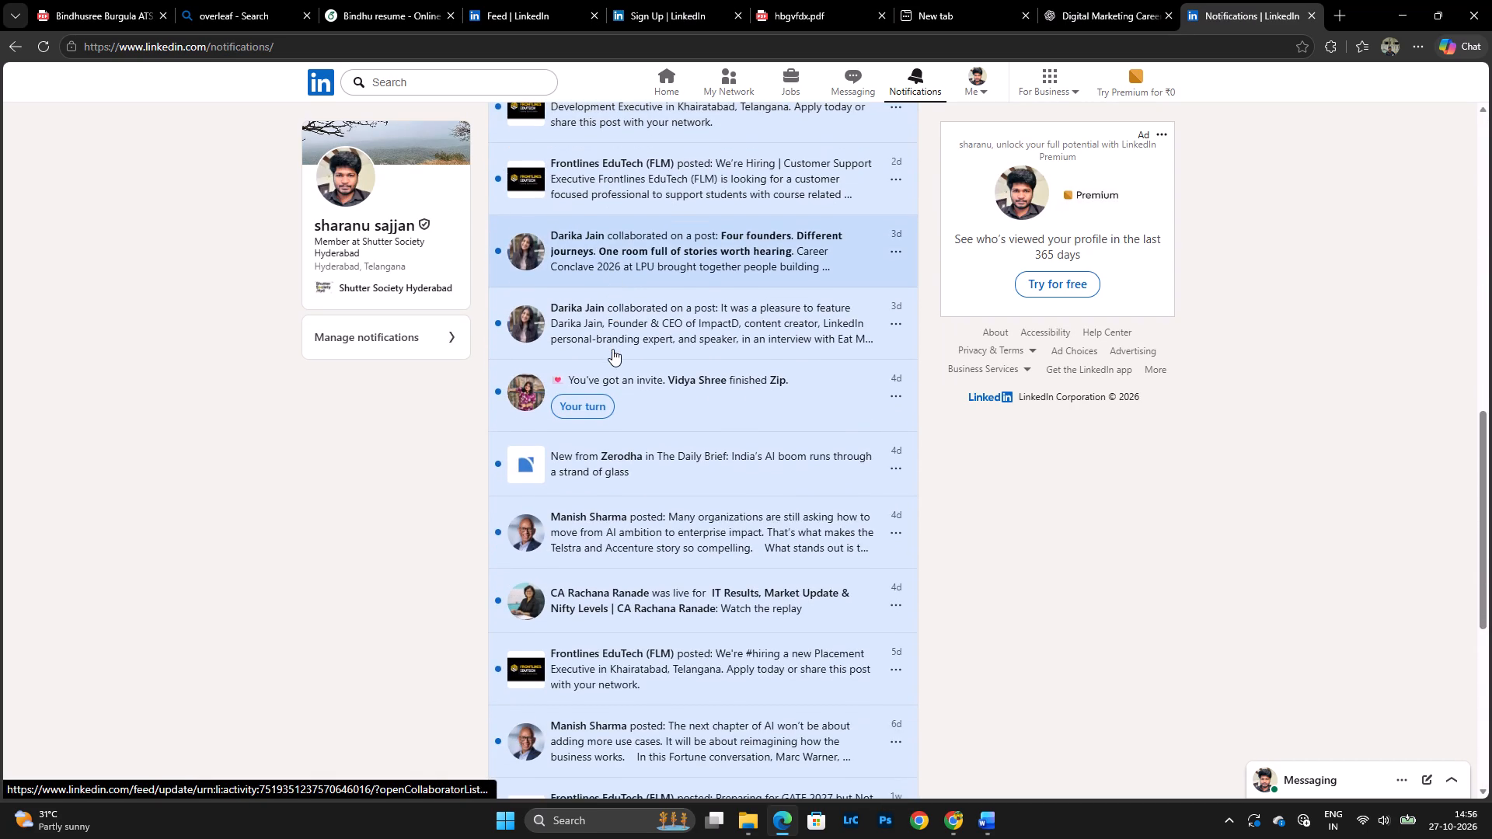
scroll(612, 349, "down", 9)
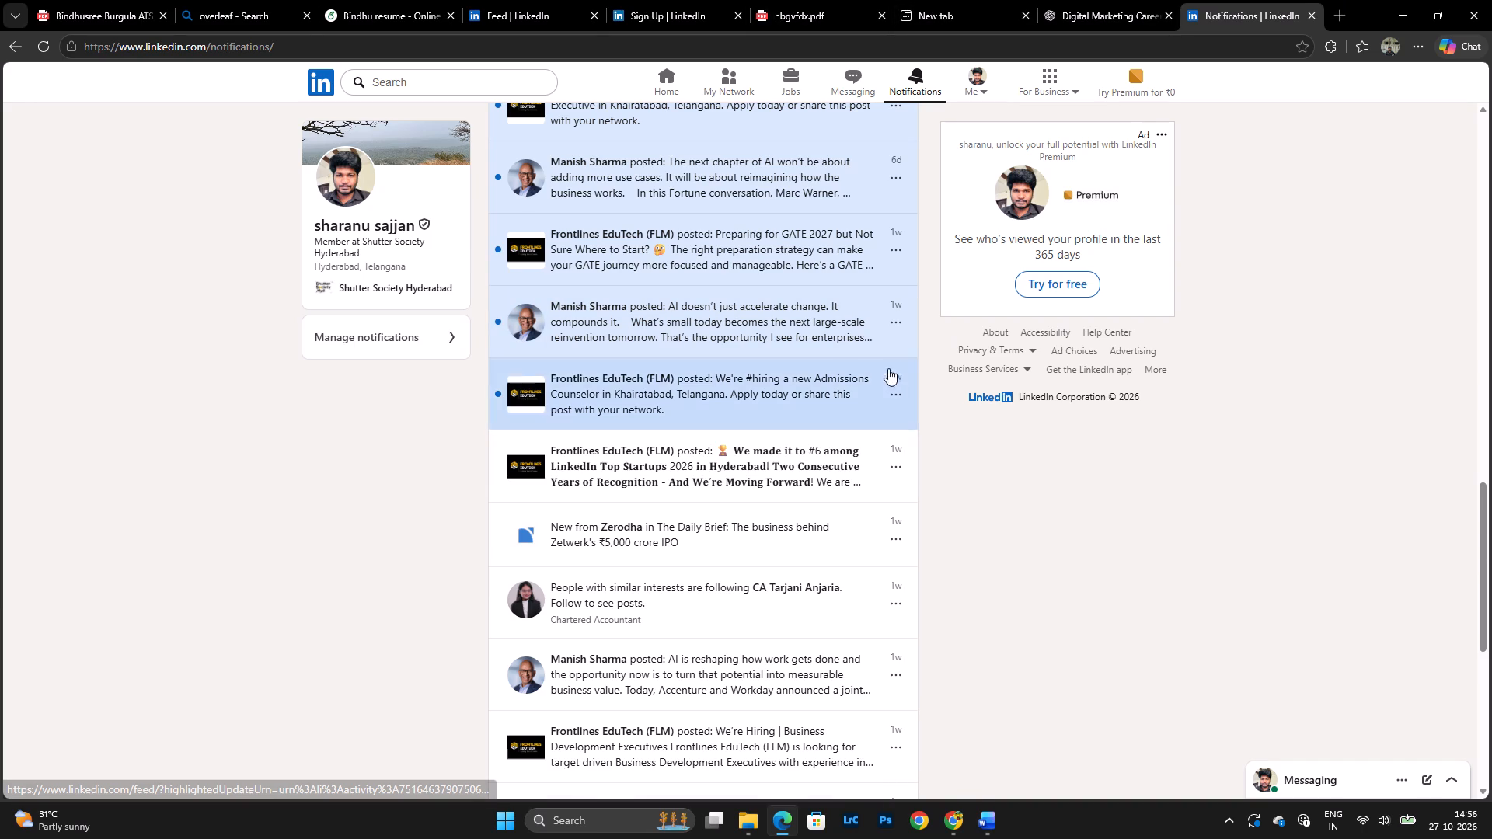
scroll(777, 339, "up", 8)
scroll(748, 273, "up", 7)
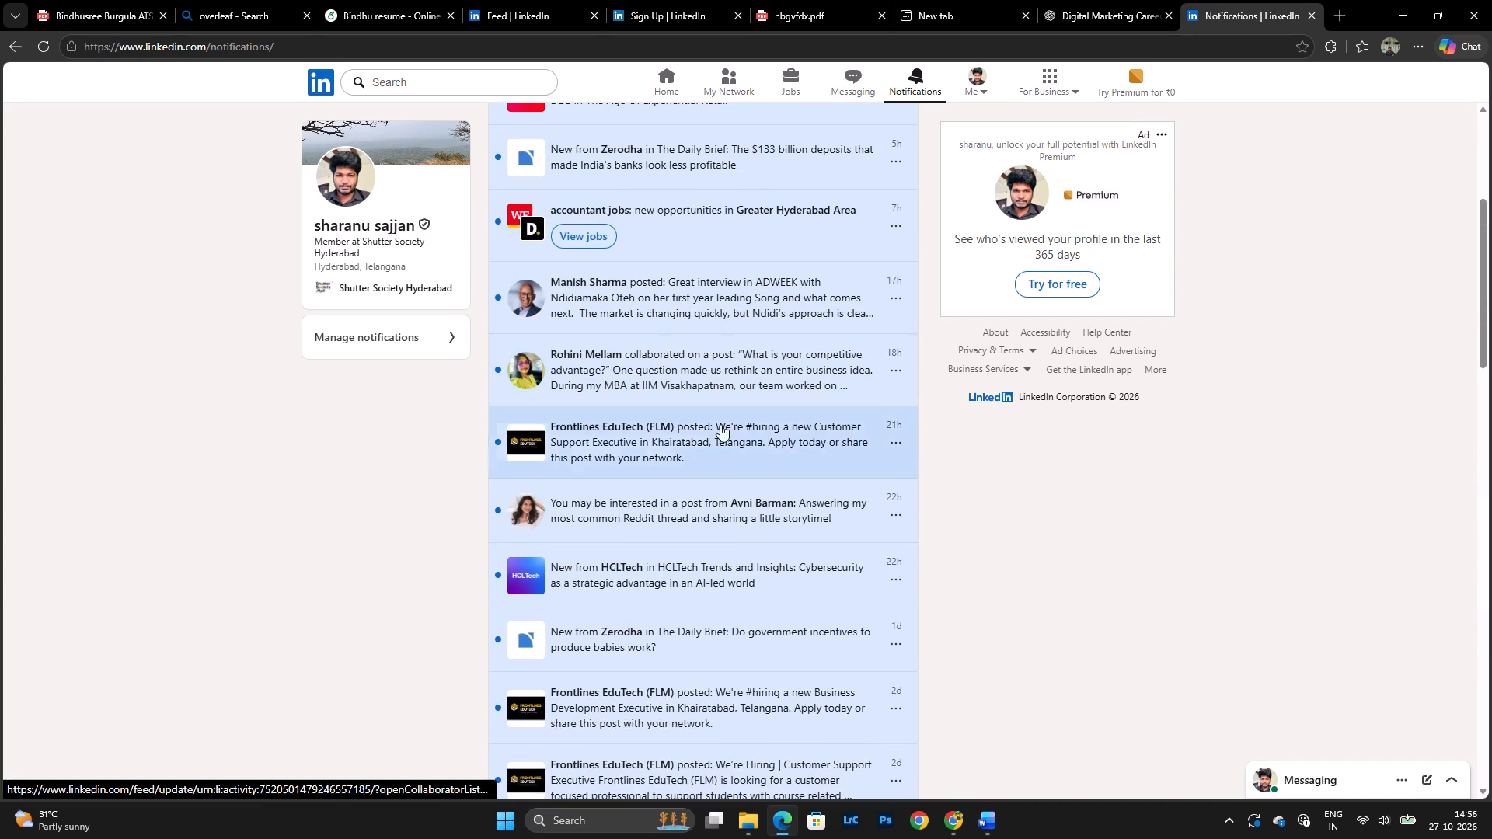
scroll(810, 496, "up", 4)
scroll(797, 371, "up", 4)
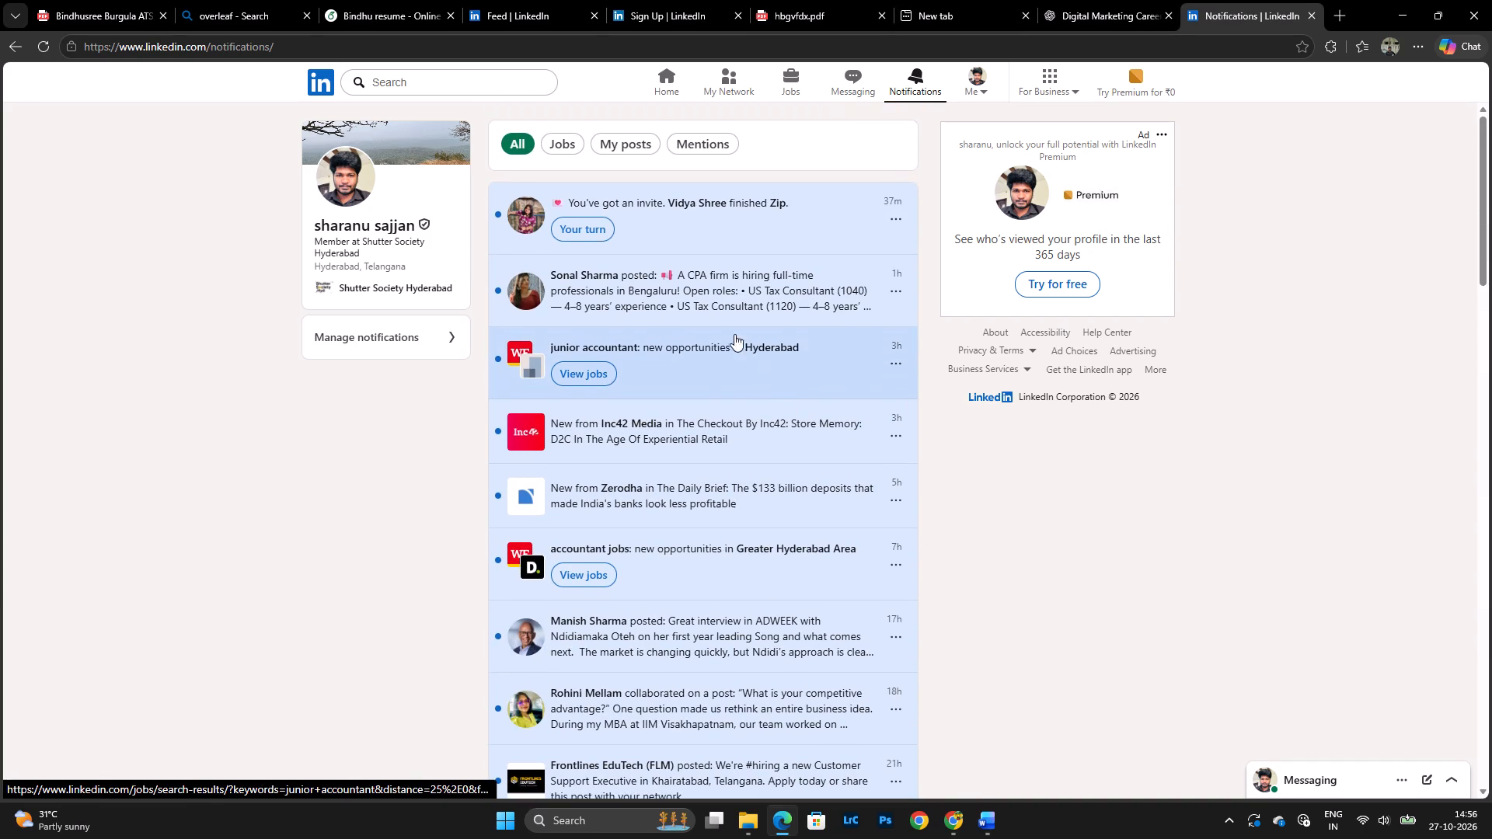
scroll(707, 281, "up", 4)
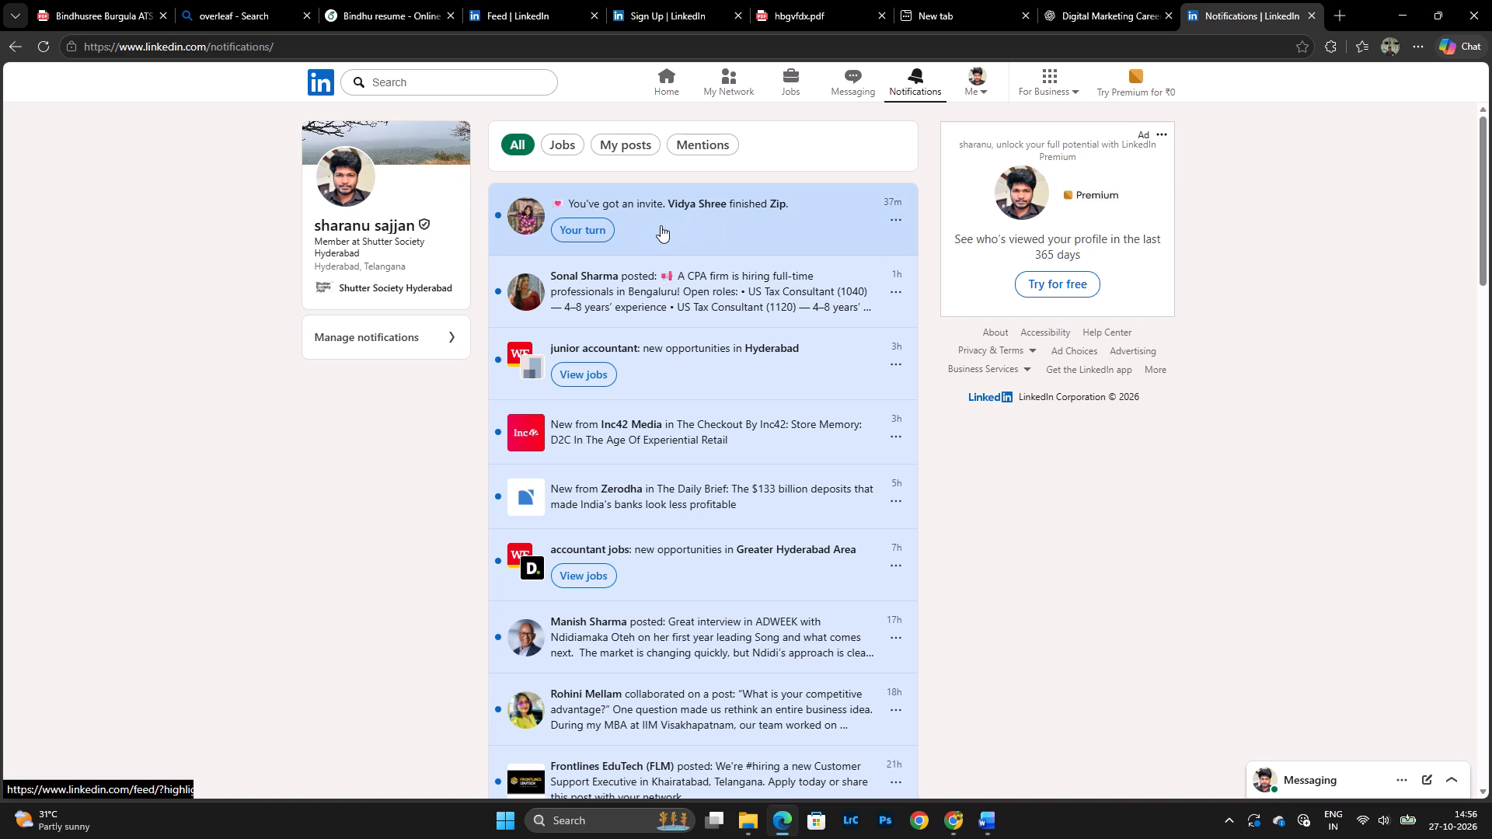
Open the Zip puzzle from the game invitation and return to the notifications.
left_click(650, 214)
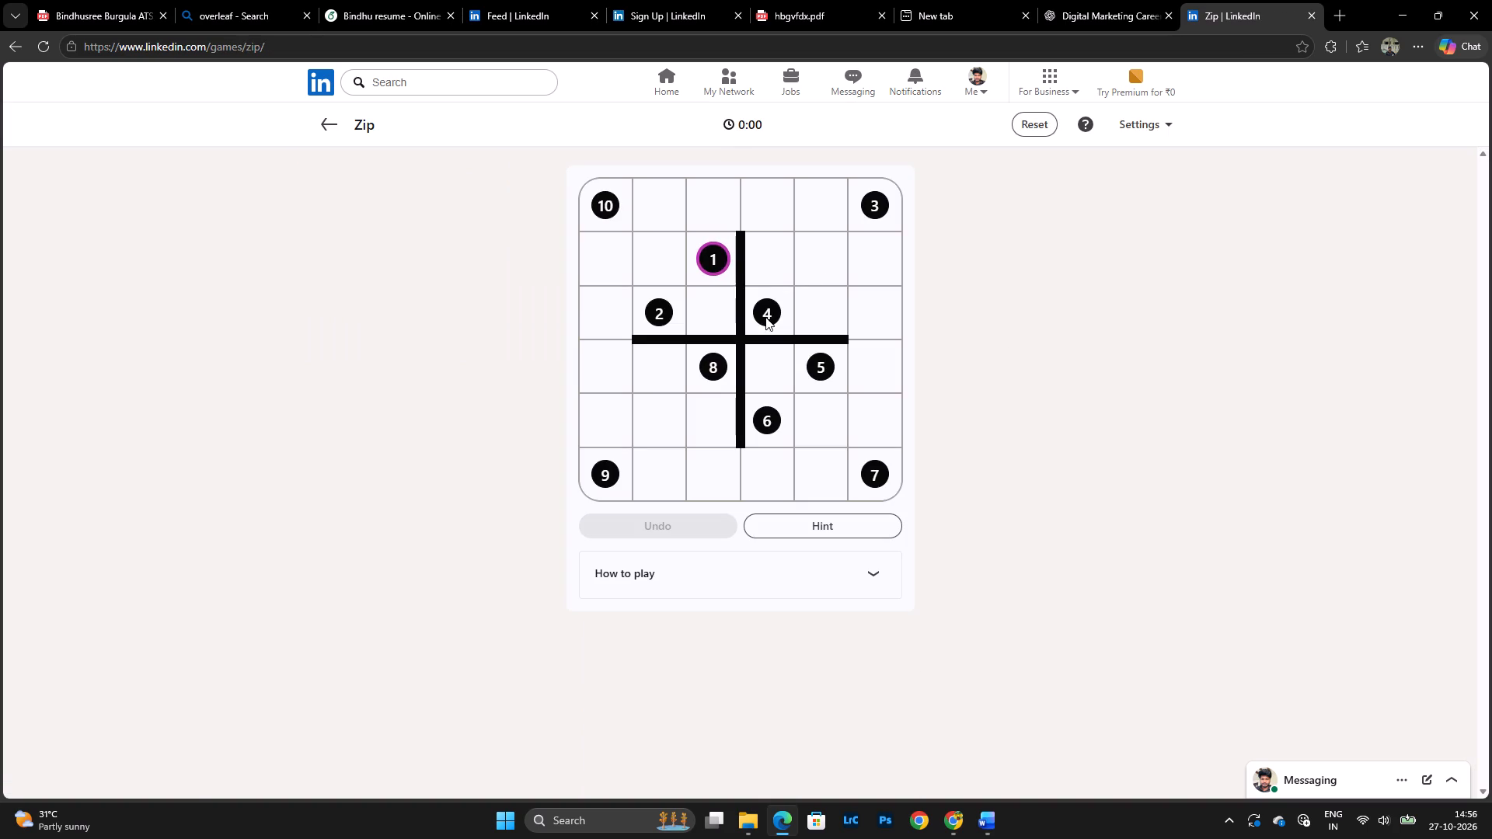
left_click(329, 127)
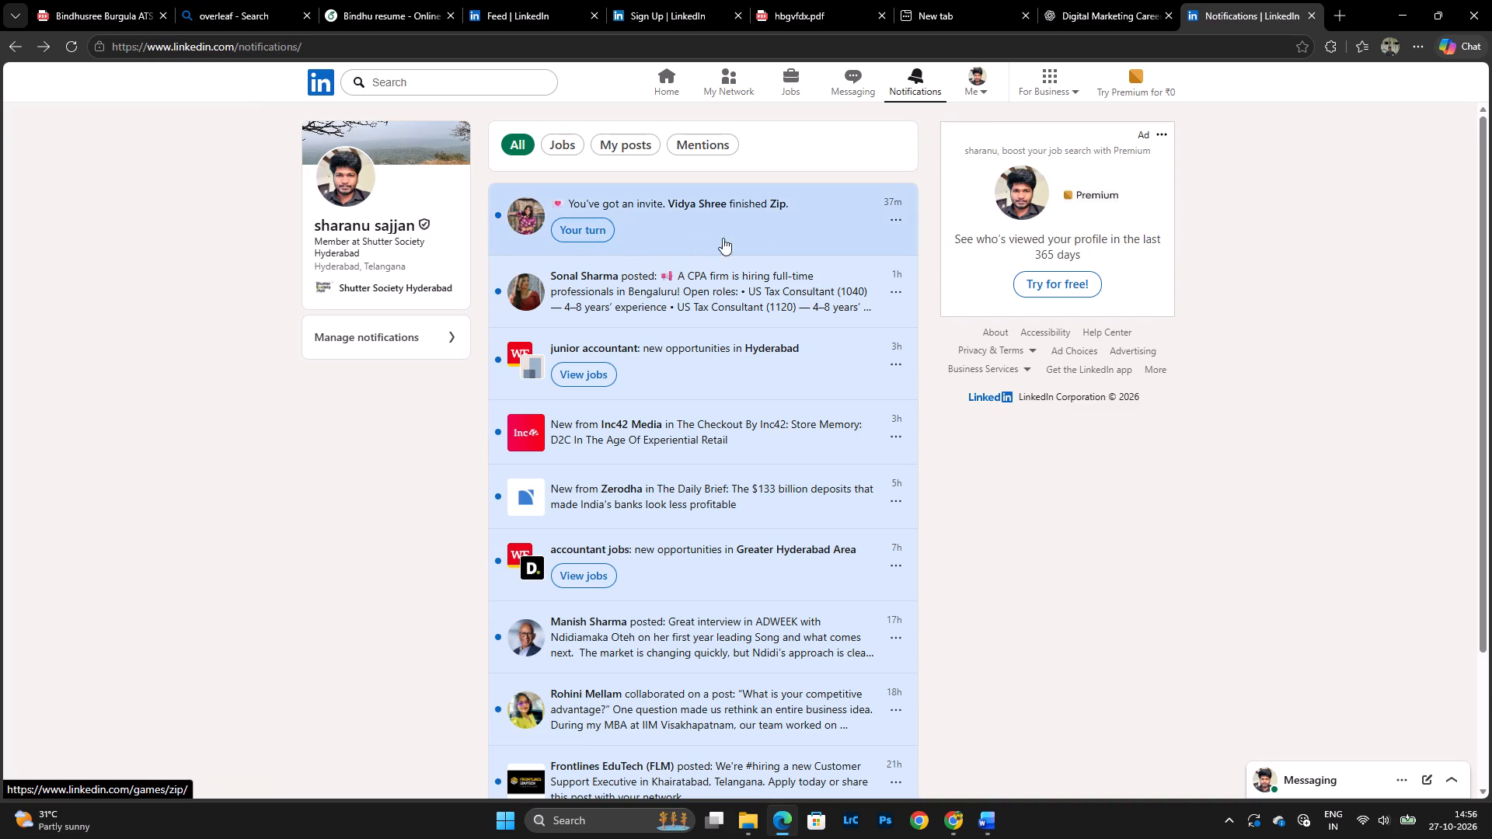
Browse the LinkedIn home feed down to the promoted Google Maps Platform post.
left_click(655, 80)
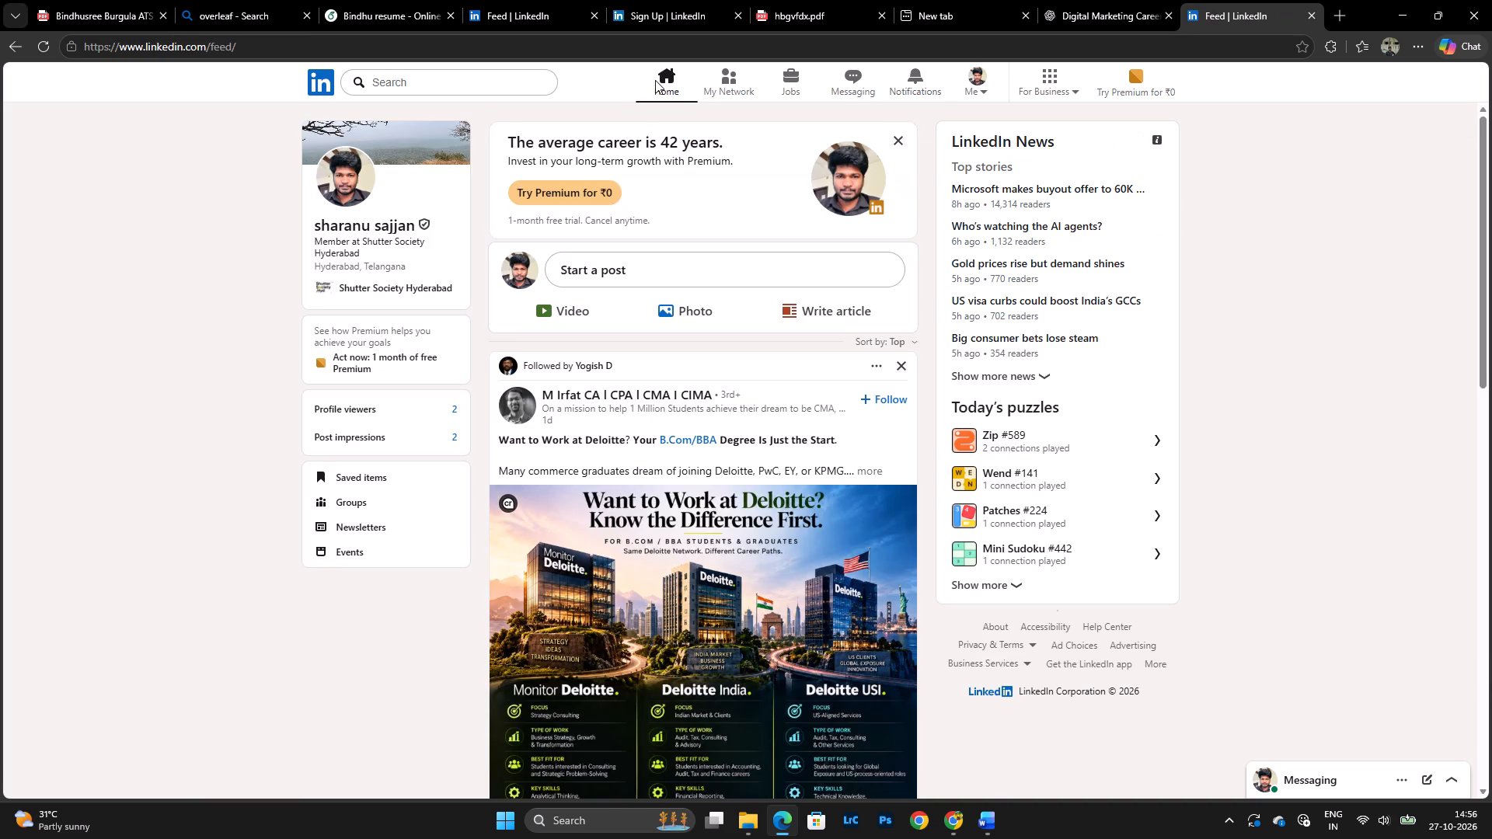
scroll(829, 352, "down", 5)
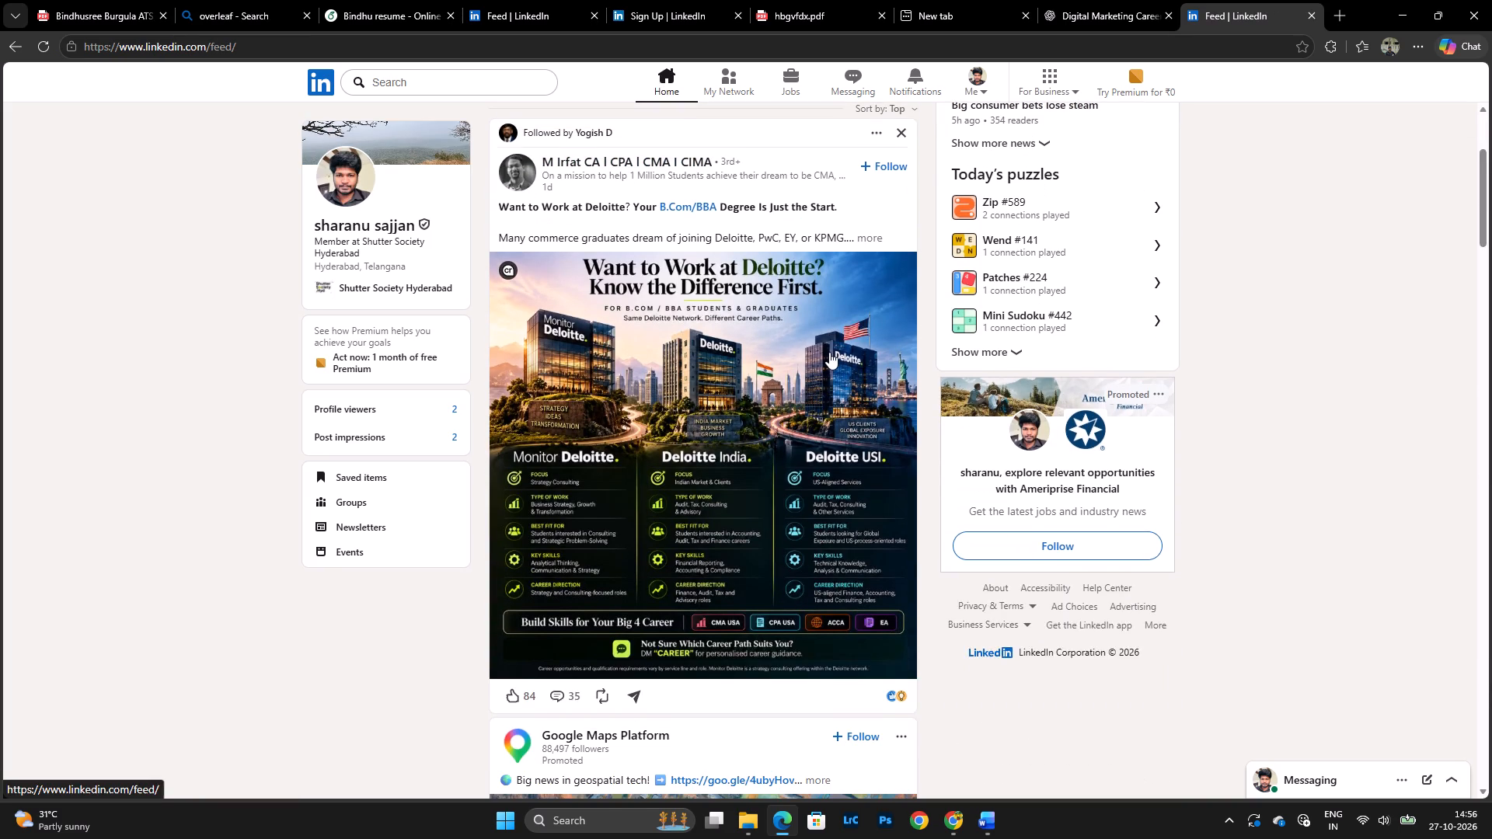
scroll(829, 352, "down", 2)
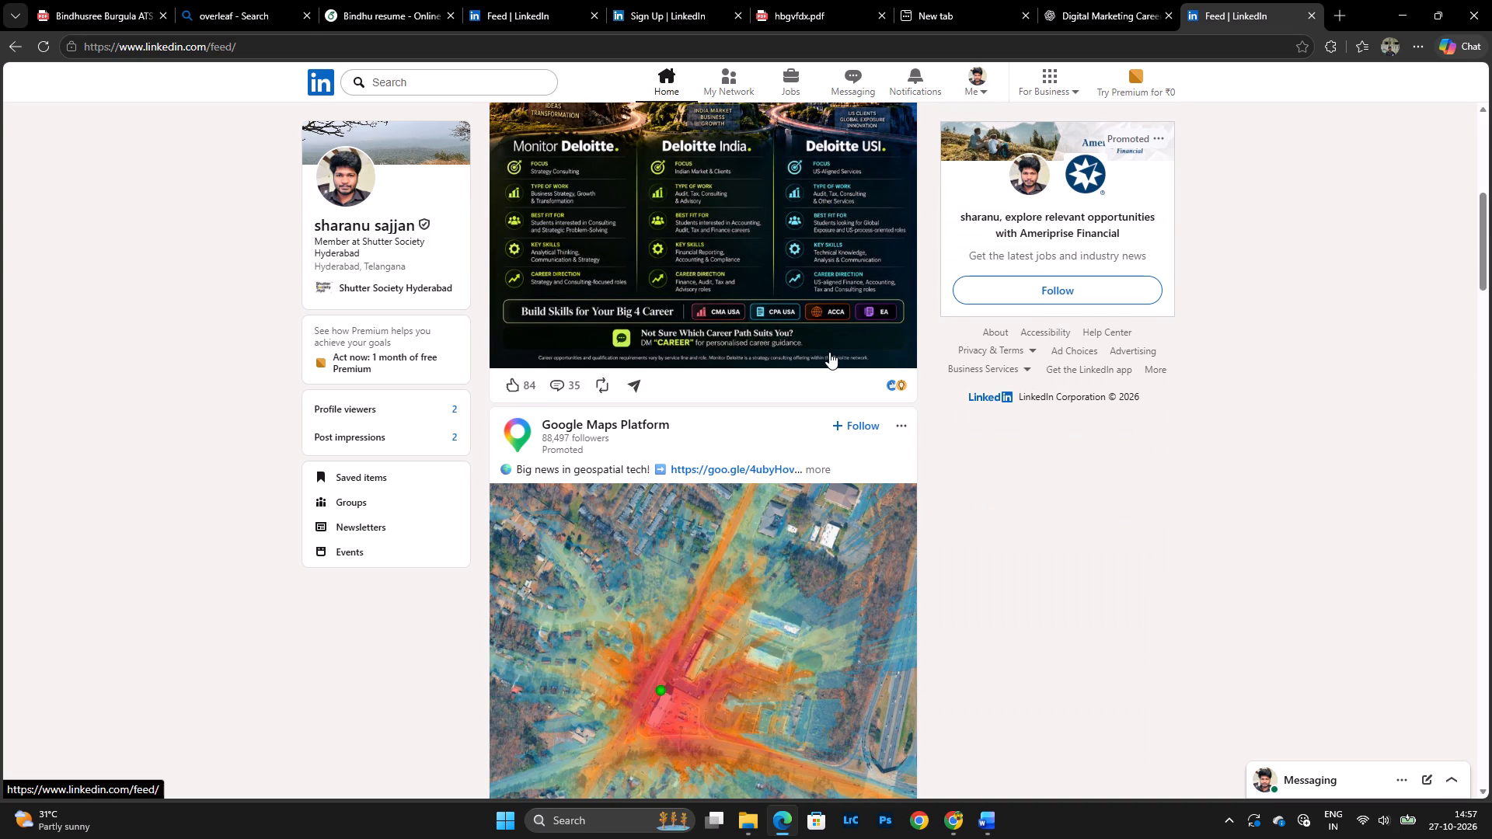
scroll(804, 456, "down", 2)
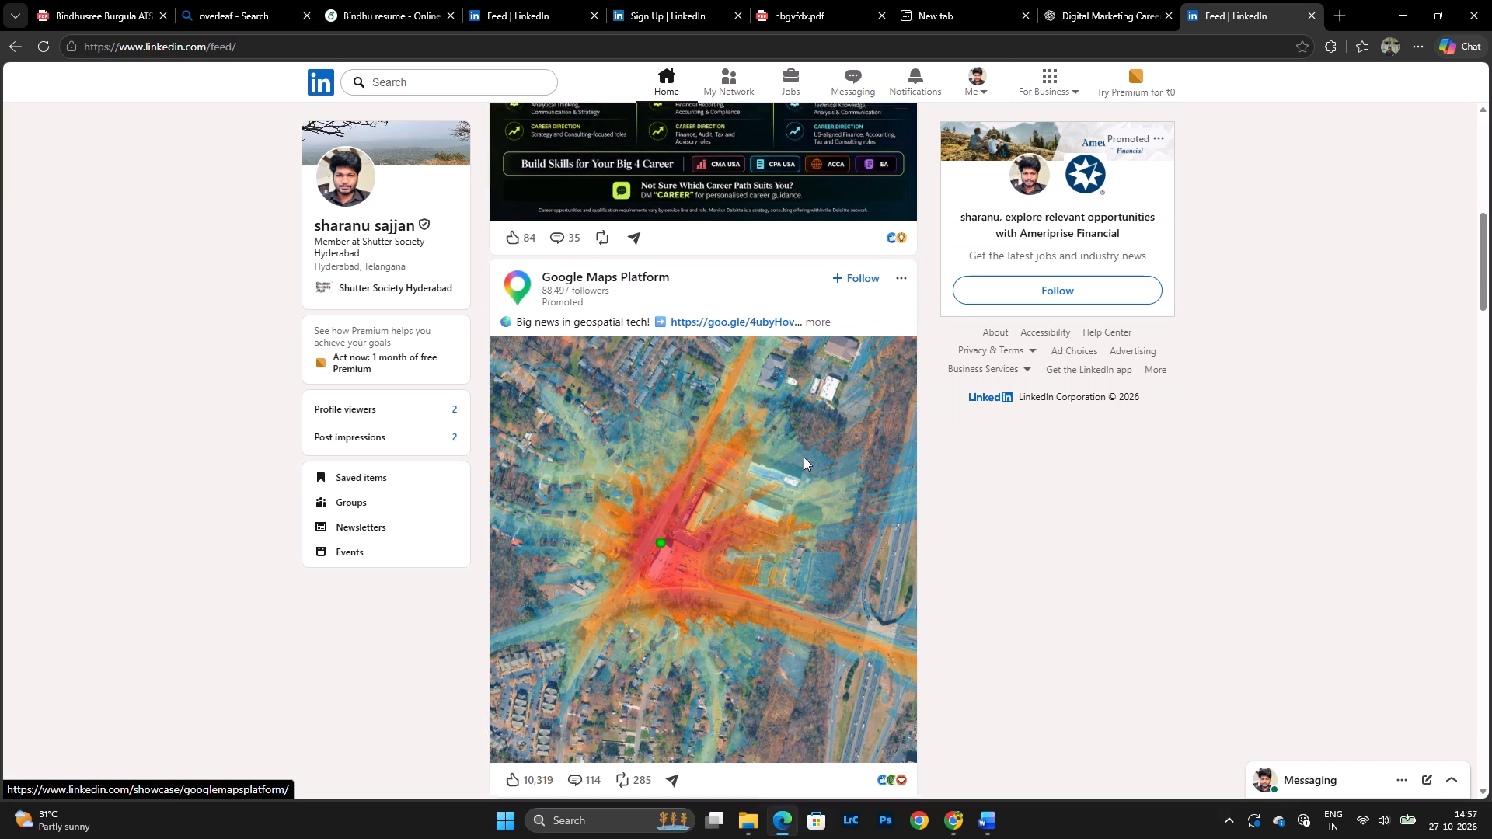
scroll(613, 499, "down", 3)
scroll(643, 253, "up", 2)
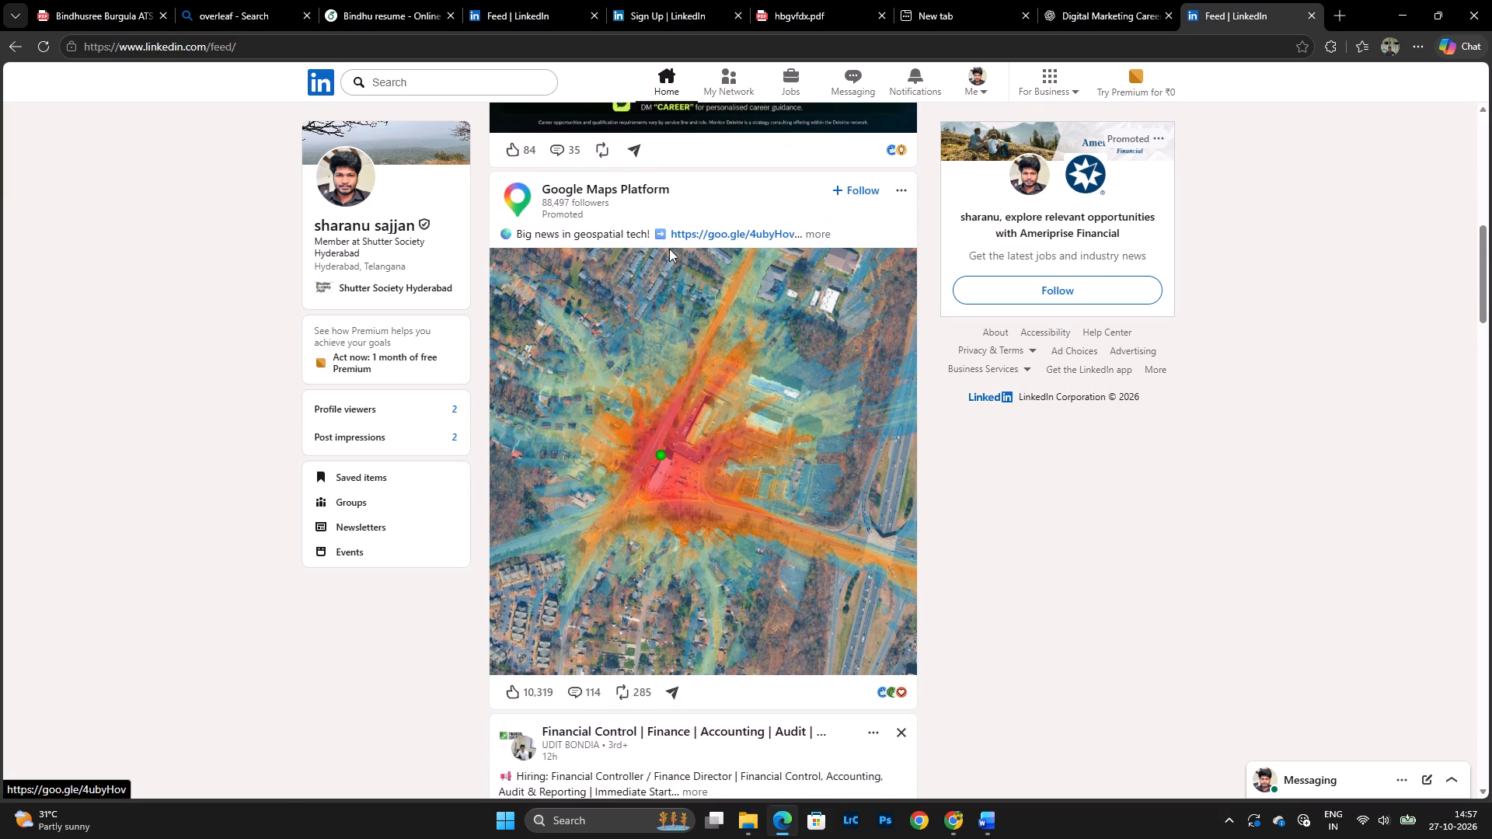
Open the promoted Google Maps Platform post's link and look through the Geospatial Analytics interest form from start to end and back.
left_click(712, 238)
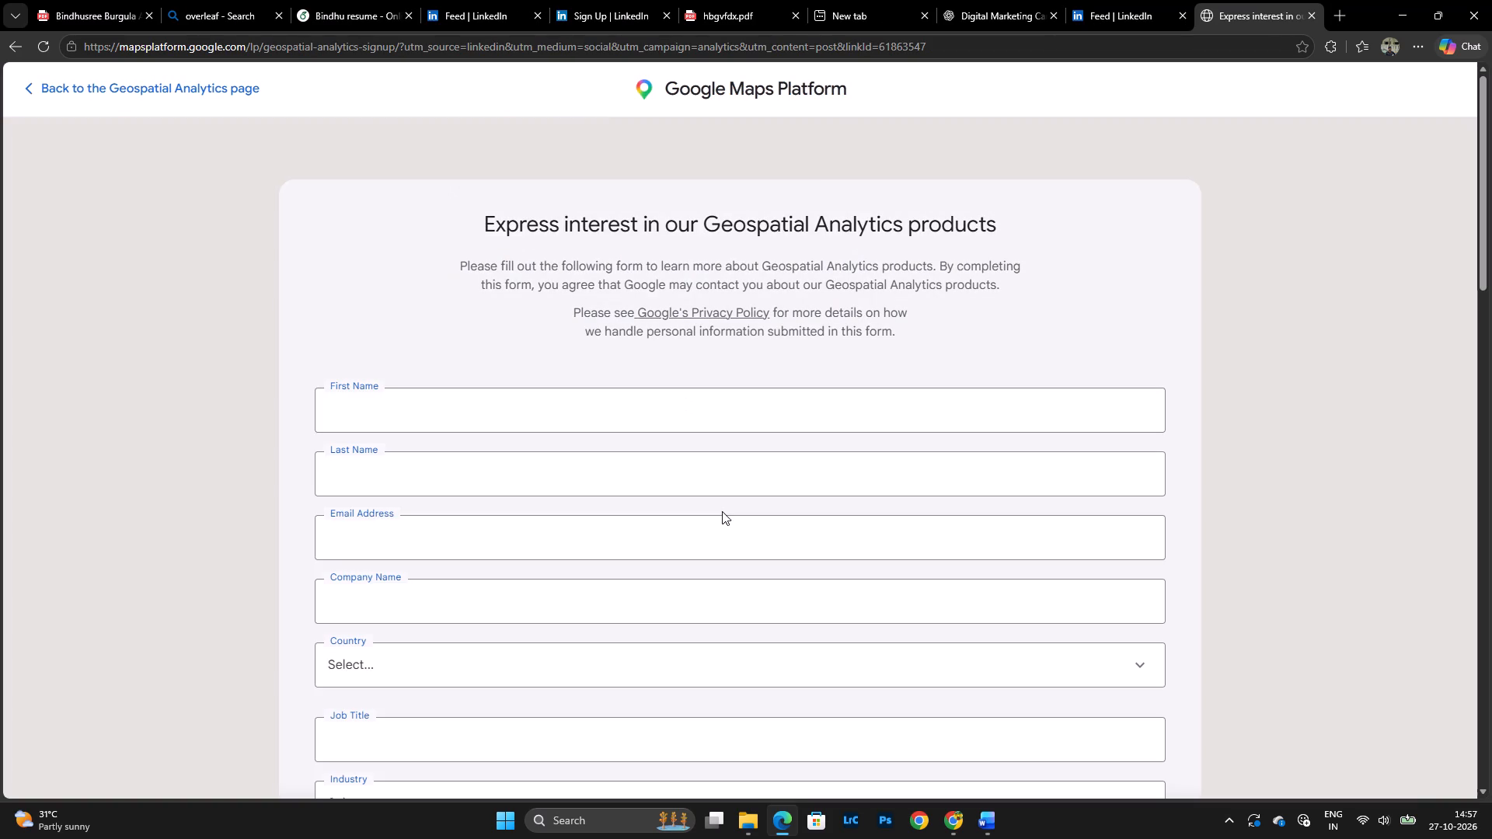
scroll(581, 465, "down", 10)
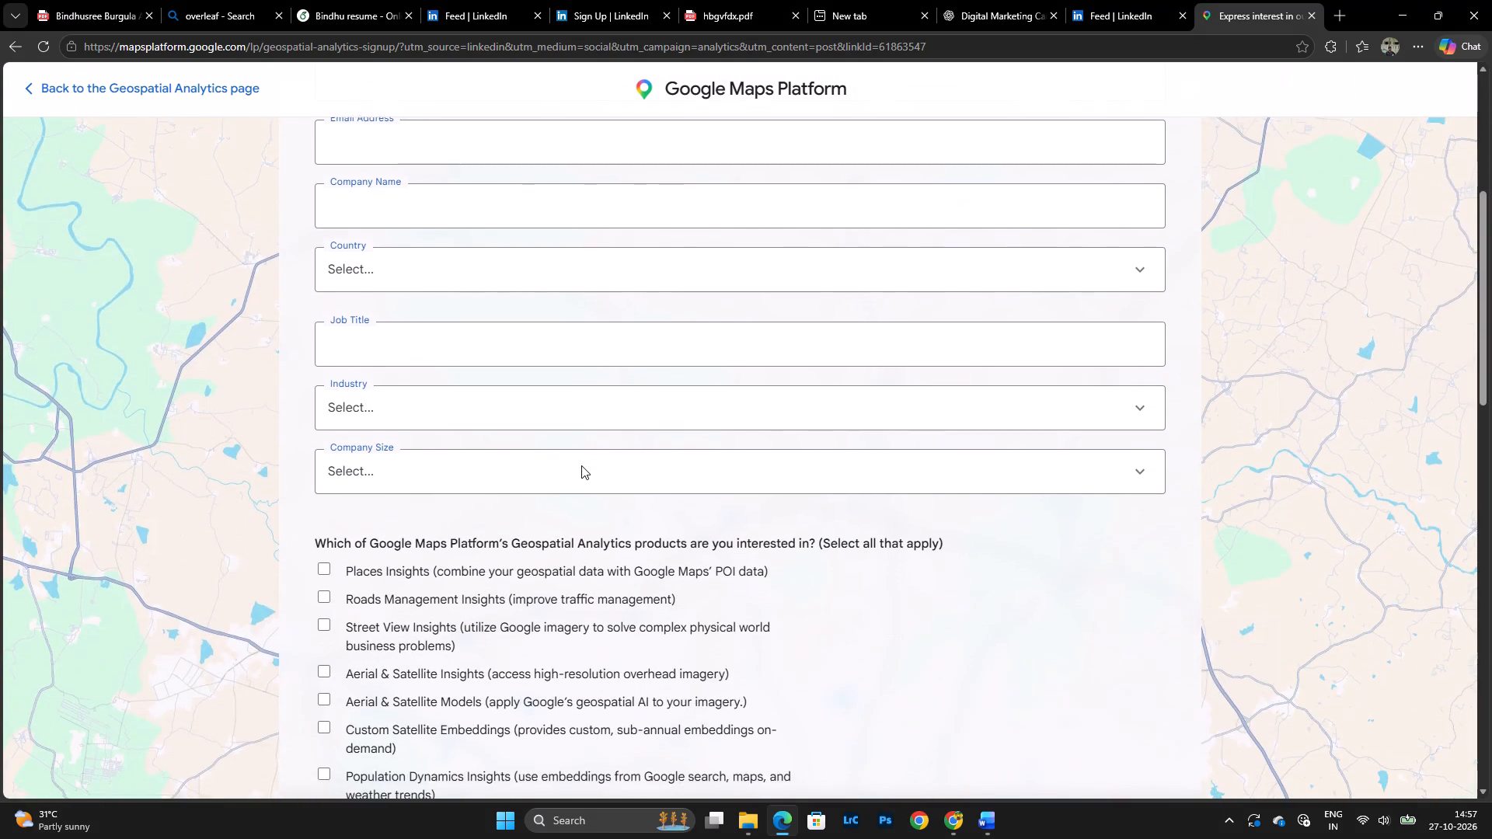
scroll(581, 465, "down", 18)
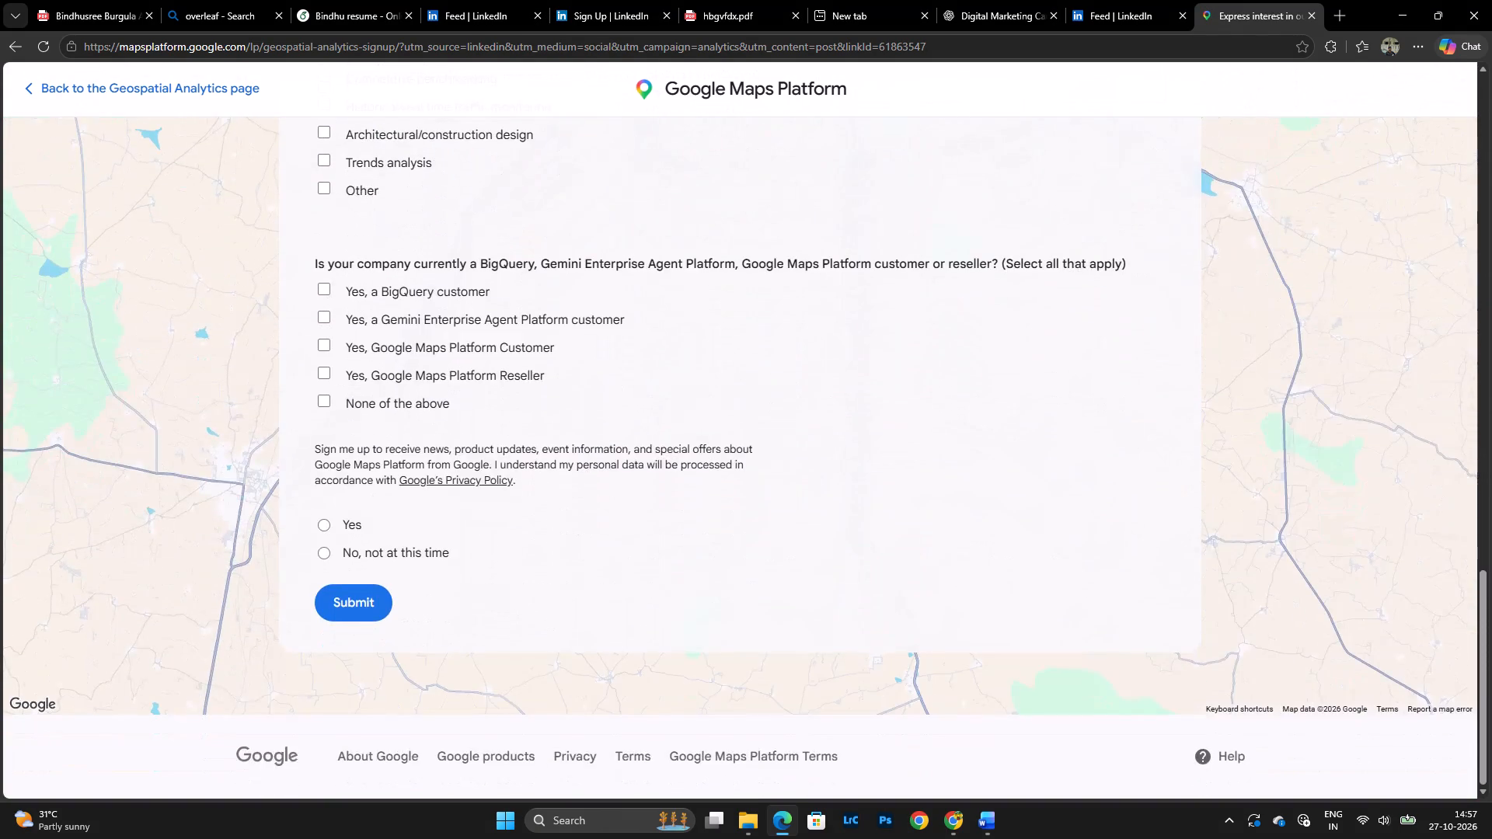
scroll(578, 465, "up", 8)
scroll(857, 454, "up", 9)
scroll(773, 392, "up", 8)
scroll(681, 355, "up", 6)
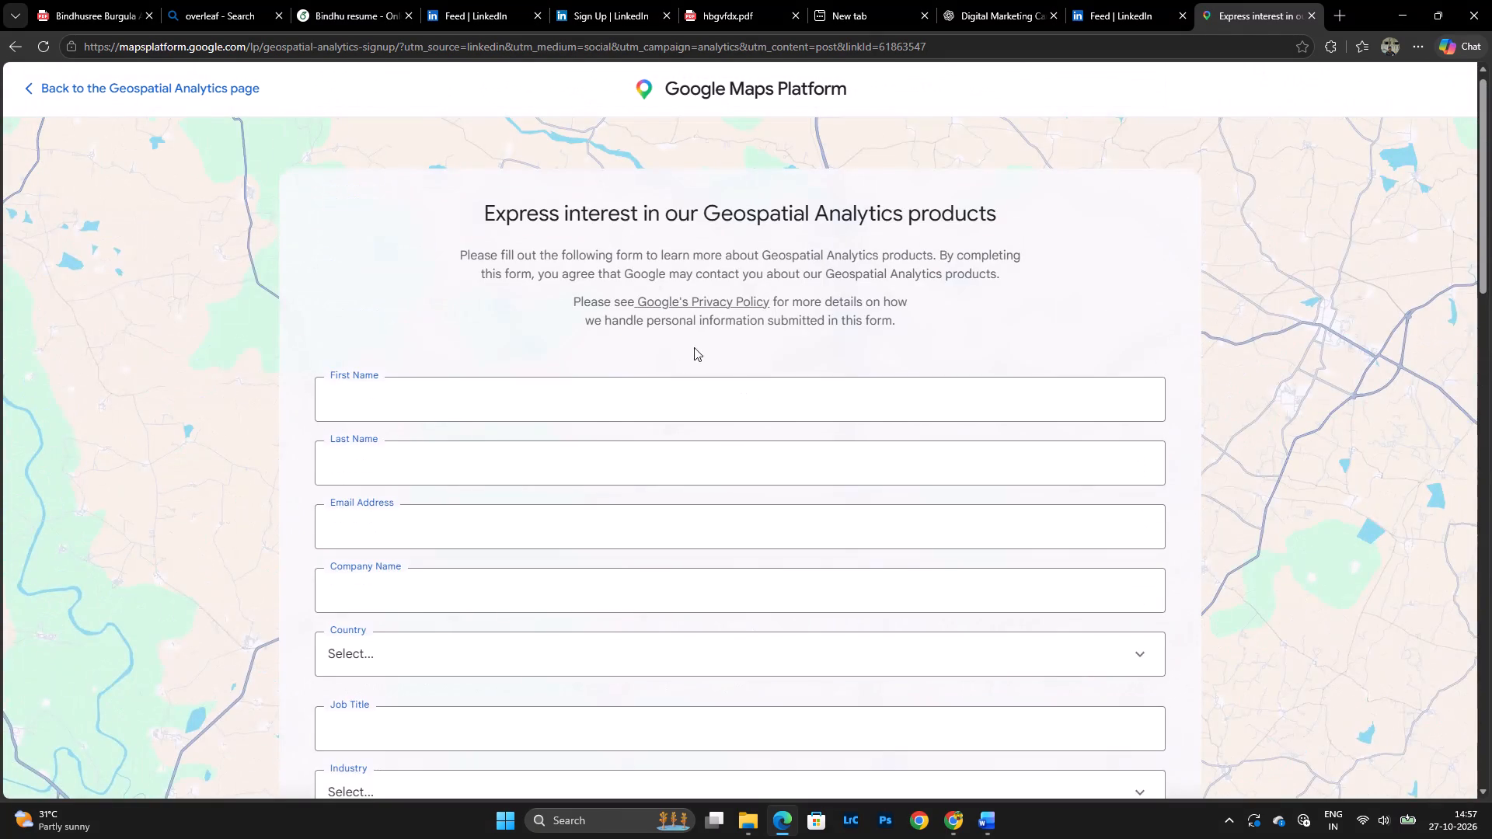
Open the Google Maps Platform home page and look through its APIs and SDKs, Partners, Use cases and newsletter sections.
left_click(819, 100)
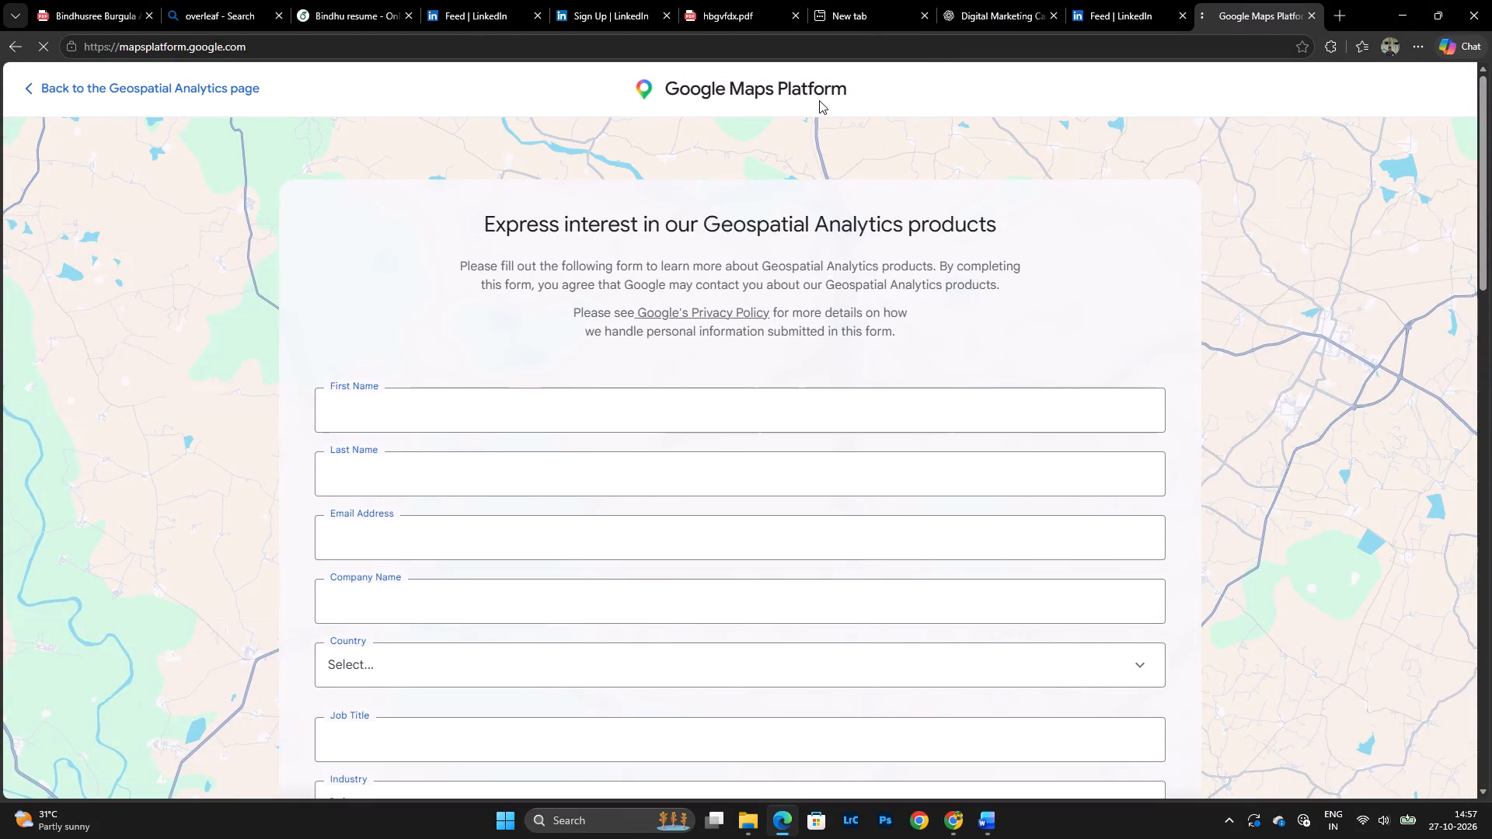
scroll(923, 335, "down", 5)
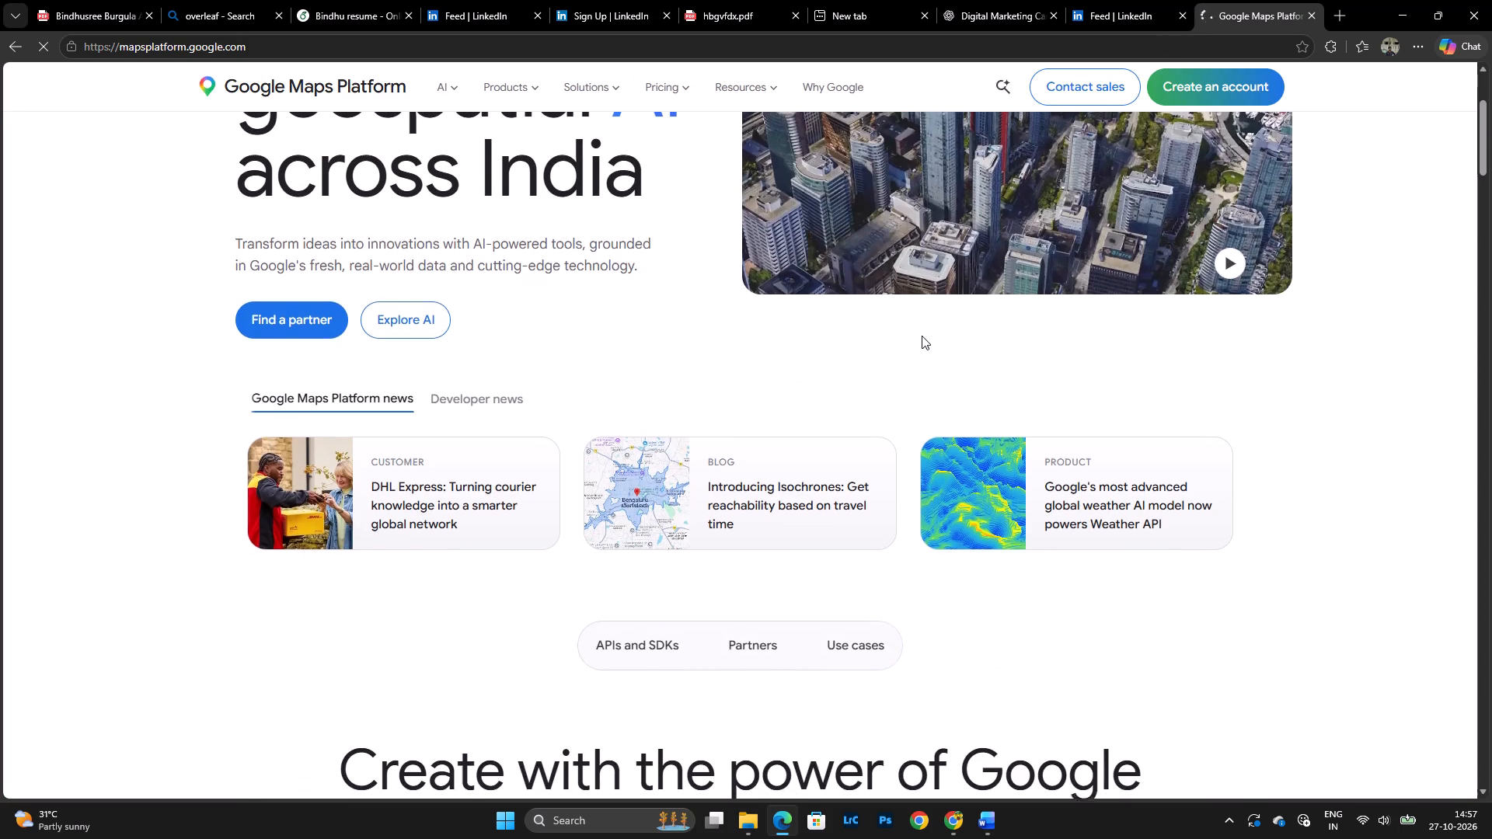
scroll(922, 336, "down", 2)
scroll(898, 398, "down", 15)
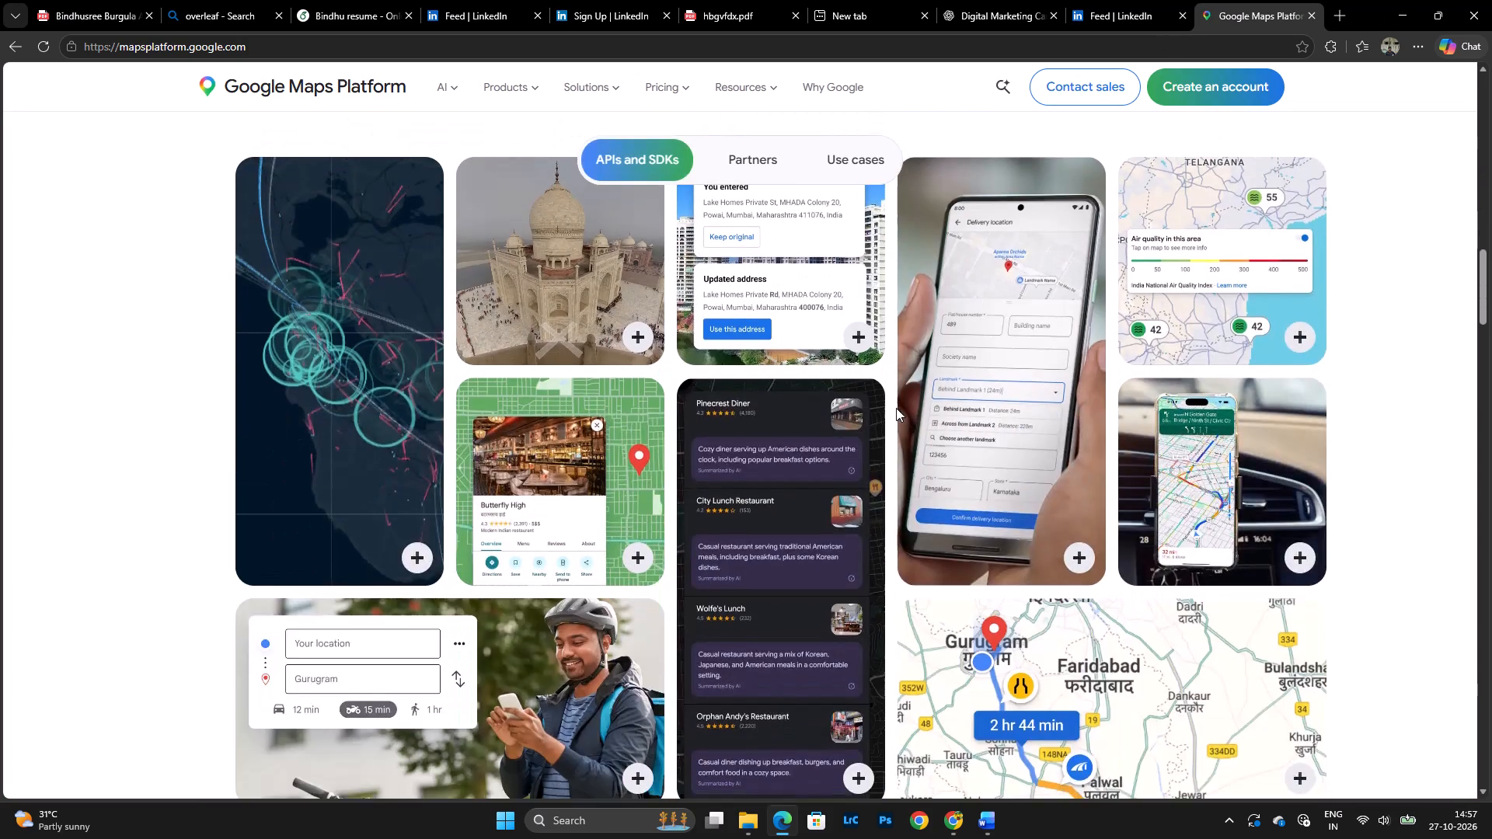
scroll(896, 408, "down", 16)
scroll(896, 407, "down", 6)
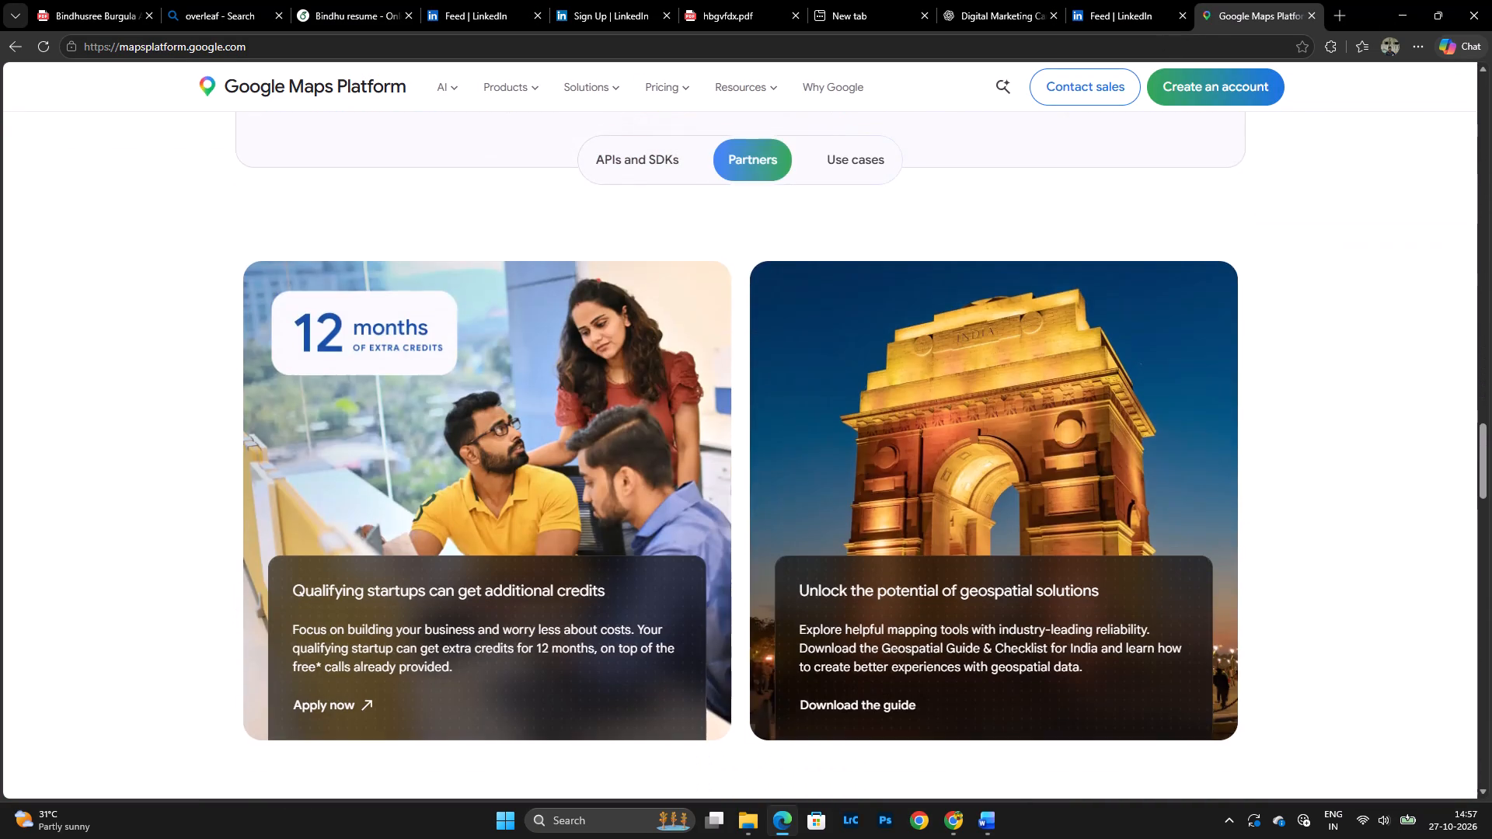
scroll(896, 407, "down", 19)
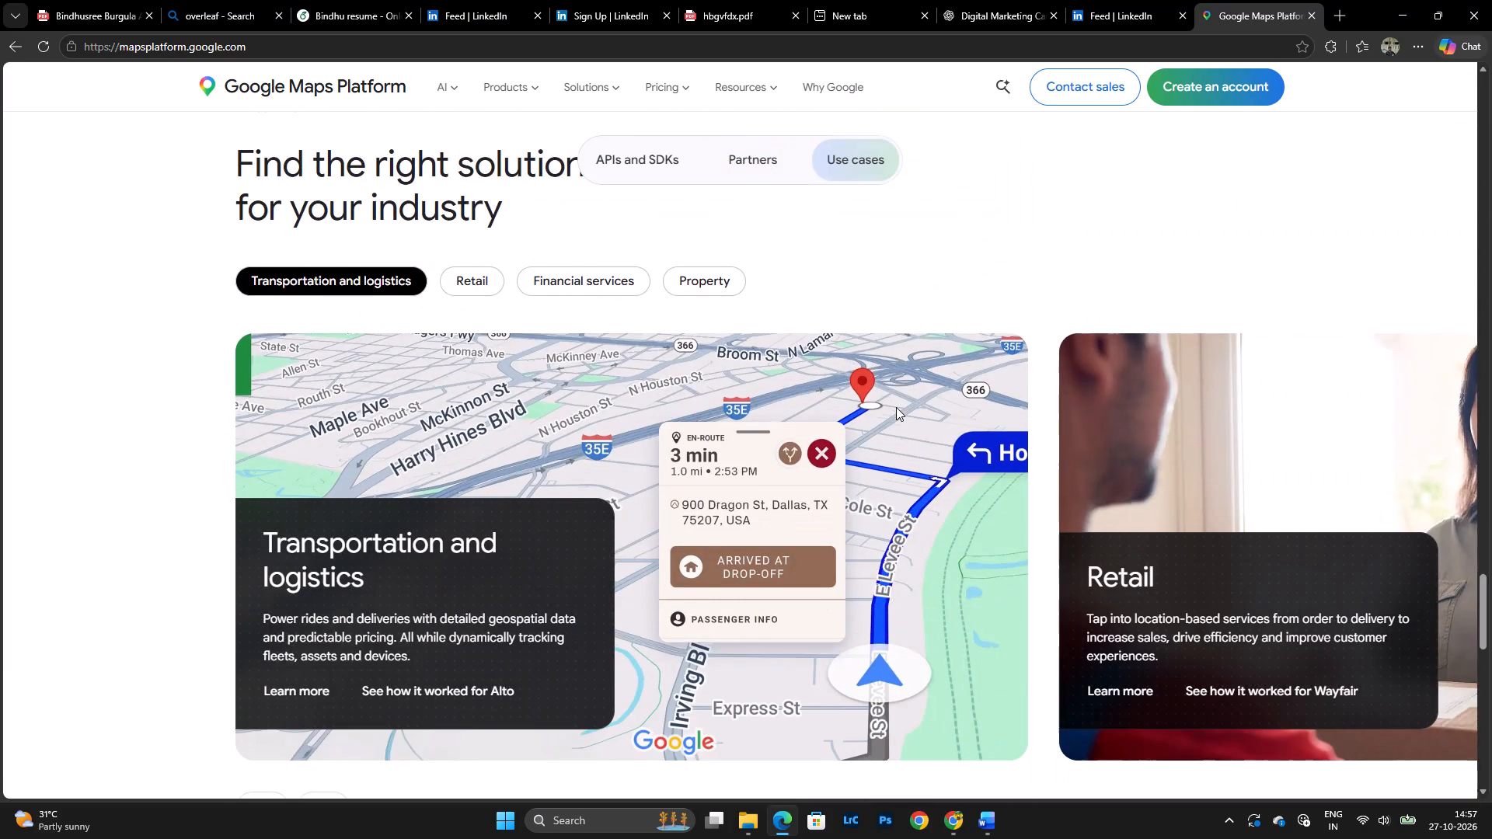
scroll(896, 407, "down", 19)
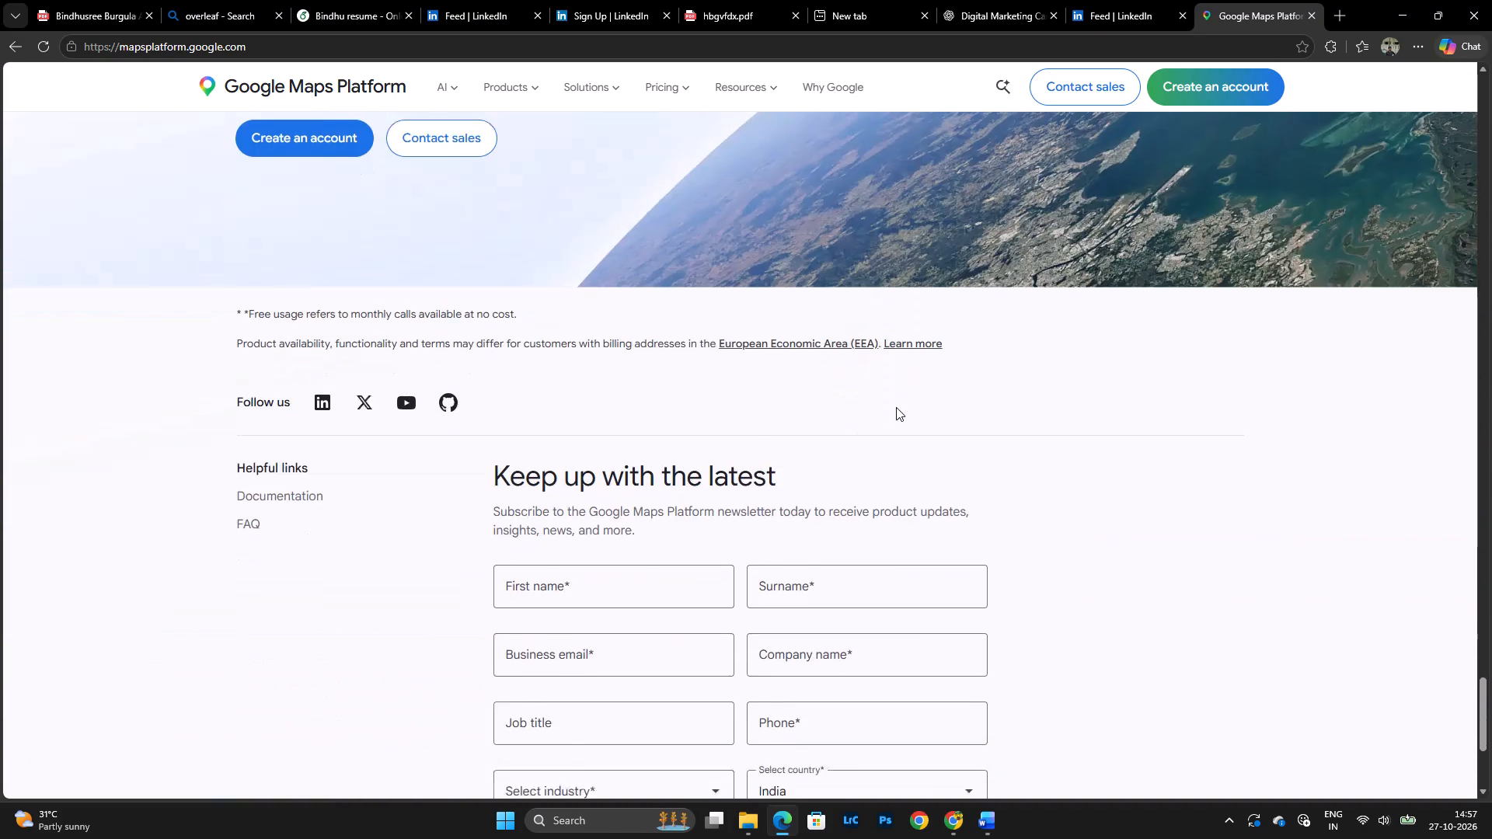
scroll(896, 407, "down", 11)
scroll(896, 407, "up", 6)
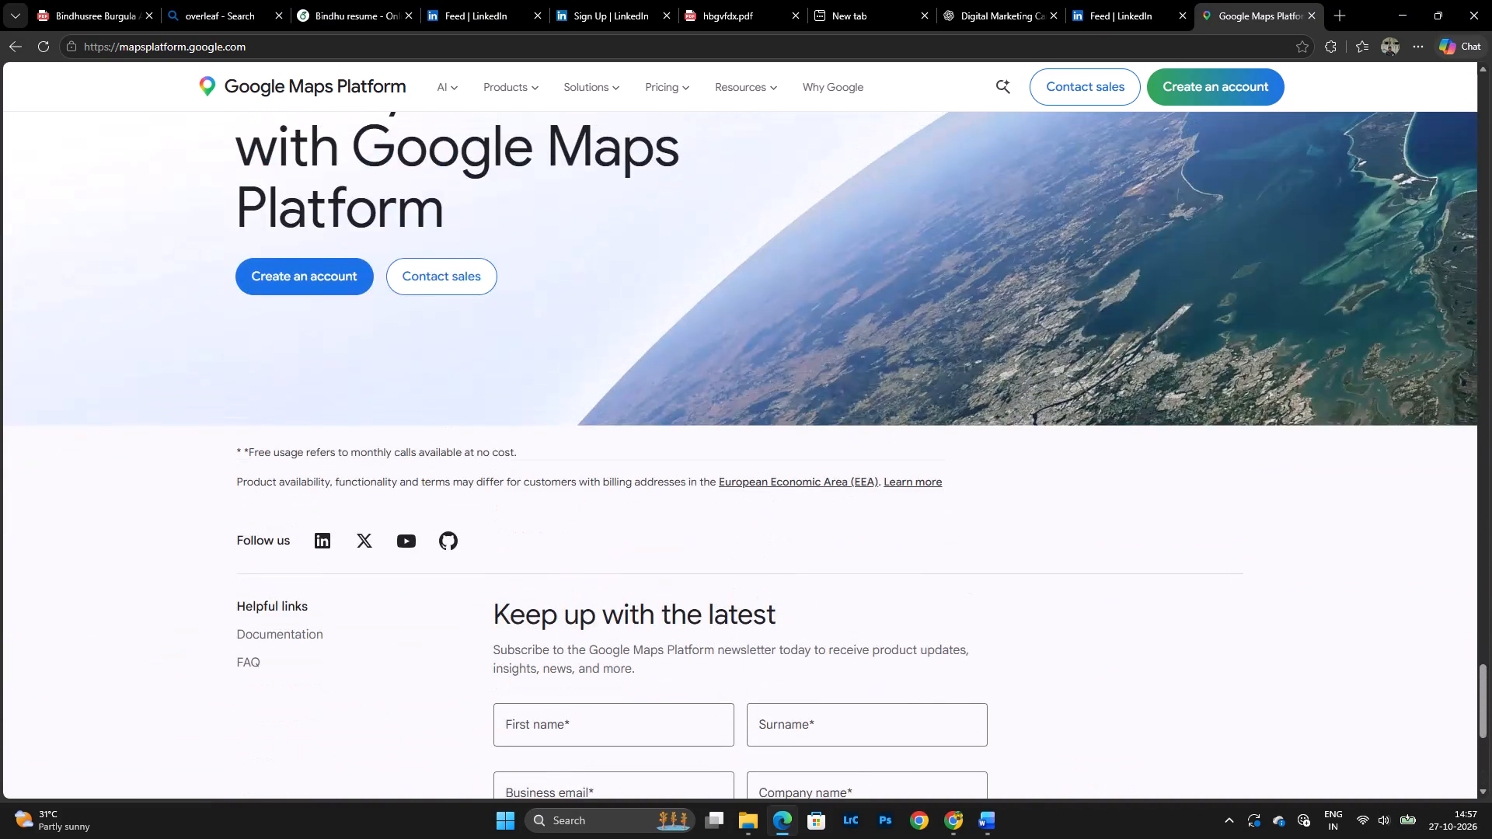
Go back through the open LinkedIn feed, Digital Marketing page and hbgvfdx.pdf resume, ending on the empty new tab.
left_click(1121, 0)
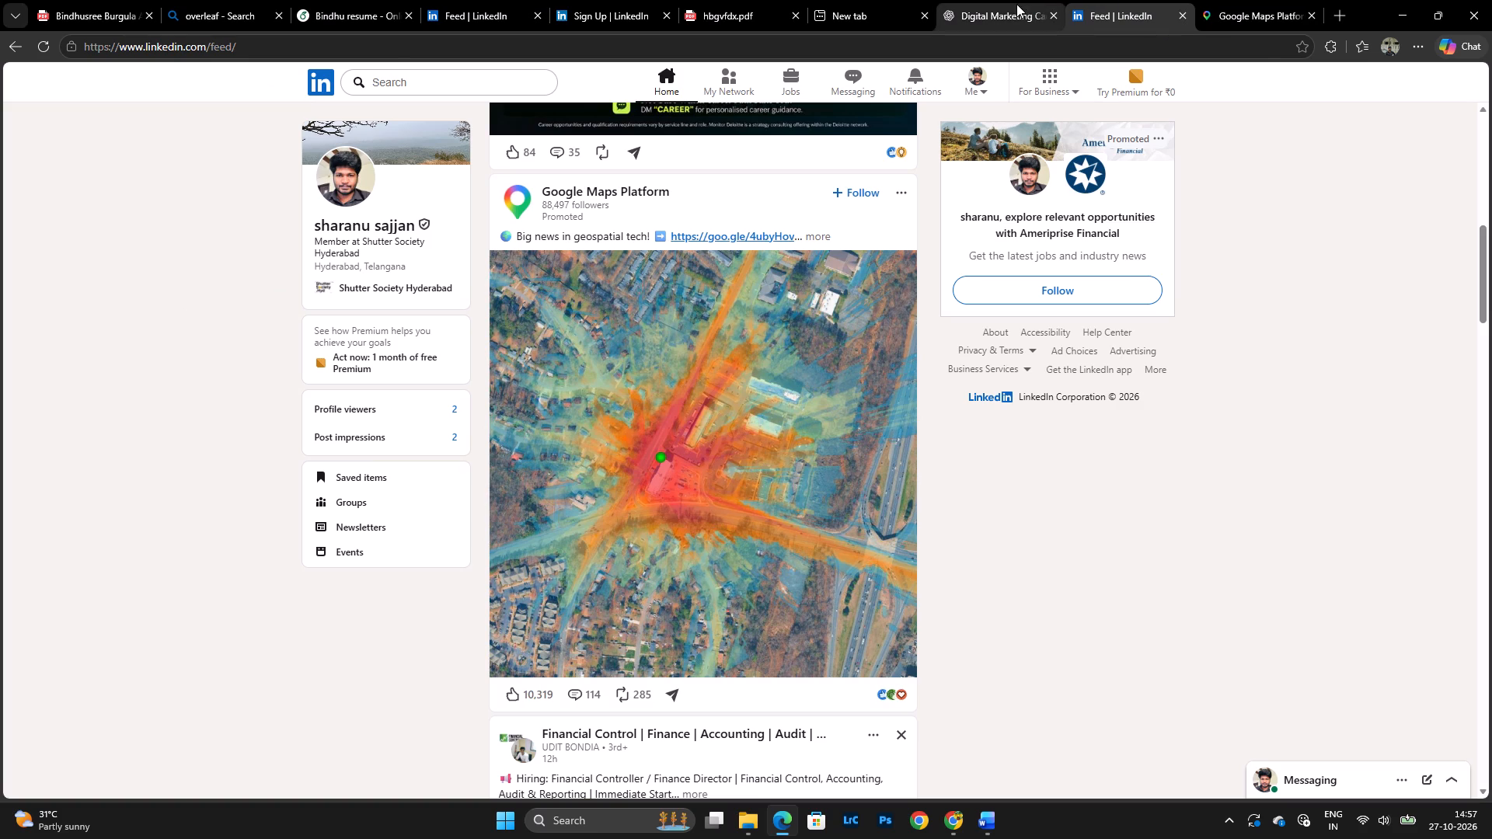
left_click(1016, 4)
left_click(856, 9)
left_click(743, 9)
left_click(867, 4)
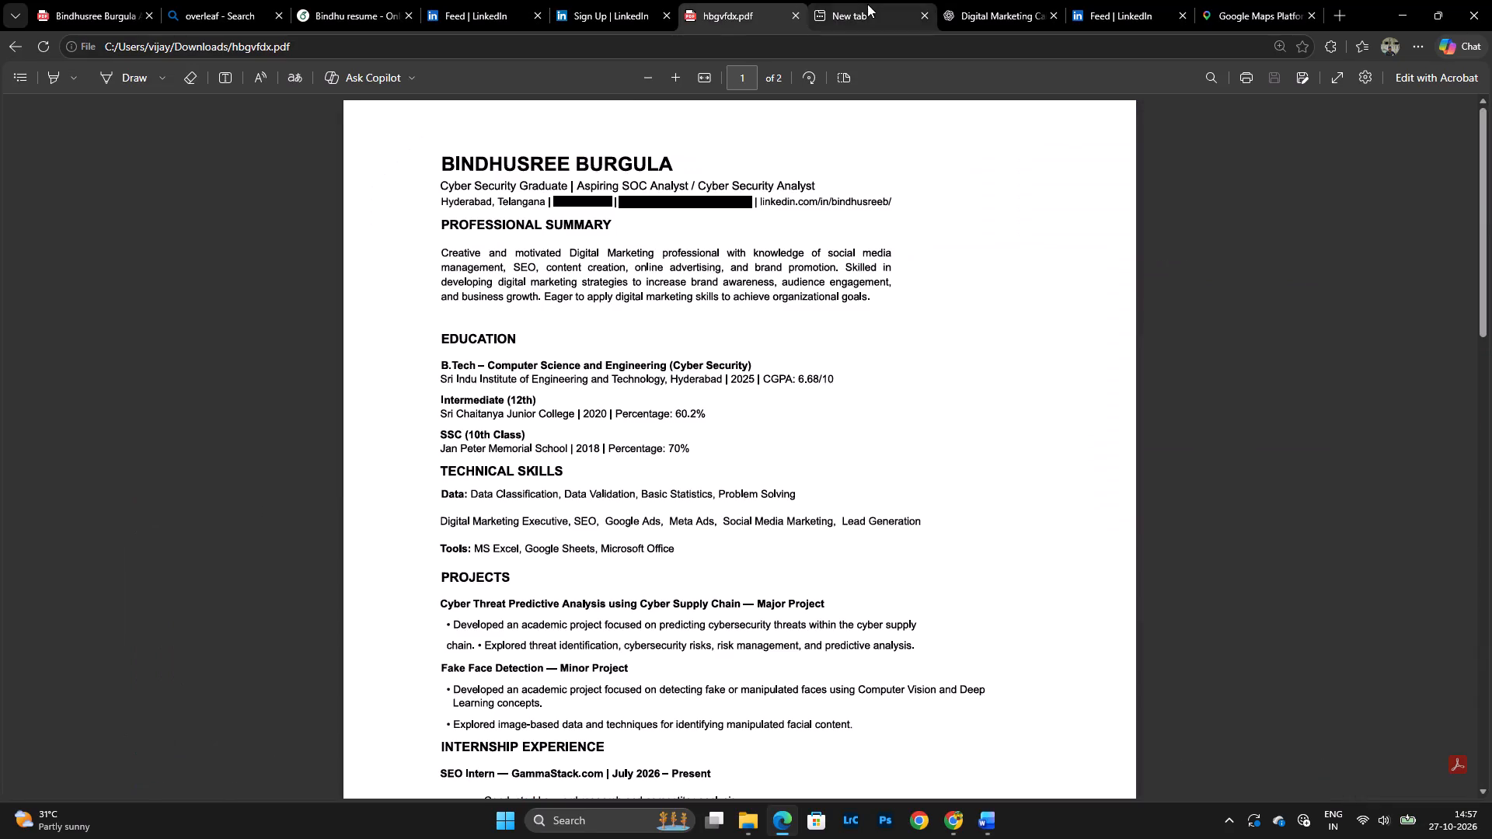
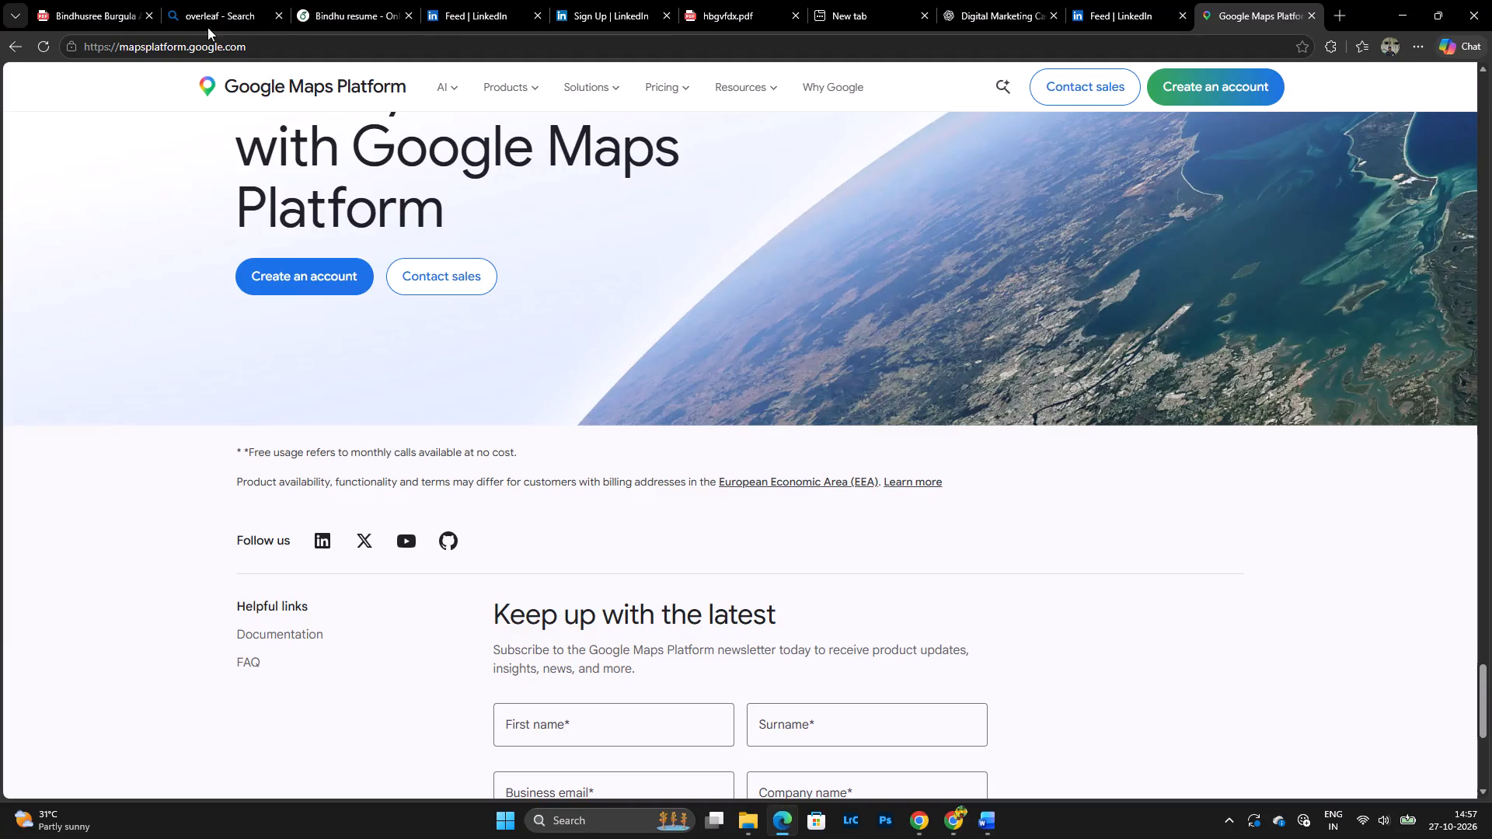
Return to the existing cyber security ATS resume PDF and view its first page from the top.
left_click(67, 0)
scroll(685, 265, "up", 7)
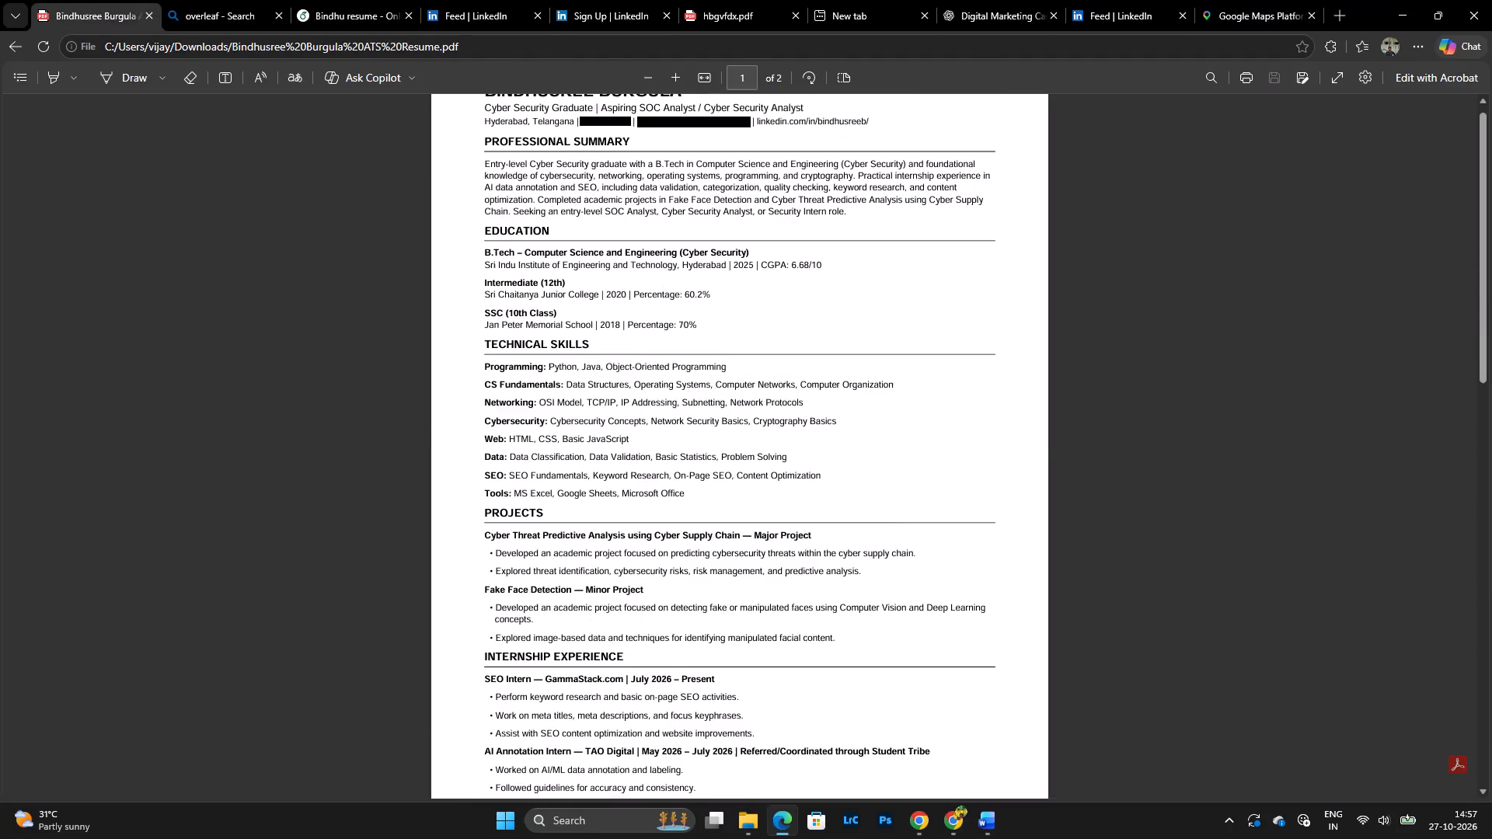
scroll(682, 266, "up", 6)
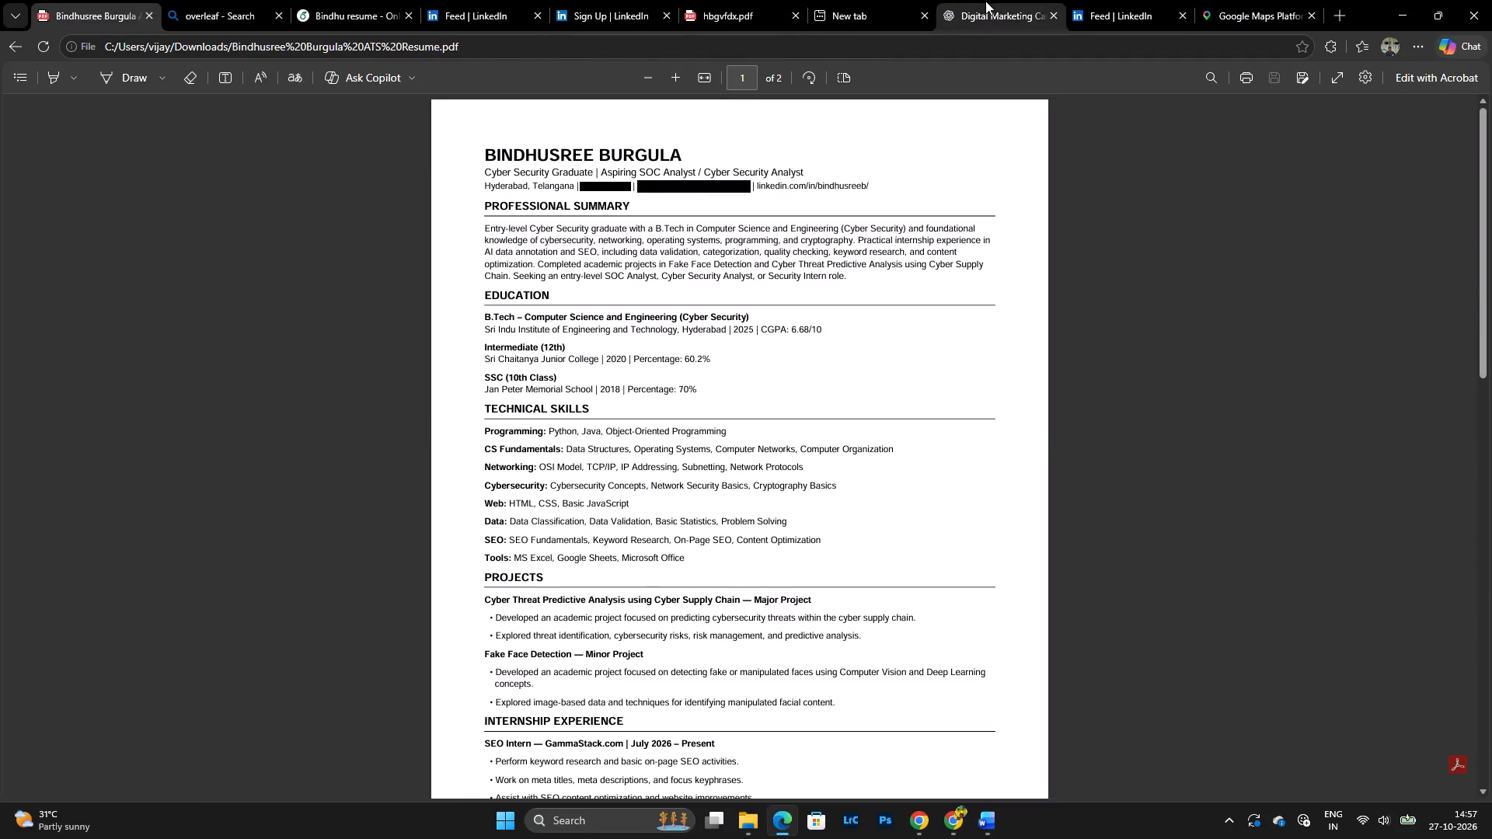
Switch to the Downloads folder in File Explorer to locate the Bindhu_resume PDF.
left_click(743, 837)
left_click(630, 740)
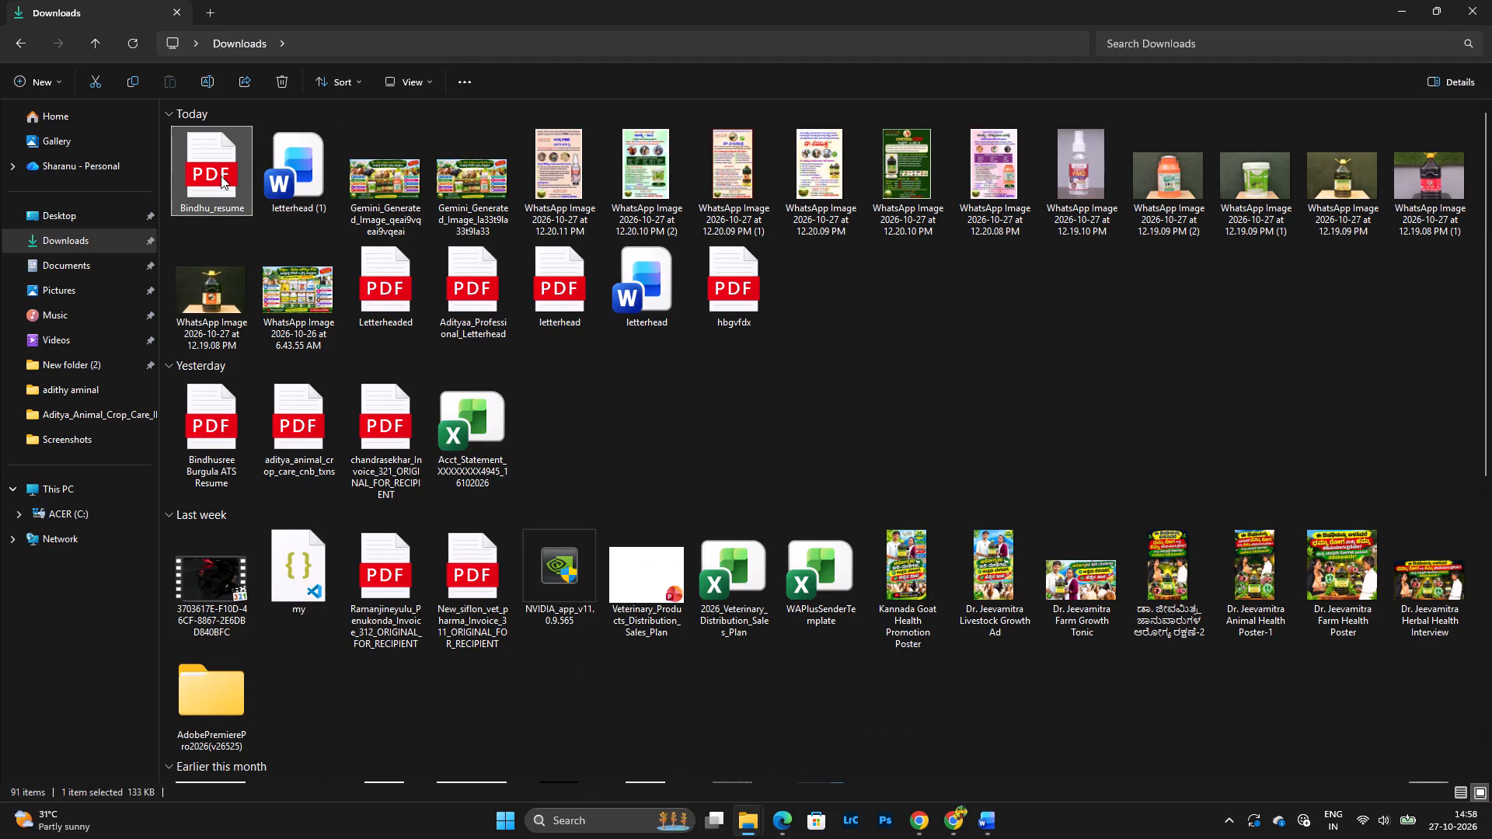
Open the Bindhu_resume PDF from Downloads and copy the email address linked in its header contact line.
double_click(221, 176)
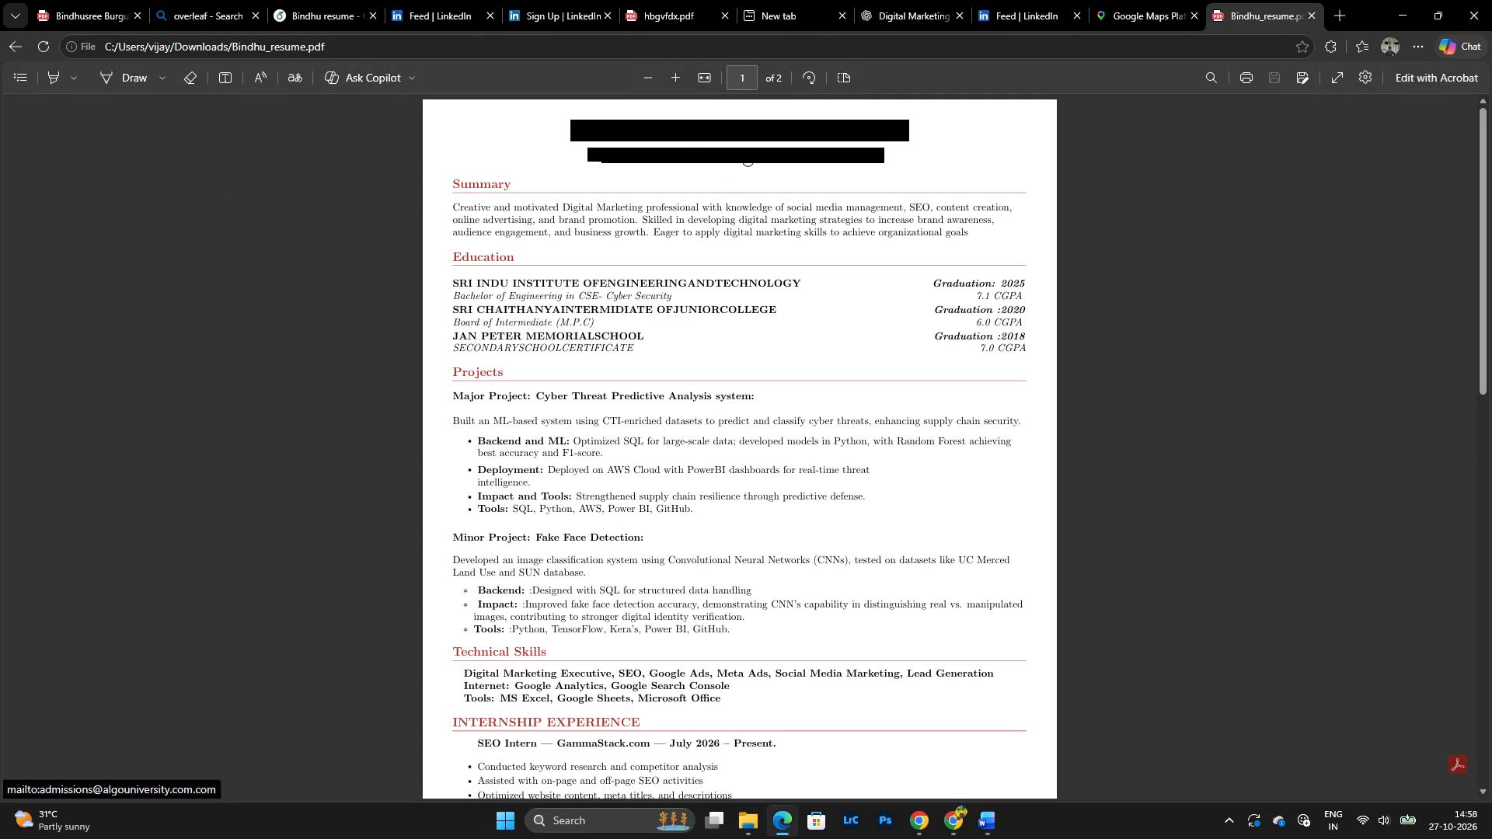
left_click(744, 152)
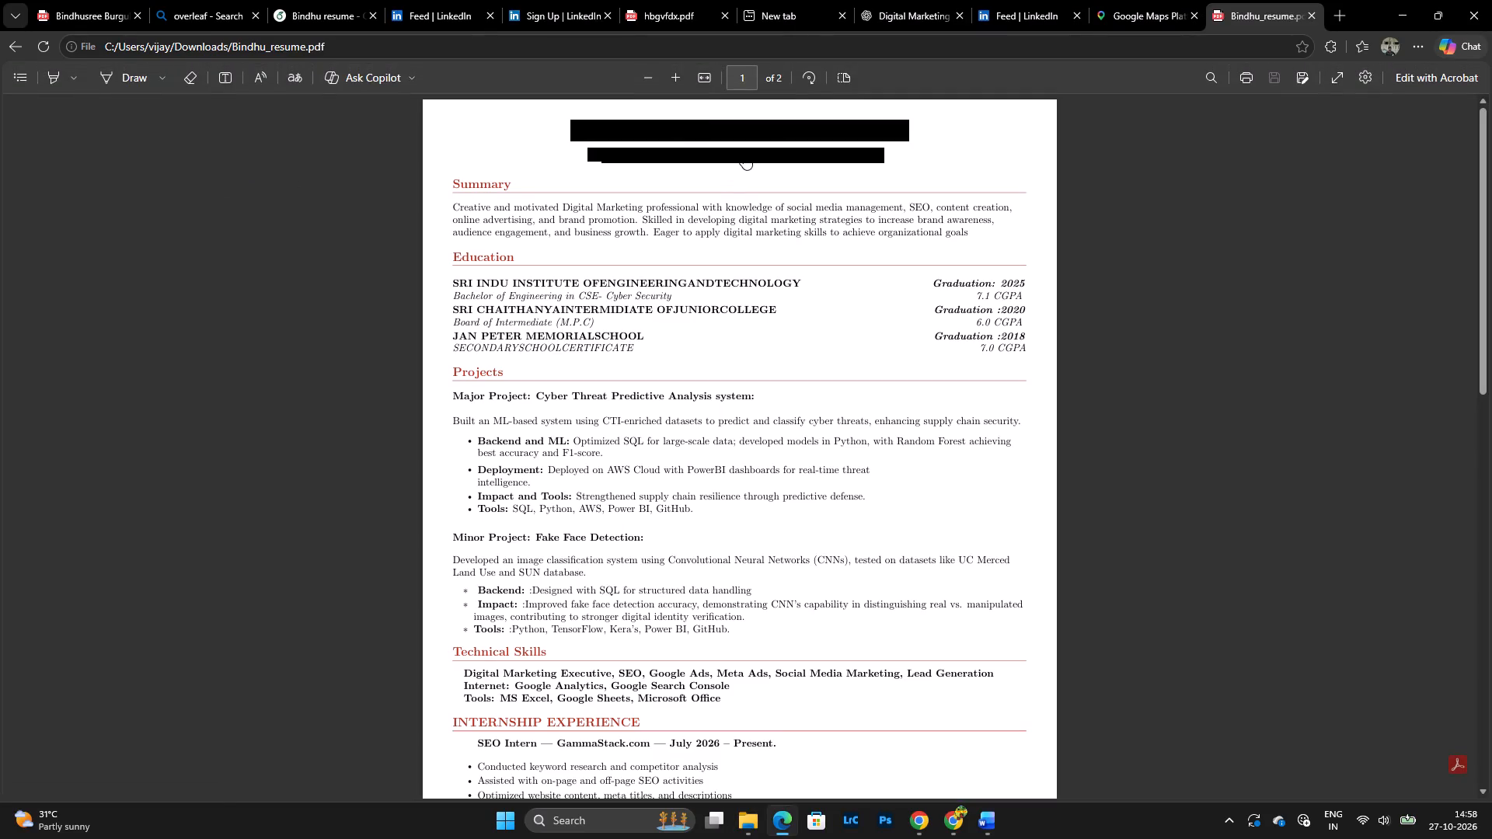
left_click_drag(828, 161, 797, 153)
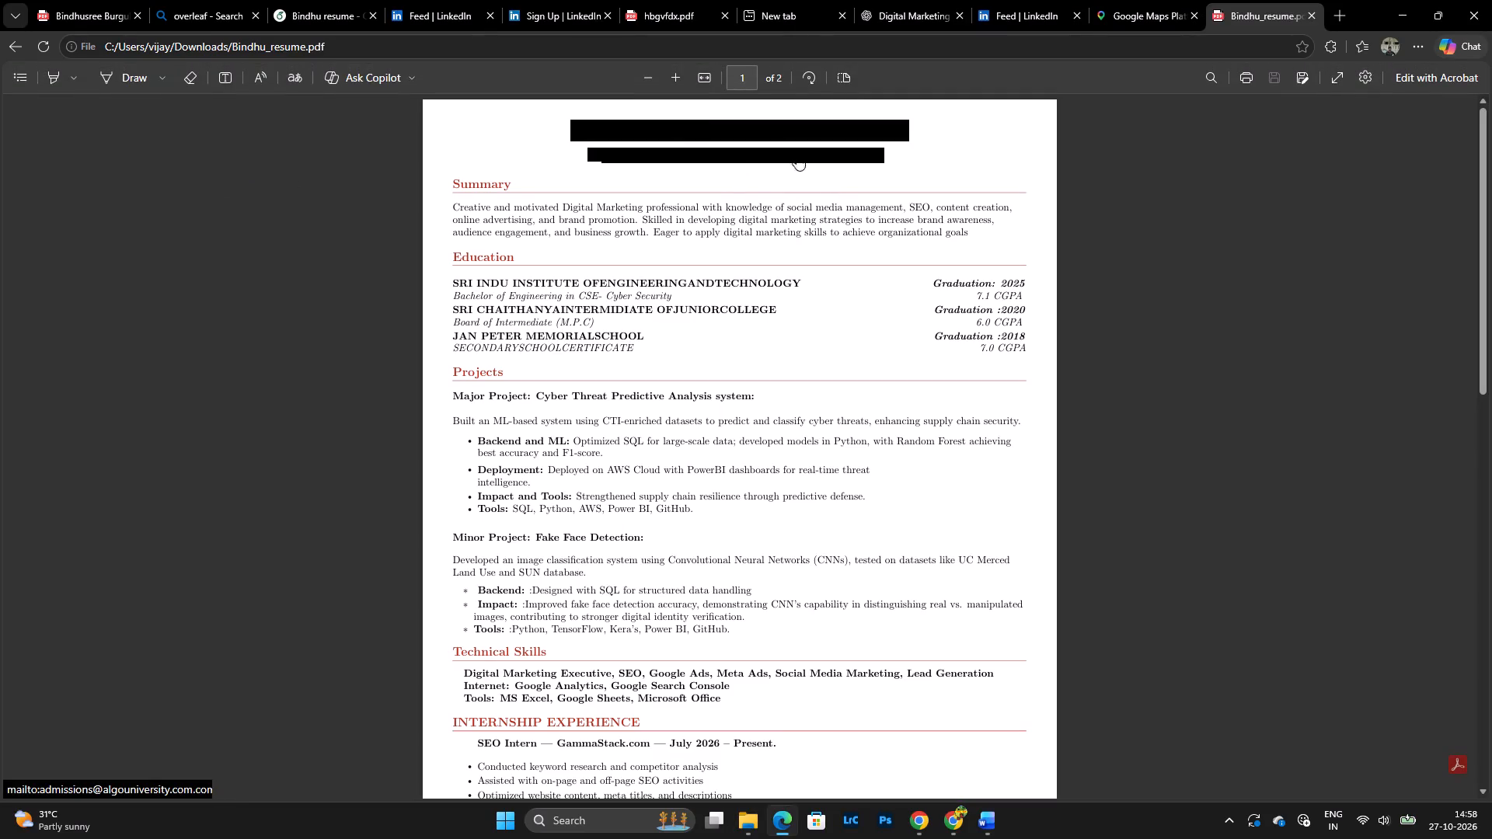
left_click_drag(797, 153, 771, 148)
right_click(751, 153)
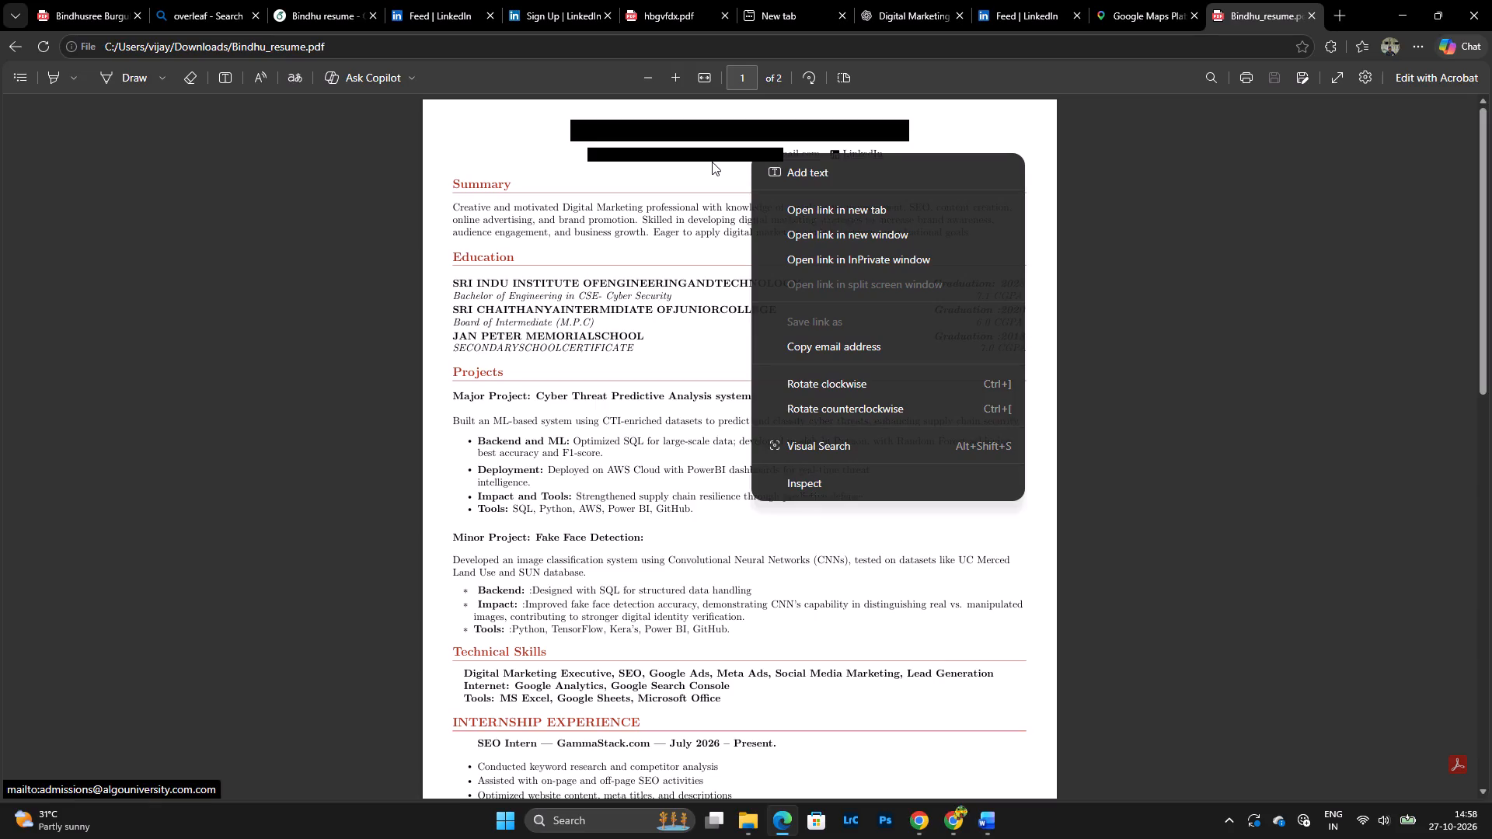
left_click(827, 357)
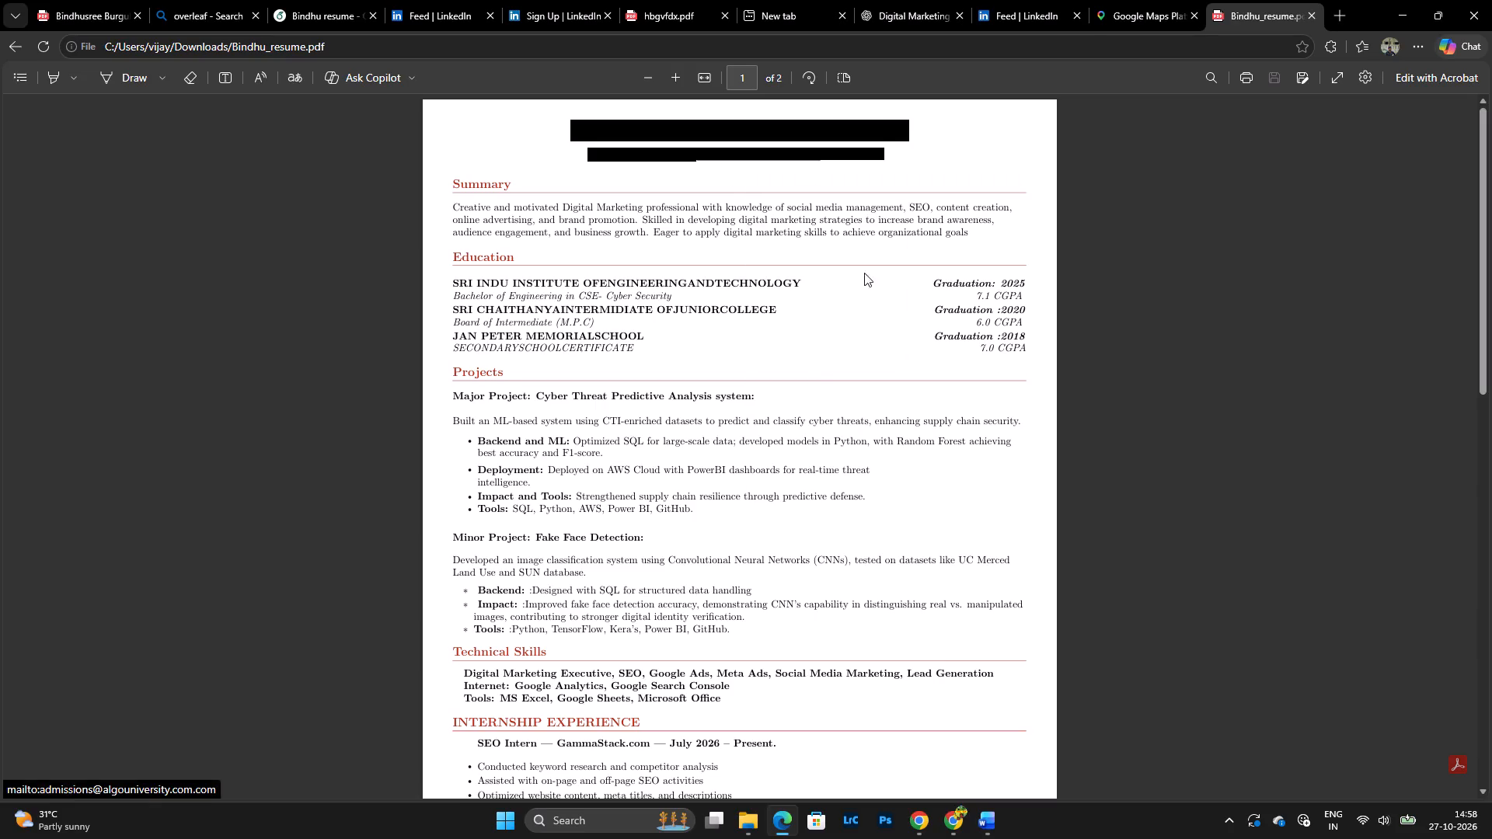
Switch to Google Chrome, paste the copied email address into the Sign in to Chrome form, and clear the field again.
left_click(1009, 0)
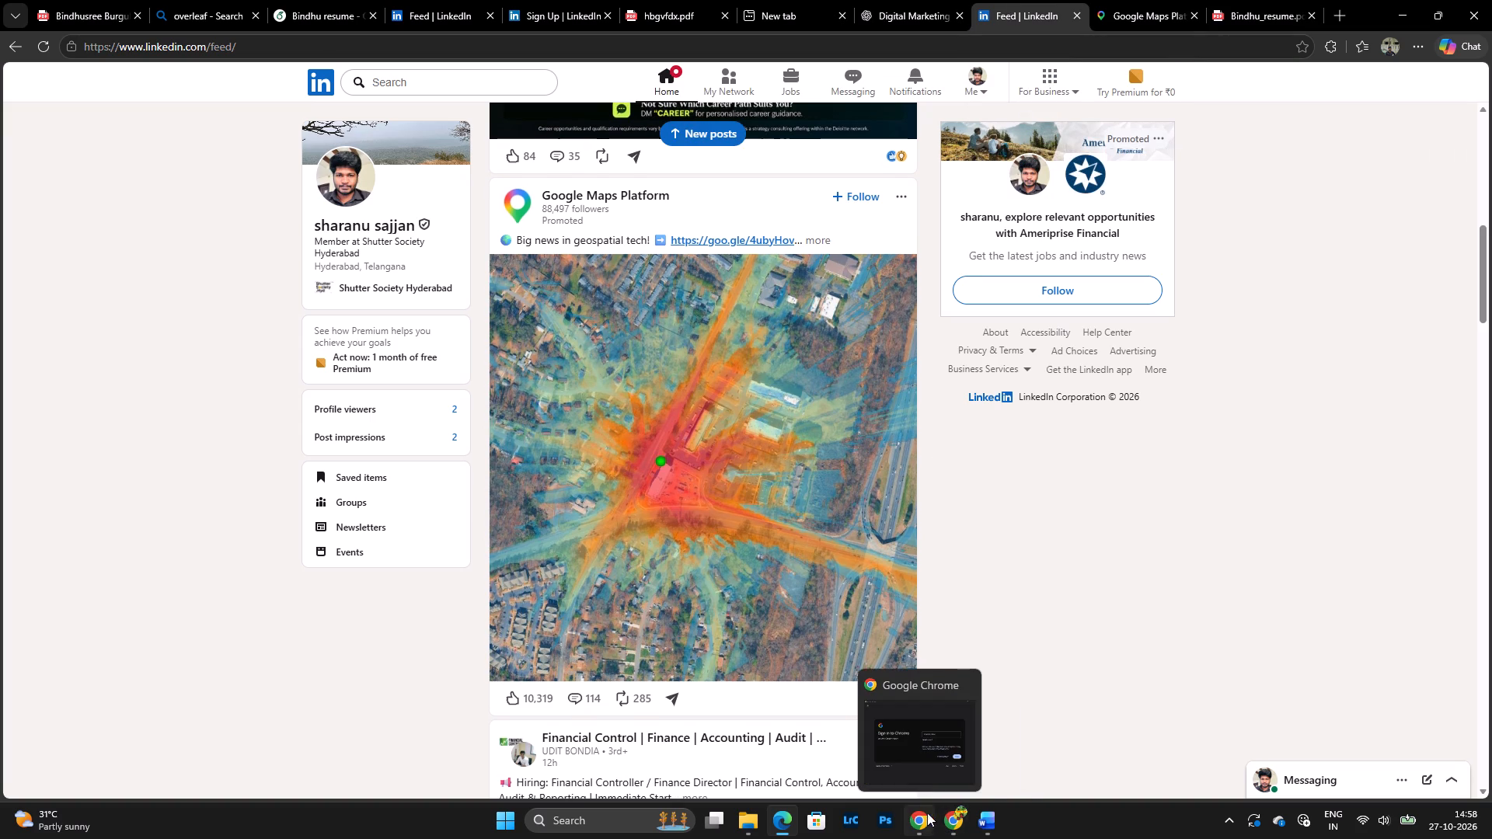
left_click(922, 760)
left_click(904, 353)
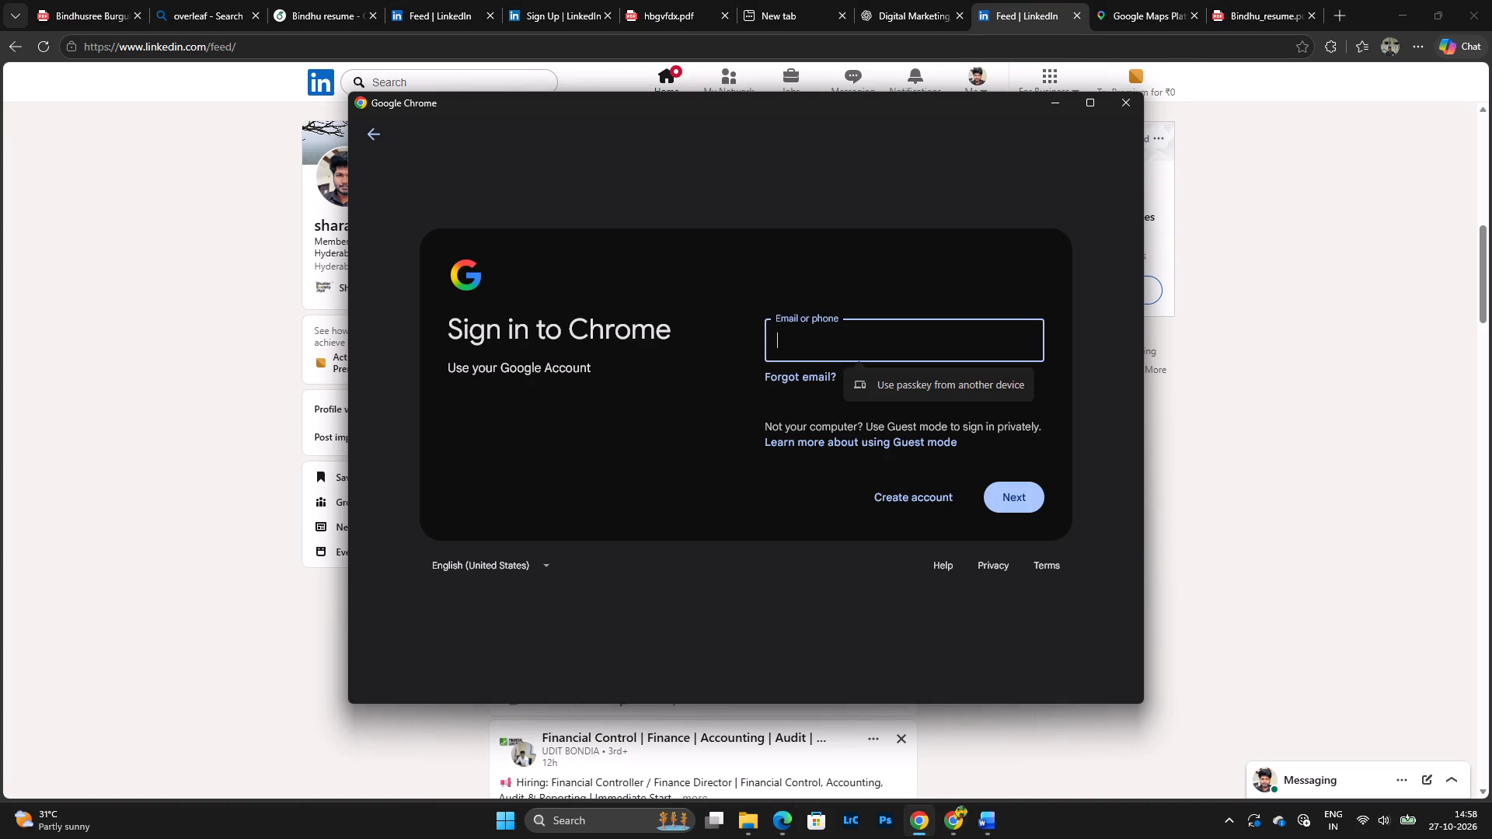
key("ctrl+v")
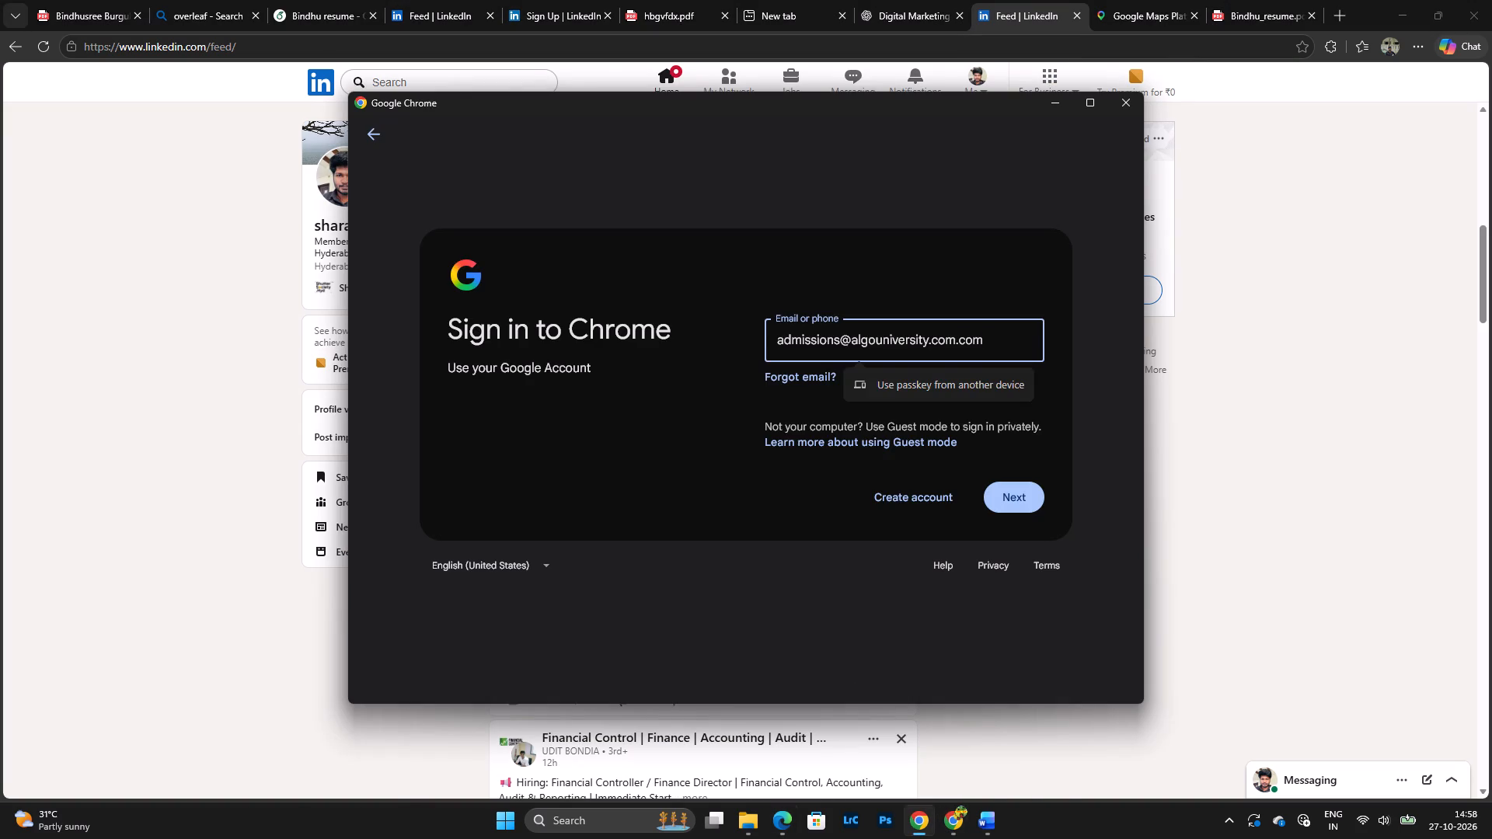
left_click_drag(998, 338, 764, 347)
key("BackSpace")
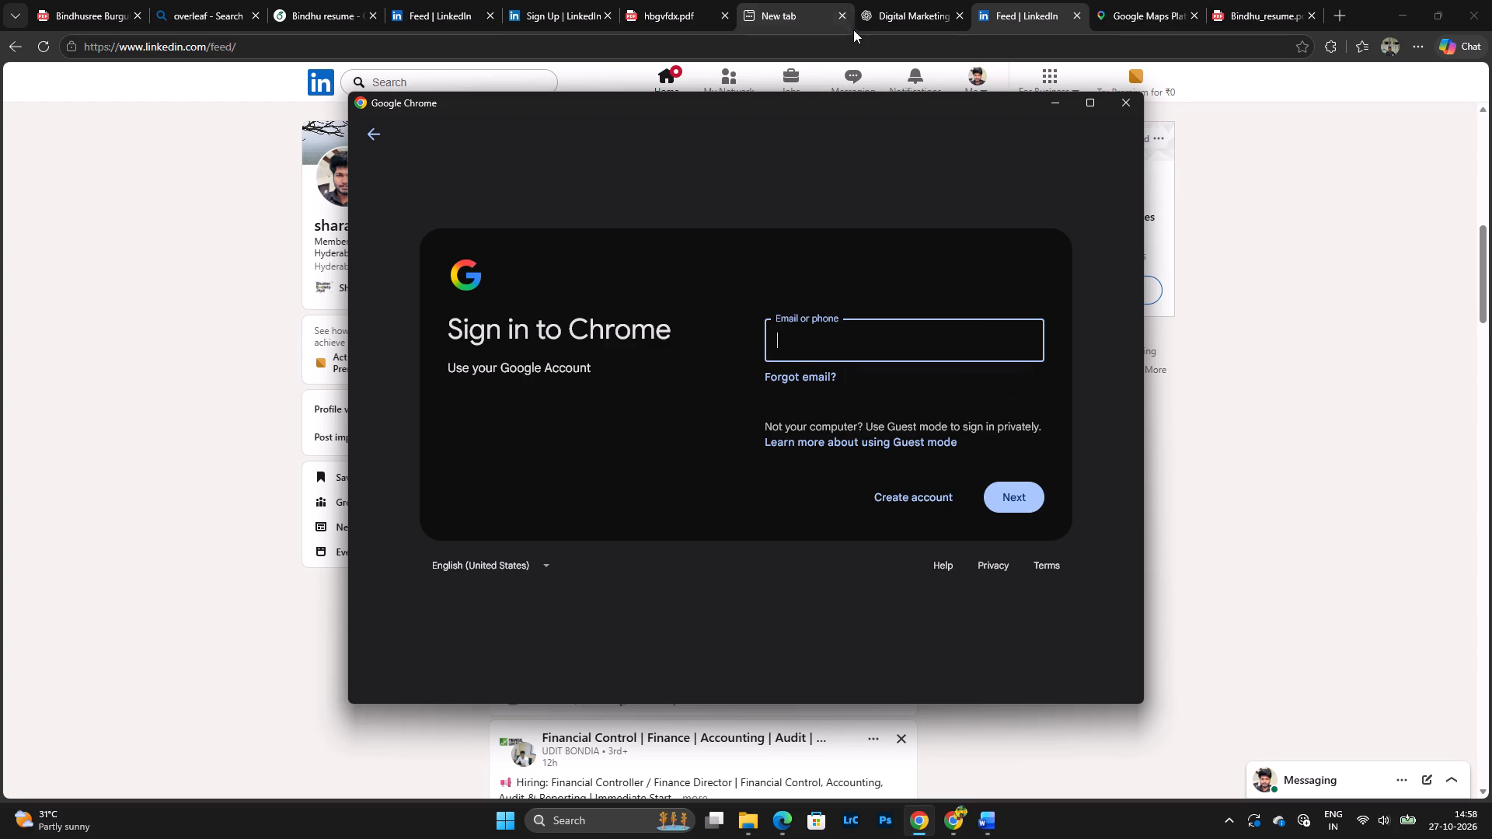
Switch back to the Bindhu_resume PDF in Microsoft Edge and select the contact details in its header line for checking.
left_click(1268, 0)
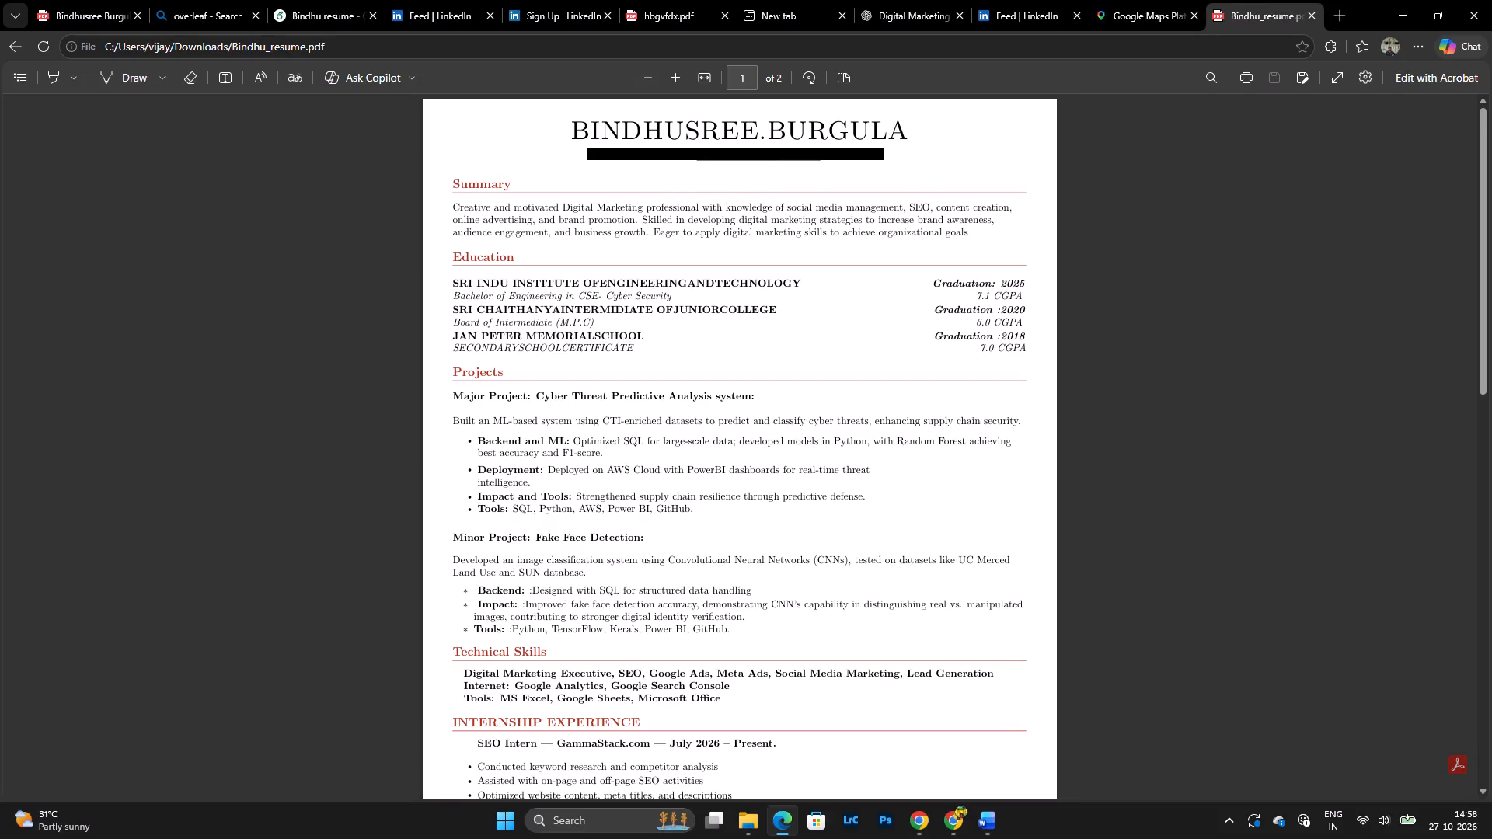
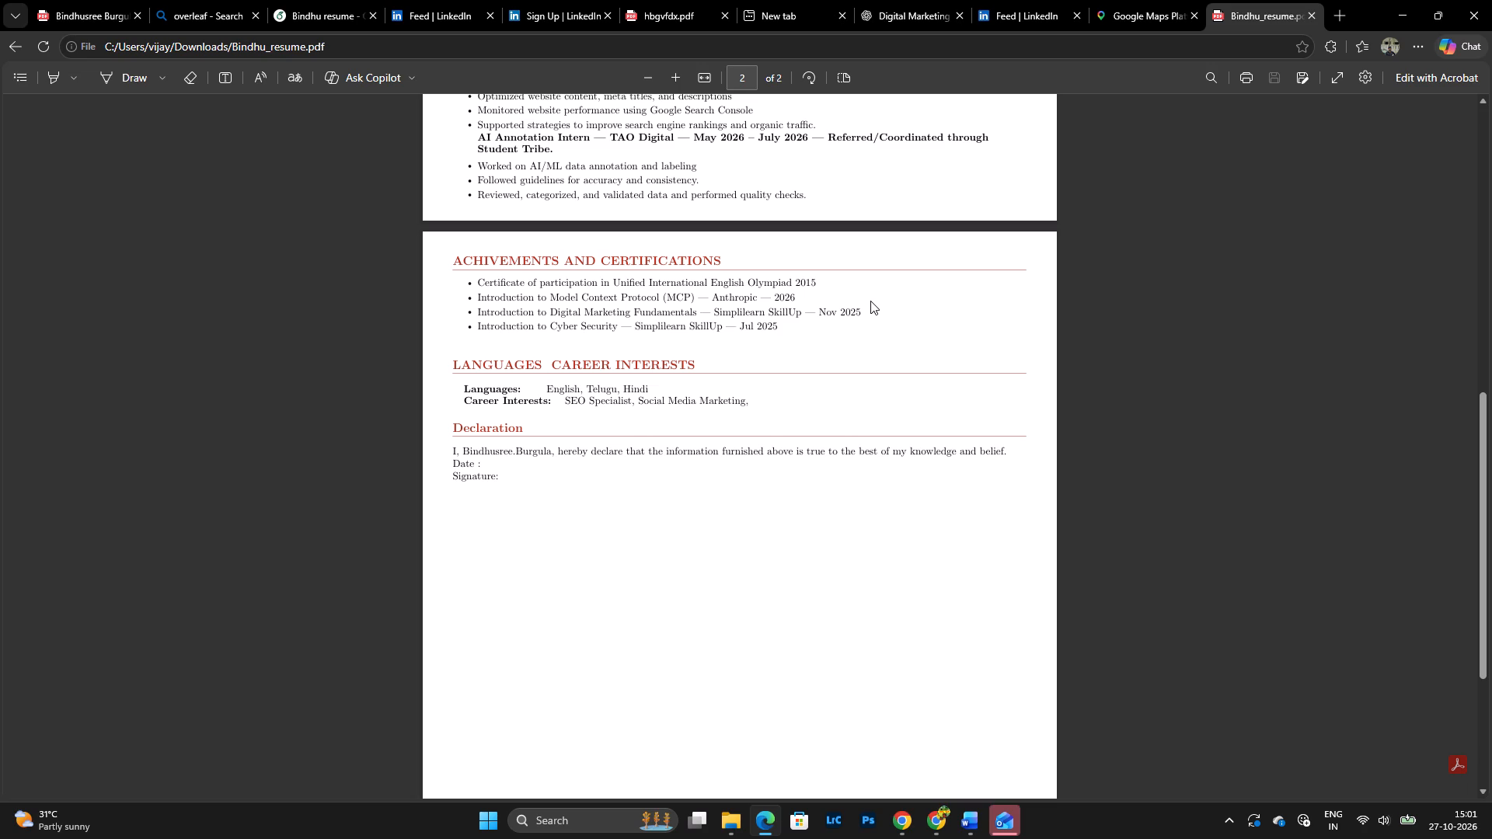
Review the Bindhu_resume PDF from the certifications section back up to the internship experience and technical skills.
left_click(870, 301)
scroll(870, 301, "up", 5)
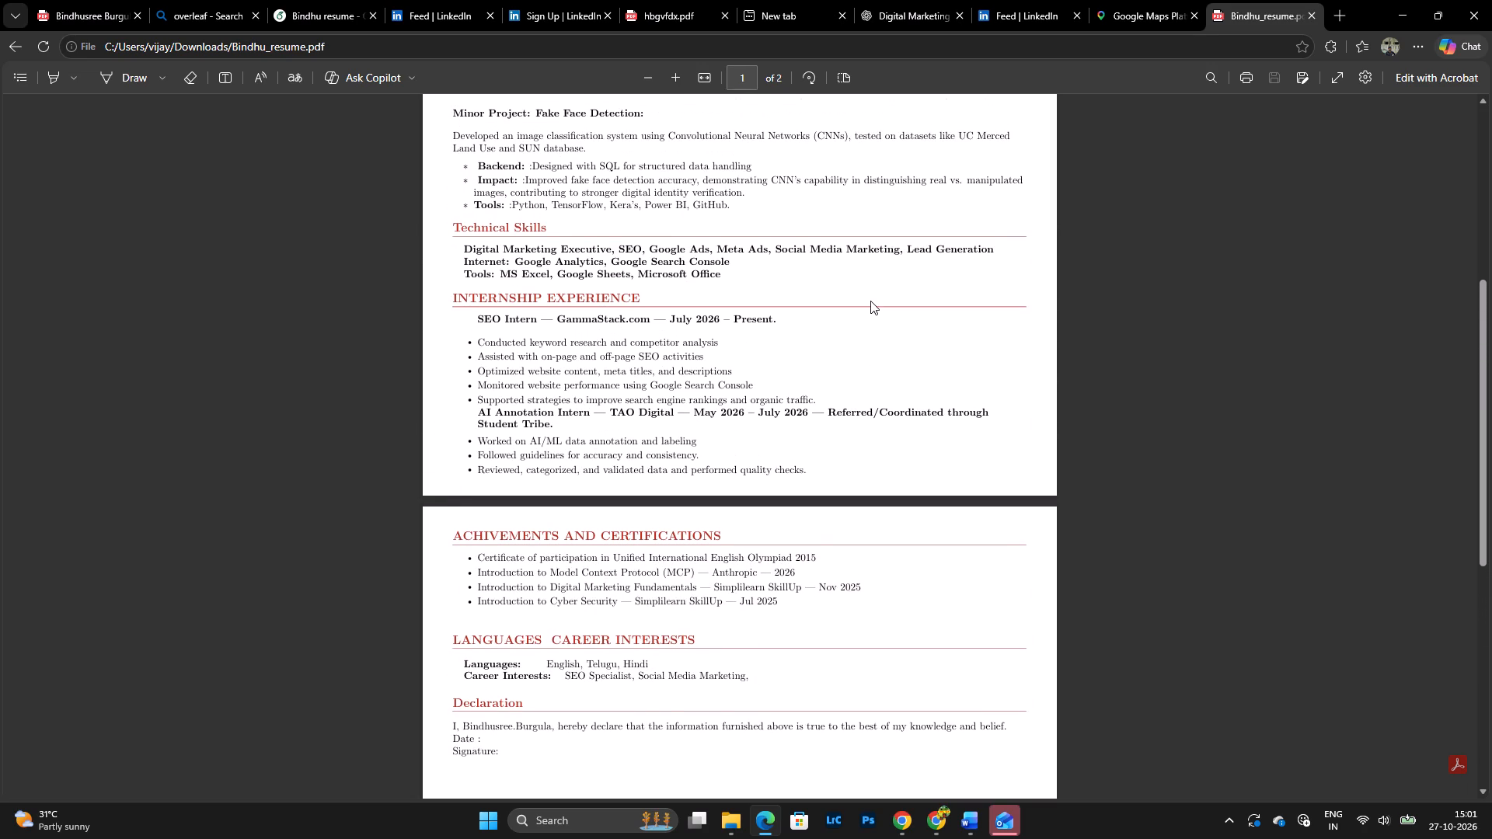